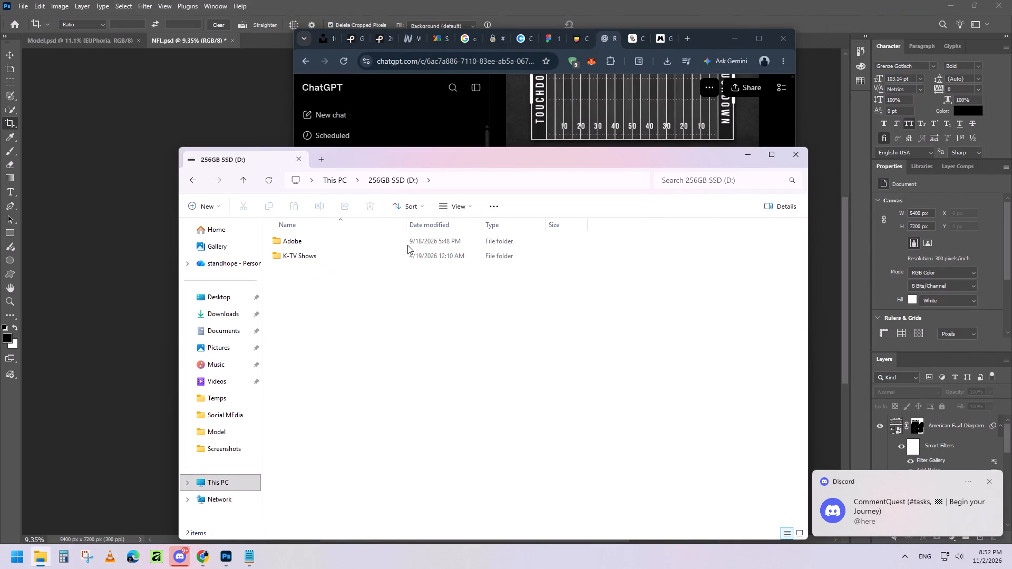
pyautogui.doubleClick(319, 243)
pyautogui.doubleClick(324, 258)
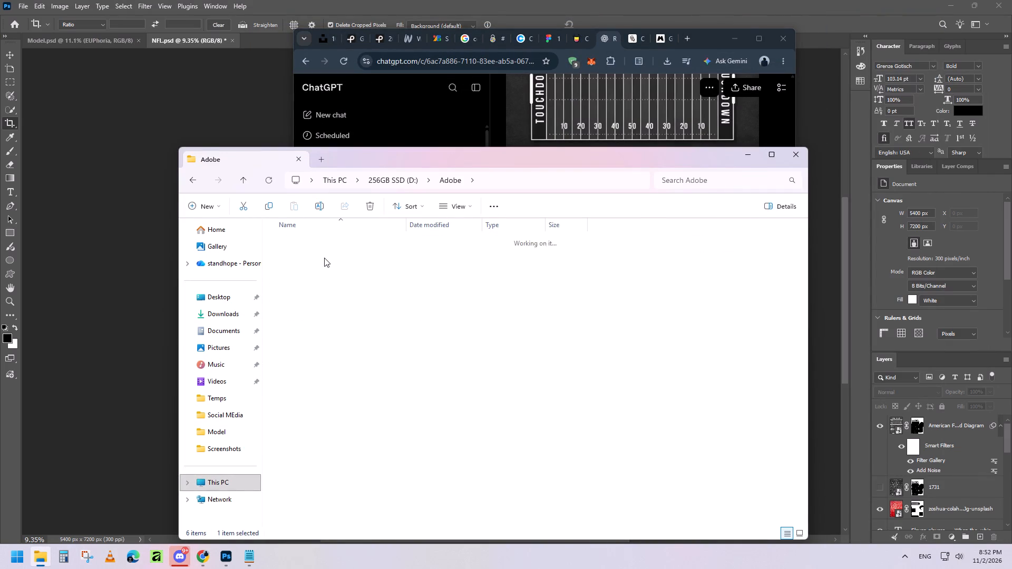
pyautogui.doubleClick(322, 271)
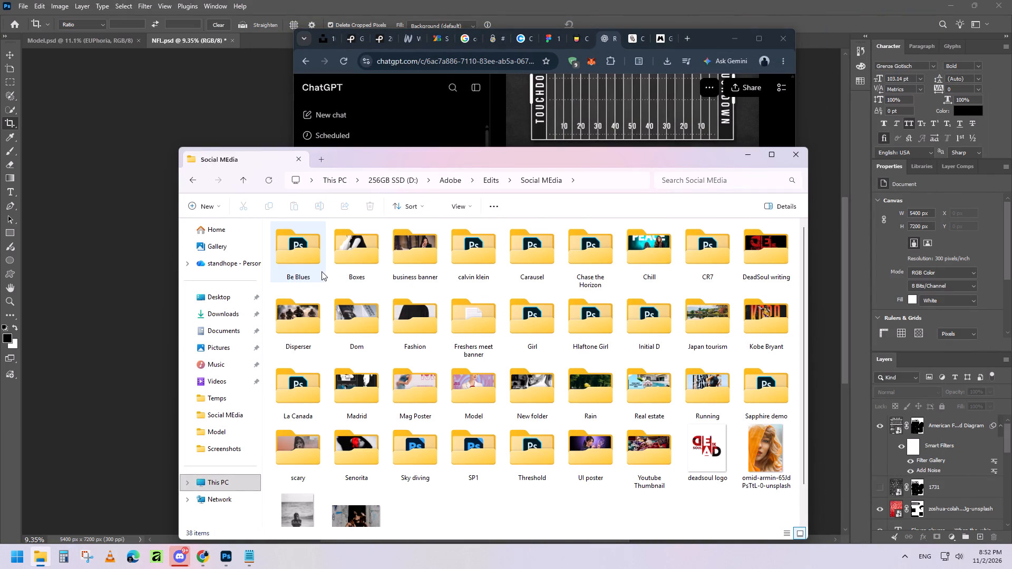
pyautogui.press('b')
pyautogui.doubleClick(355, 257)
pyautogui.doubleClick(318, 253)
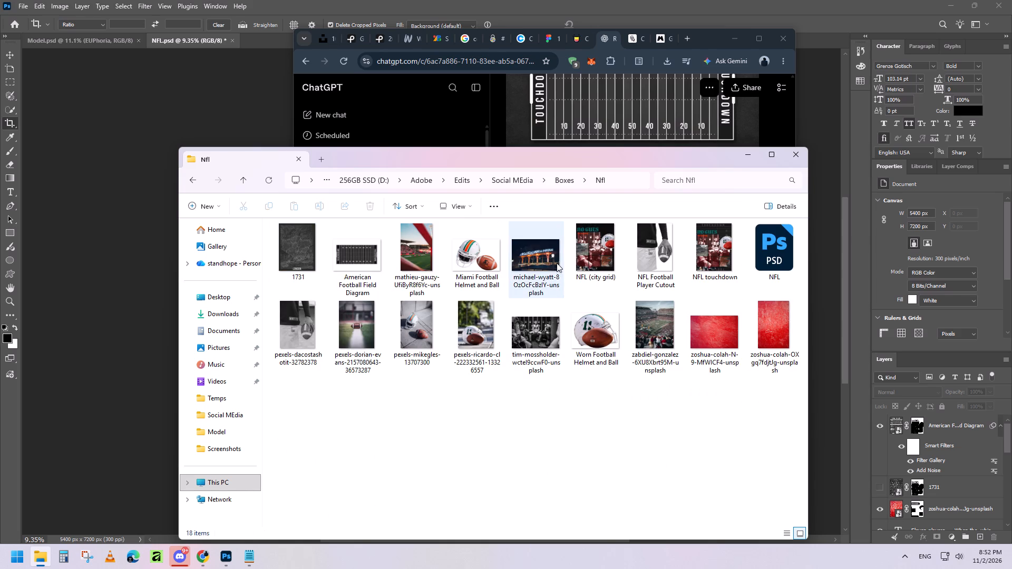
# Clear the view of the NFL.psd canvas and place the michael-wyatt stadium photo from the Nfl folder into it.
pyautogui.moveTo(565, 155); pyautogui.dragTo(423, 142)
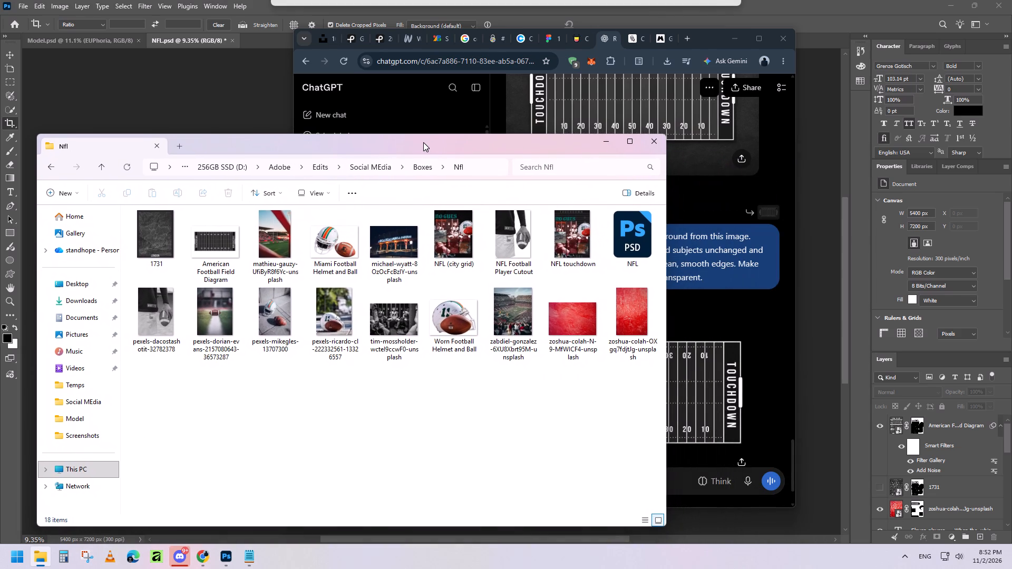
pyautogui.moveTo(423, 142); pyautogui.dragTo(411, 143)
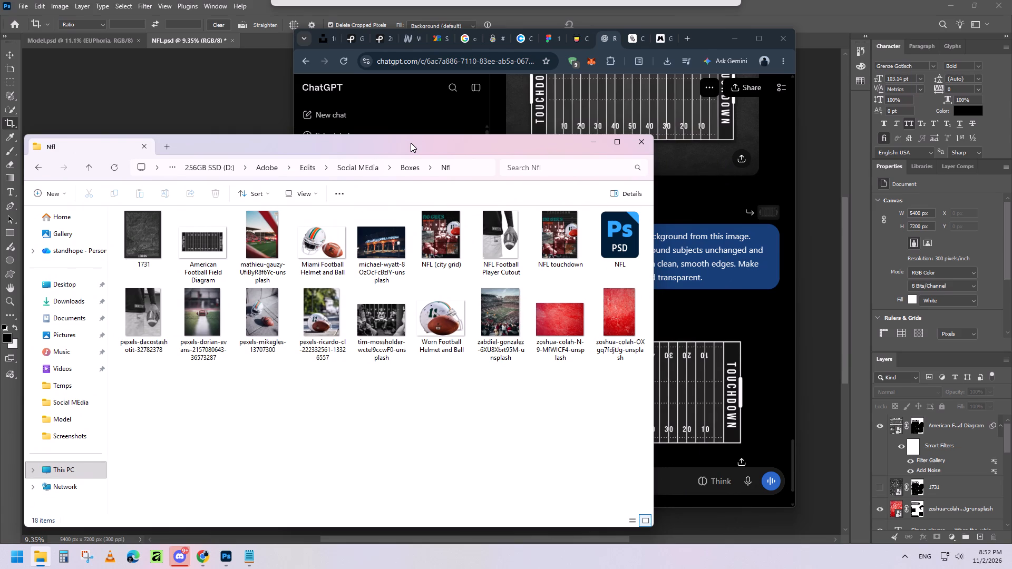
pyautogui.moveTo(411, 143); pyautogui.dragTo(404, 107)
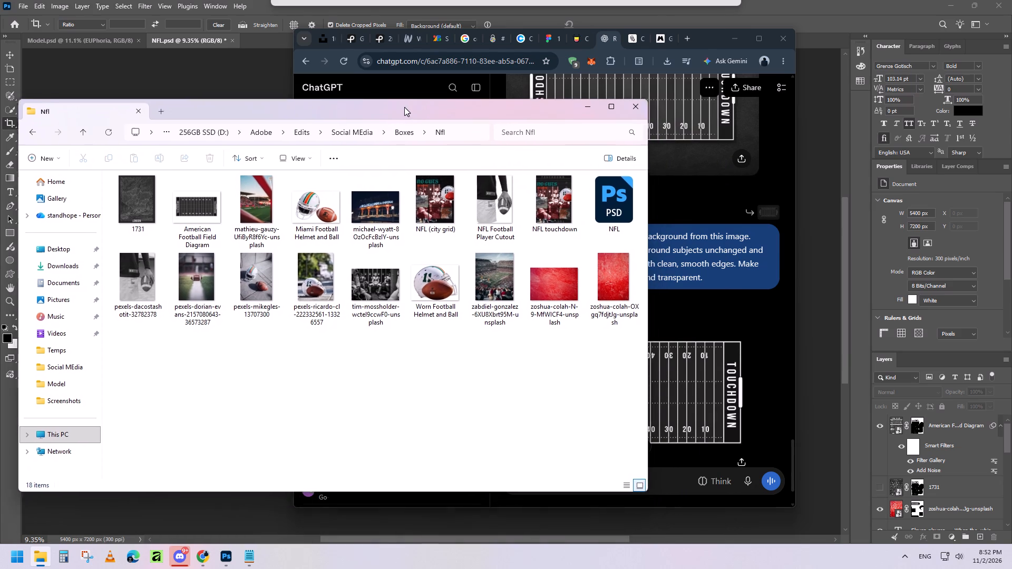
pyautogui.moveTo(404, 107); pyautogui.dragTo(384, 91)
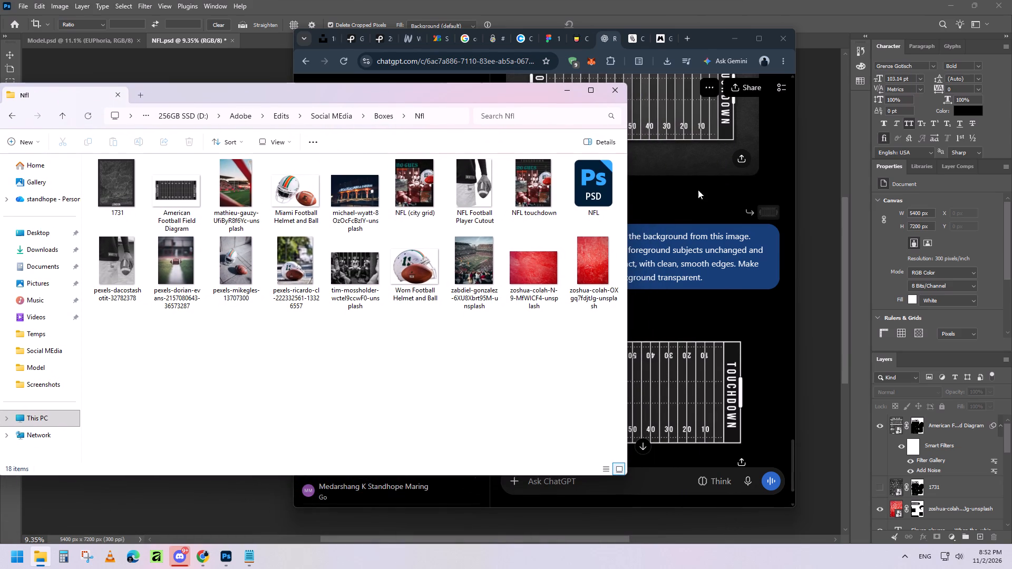
pyautogui.click(734, 39)
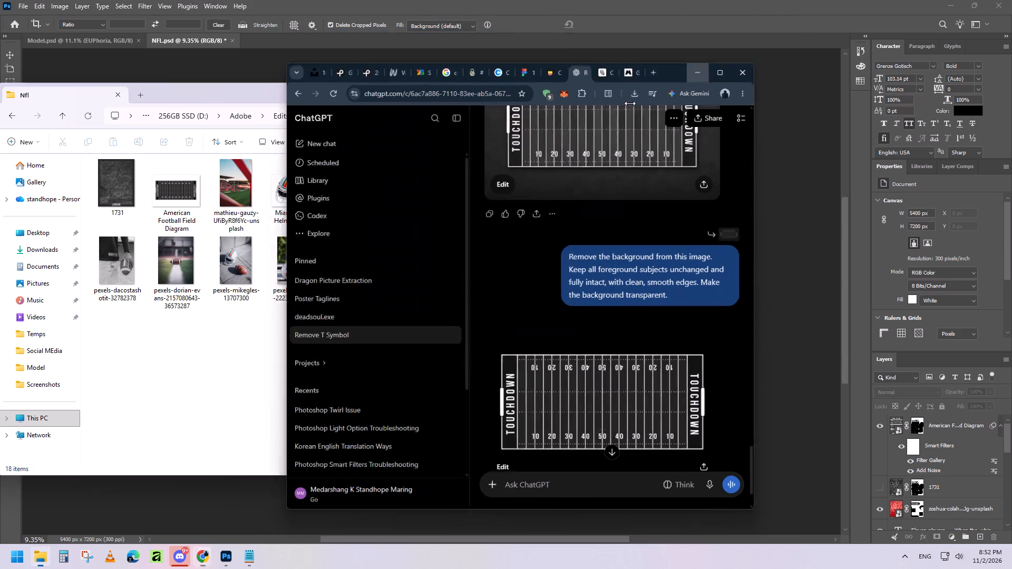
pyautogui.moveTo(337, 207); pyautogui.dragTo(677, 257)
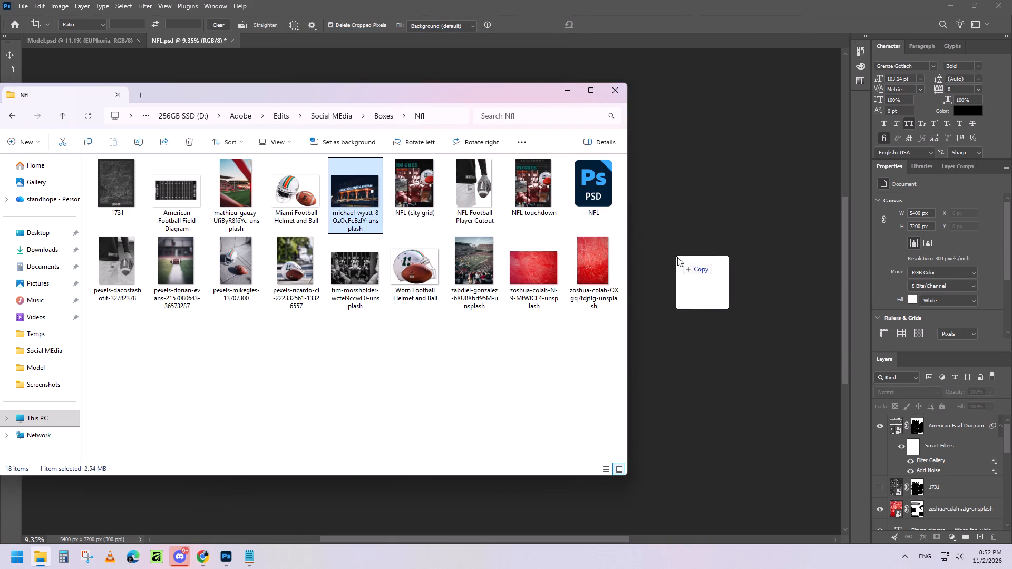
pyautogui.moveTo(677, 257); pyautogui.dragTo(693, 257)
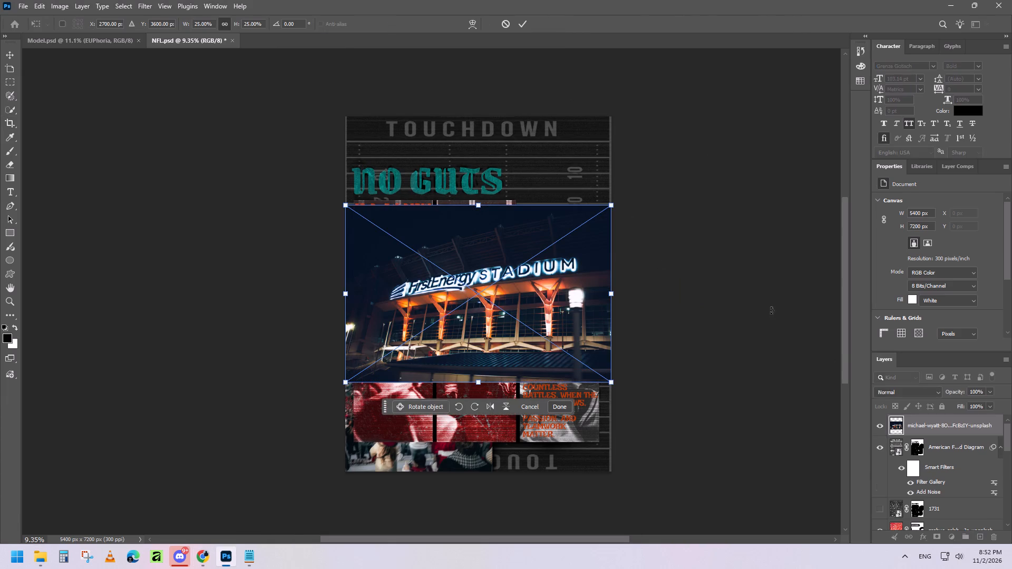
# Commit the placed photo and hide the American Football Field Diagram layer.
pyautogui.click(882, 446)
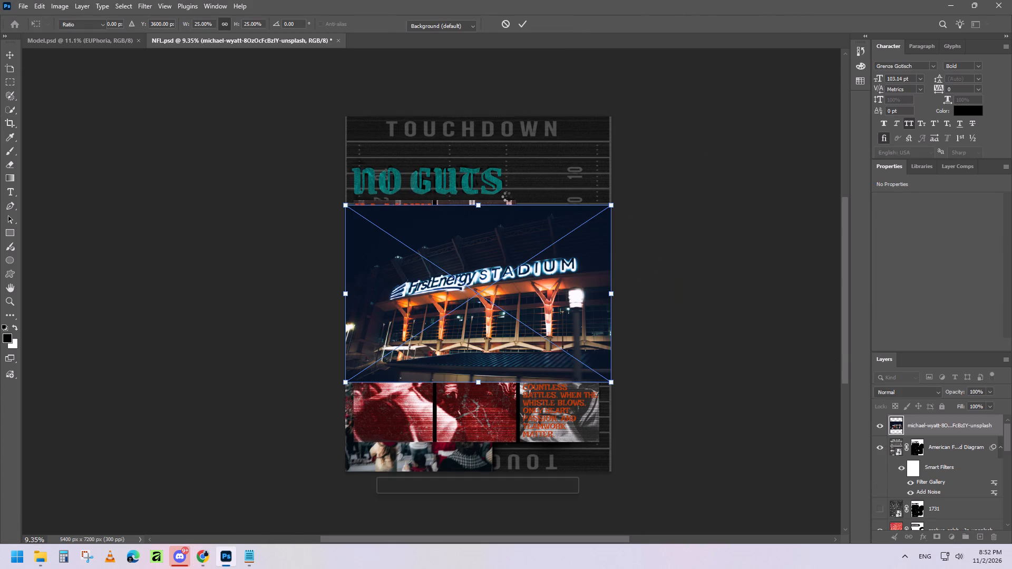
# Scale the stadium photo up proportionally to about 61% so it covers the whole poster canvas.
pyautogui.click(13, 52)
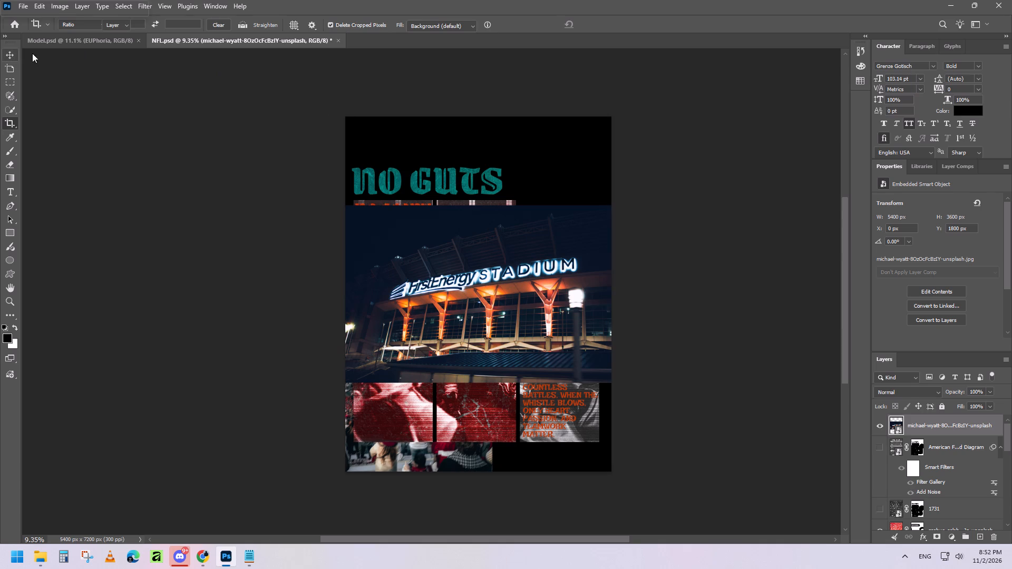
pyautogui.moveTo(478, 206); pyautogui.dragTo(482, 117)
pyautogui.moveTo(479, 385); pyautogui.dragTo(481, 477)
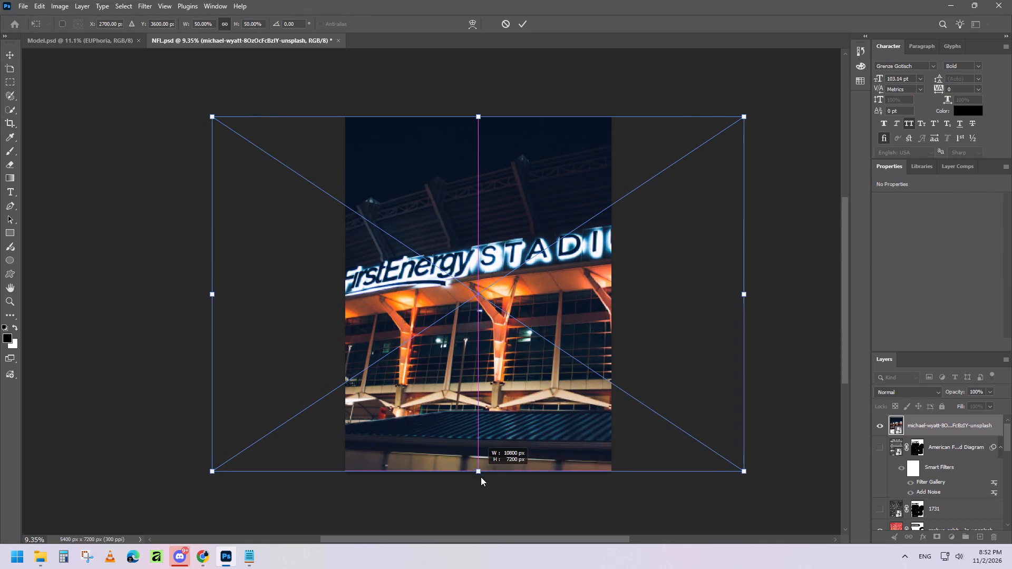
pyautogui.moveTo(481, 477); pyautogui.dragTo(481, 482)
pyautogui.moveTo(479, 476); pyautogui.dragTo(479, 504)
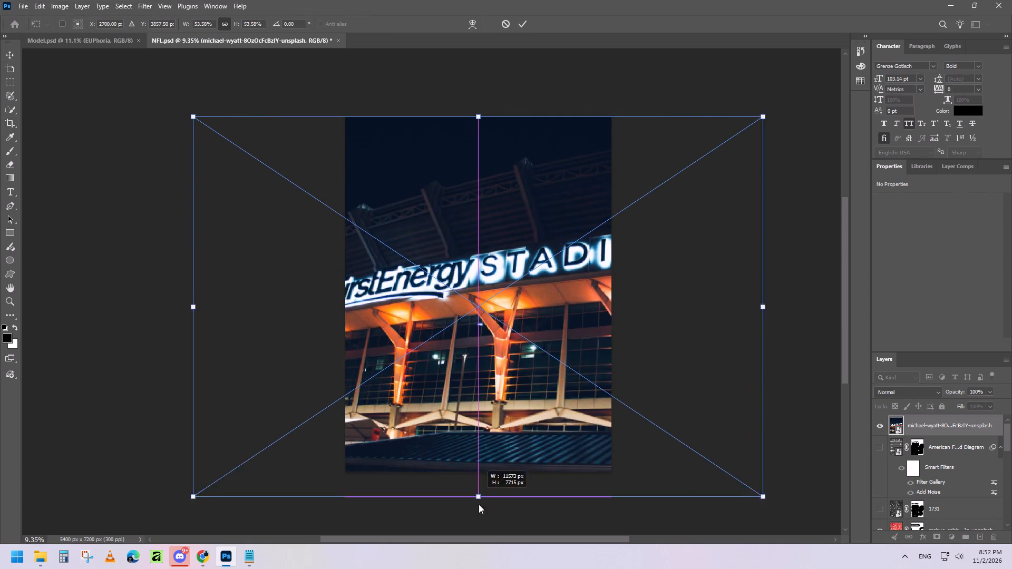
pyautogui.moveTo(479, 504); pyautogui.dragTo(479, 495)
# Move the stadium photo upward and slightly right, and stretch only its height downward to about 72%.
pyautogui.scroll(4, 506, 316)
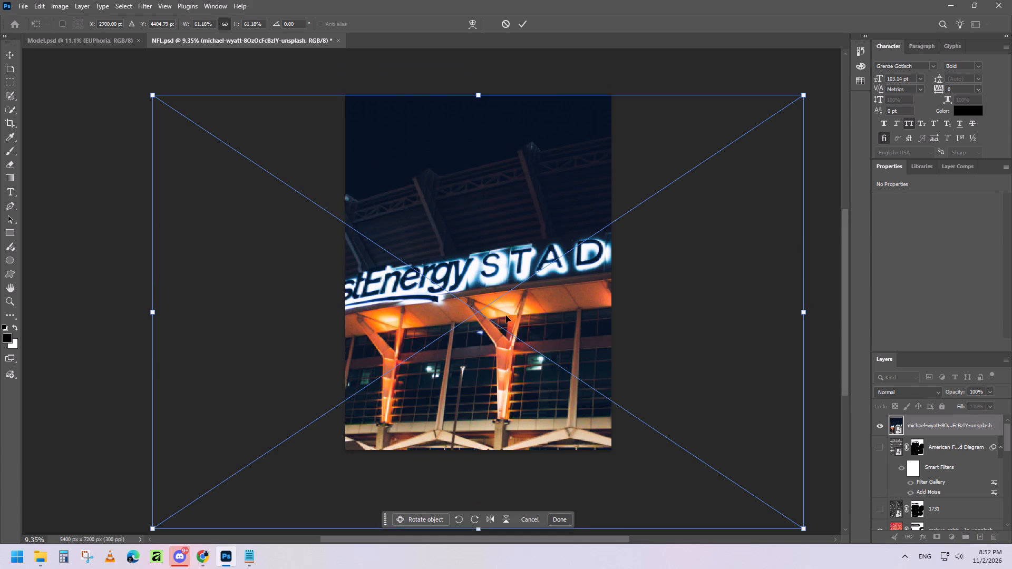
pyautogui.moveTo(502, 227); pyautogui.dragTo(521, 83)
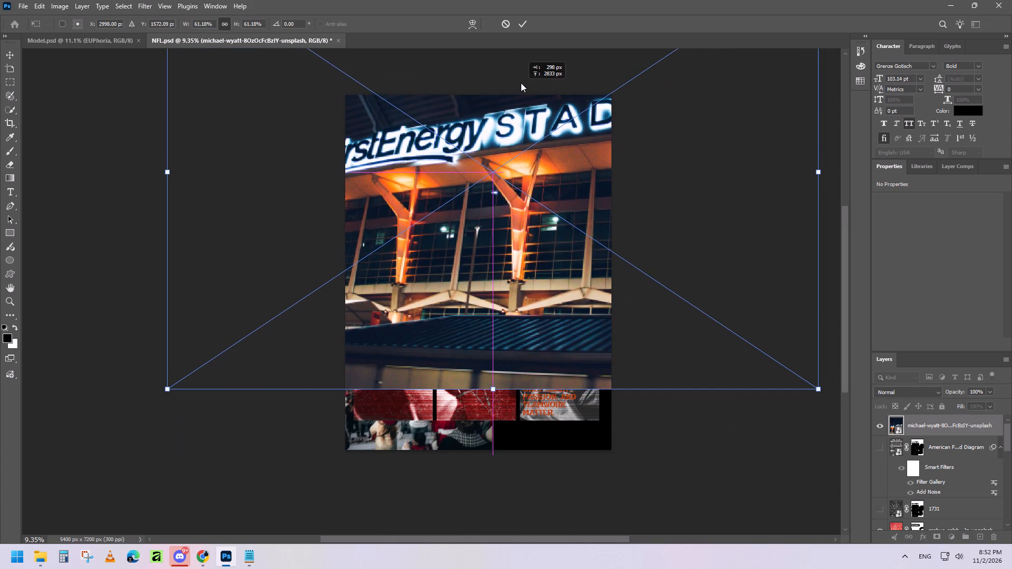
pyautogui.moveTo(521, 83); pyautogui.dragTo(521, 93)
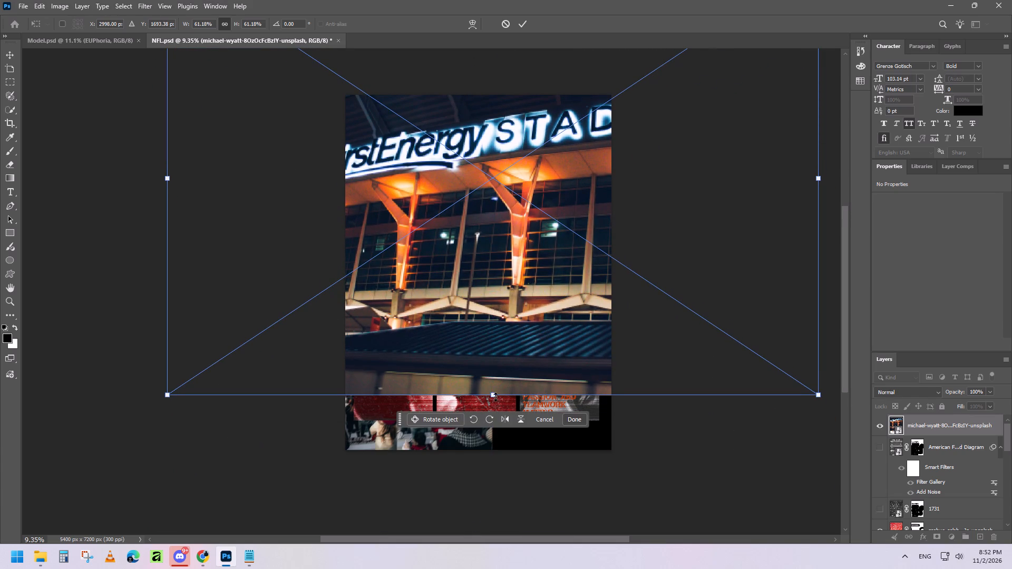
pyautogui.moveTo(494, 395); pyautogui.dragTo(494, 463)
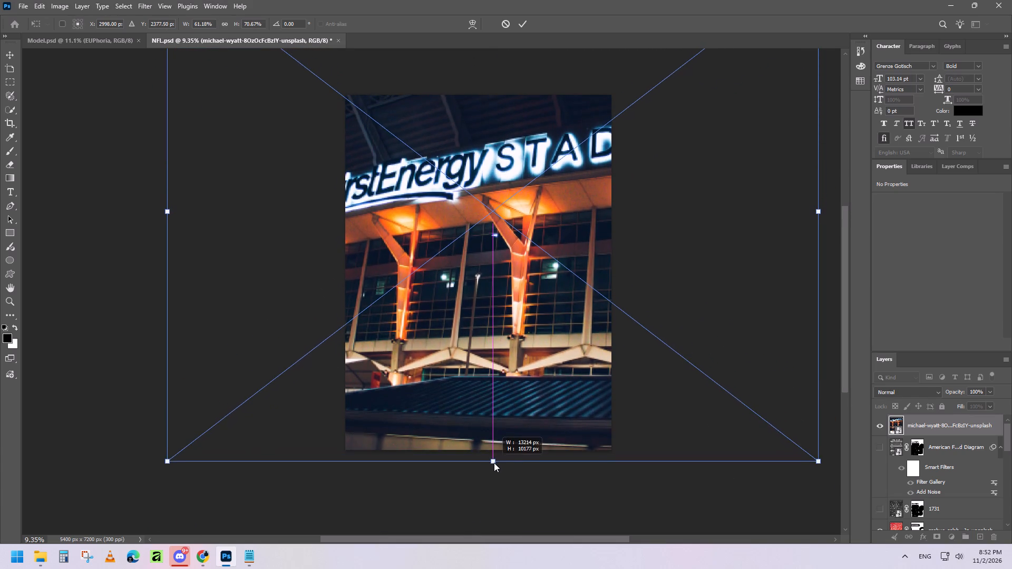
pyautogui.moveTo(494, 463); pyautogui.dragTo(493, 474)
# Shift the stadium photo further up, stretch its height to about 81% to cover the canvas bottom, and commit the transform.
pyautogui.scroll(5, 513, 393)
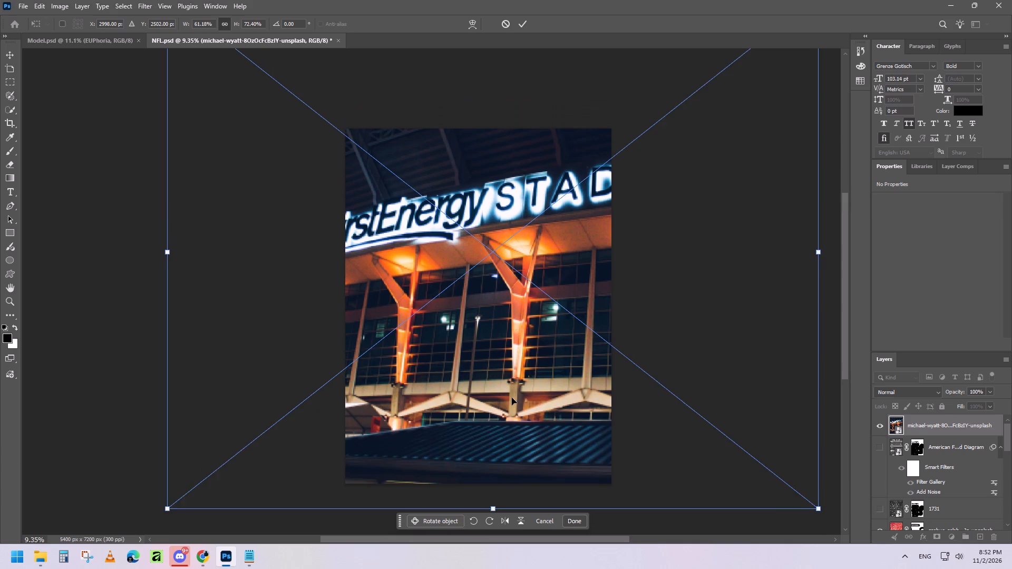
pyautogui.scroll(2, 512, 398)
pyautogui.moveTo(498, 194); pyautogui.dragTo(502, 154)
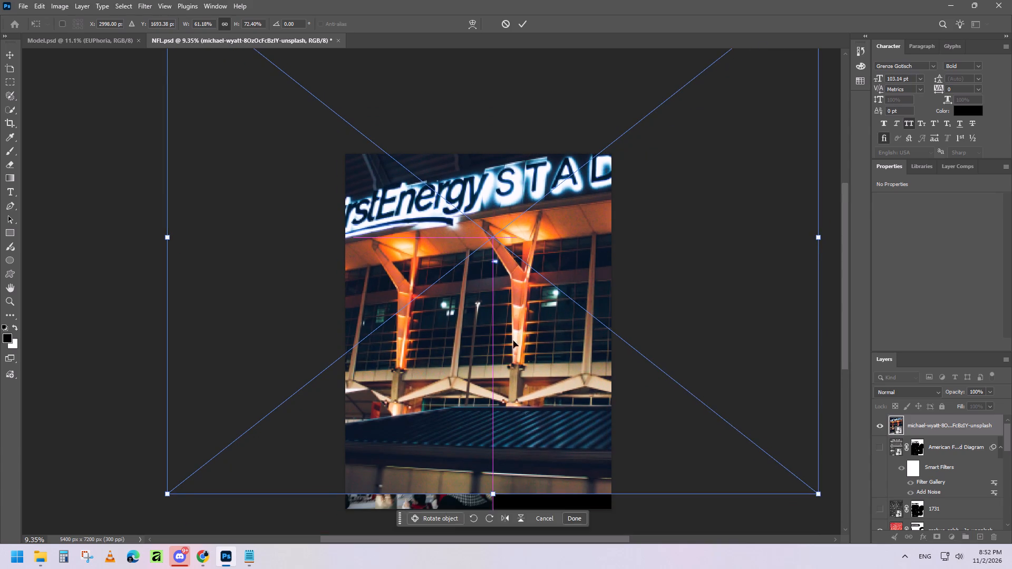
pyautogui.scroll(-3, 530, 451)
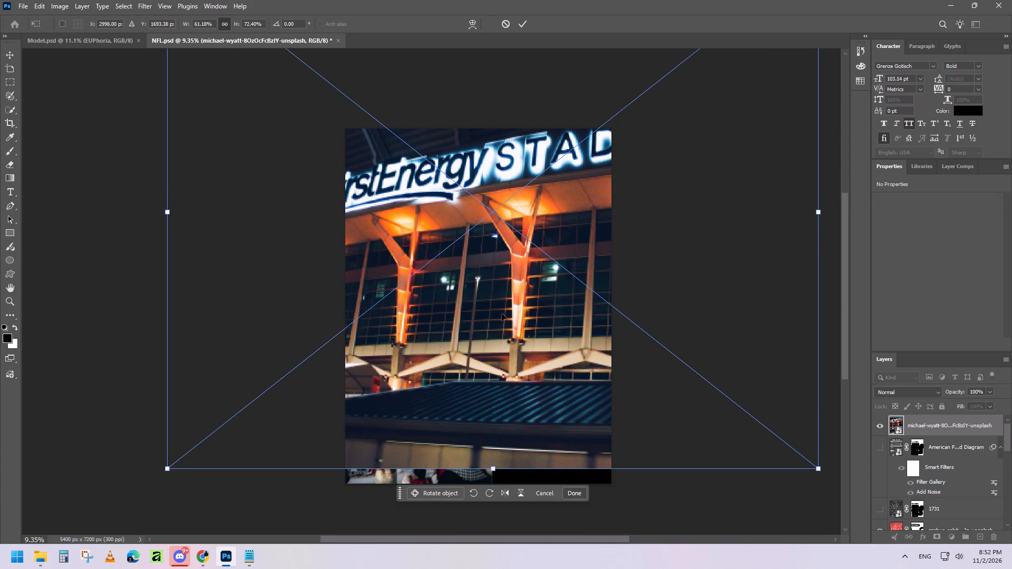
pyautogui.moveTo(502, 311); pyautogui.dragTo(505, 279)
pyautogui.keyDown('shift'); pyautogui.moveTo(492, 435); pyautogui.dragTo(493, 474); pyautogui.keyUp('shift')
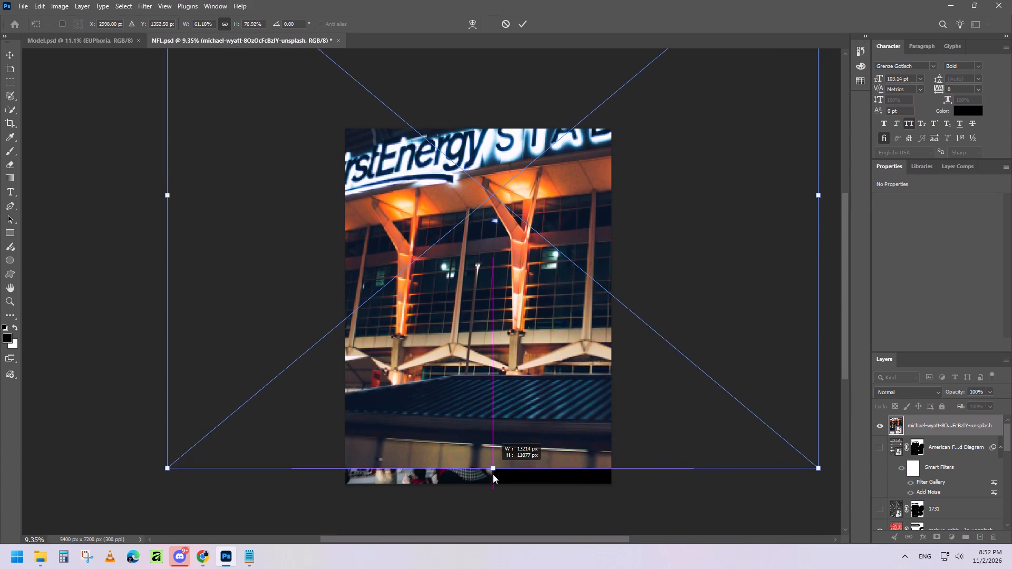
pyautogui.keyDown('shift'); pyautogui.moveTo(493, 474); pyautogui.dragTo(495, 499); pyautogui.keyUp('shift')
pyautogui.moveTo(522, 259); pyautogui.dragTo(522, 268)
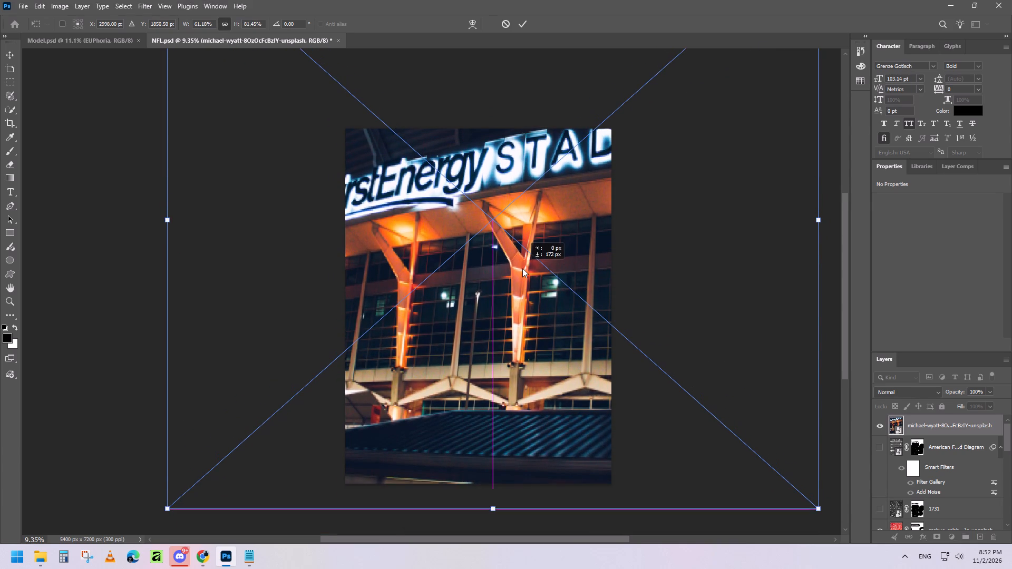
pyautogui.moveTo(522, 268); pyautogui.dragTo(523, 273)
pyautogui.click(521, 21)
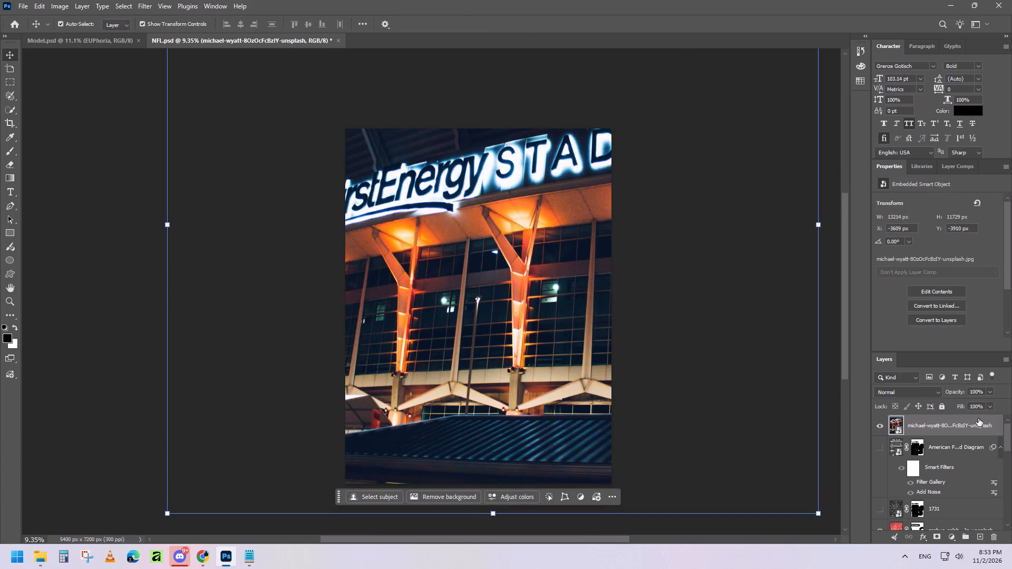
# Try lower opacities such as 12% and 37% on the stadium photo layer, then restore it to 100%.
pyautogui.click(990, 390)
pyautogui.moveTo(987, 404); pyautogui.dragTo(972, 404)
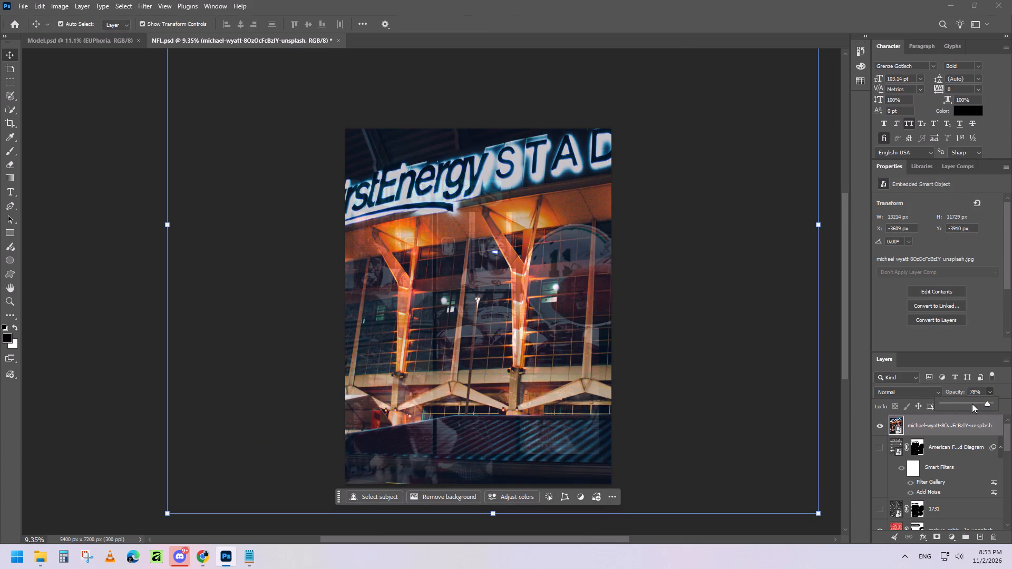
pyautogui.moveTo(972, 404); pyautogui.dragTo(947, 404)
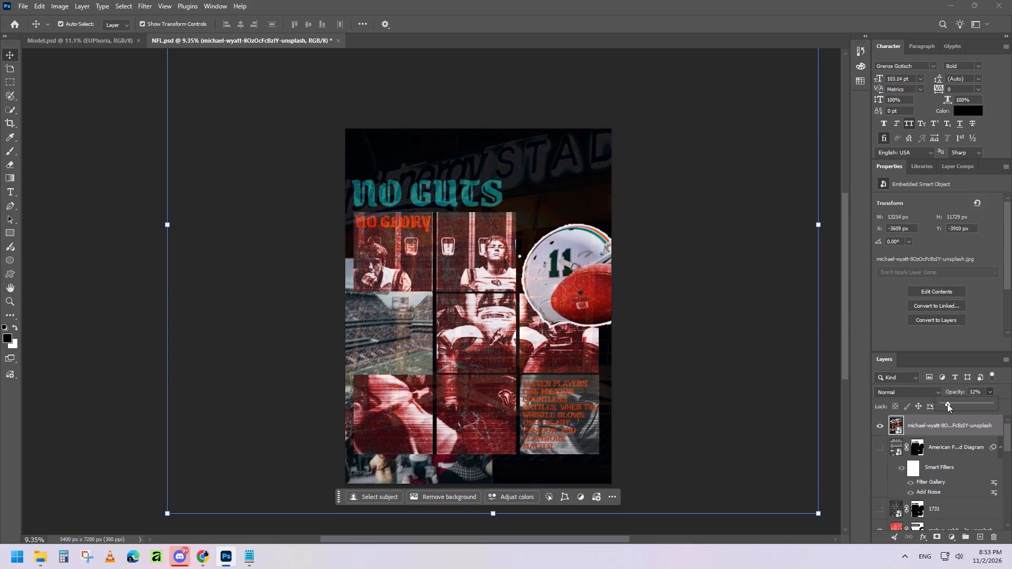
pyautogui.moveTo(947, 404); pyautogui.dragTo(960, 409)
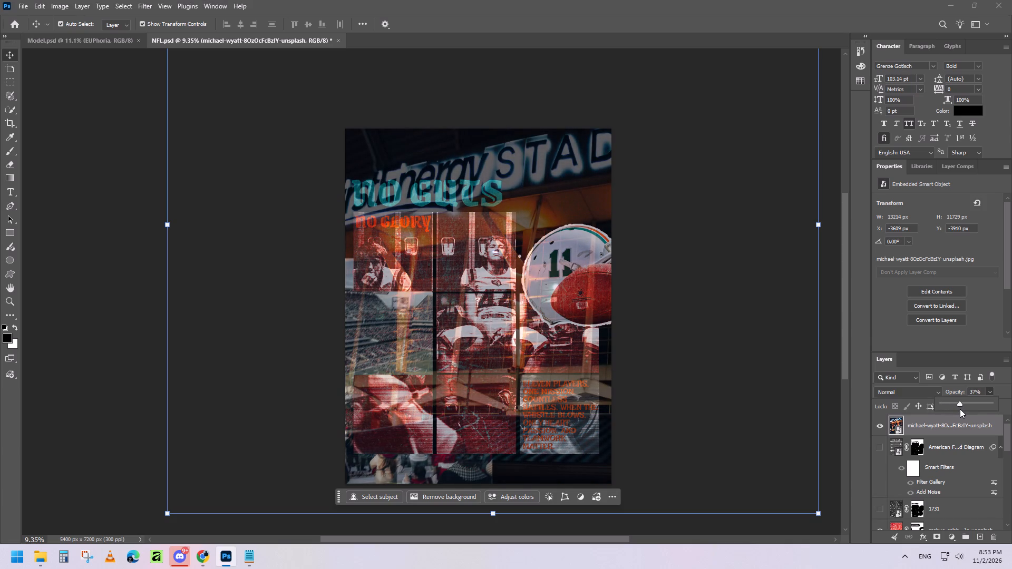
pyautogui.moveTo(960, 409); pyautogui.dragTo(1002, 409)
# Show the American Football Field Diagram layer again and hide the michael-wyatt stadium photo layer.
pyautogui.scroll(-2, 960, 474)
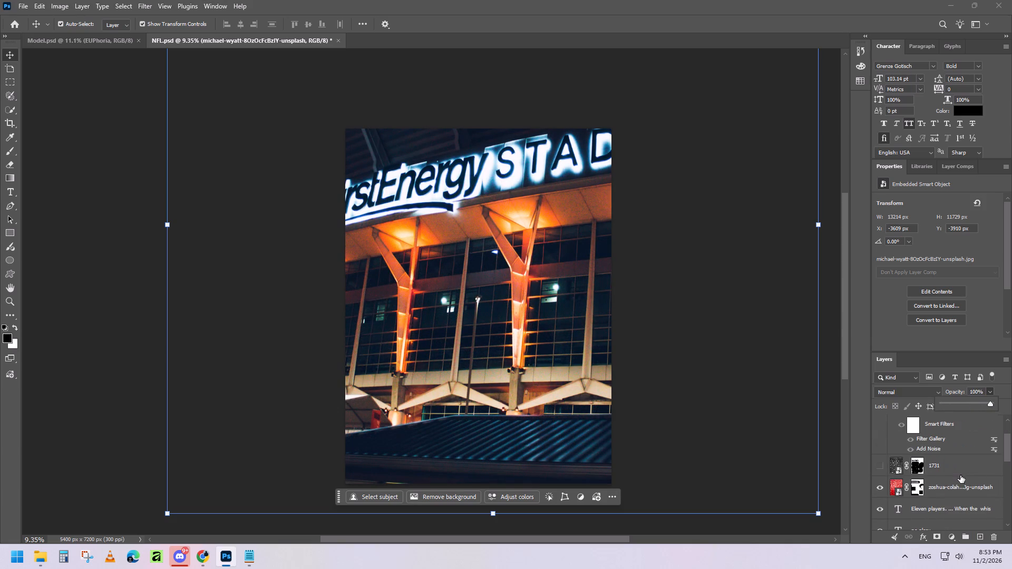
pyautogui.scroll(2, 961, 476)
pyautogui.click(878, 445)
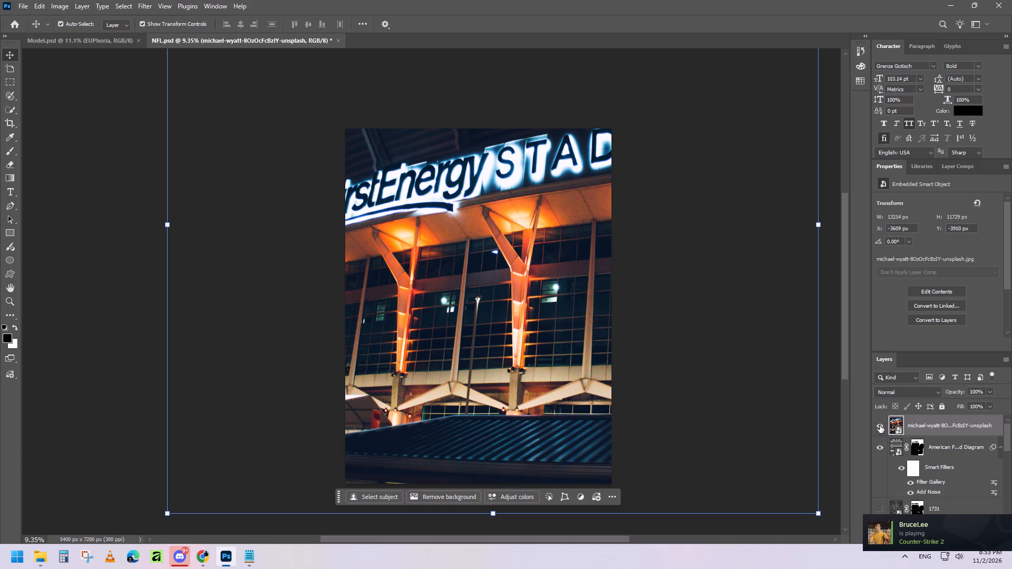
pyautogui.click(880, 425)
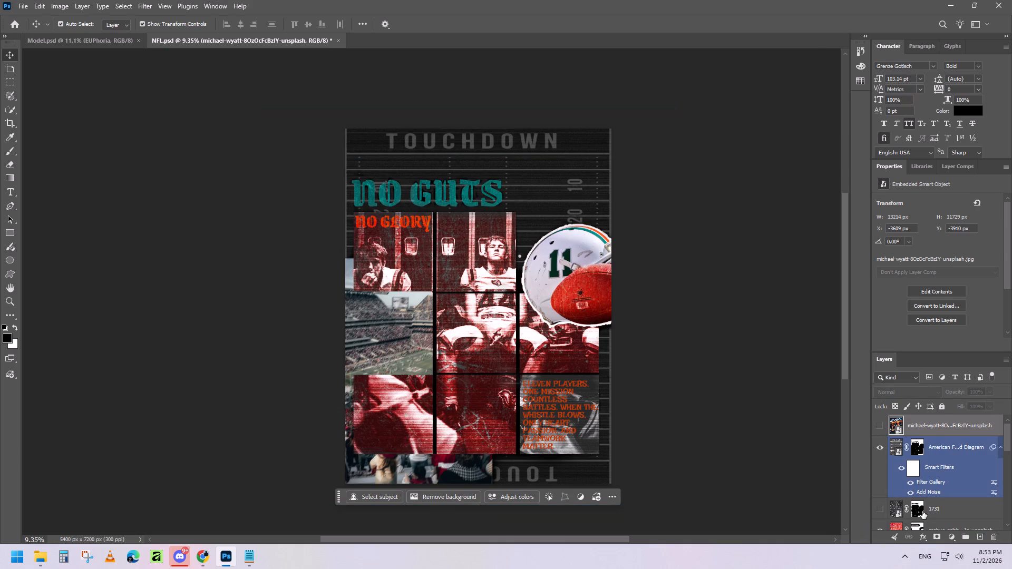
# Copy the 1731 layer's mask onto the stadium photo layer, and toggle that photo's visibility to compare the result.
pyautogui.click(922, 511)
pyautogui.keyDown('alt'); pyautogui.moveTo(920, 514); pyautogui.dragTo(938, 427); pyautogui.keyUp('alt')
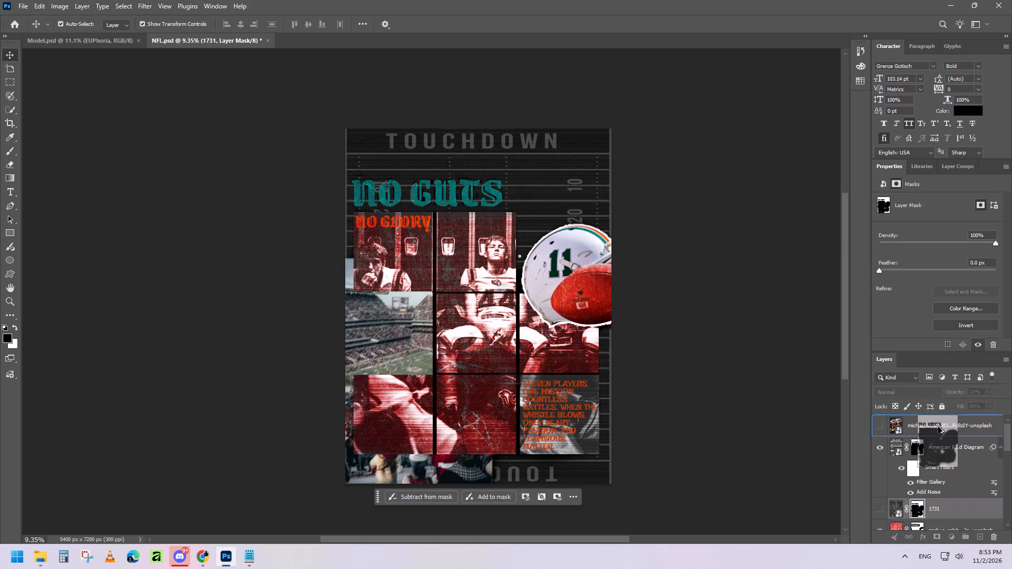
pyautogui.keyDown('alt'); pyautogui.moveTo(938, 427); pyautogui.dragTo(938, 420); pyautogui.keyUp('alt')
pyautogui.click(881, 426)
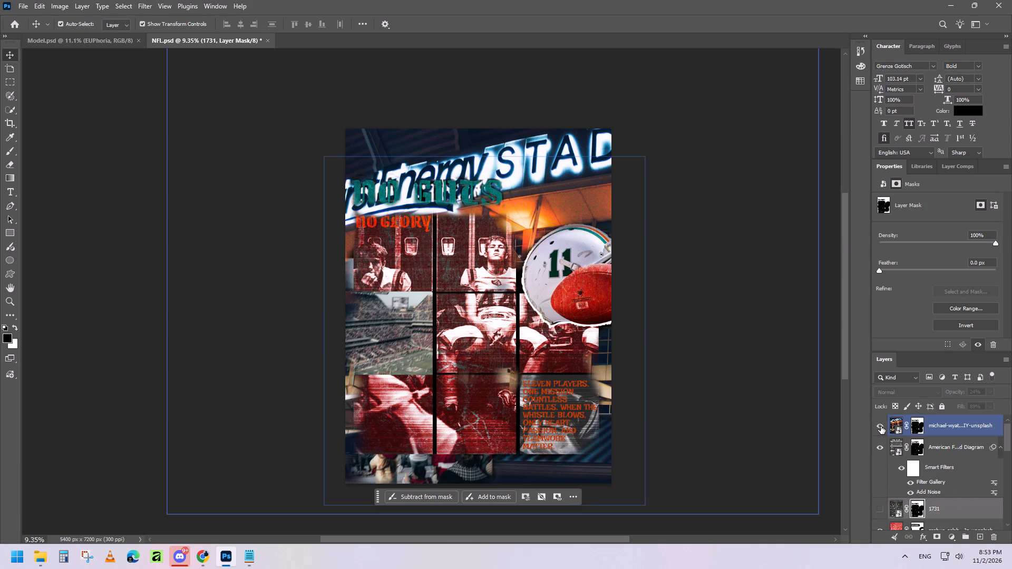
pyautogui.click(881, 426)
# Delete the stadium photo layer from NFL.psd and clear the layer selection.
pyautogui.click(961, 426)
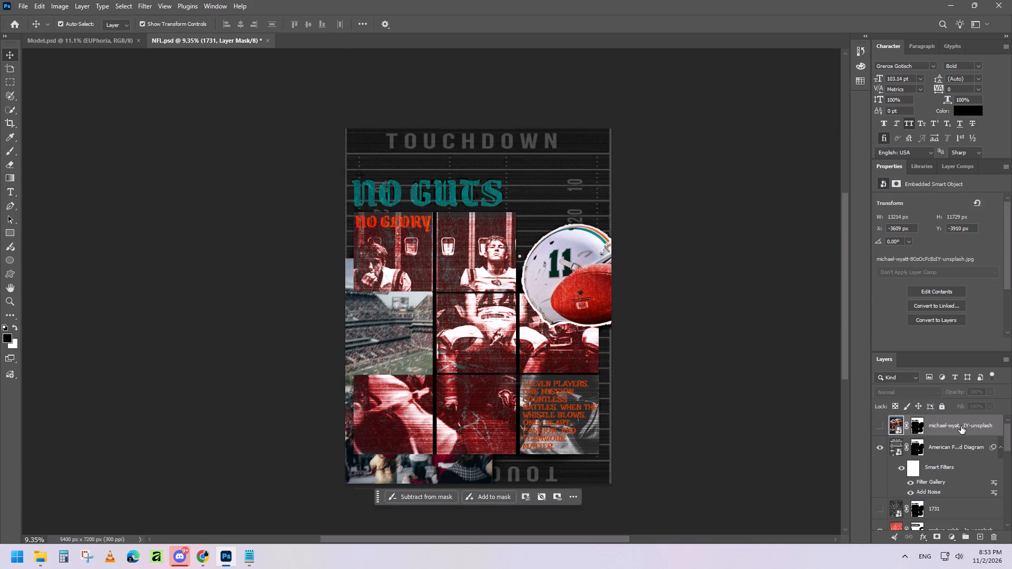
pyautogui.press('Delete')
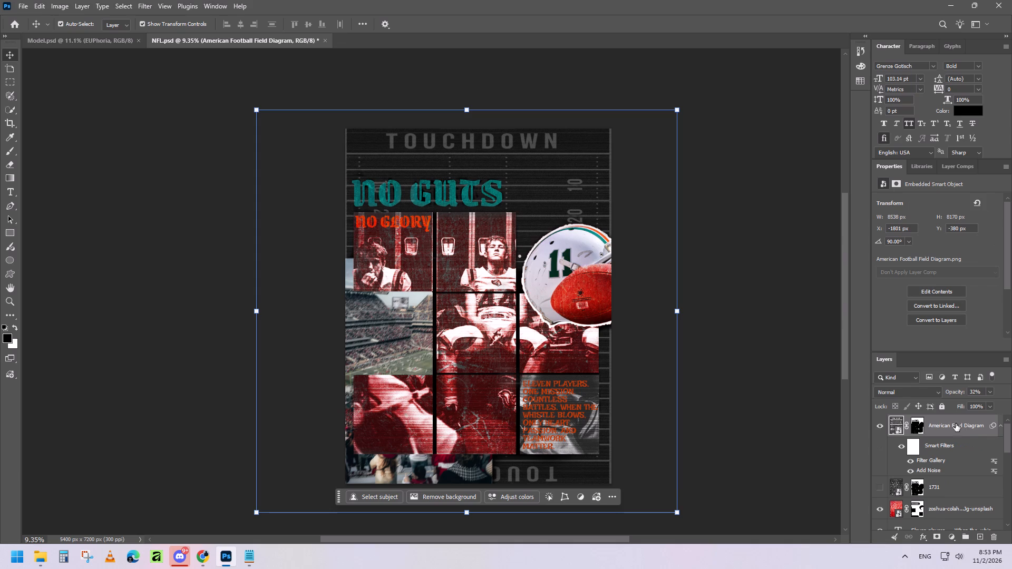
pyautogui.click(745, 260)
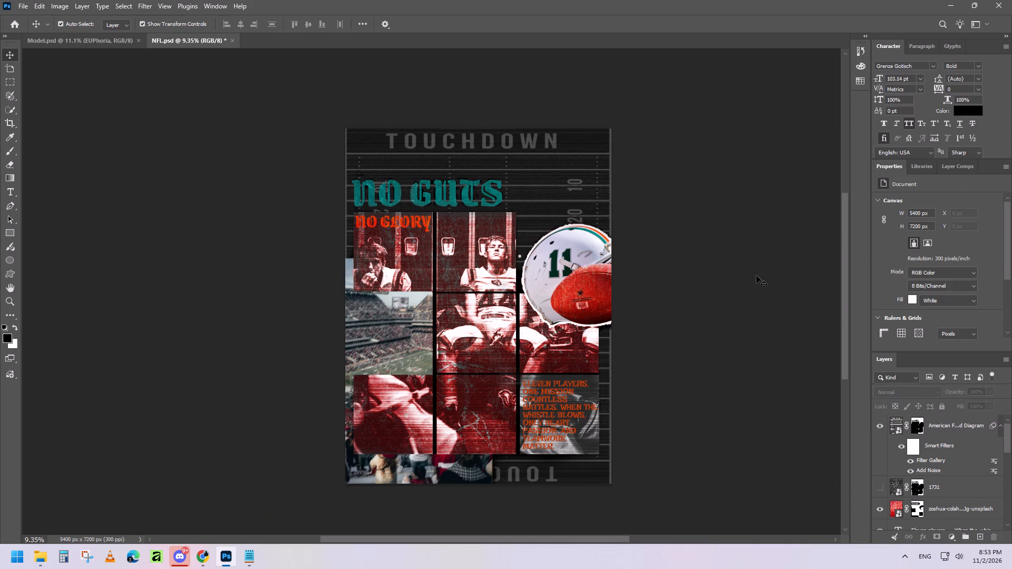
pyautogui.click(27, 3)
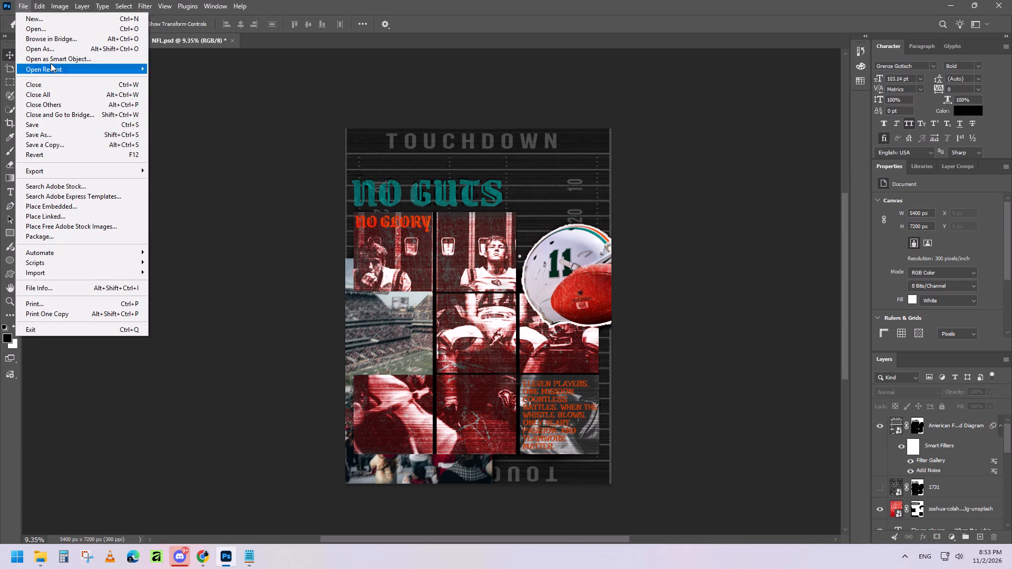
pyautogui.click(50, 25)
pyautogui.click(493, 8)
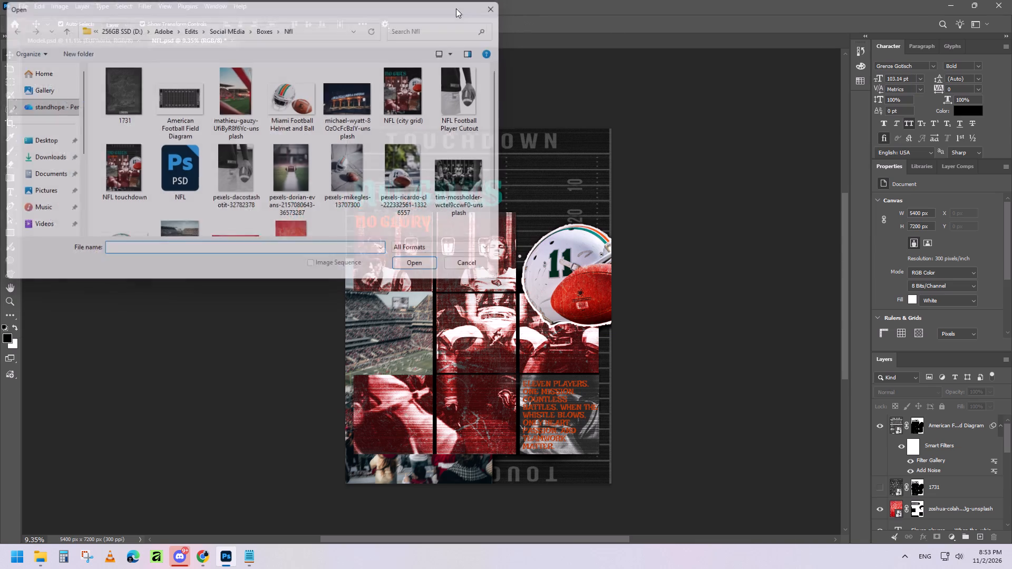
# Create a new blank document 14 inches wide and 20 inches high at 300 pixels/inch.
pyautogui.click(27, 6)
pyautogui.click(40, 18)
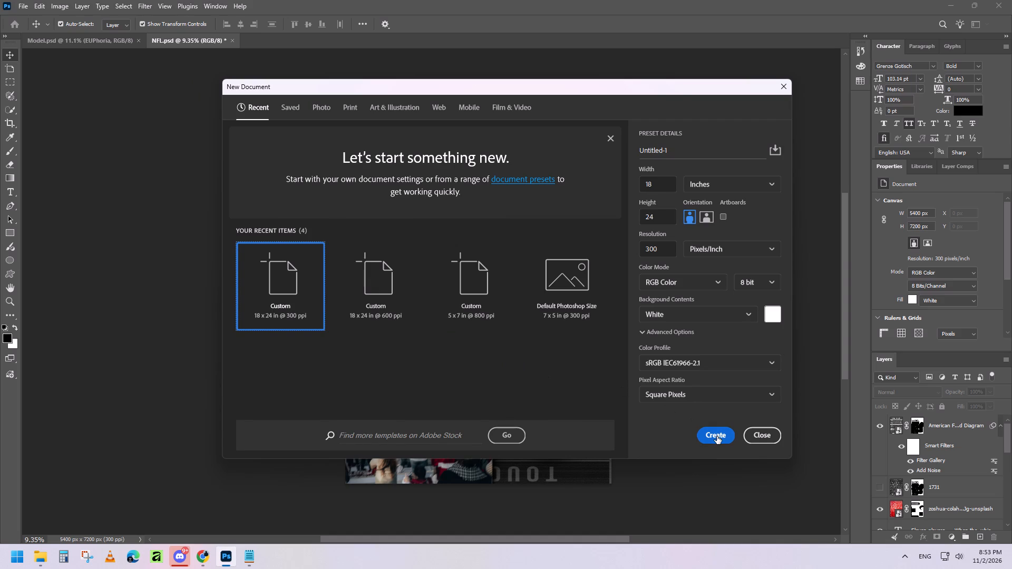
pyautogui.click(660, 186)
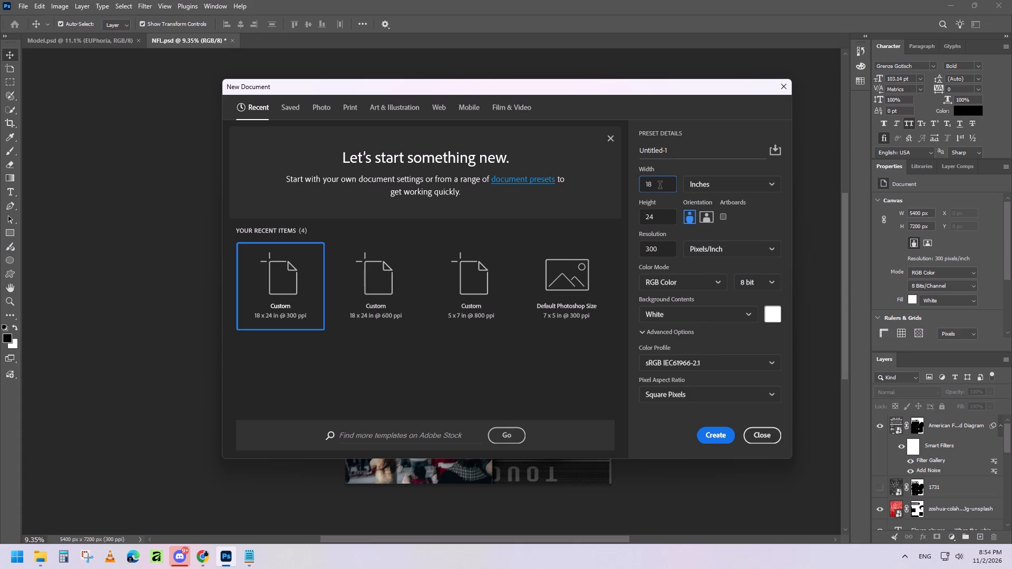
pyautogui.press('BackSpace')
pyautogui.press('4')
pyautogui.click(661, 215)
pyautogui.press('BackSpace')
pyautogui.press('0')
pyautogui.press('Return')
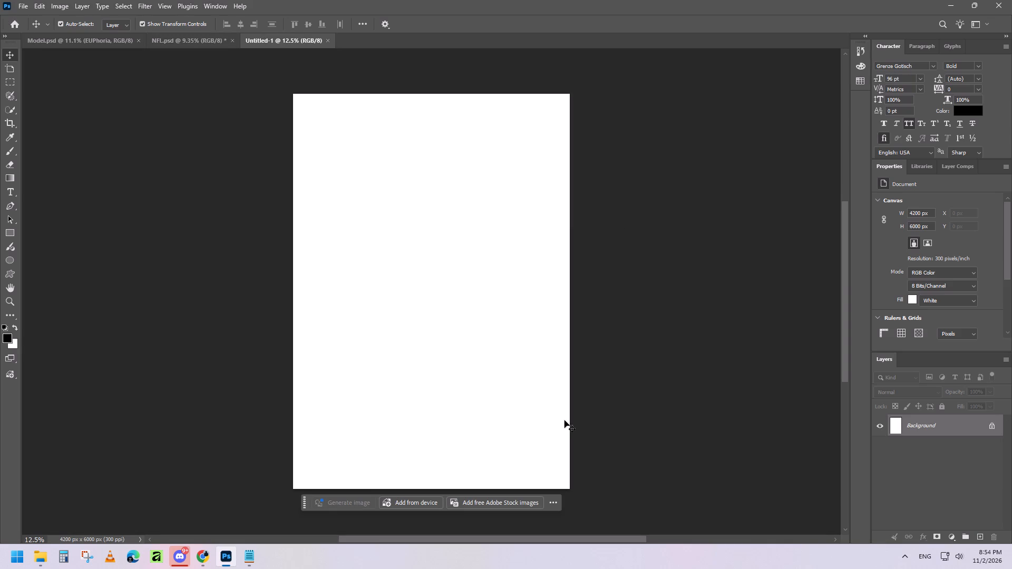
# Copy the hidden Rectangle copy group from NFL.psd, paste it into the new blank document and make it visible.
pyautogui.click(183, 38)
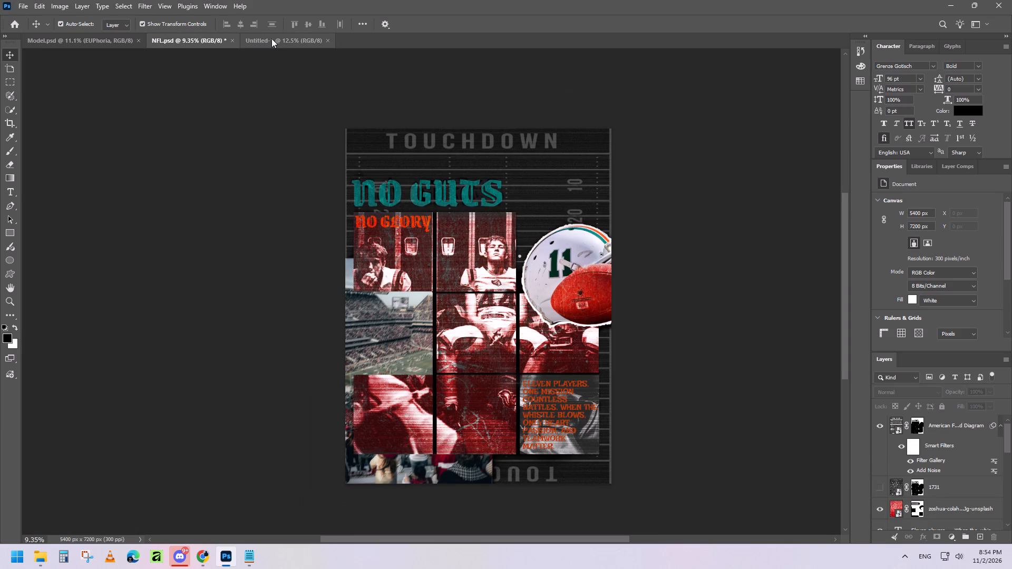
pyautogui.click(271, 38)
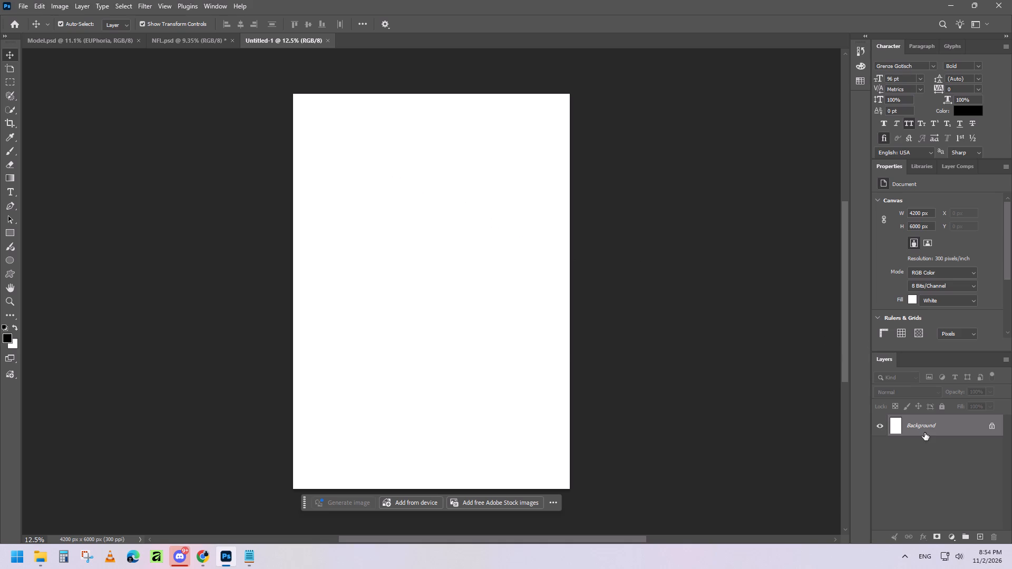
pyautogui.click(197, 41)
pyautogui.scroll(-13, 955, 450)
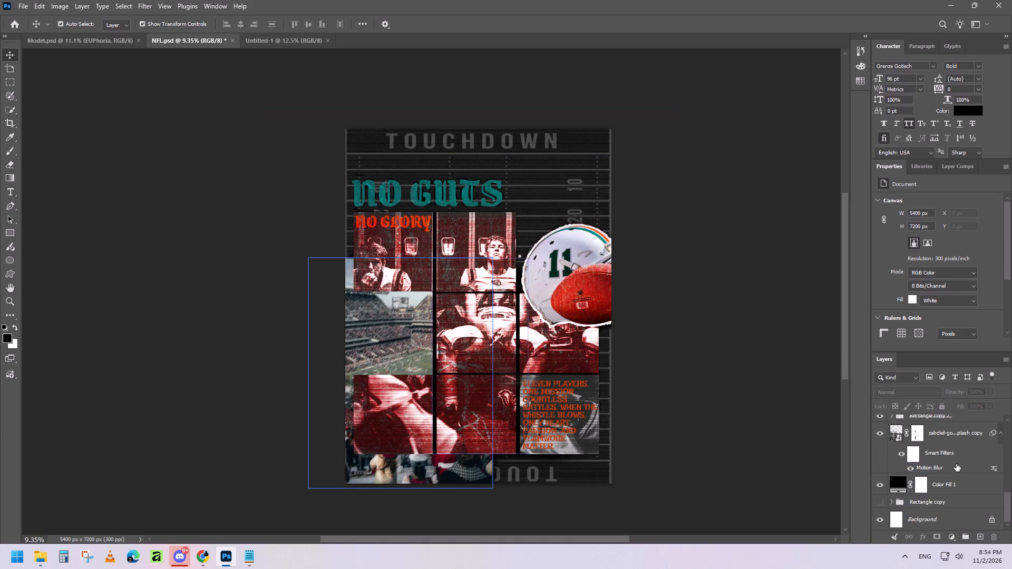
pyautogui.click(943, 504)
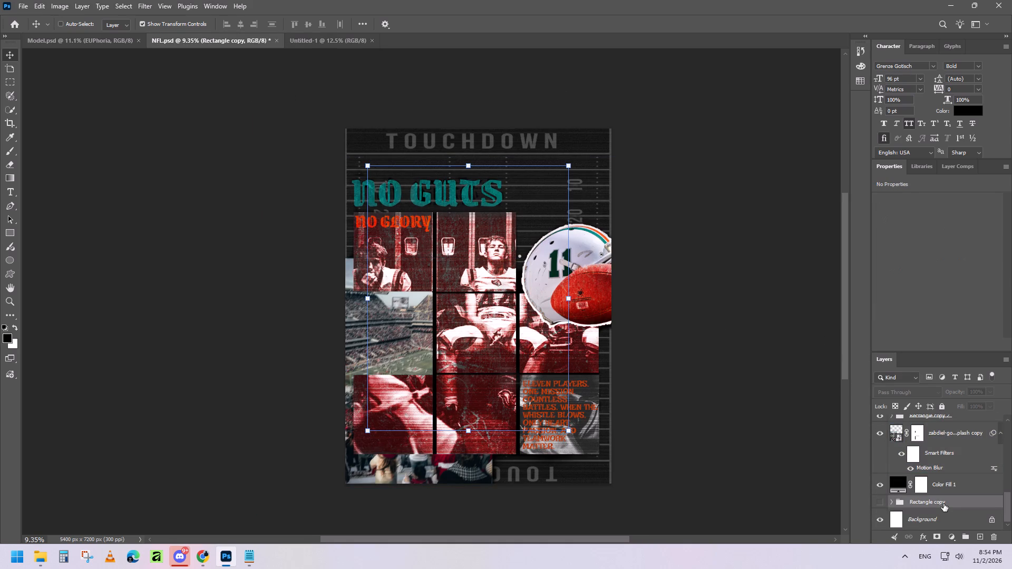
pyautogui.hotkey('ctrl', 'c')
pyautogui.hotkey('ctrl', 'c')
pyautogui.hotkey('ctrl', 'c')
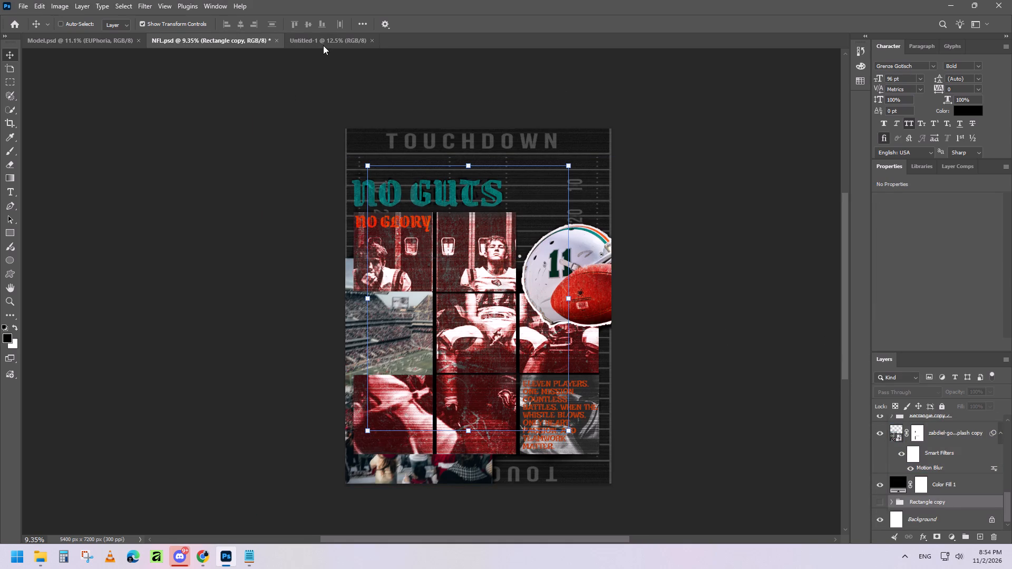
pyautogui.click(323, 45)
pyautogui.click(933, 464)
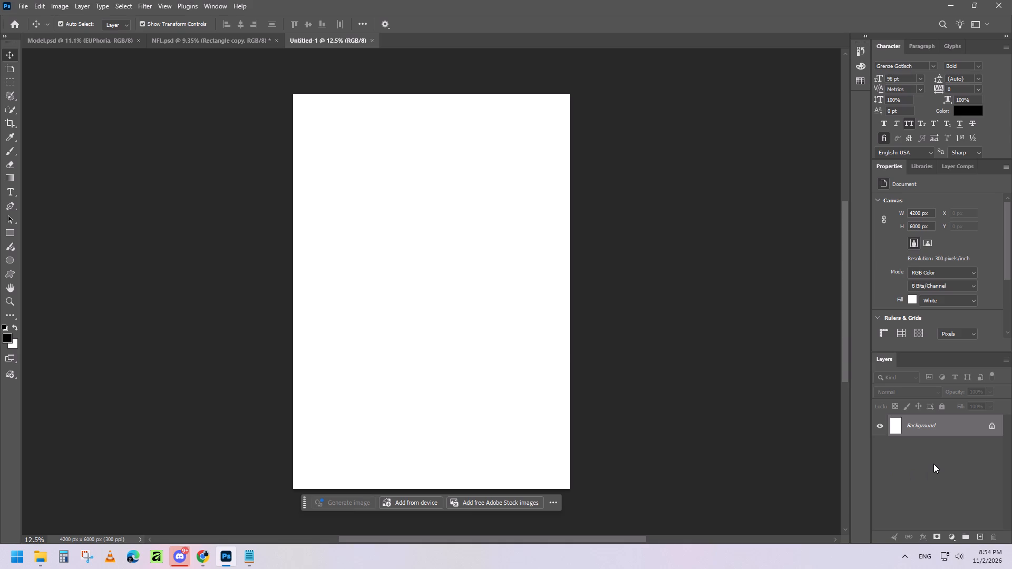
pyautogui.hotkey('ctrl', 'v')
pyautogui.click(880, 424)
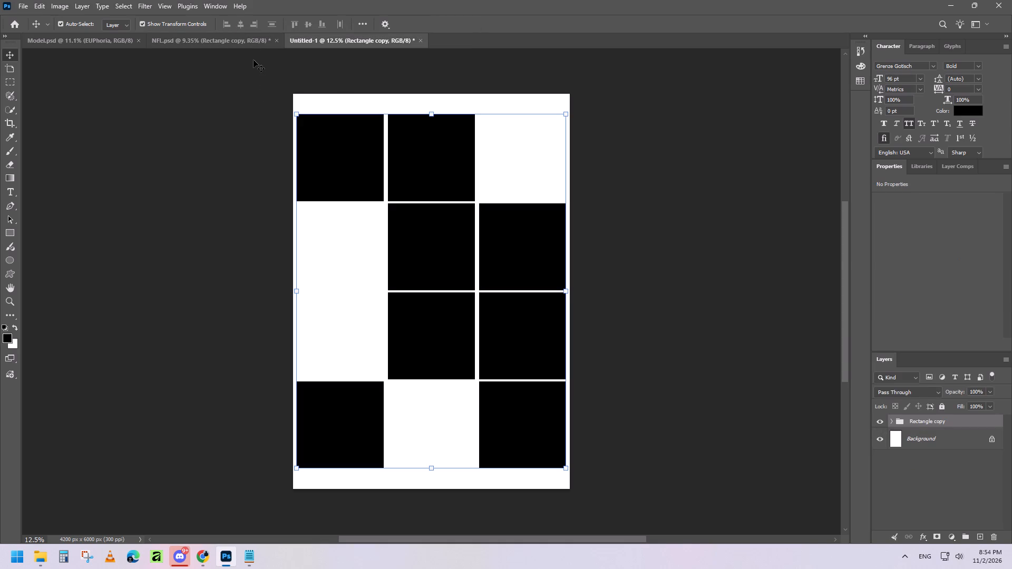
# Delete the Rectangle copy group from NFL.psd and return to the Untitled-1 document.
pyautogui.click(206, 42)
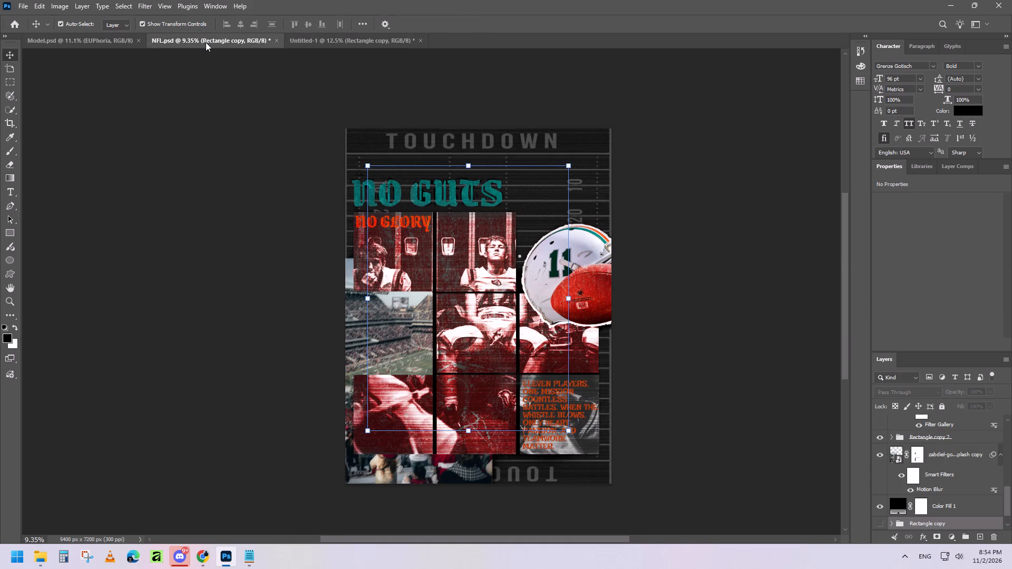
pyautogui.scroll(-6, 941, 504)
pyautogui.click(946, 502)
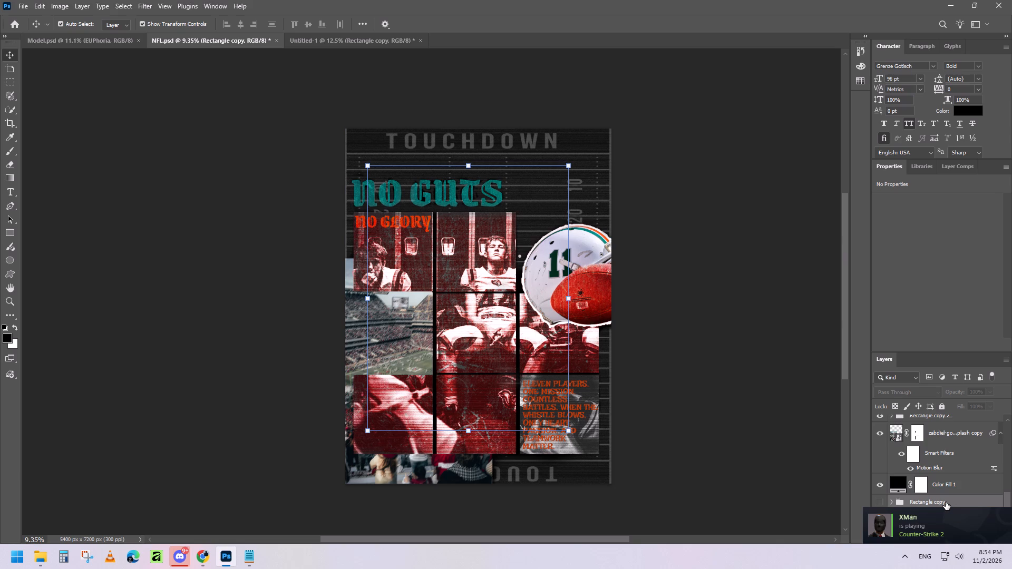
pyautogui.press('Delete')
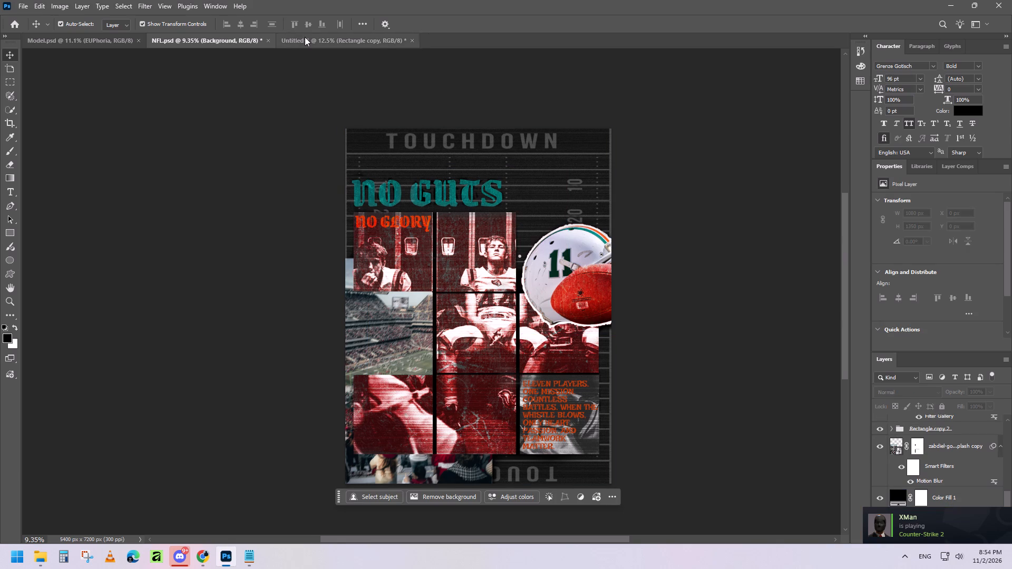
pyautogui.click(305, 37)
# Switch to File Explorer and create a folder named Materials inside the Nfl folder.
pyautogui.click(37, 553)
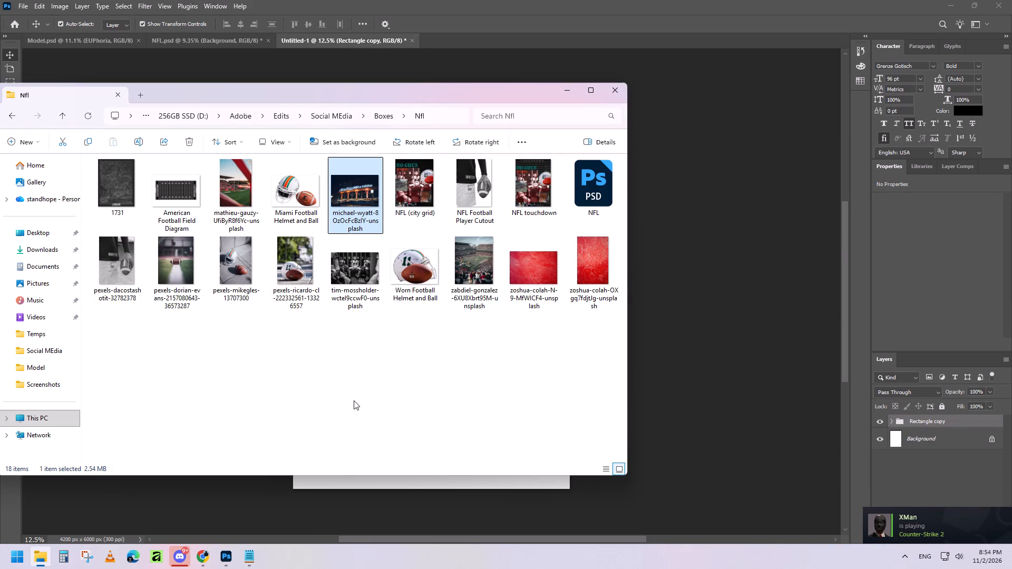
pyautogui.click(479, 342)
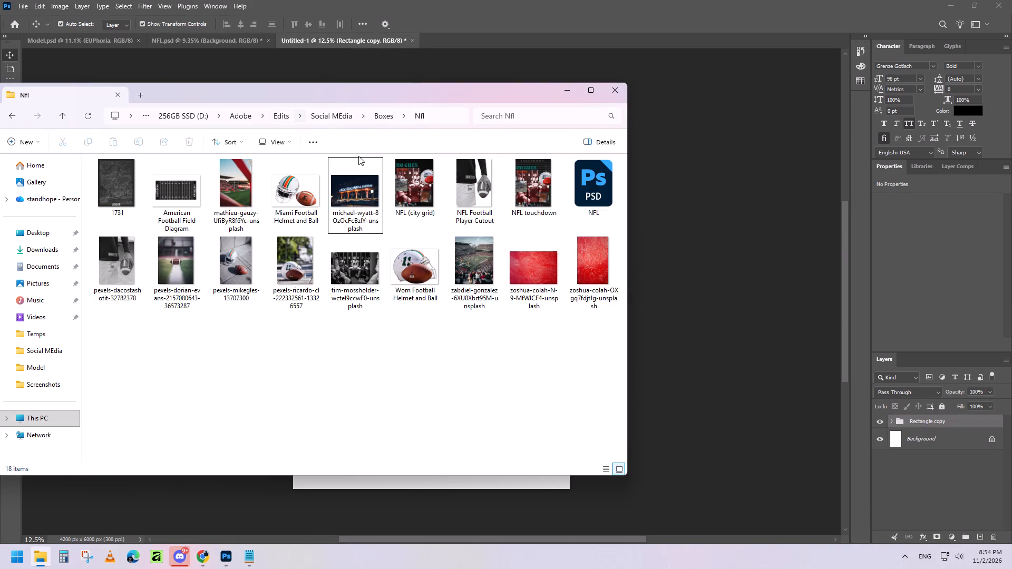
pyautogui.moveTo(346, 91); pyautogui.dragTo(453, 93)
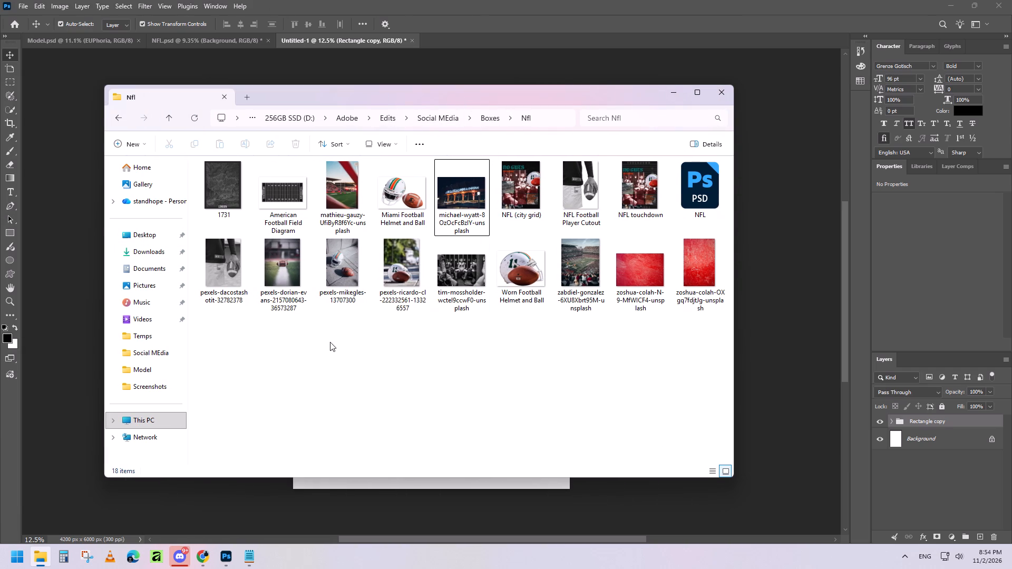
pyautogui.click(129, 143)
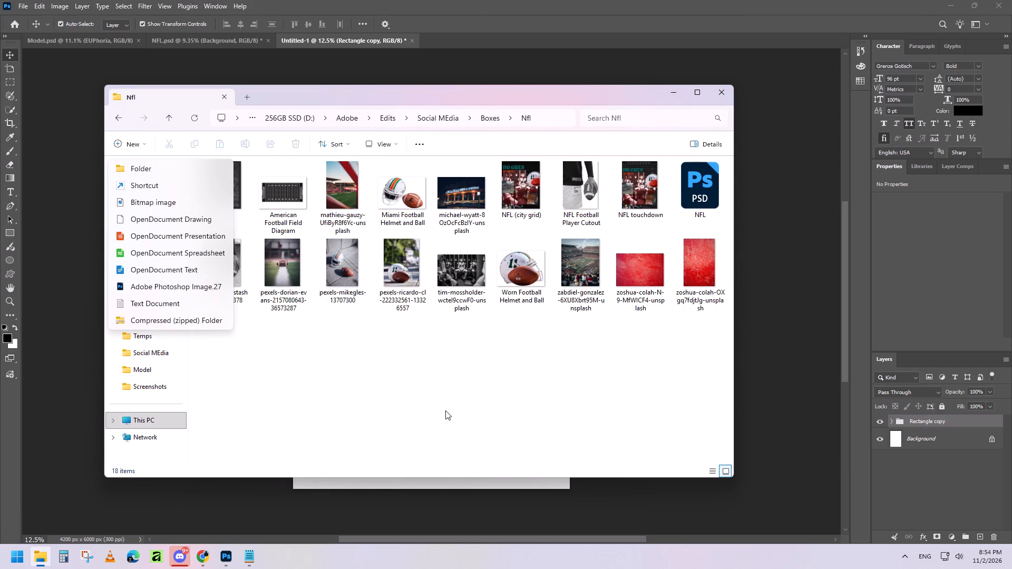
pyautogui.click(138, 164)
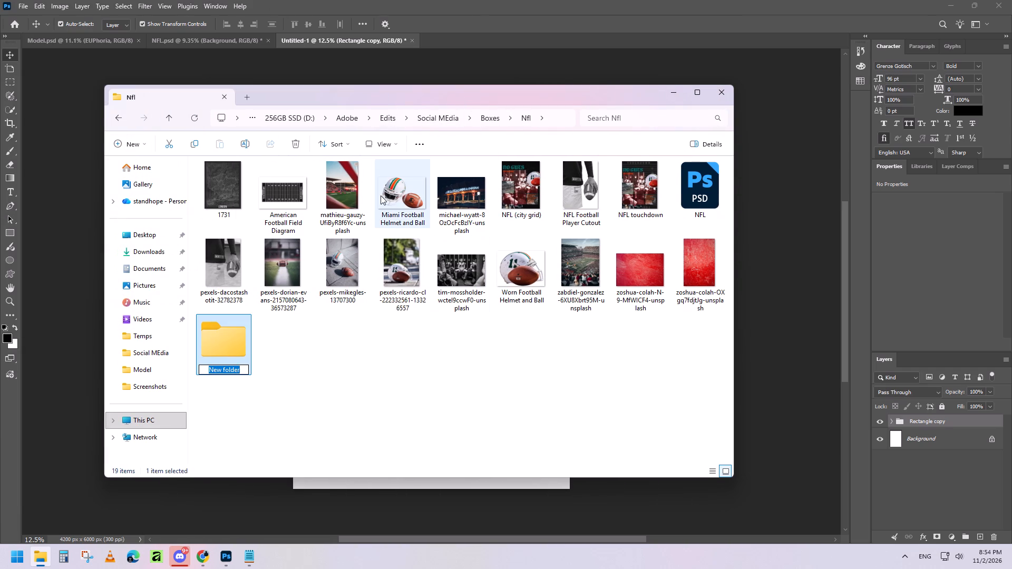
pyautogui.write('Mate')
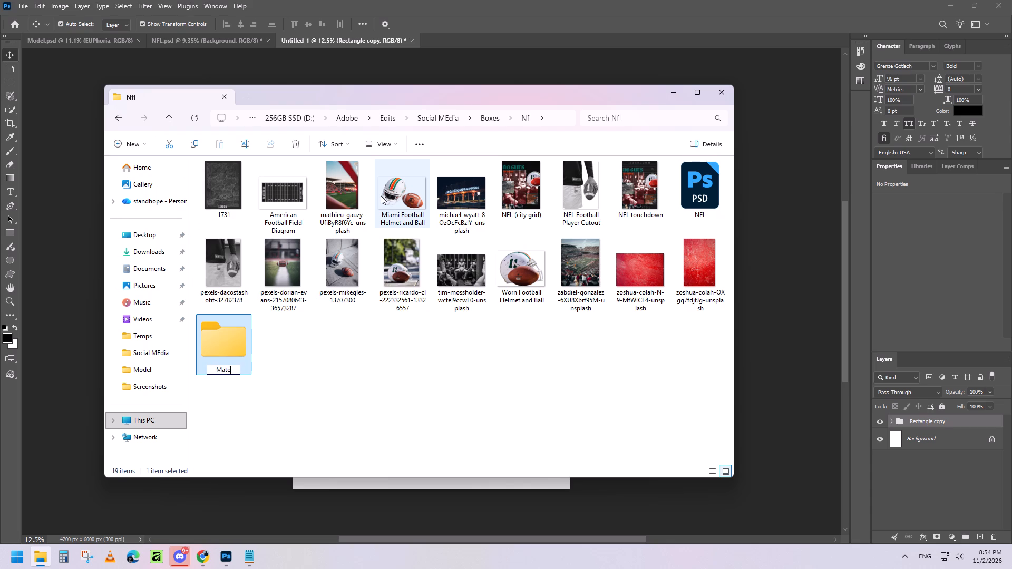
pyautogui.write('rials')
pyautogui.press('Return')
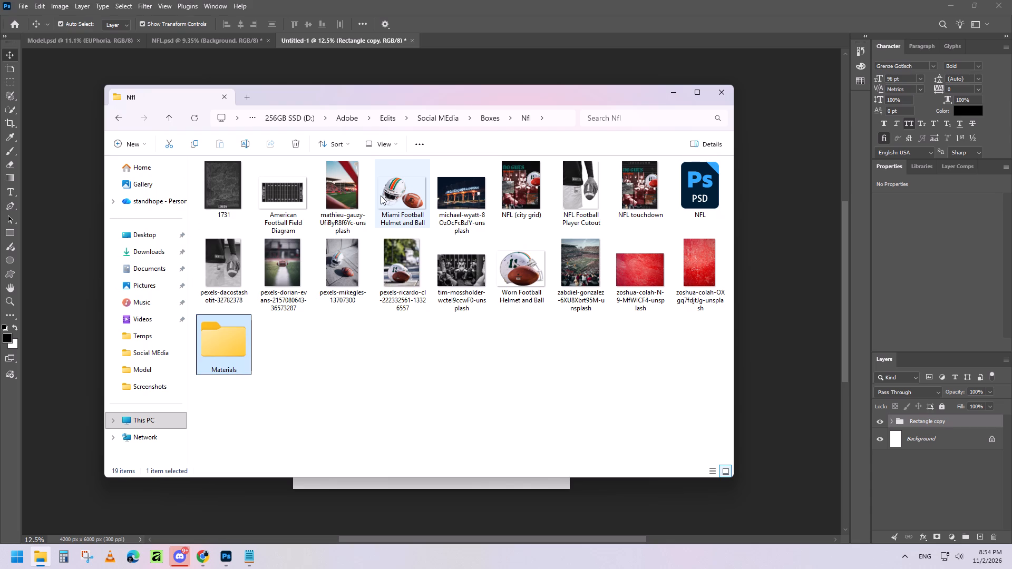
# Move all source images into the Materials folder, leaving out NFL (city grid), NFL touchdown and the NFL PSD.
pyautogui.click(225, 187)
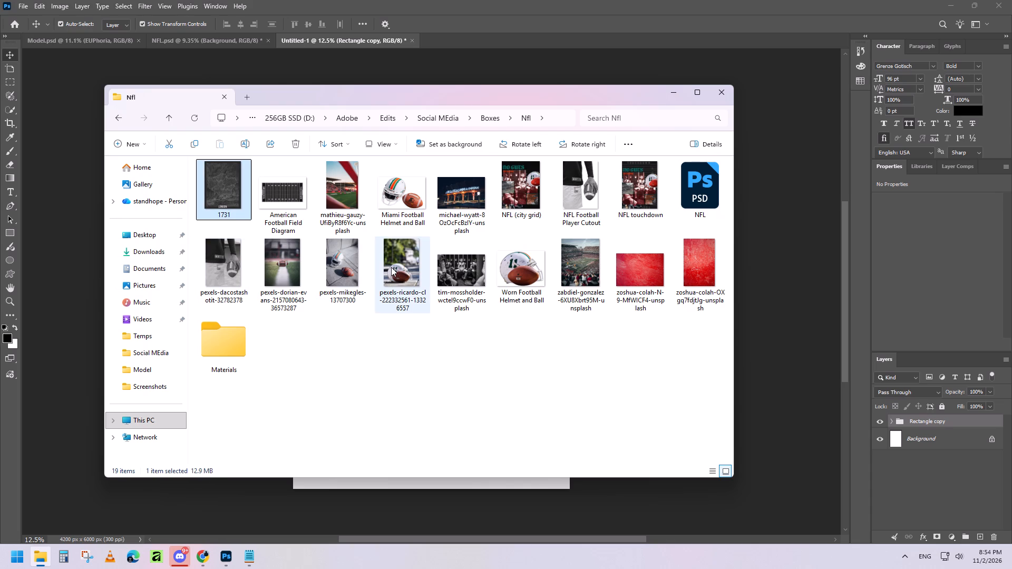
pyautogui.keyDown('ctrl'); pyautogui.keyDown('shift'); pyautogui.click(454, 268); pyautogui.keyUp('shift'); pyautogui.keyUp('ctrl')
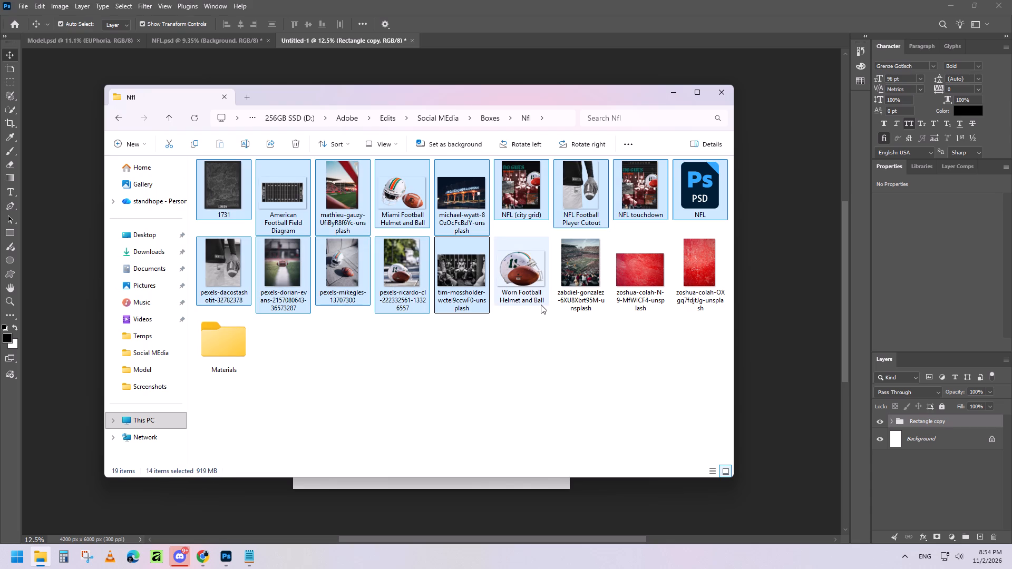
pyautogui.keyDown('ctrl'); pyautogui.click(696, 194); pyautogui.keyUp('ctrl')
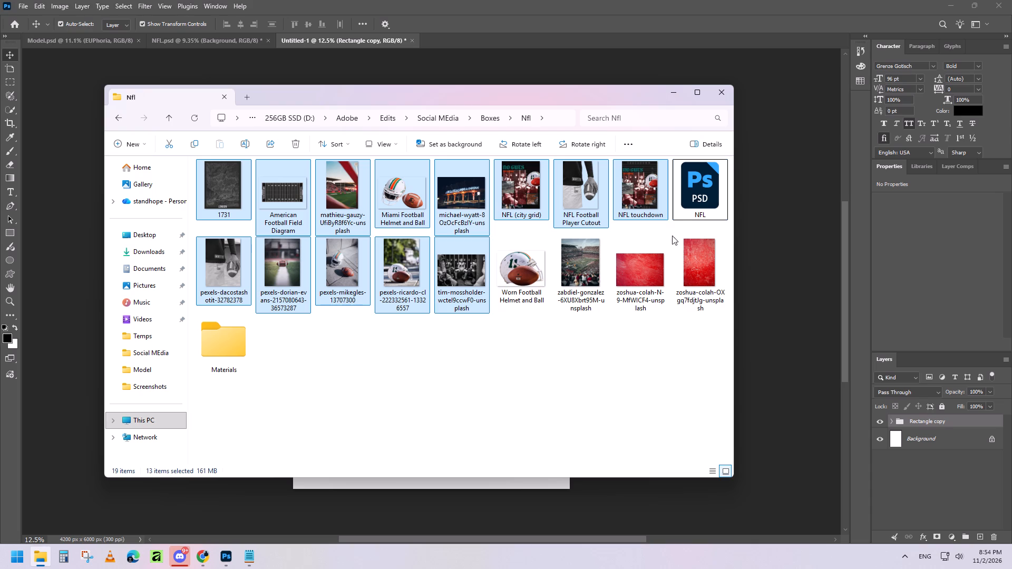
pyautogui.keyDown('ctrl'); pyautogui.click(634, 196); pyautogui.keyUp('ctrl')
pyautogui.keyDown('ctrl'); pyautogui.click(521, 179); pyautogui.keyUp('ctrl')
pyautogui.keyDown('ctrl'); pyautogui.click(519, 269); pyautogui.keyUp('ctrl')
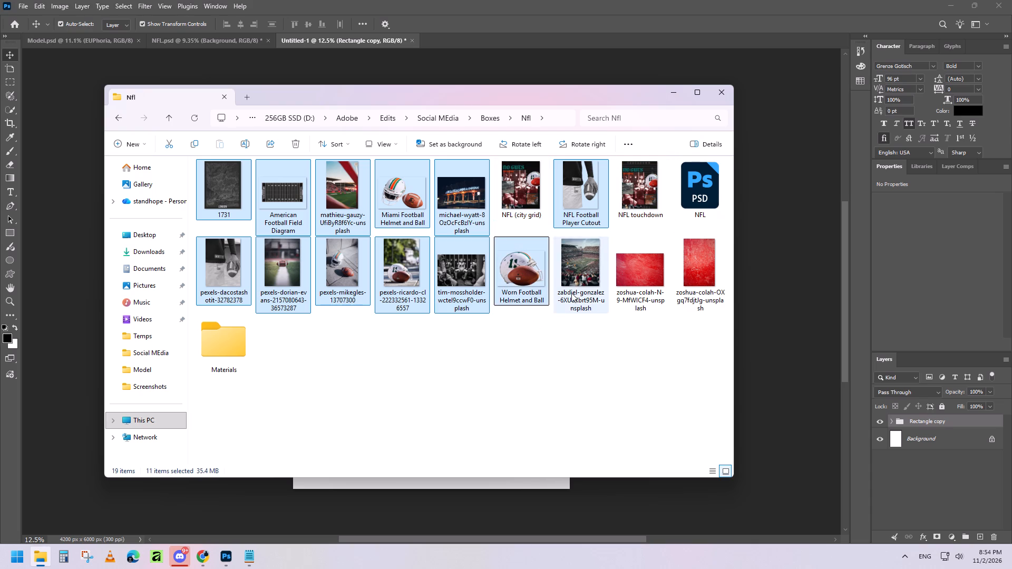
pyautogui.keyDown('ctrl'); pyautogui.click(571, 290); pyautogui.keyUp('ctrl')
pyautogui.keyDown('ctrl'); pyautogui.click(654, 290); pyautogui.keyUp('ctrl')
pyautogui.keyDown('ctrl'); pyautogui.click(695, 290); pyautogui.keyUp('ctrl')
pyautogui.moveTo(511, 267); pyautogui.dragTo(218, 362)
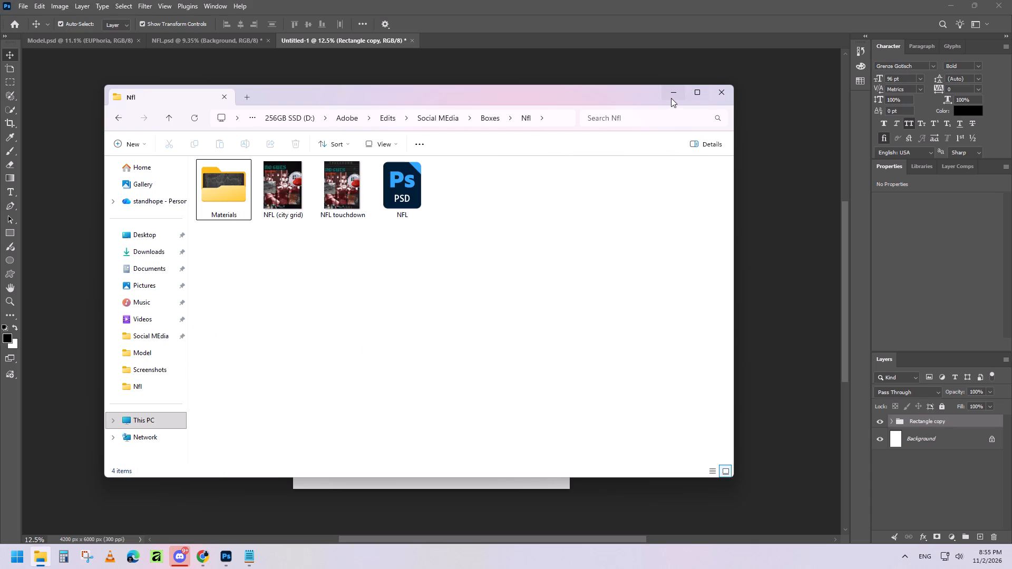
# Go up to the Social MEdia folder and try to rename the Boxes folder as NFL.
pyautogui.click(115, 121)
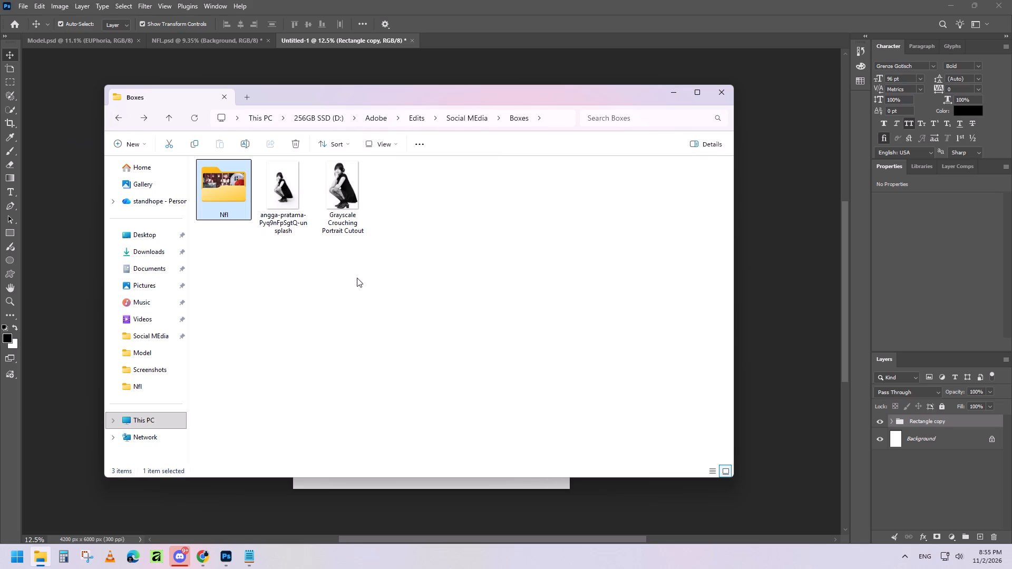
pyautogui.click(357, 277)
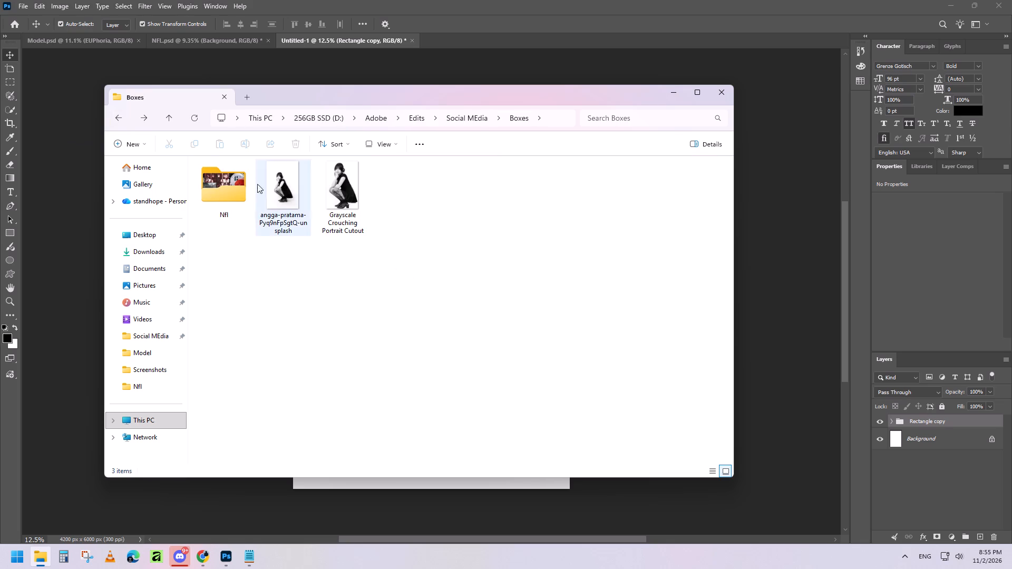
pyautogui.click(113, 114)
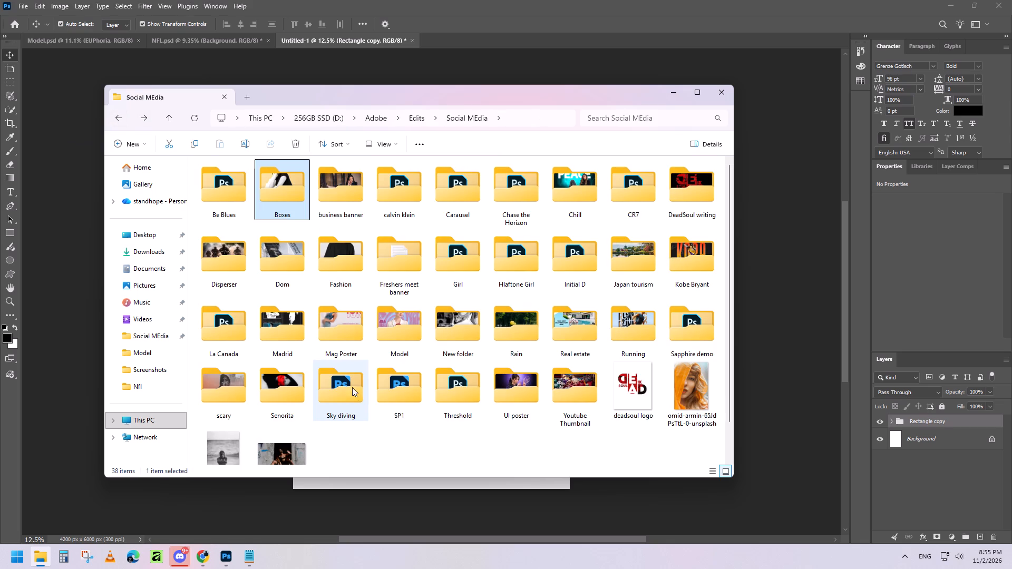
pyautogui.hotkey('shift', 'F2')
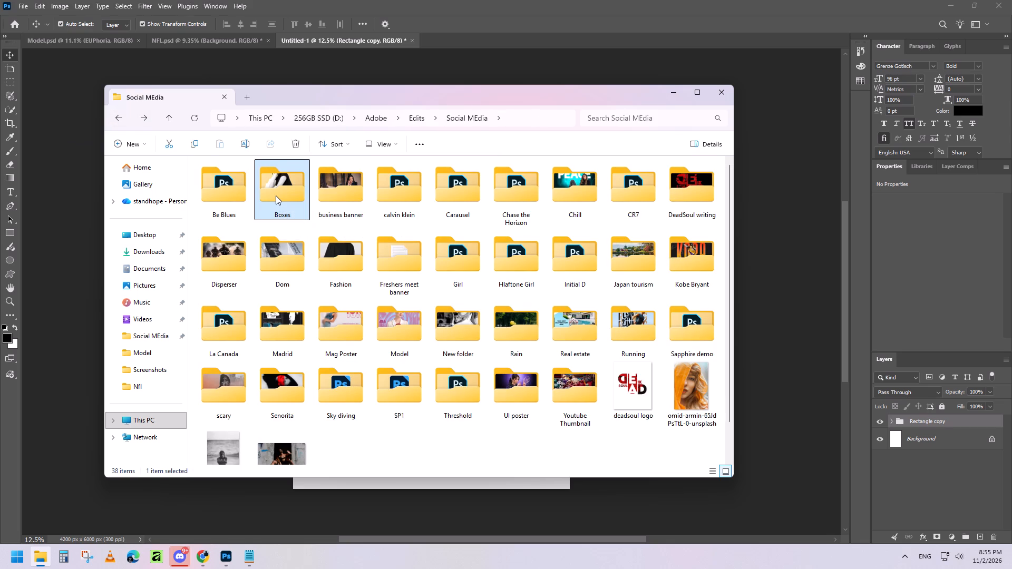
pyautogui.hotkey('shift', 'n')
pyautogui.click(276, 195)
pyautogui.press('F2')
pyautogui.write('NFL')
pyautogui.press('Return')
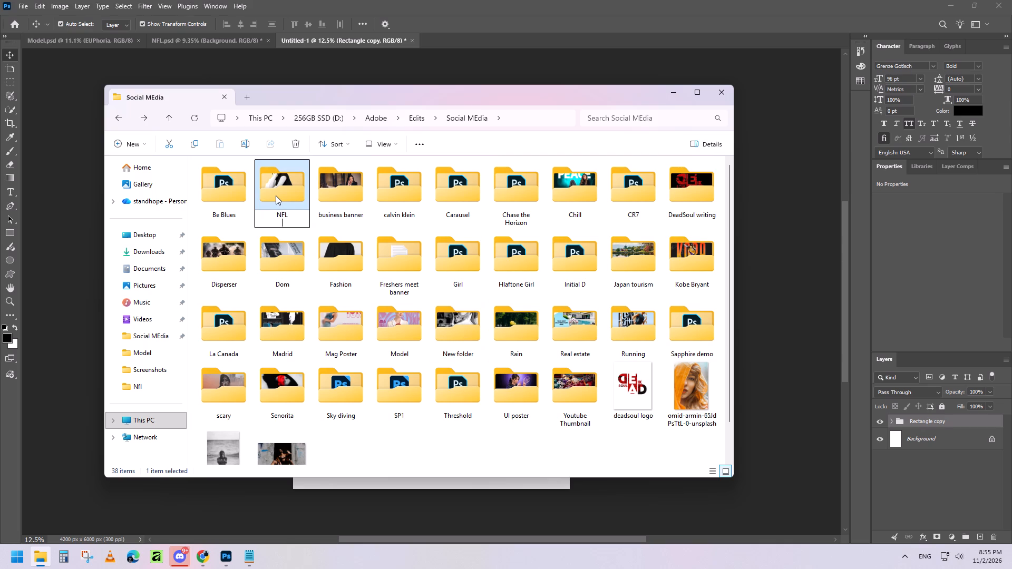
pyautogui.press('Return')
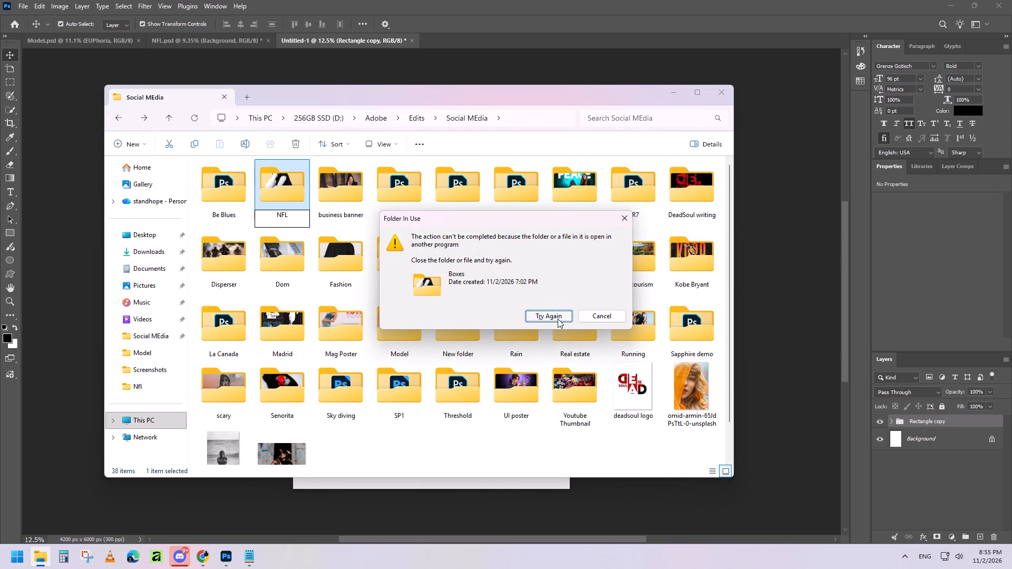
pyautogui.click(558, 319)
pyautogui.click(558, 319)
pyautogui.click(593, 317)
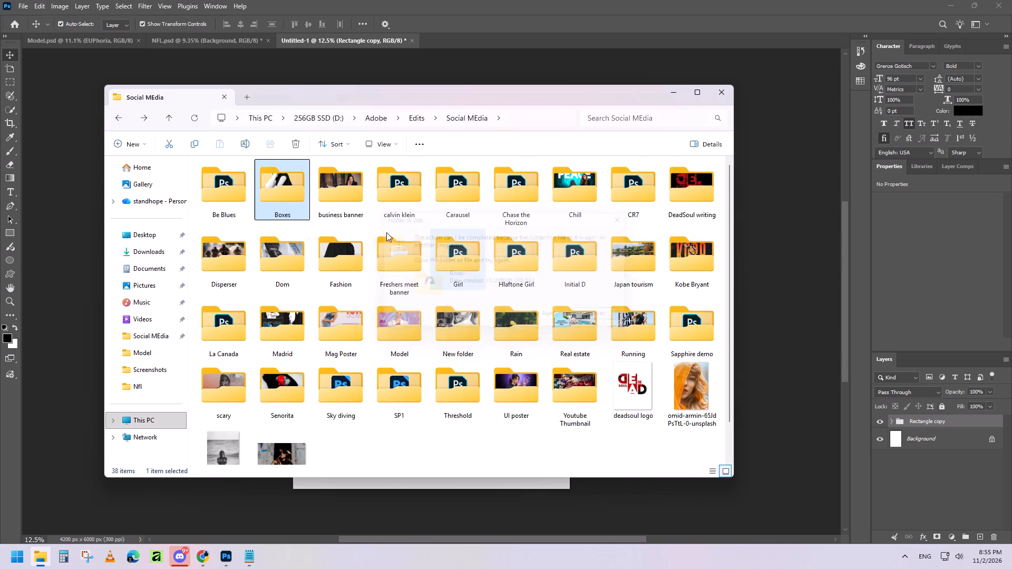
# Cut the crouching portrait photo and its grayscale cutout from the Boxes folder and return to Social MEdia.
pyautogui.doubleClick(297, 177)
pyautogui.moveTo(442, 222); pyautogui.dragTo(280, 181)
pyautogui.hotkey('ctrl', 'x')
pyautogui.hotkey('ctrl', 'z')
pyautogui.click(113, 115)
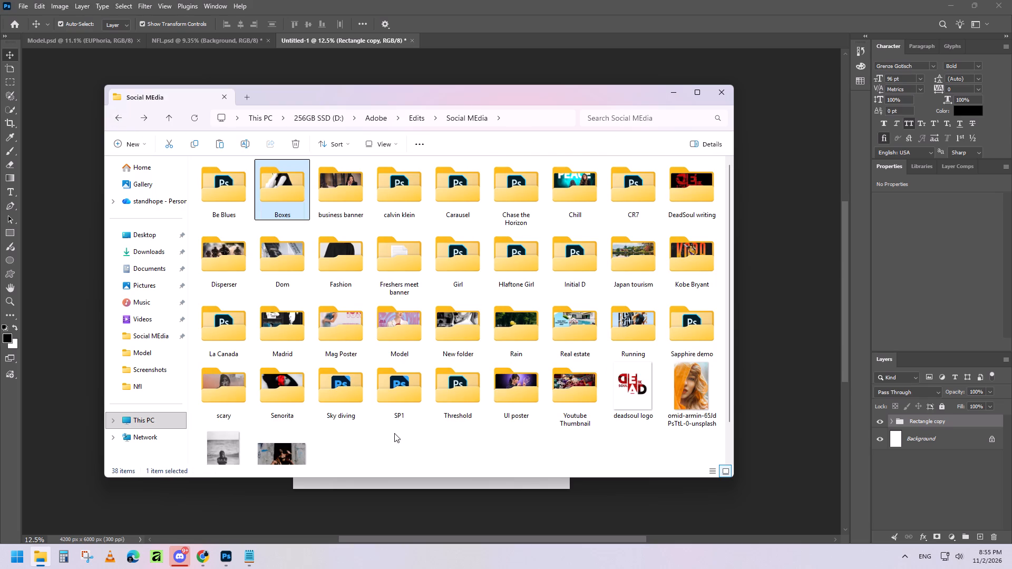
# Create a folder named Asian Muse inside Social MEdia and open it.
pyautogui.click(394, 433)
pyautogui.rightClick(392, 452)
pyautogui.click(447, 378)
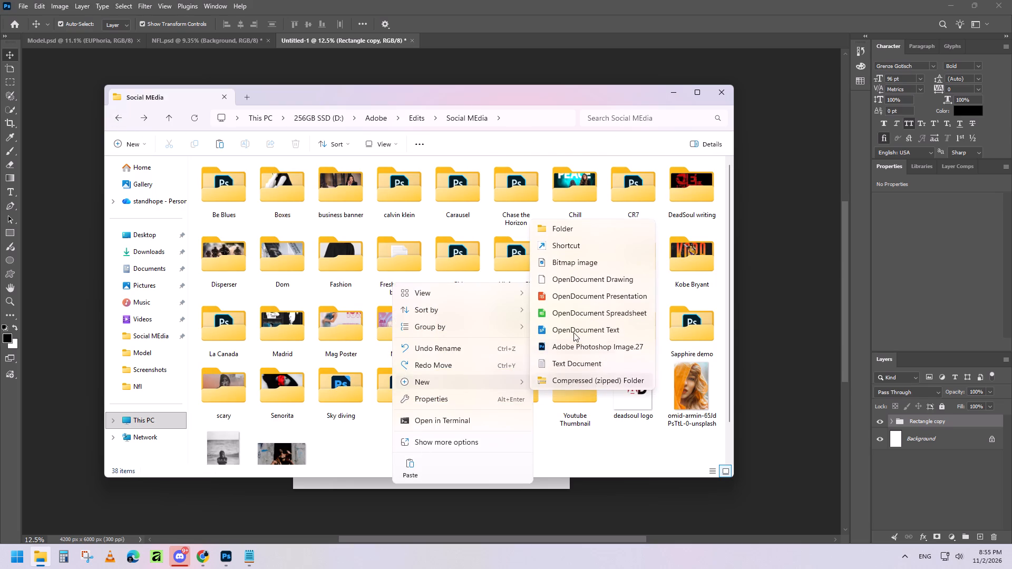
pyautogui.click(589, 233)
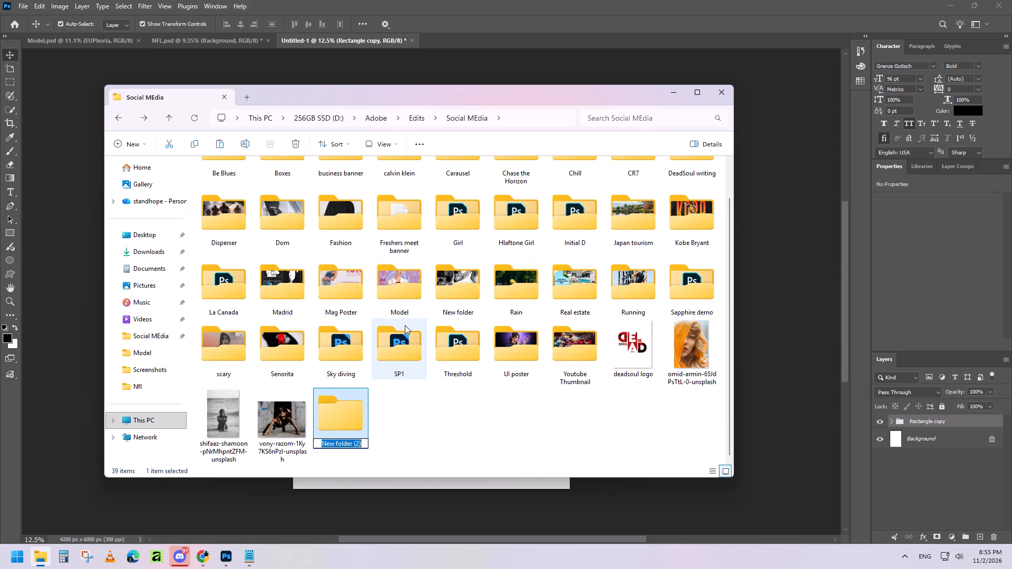
pyautogui.hotkey('shift', 'k')
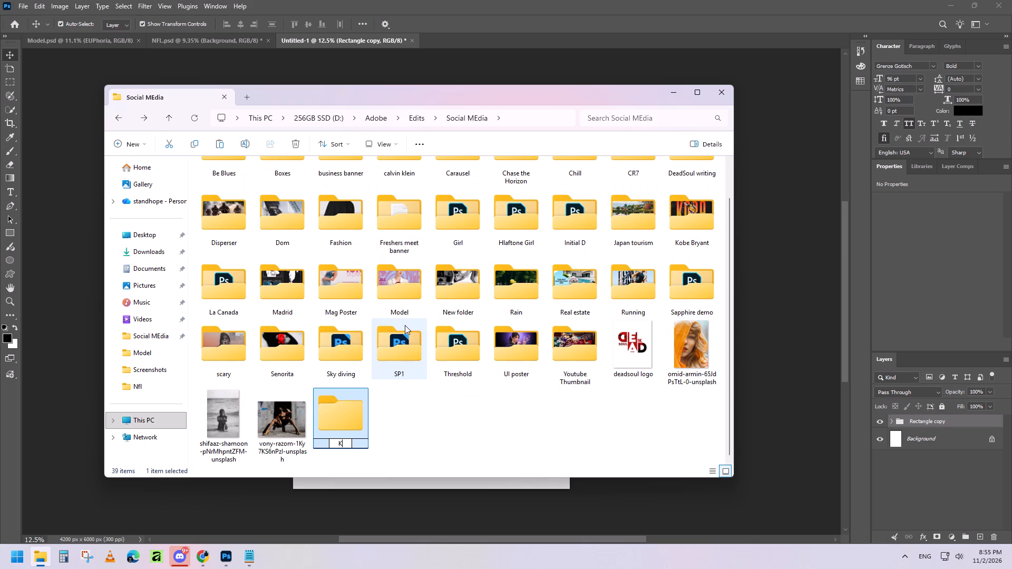
pyautogui.hotkey('shift', 'BackSpace')
pyautogui.write('Asian Muses')
pyautogui.press('BackSpace')
pyautogui.press('Return')
pyautogui.press('Return')
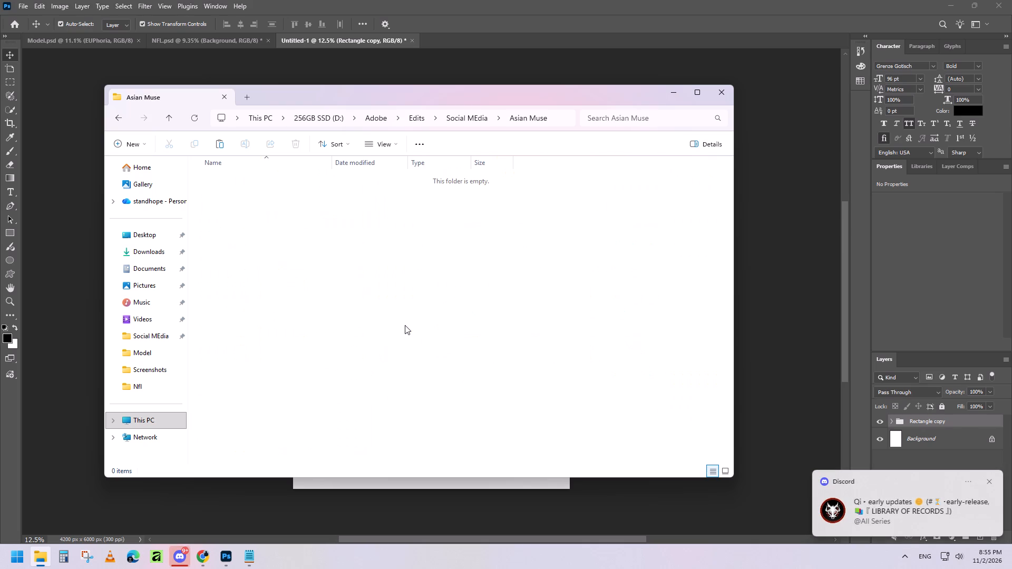
# Paste the two cut portrait images into the Asian Muse folder and show them as large thumbnails.
pyautogui.click(403, 316)
pyautogui.hotkey('ctrl', 'v')
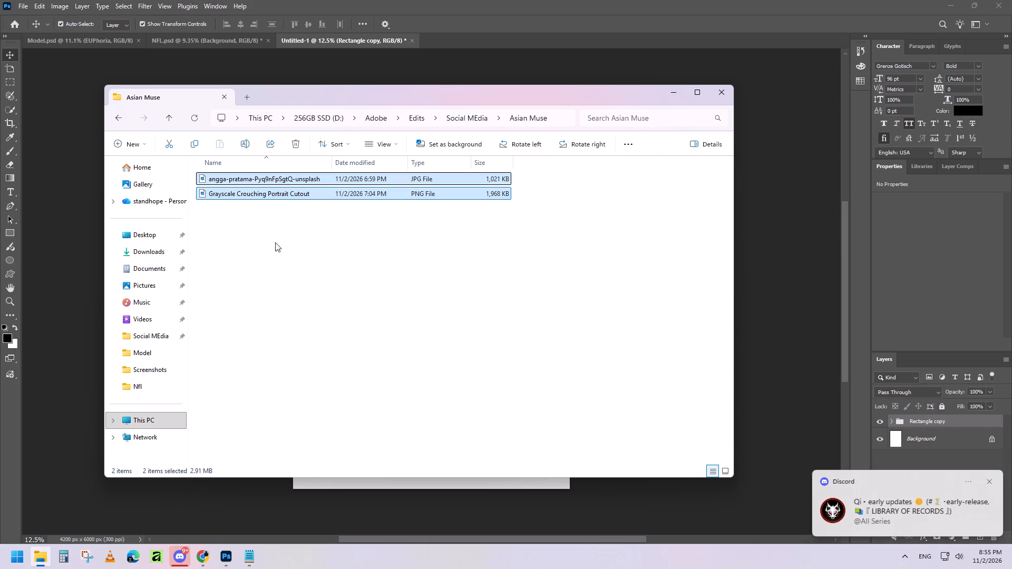
pyautogui.click(727, 470)
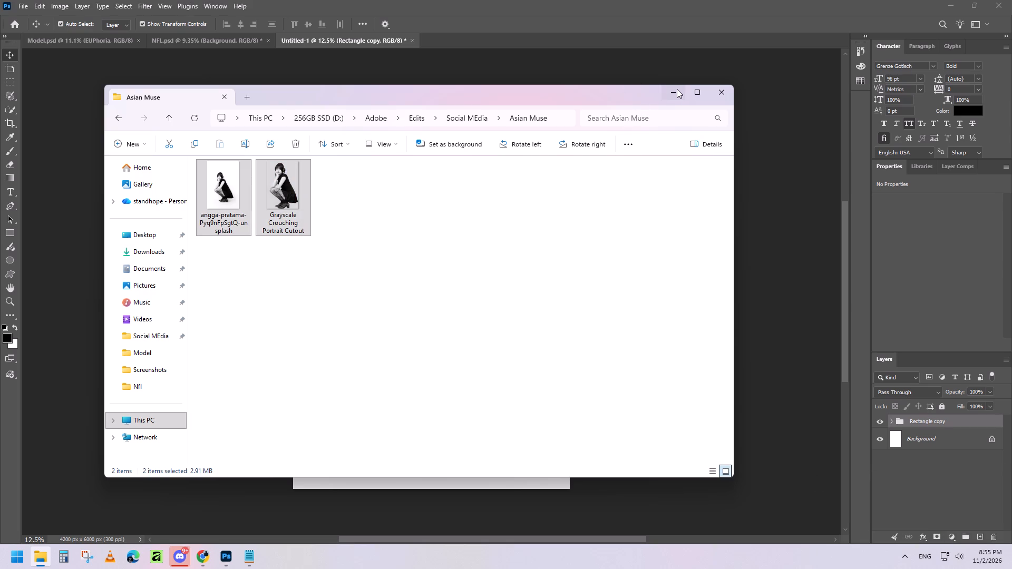
# Place Grayscale Crouching Portrait Cutout from the Asian Muse folder into the Untitled-1 Photoshop document, shifted up about 310 px from centre.
pyautogui.moveTo(490, 101); pyautogui.dragTo(461, 82)
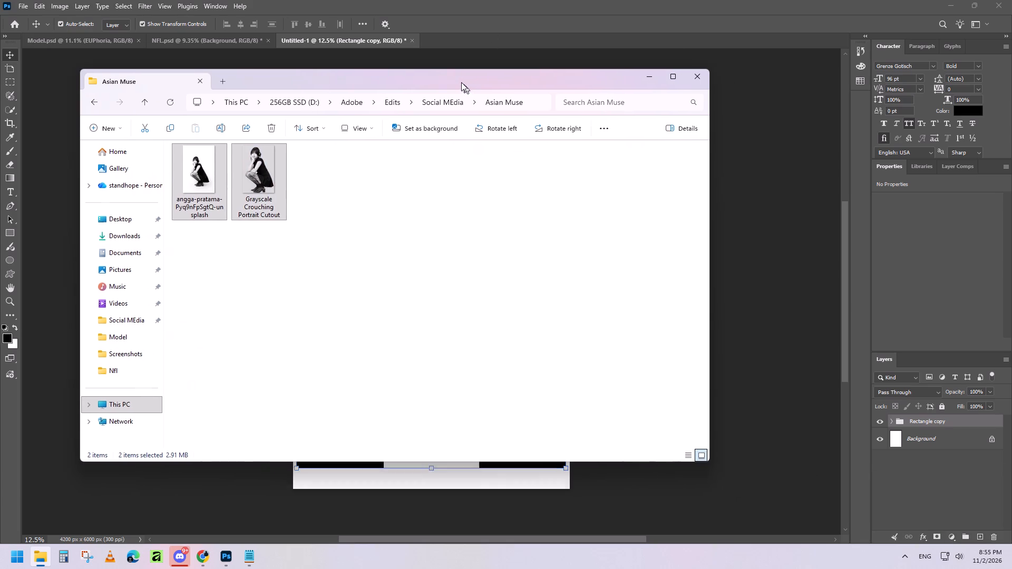
pyautogui.moveTo(461, 82); pyautogui.dragTo(401, 47)
pyautogui.click(180, 144)
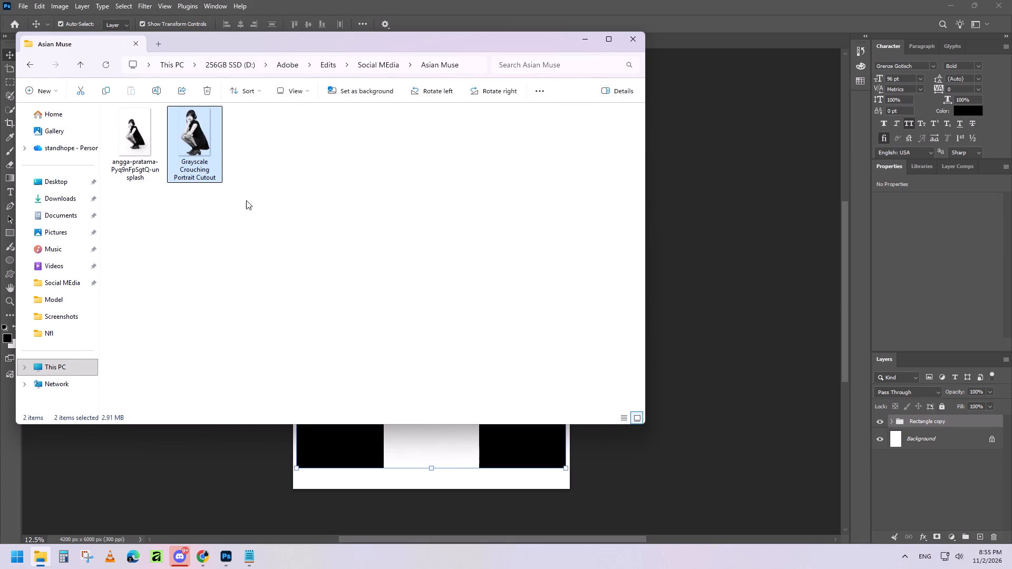
pyautogui.moveTo(204, 131); pyautogui.dragTo(439, 427)
pyautogui.click(578, 40)
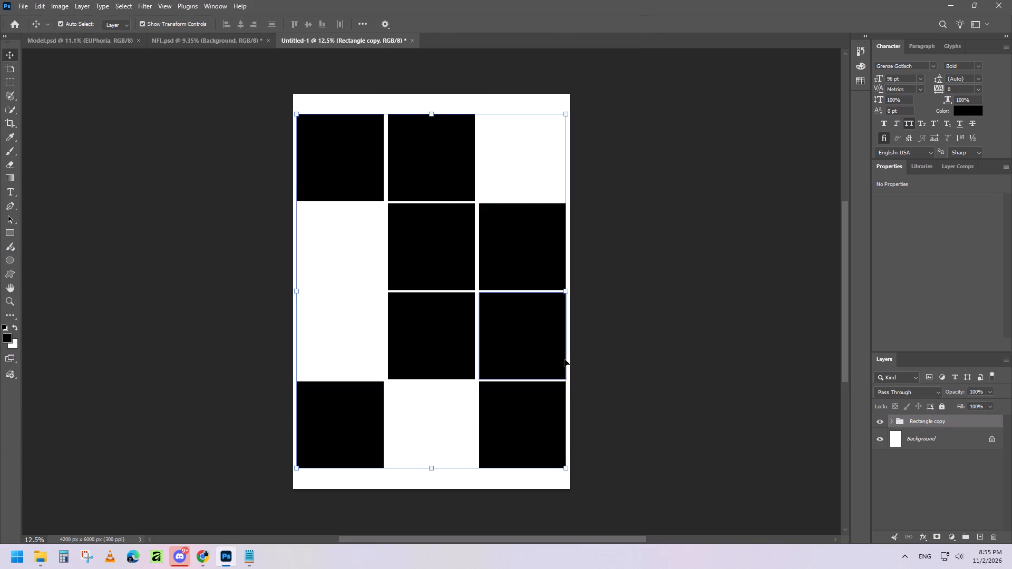
pyautogui.click(37, 556)
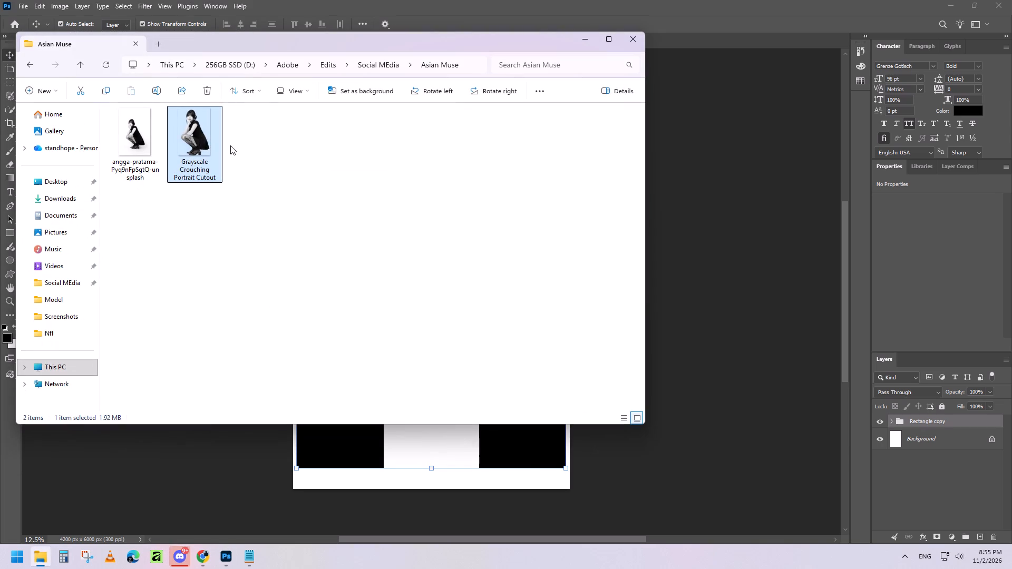
pyautogui.moveTo(426, 45); pyautogui.dragTo(952, 167)
pyautogui.moveTo(737, 273); pyautogui.dragTo(434, 271)
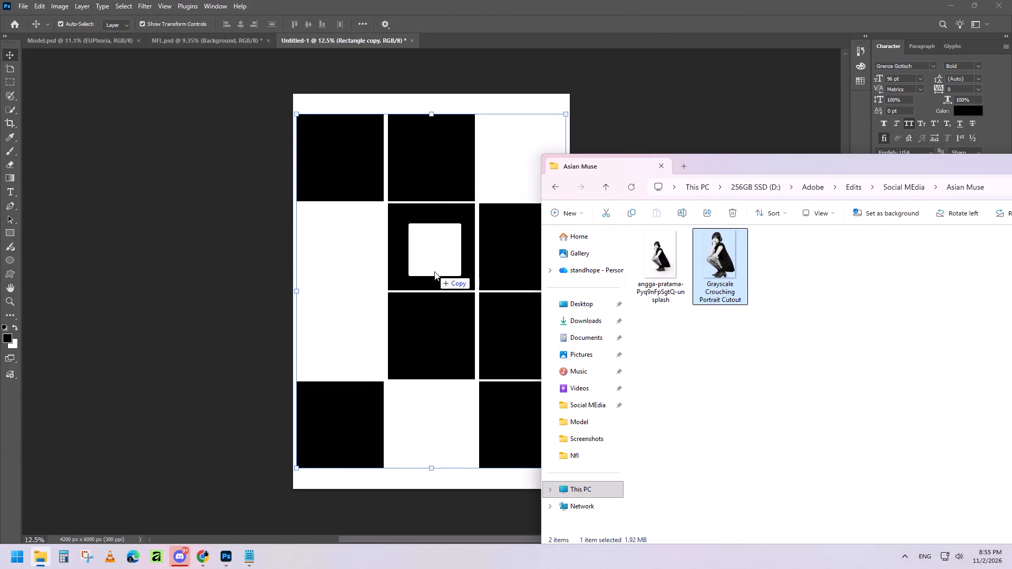
pyautogui.moveTo(434, 271); pyautogui.dragTo(427, 272)
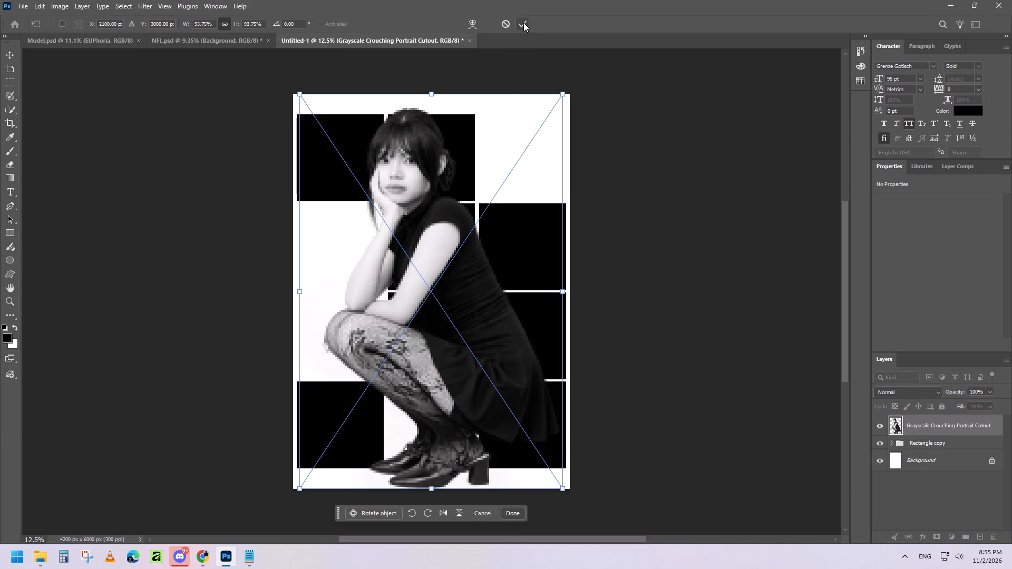
pyautogui.moveTo(444, 279); pyautogui.dragTo(444, 257)
pyautogui.click(519, 23)
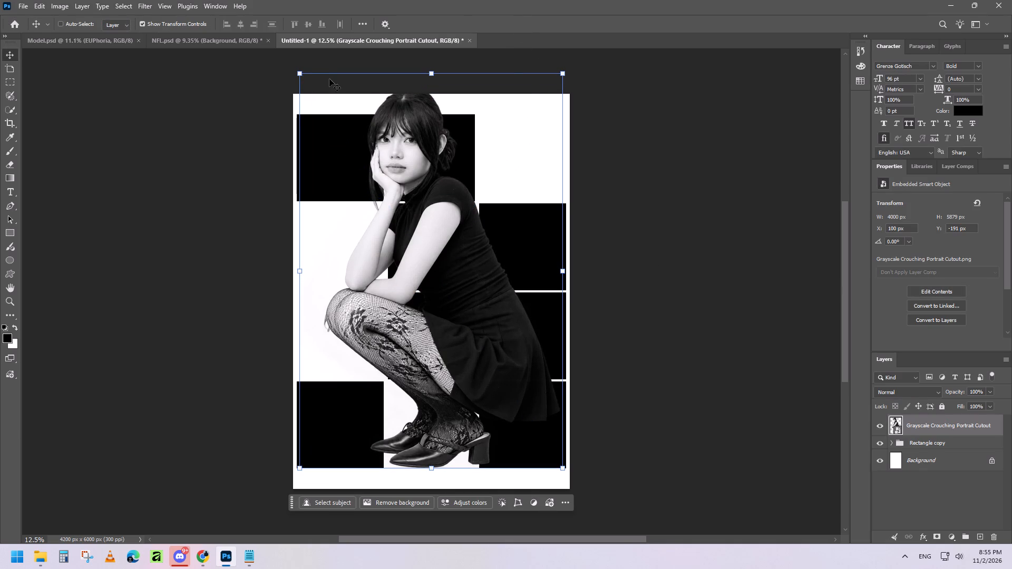
# Hide the portrait layer, scale the whole Rectangle copy group to about 83% and centre it horizontally on the canvas.
pyautogui.click(881, 428)
pyautogui.click(445, 223)
pyautogui.hotkey('ctrl', 't')
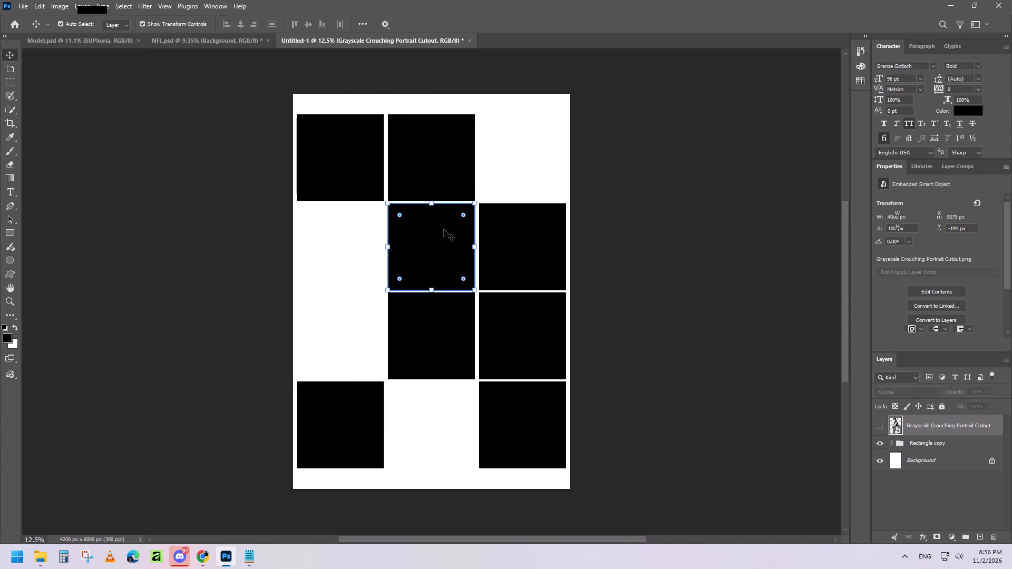
pyautogui.scroll(4, 958, 492)
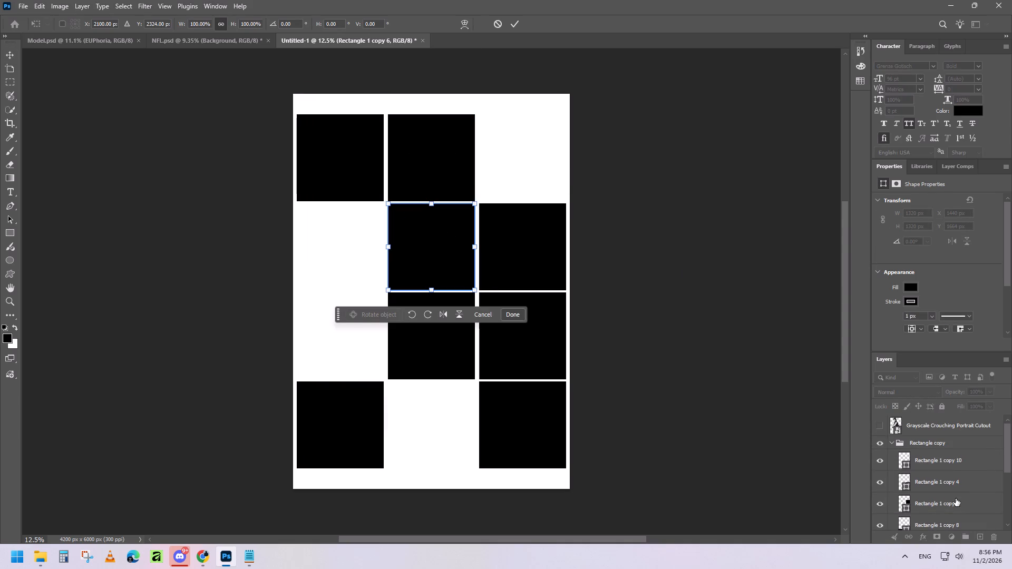
pyautogui.scroll(1, 955, 497)
pyautogui.click(952, 442)
pyautogui.click(892, 444)
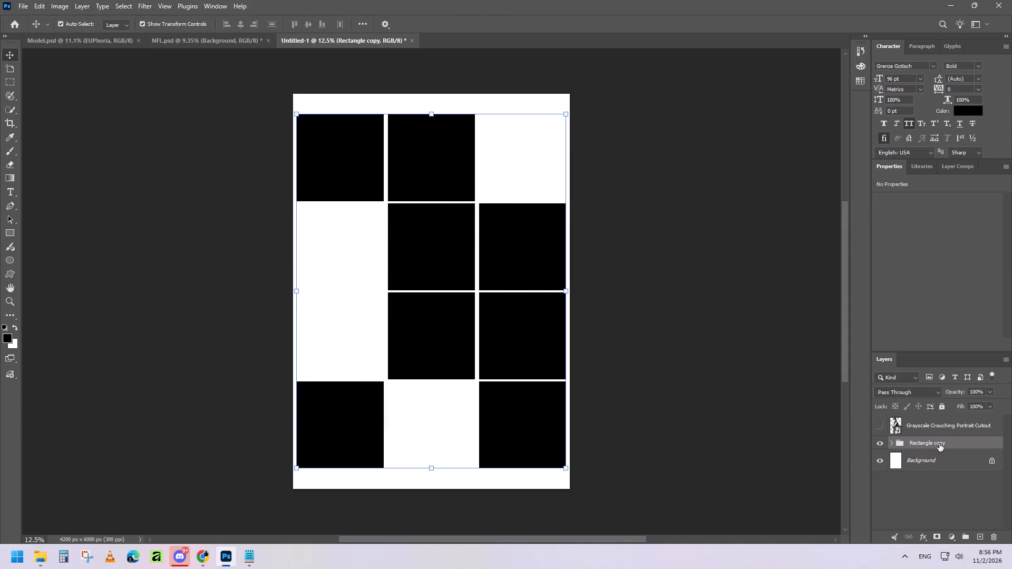
pyautogui.hotkey('ctrl', 't')
pyautogui.moveTo(295, 113); pyautogui.dragTo(303, 123)
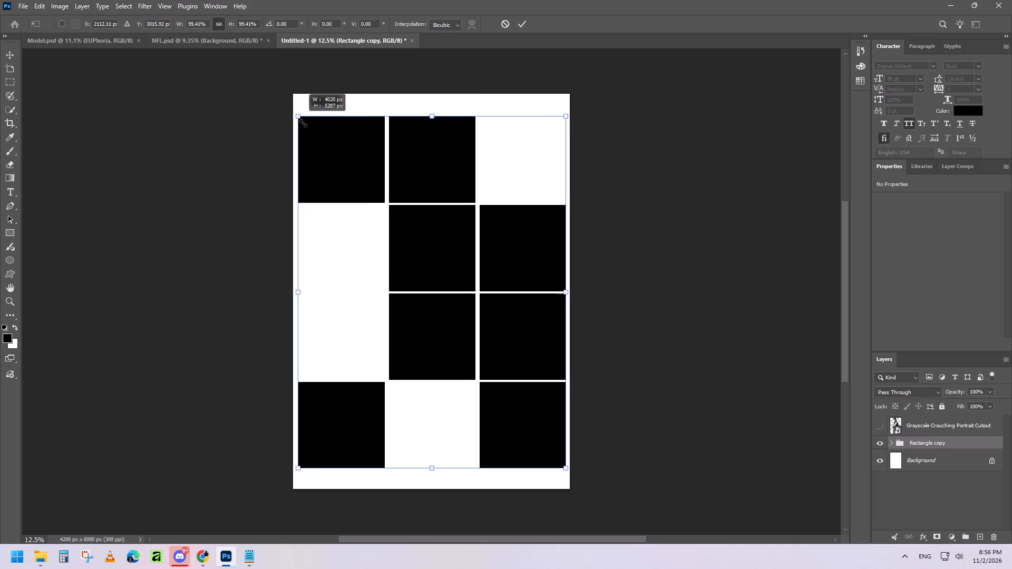
pyautogui.moveTo(303, 123); pyautogui.dragTo(345, 168)
pyautogui.moveTo(475, 279); pyautogui.dragTo(448, 256)
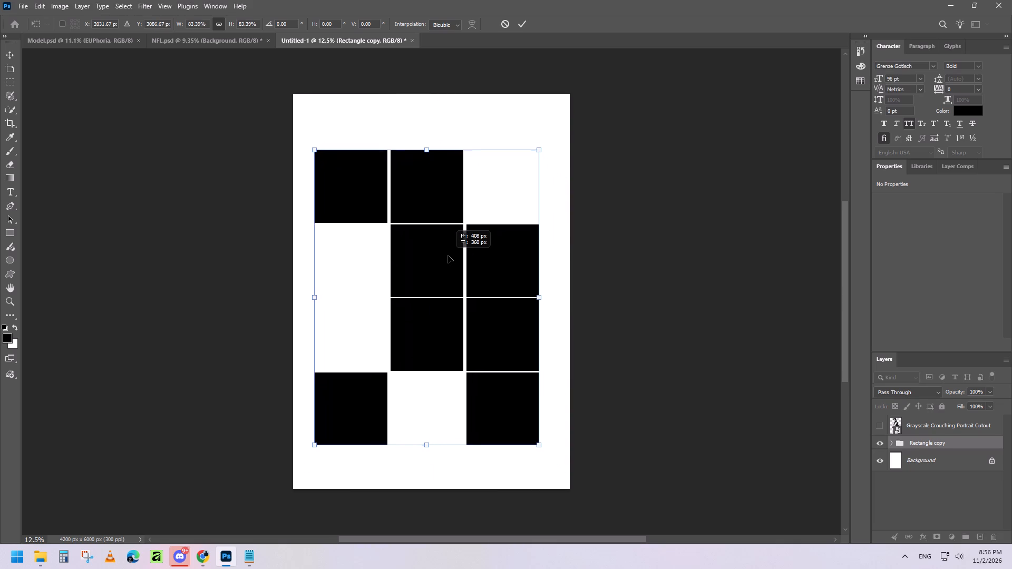
pyautogui.moveTo(448, 256); pyautogui.dragTo(451, 256)
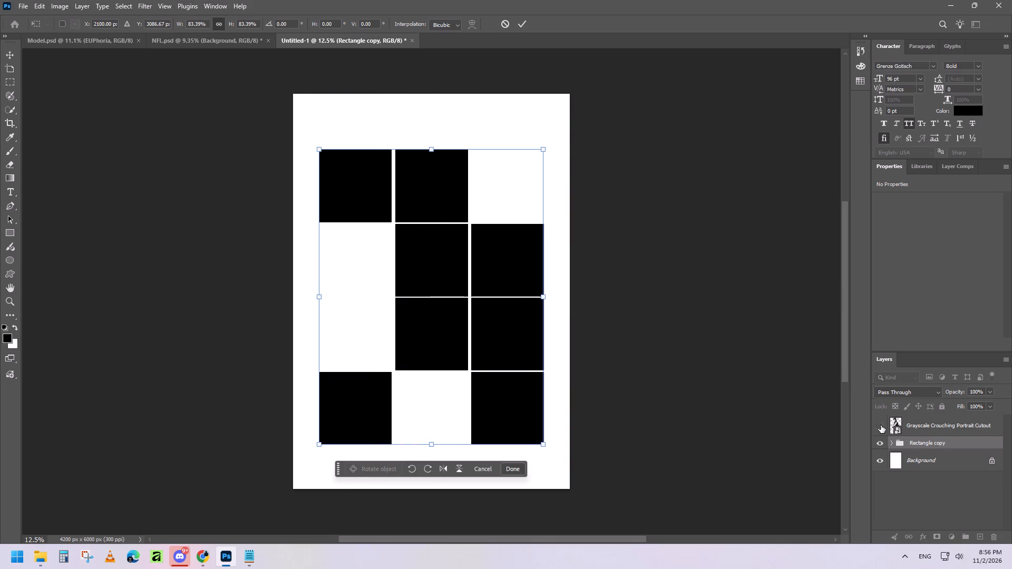
# Show the portrait layer again and clip it to the Rectangle copy group.
pyautogui.click(881, 425)
pyautogui.keyDown('alt'); pyautogui.click(897, 437); pyautogui.keyUp('alt')
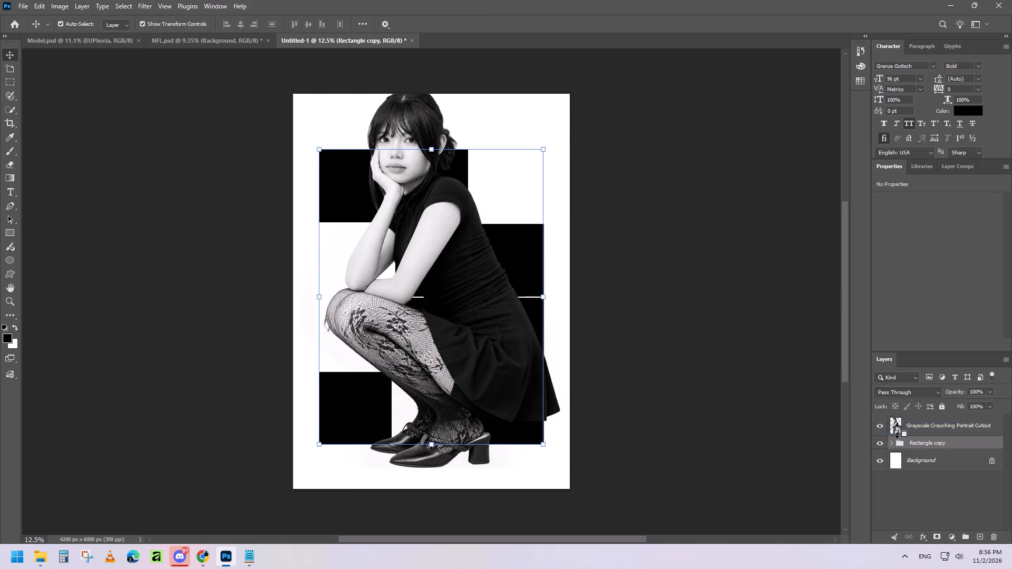
# Move the clipped Grayscale Crouching Portrait Cutout down within the box grid, to X 2116 px and Y 3240 px.
pyautogui.click(943, 430)
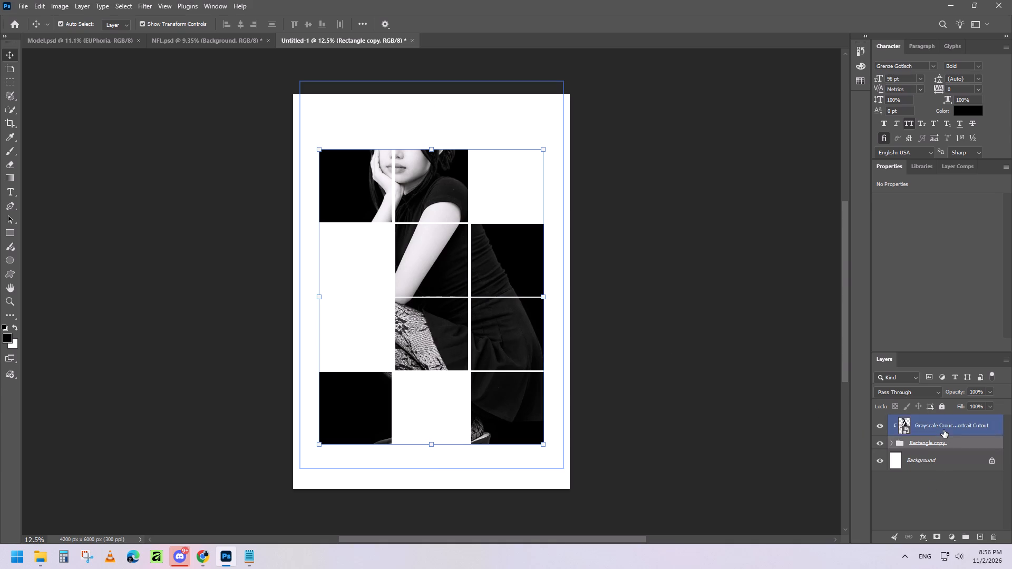
pyautogui.hotkey('ctrl', 't')
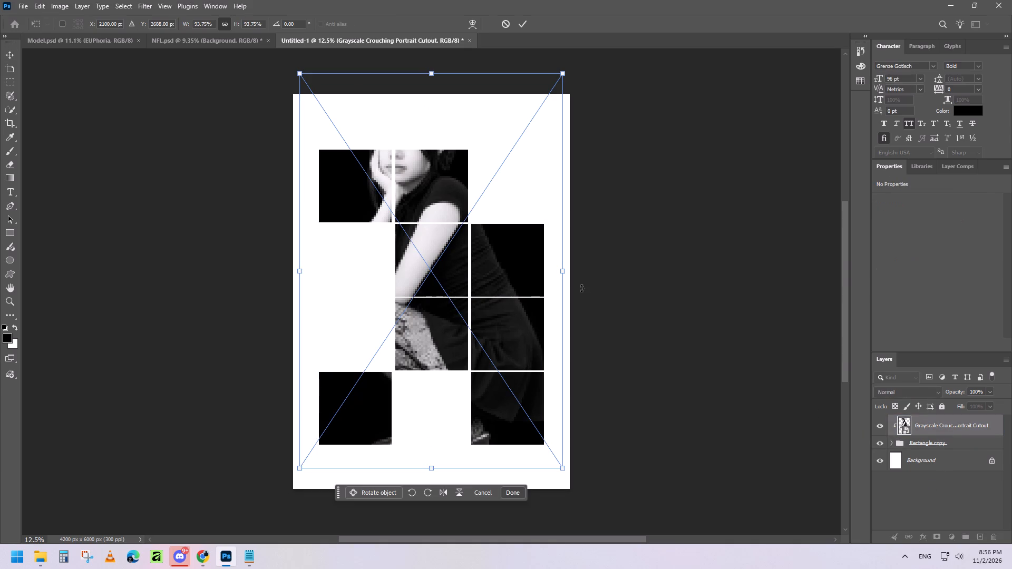
pyautogui.press('Down')
pyautogui.press('Down')
pyautogui.press('Down')
pyautogui.press('Down')
pyautogui.press('Down')
pyautogui.press('Down')
pyautogui.press('Down')
pyautogui.press('Down')
pyautogui.press('Down')
pyautogui.press('Down')
pyautogui.press('Down')
pyautogui.press('Down')
pyautogui.press('Down')
pyautogui.press('Down')
pyautogui.press('Down')
pyautogui.press('Down')
pyautogui.press('Down')
pyautogui.press('Down')
pyautogui.press('Down')
pyautogui.press('Down')
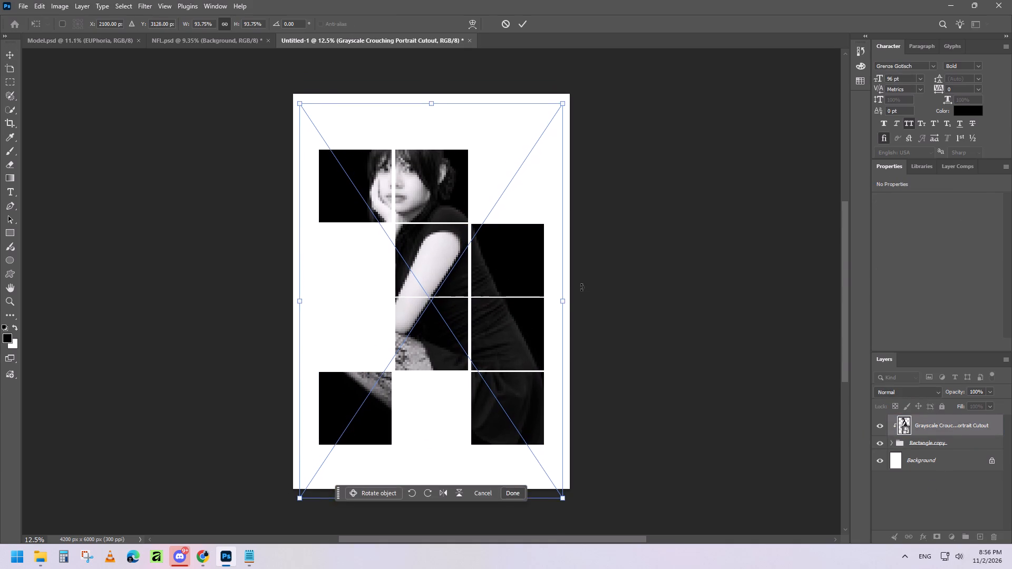
pyautogui.press('Right')
pyautogui.press('Right')
pyautogui.press('Right')
pyautogui.press('Down')
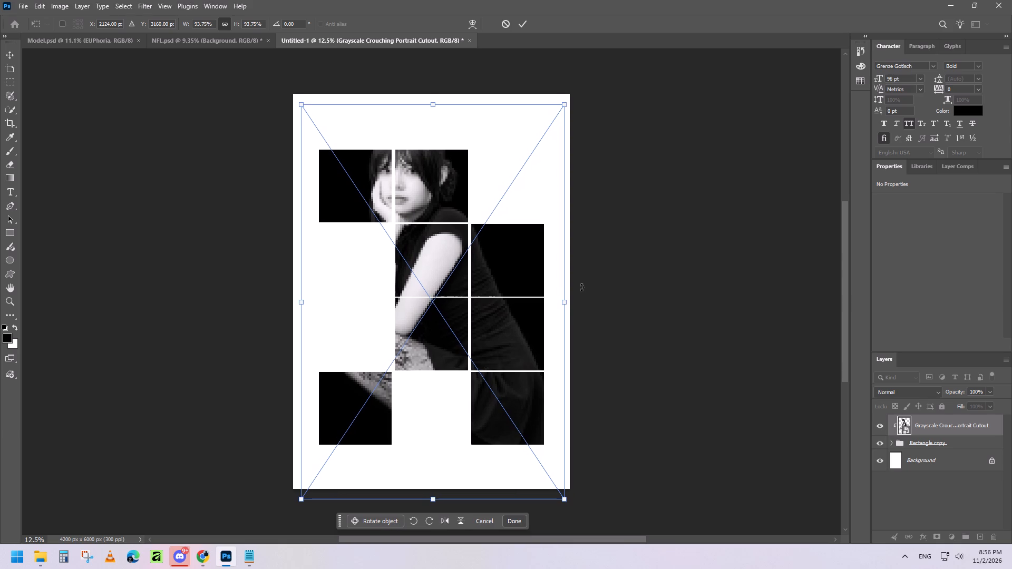
pyautogui.press('Down')
pyautogui.press('Down')
pyautogui.press('Down')
pyautogui.press('Down')
pyautogui.press('Down')
pyautogui.press('Down')
pyautogui.press('Down')
pyautogui.press('Down')
pyautogui.press('Down')
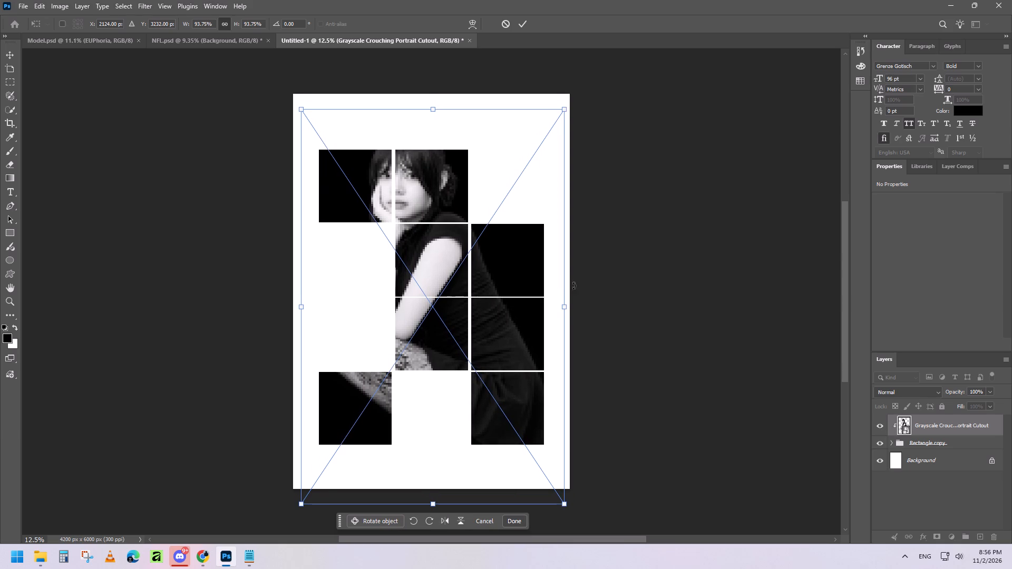
pyautogui.press('Left')
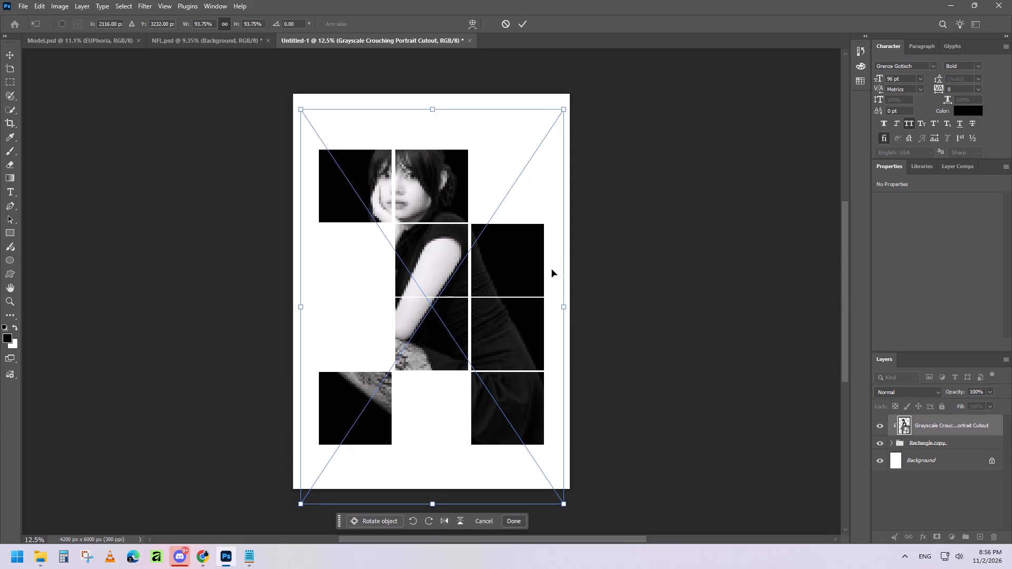
pyautogui.press('Down')
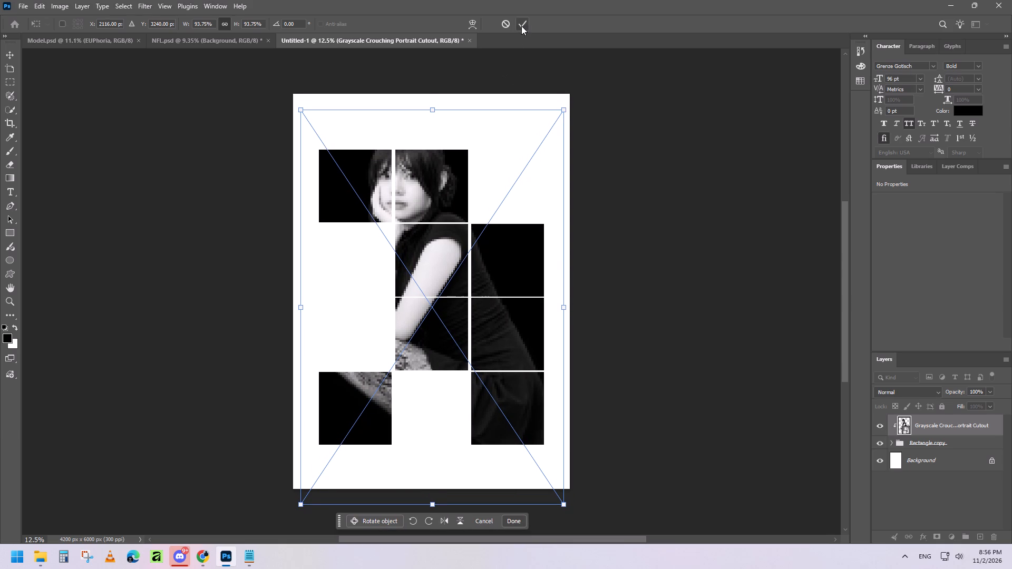
pyautogui.click(521, 26)
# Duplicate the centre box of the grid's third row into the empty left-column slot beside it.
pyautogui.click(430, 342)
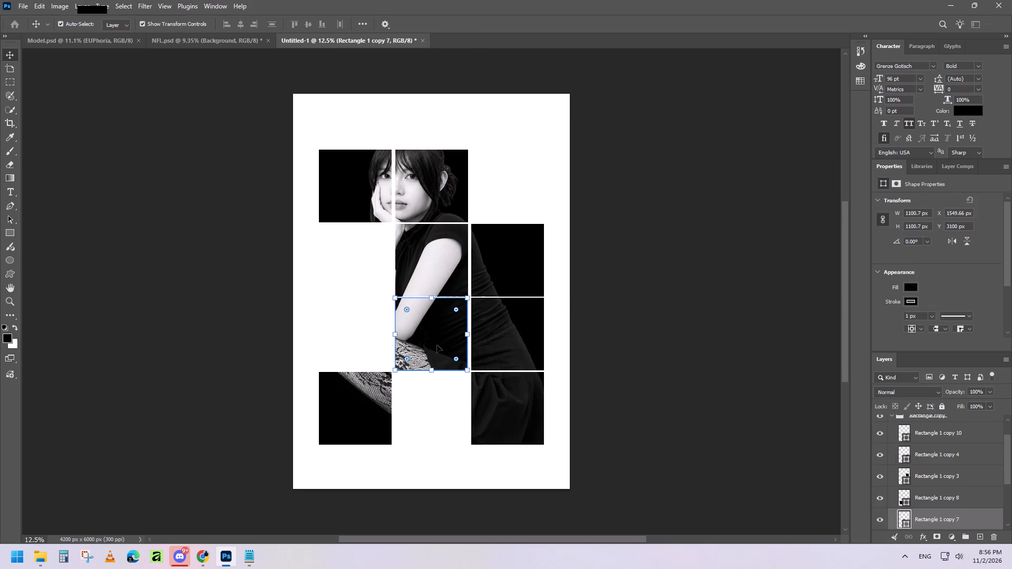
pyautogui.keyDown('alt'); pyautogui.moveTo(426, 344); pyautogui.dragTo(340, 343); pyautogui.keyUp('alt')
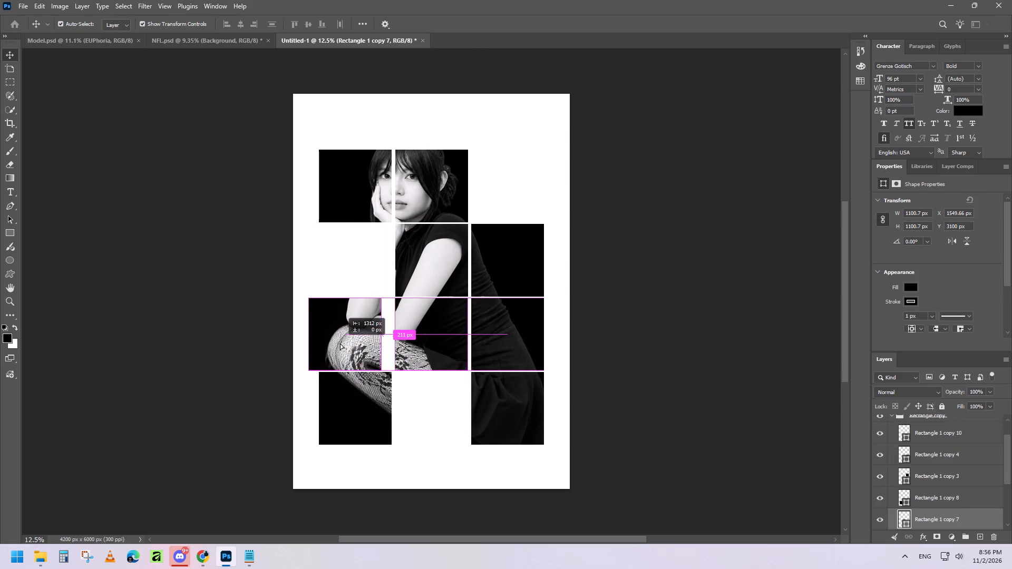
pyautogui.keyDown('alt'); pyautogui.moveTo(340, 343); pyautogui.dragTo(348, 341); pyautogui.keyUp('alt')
# Delete the right-column box in the second row and the left-column box in the bottom row.
pyautogui.click(518, 336)
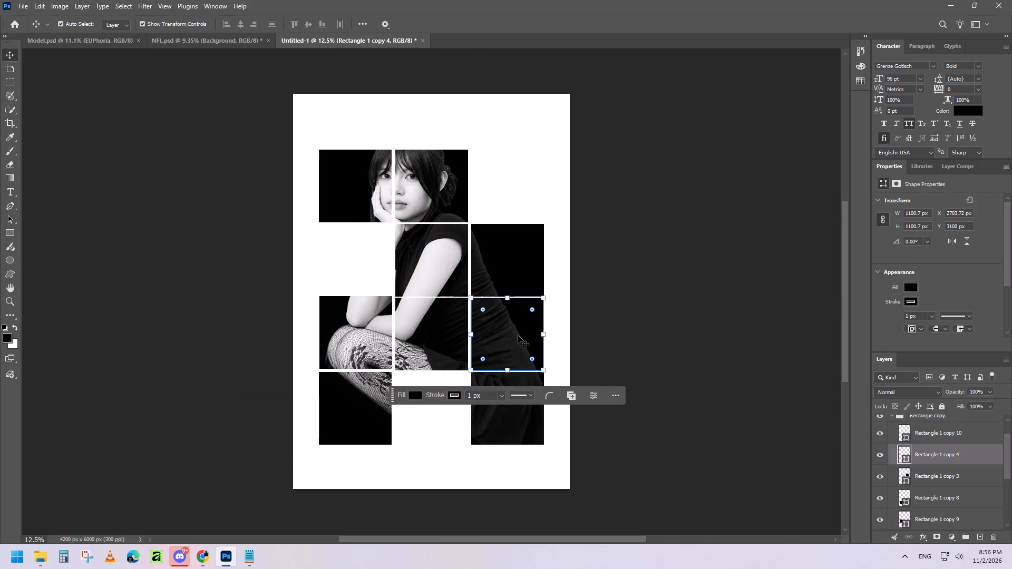
pyautogui.click(513, 429)
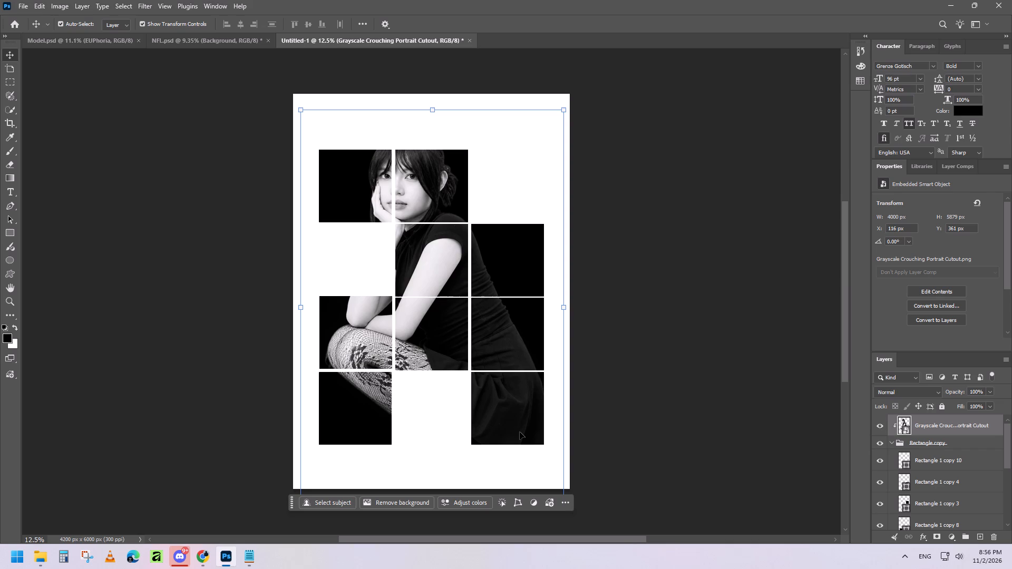
pyautogui.click(513, 275)
pyautogui.press('Delete')
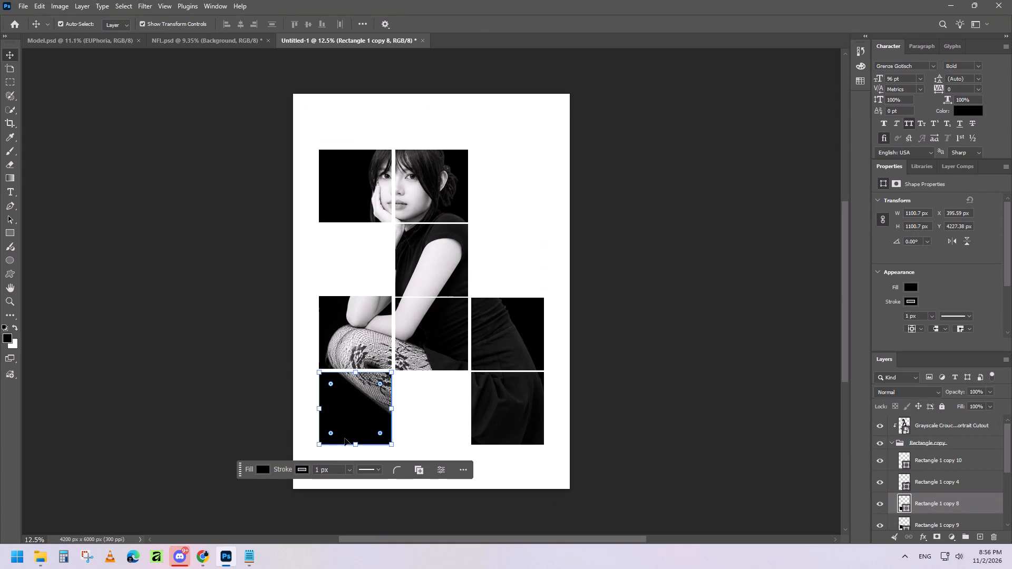
pyautogui.press('Delete')
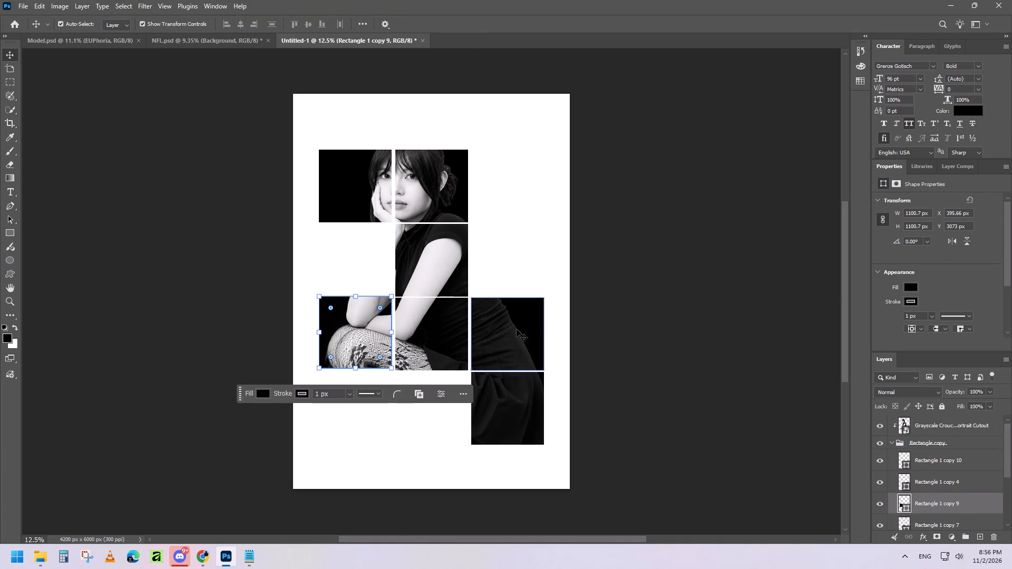
# Duplicate the right-column box of the third row up into the empty second-row slot, at about Y 1972 px.
pyautogui.keyDown('alt'); pyautogui.moveTo(517, 329); pyautogui.dragTo(517, 250); pyautogui.keyUp('alt')
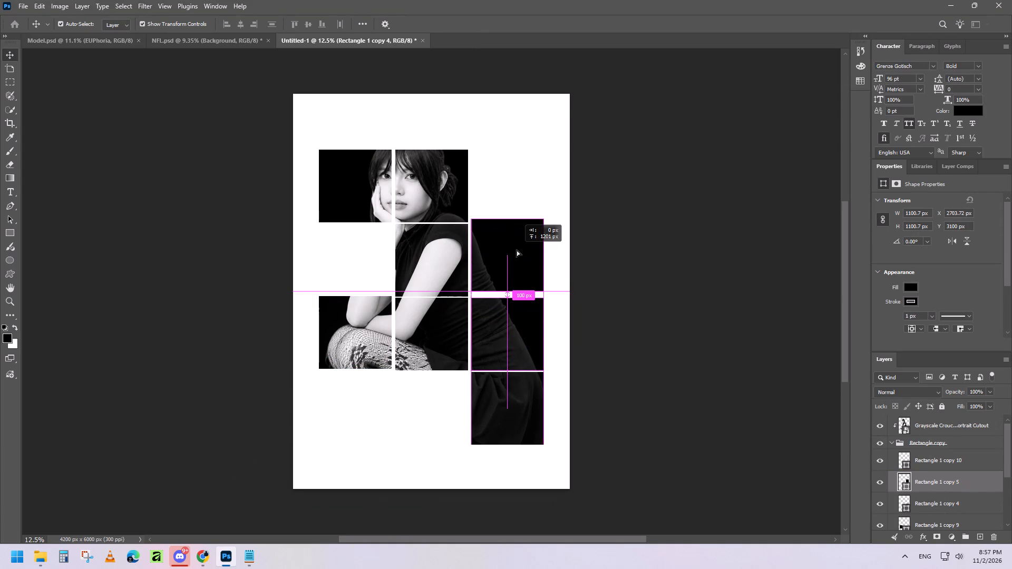
pyautogui.keyDown('alt'); pyautogui.moveTo(517, 250); pyautogui.dragTo(520, 254); pyautogui.keyUp('alt')
# Duplicate the centre and left boxes of the third row straight down into the bottom row, at about Y 4227 px.
pyautogui.click(426, 409)
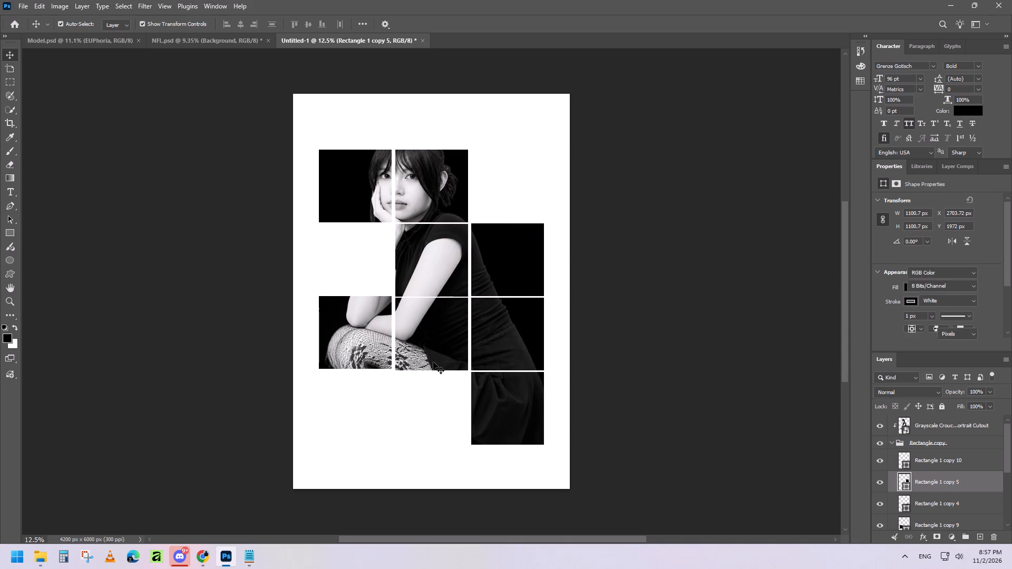
pyautogui.keyDown('alt'); pyautogui.moveTo(433, 346); pyautogui.dragTo(433, 423); pyautogui.keyUp('alt')
pyautogui.click(657, 350)
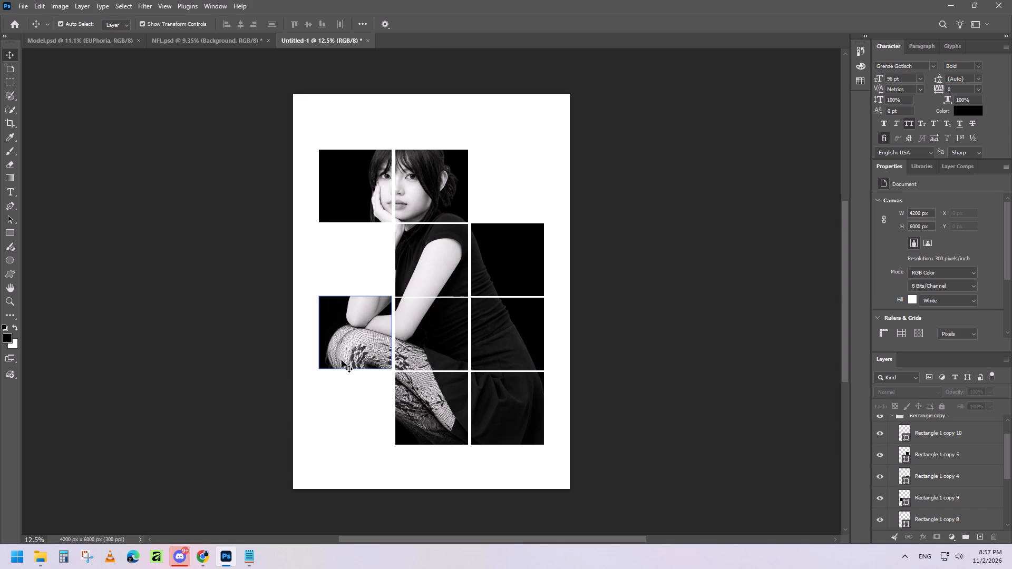
pyautogui.keyDown('alt'); pyautogui.moveTo(343, 359); pyautogui.dragTo(343, 387); pyautogui.keyUp('alt')
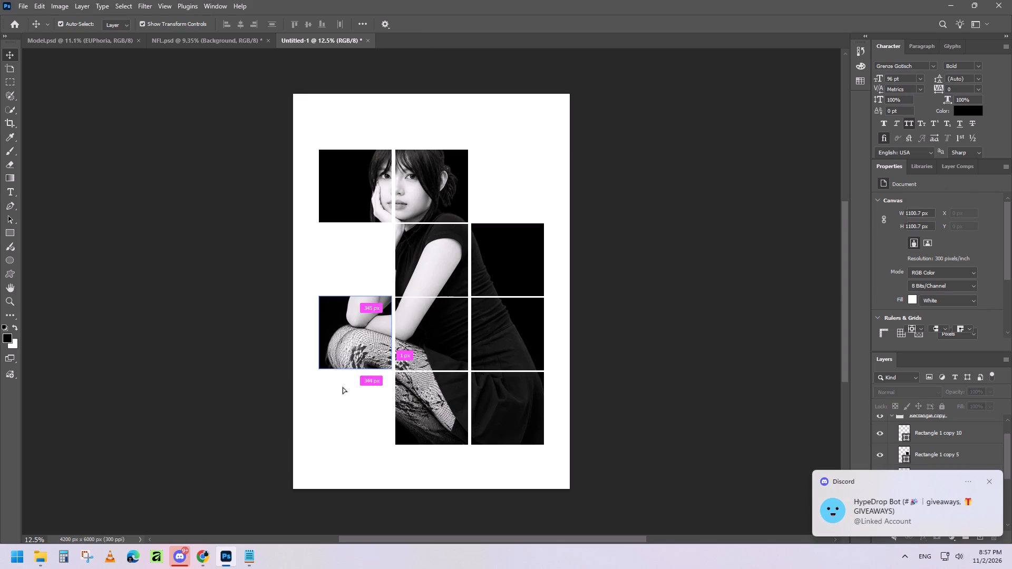
pyautogui.keyDown('alt'); pyautogui.moveTo(343, 387); pyautogui.dragTo(343, 436); pyautogui.keyUp('alt')
pyautogui.click(646, 400)
# Replace the right-column box of the third row with a duplicate of the centre box, offset 1154 px horizontally.
pyautogui.click(497, 341)
pyautogui.press('Delete')
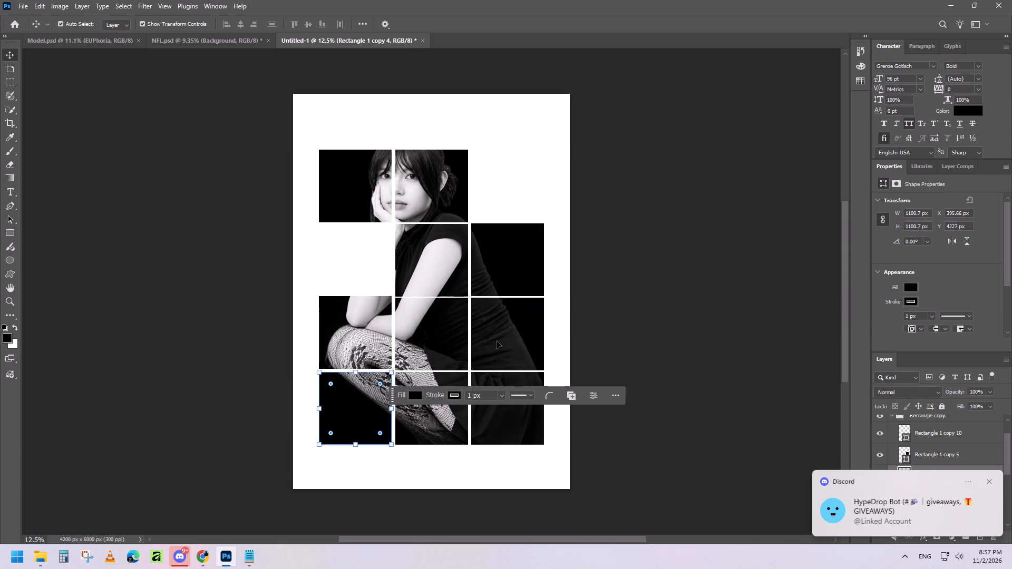
pyautogui.click(673, 340)
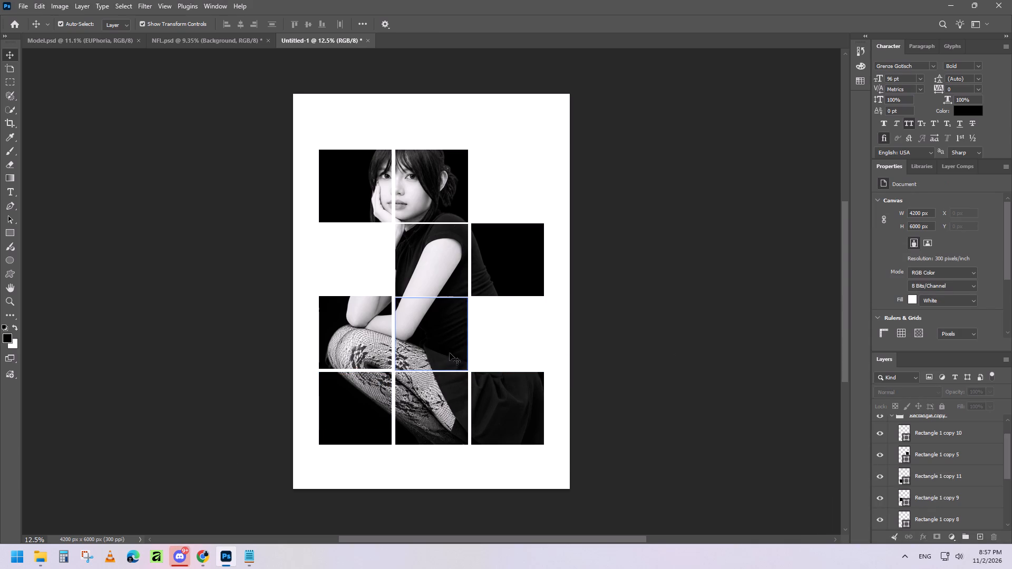
pyautogui.keyDown('alt'); pyautogui.moveTo(446, 350); pyautogui.dragTo(522, 350); pyautogui.keyUp('alt')
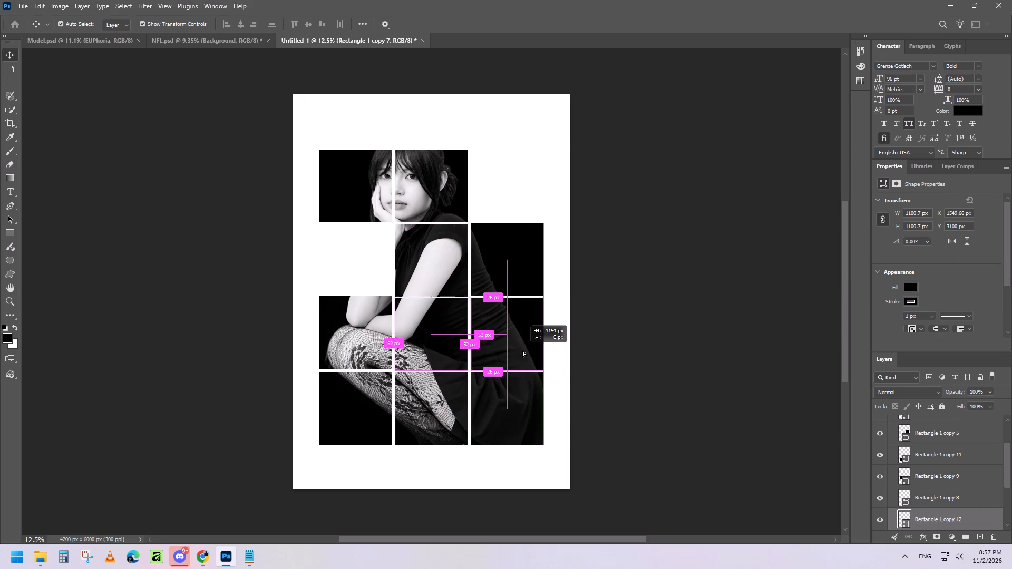
pyautogui.keyDown('alt'); pyautogui.moveTo(522, 350); pyautogui.dragTo(523, 350); pyautogui.keyUp('alt')
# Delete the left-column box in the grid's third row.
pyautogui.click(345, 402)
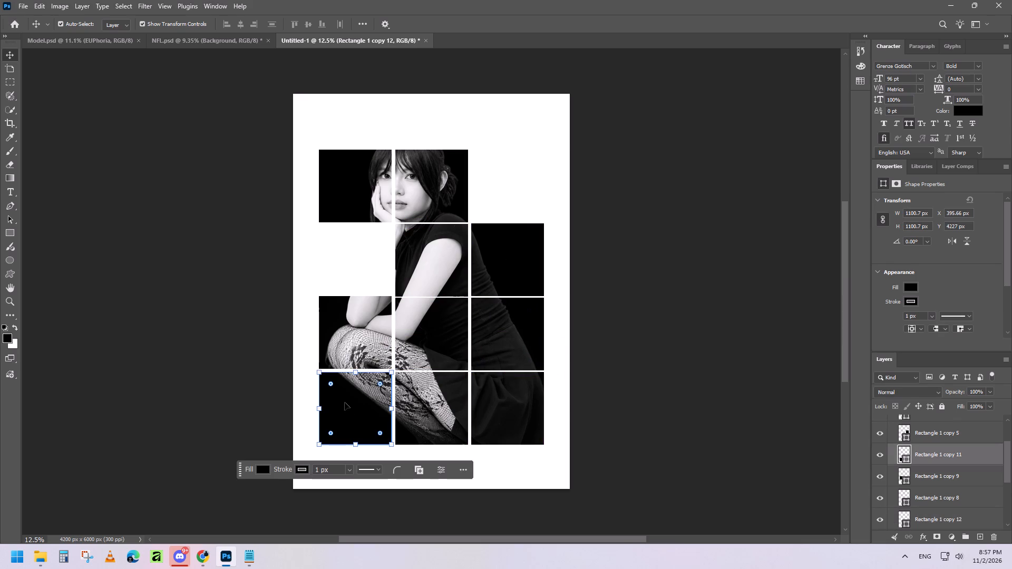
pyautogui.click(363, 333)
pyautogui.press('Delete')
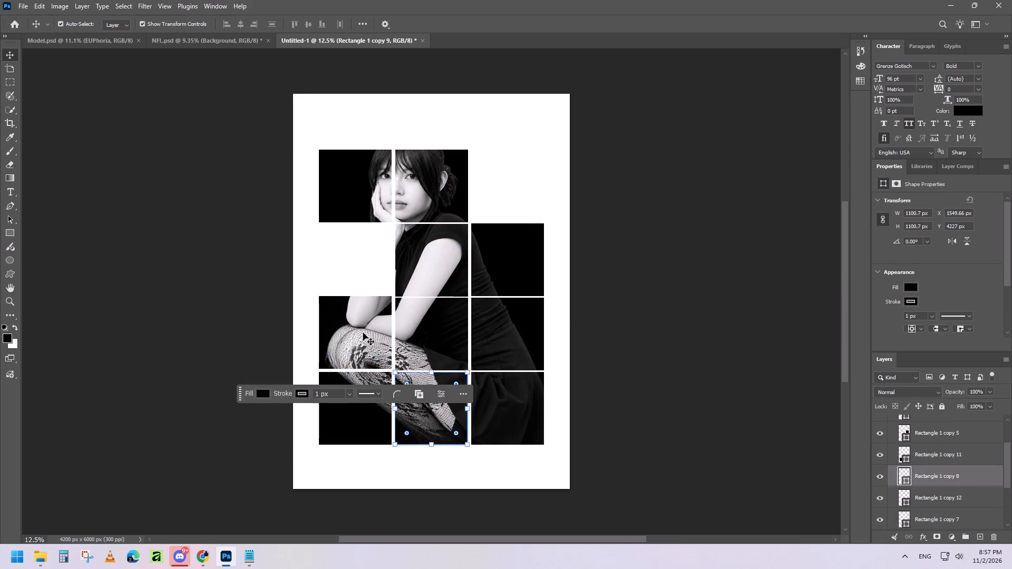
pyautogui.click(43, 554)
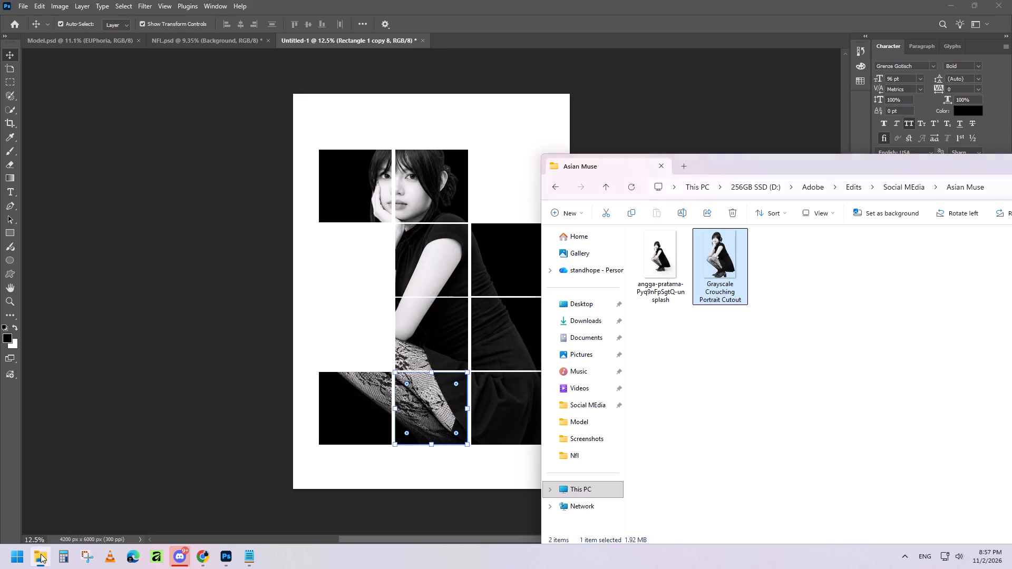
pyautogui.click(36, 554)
# Deselect all layers, collapse the Rectangle copy group and start a Solid Color fill layer at the top of the stack.
pyautogui.click(777, 325)
pyautogui.click(202, 558)
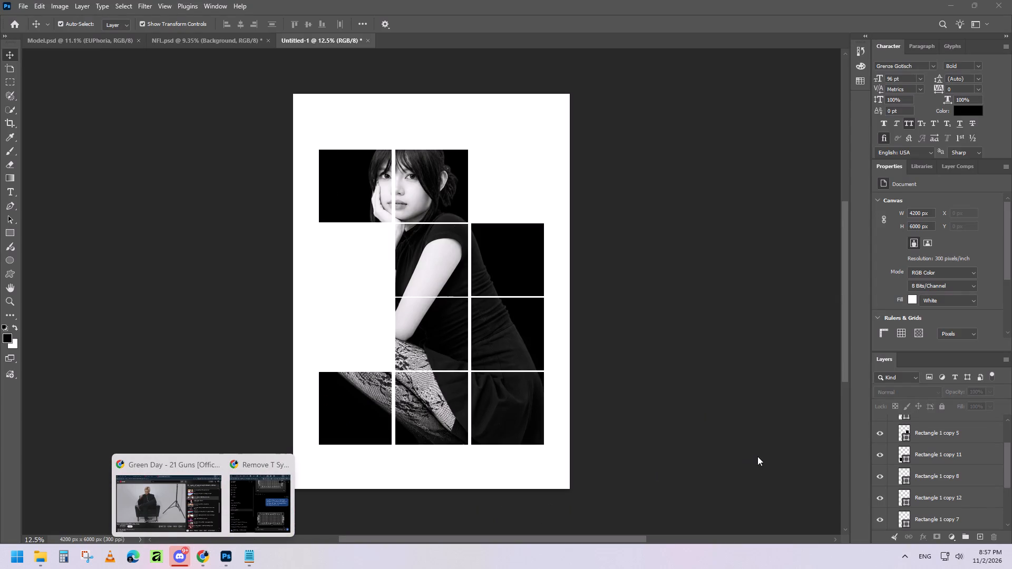
pyautogui.scroll(4, 942, 465)
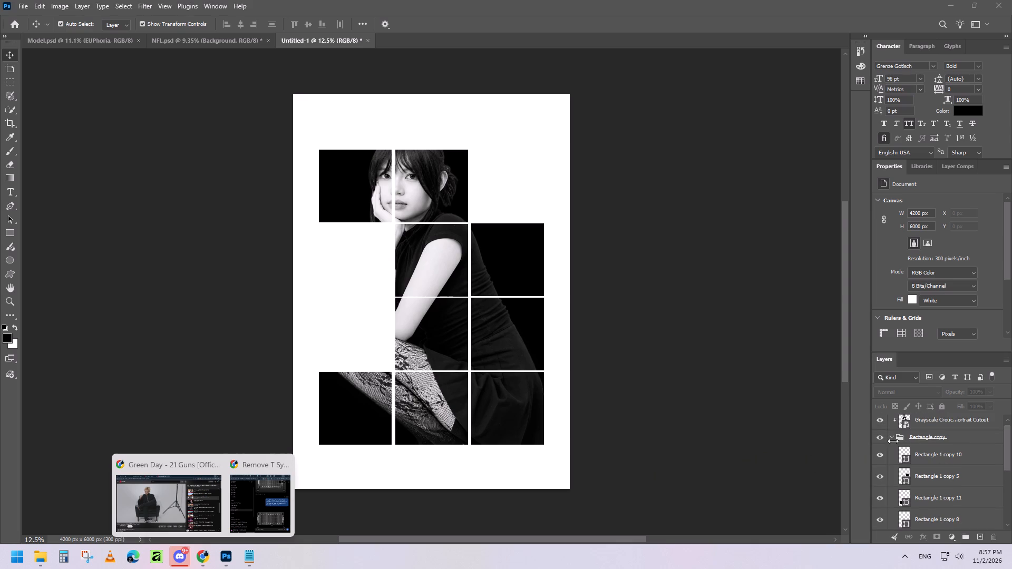
pyautogui.click(964, 446)
pyautogui.click(893, 443)
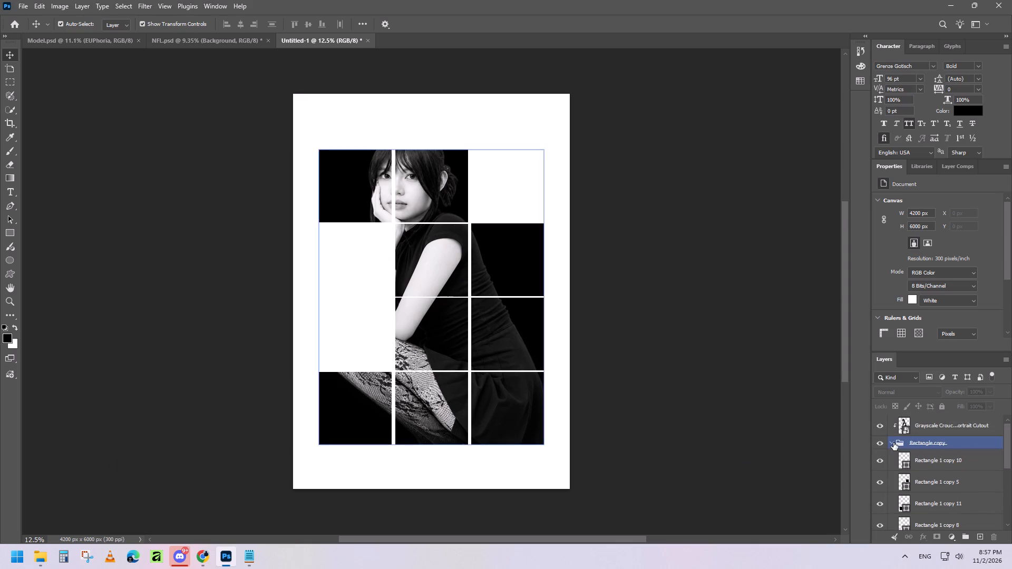
pyautogui.click(951, 538)
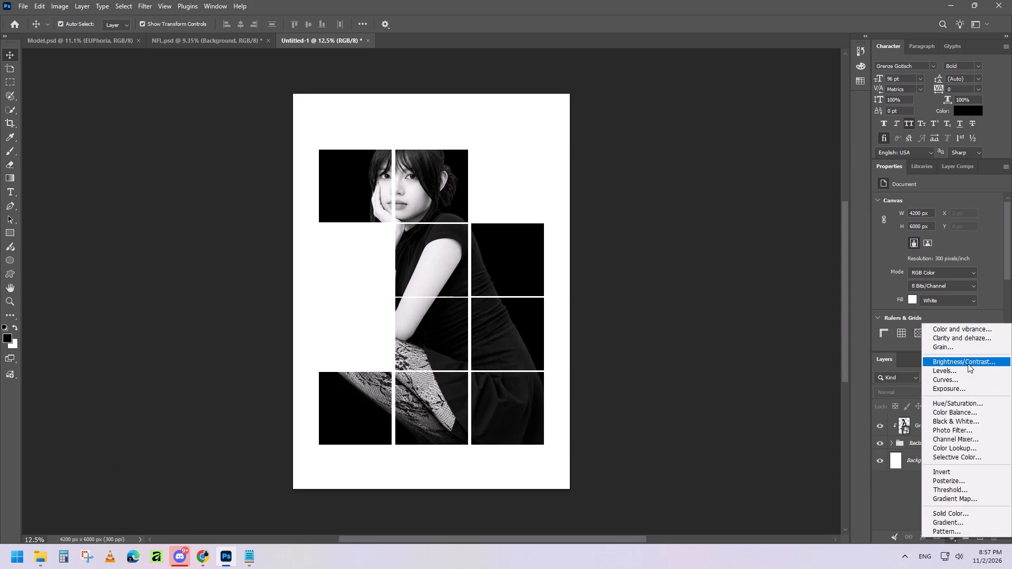
pyautogui.click(966, 513)
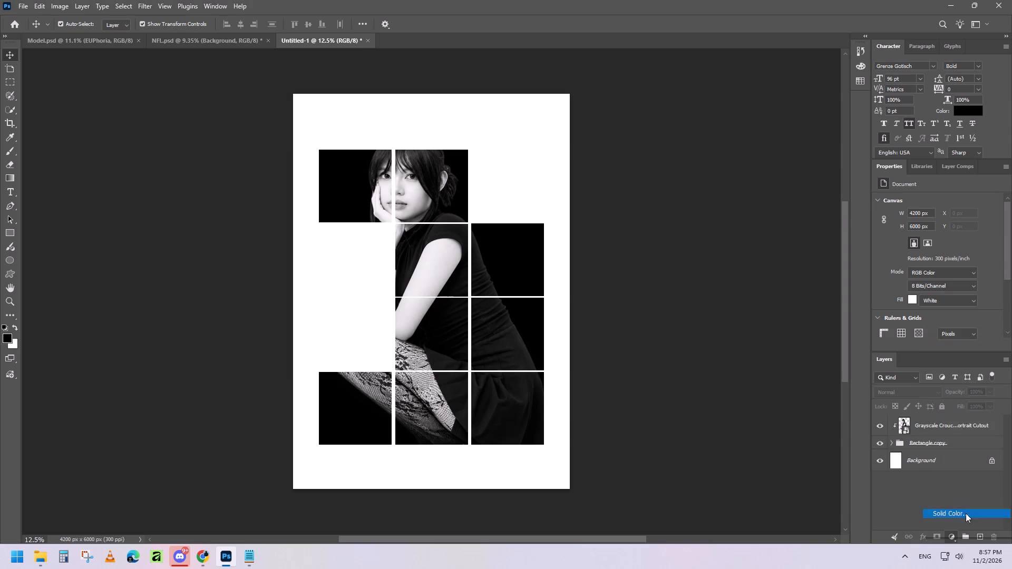
# Switch to Chrome and reload the Coolors page, agreeing to resubmit its form, to look for poster colours.
pyautogui.click(198, 552)
pyautogui.click(249, 517)
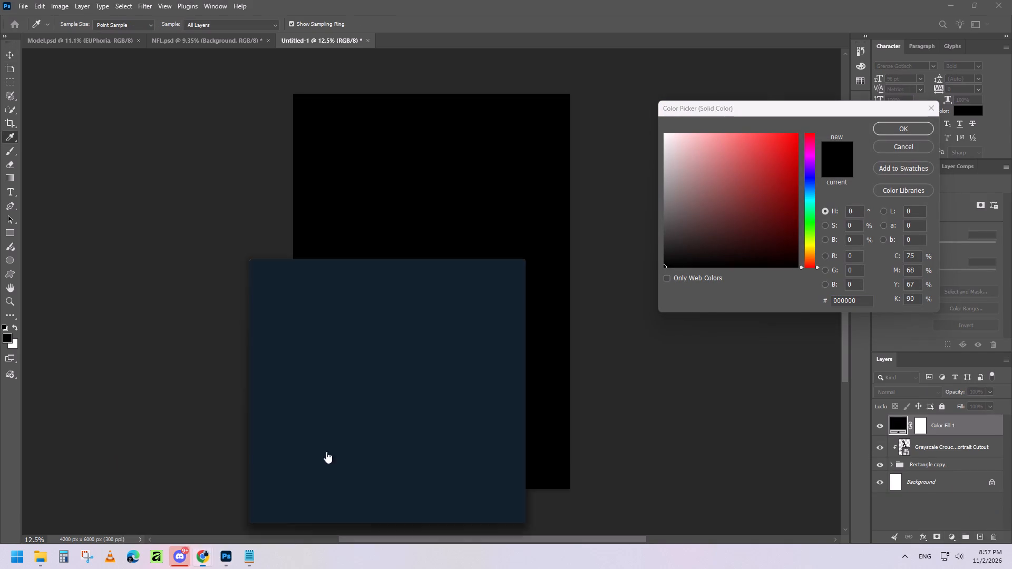
pyautogui.click(760, 41)
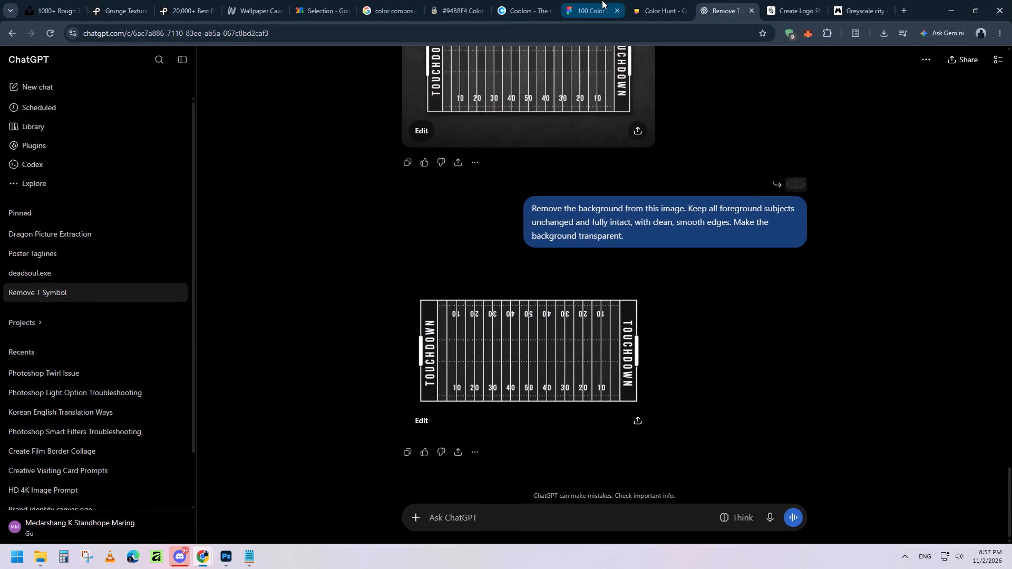
pyautogui.click(527, 0)
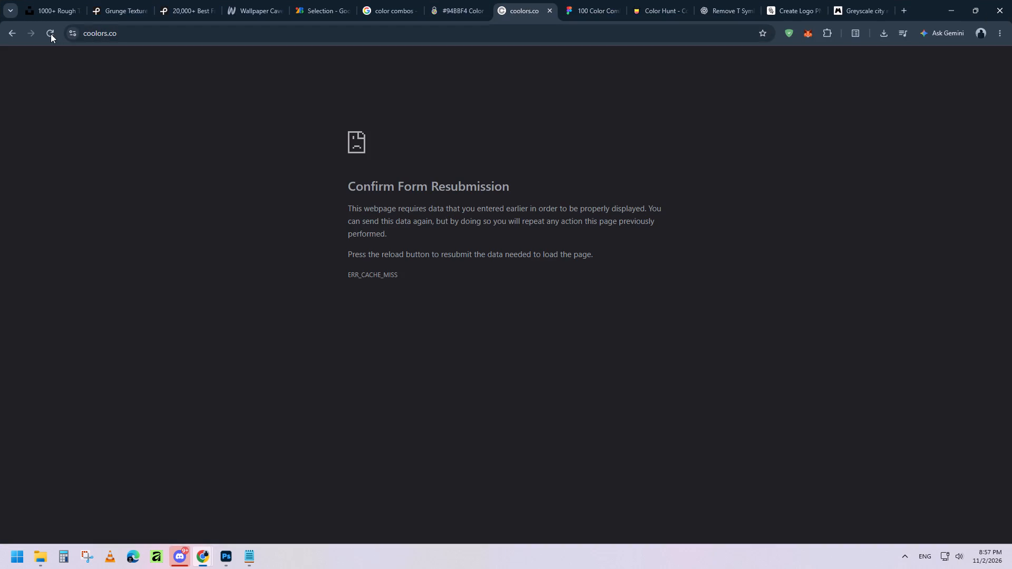
pyautogui.click(51, 34)
pyautogui.click(597, 0)
pyautogui.click(524, 3)
pyautogui.click(544, 122)
# Skim Figma's page of 100 color combinations for palette ideas and close its tab.
pyautogui.click(592, 0)
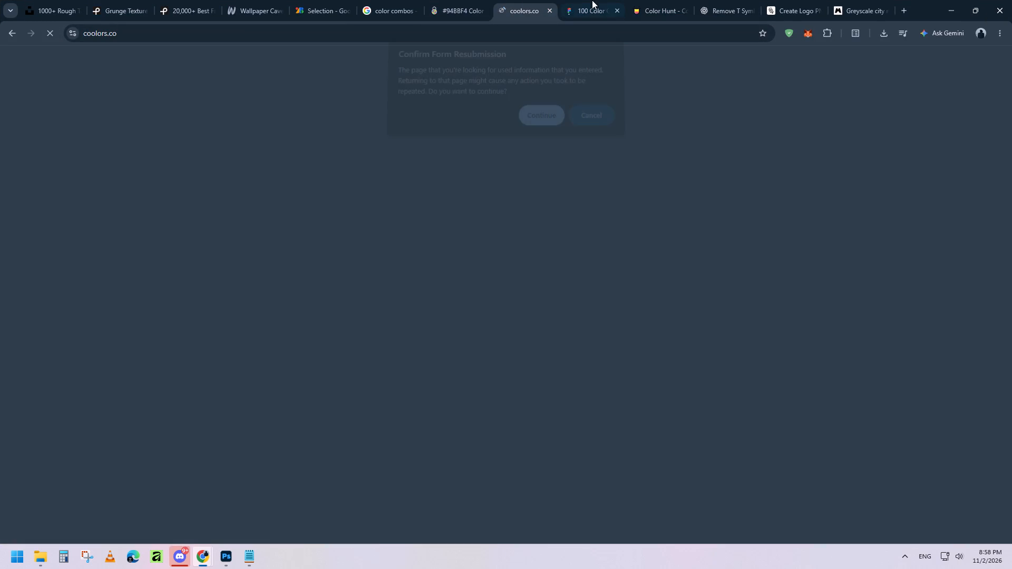
pyautogui.scroll(-20, 706, 363)
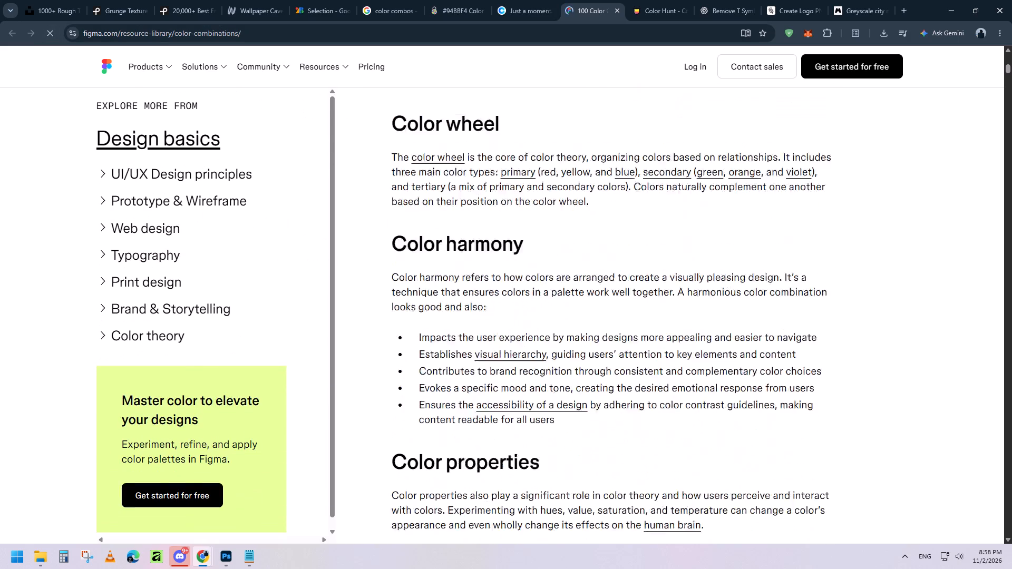
pyautogui.scroll(20, 695, 370)
pyautogui.scroll(6, 695, 370)
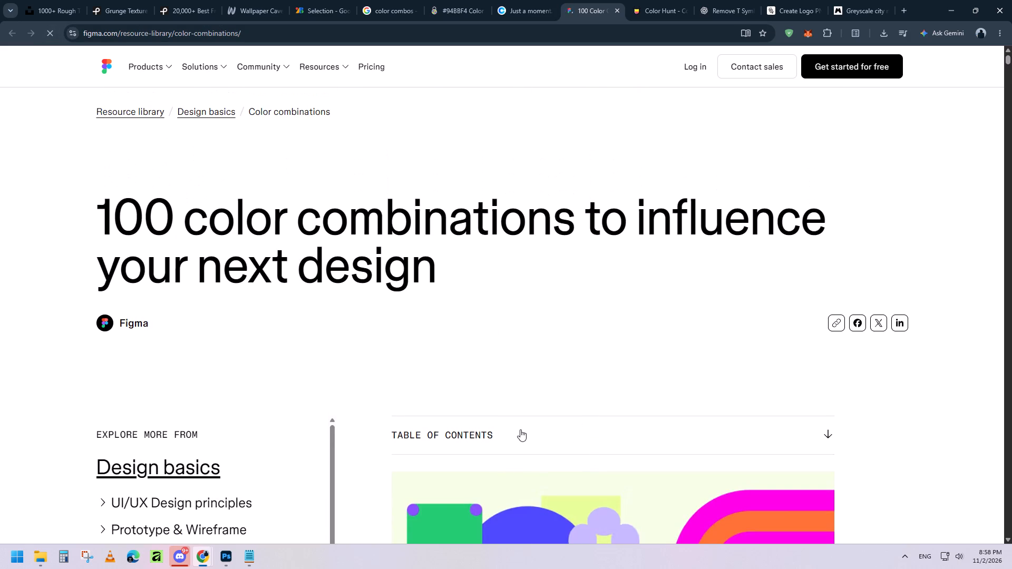
pyautogui.click(617, 10)
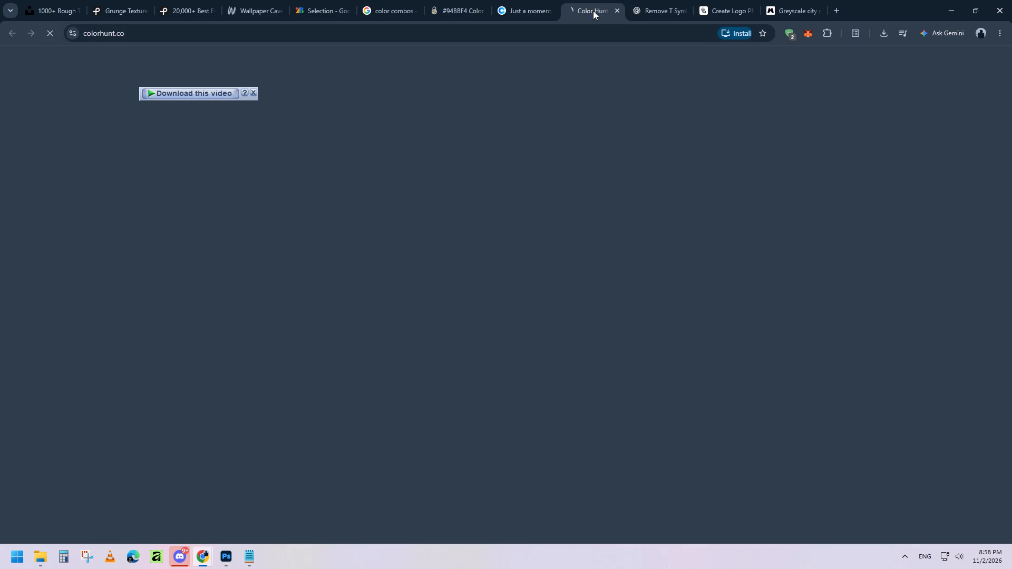
# Examine the ColorCombos palettes generated for #94BBF4, and open the site's combo library.
pyautogui.click(251, 92)
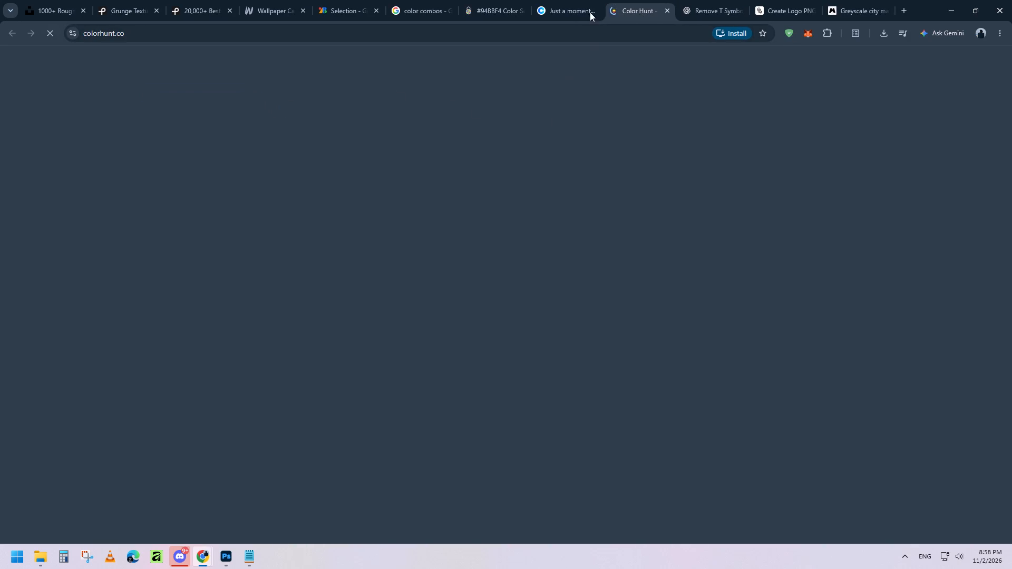
pyautogui.click(568, 0)
pyautogui.click(579, 129)
pyautogui.click(579, 129)
pyautogui.click(502, 0)
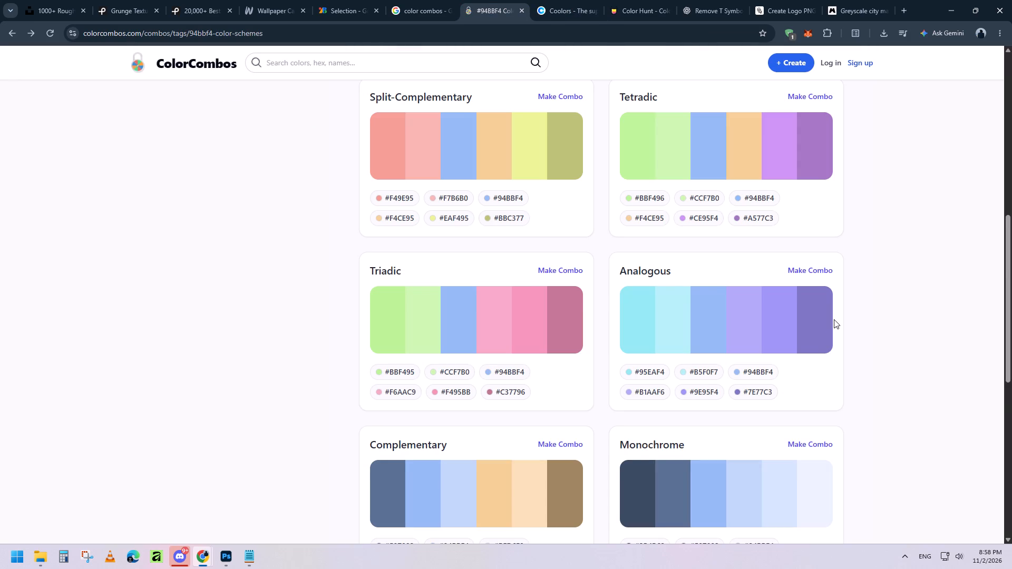
pyautogui.scroll(-5, 834, 319)
pyautogui.scroll(3, 834, 319)
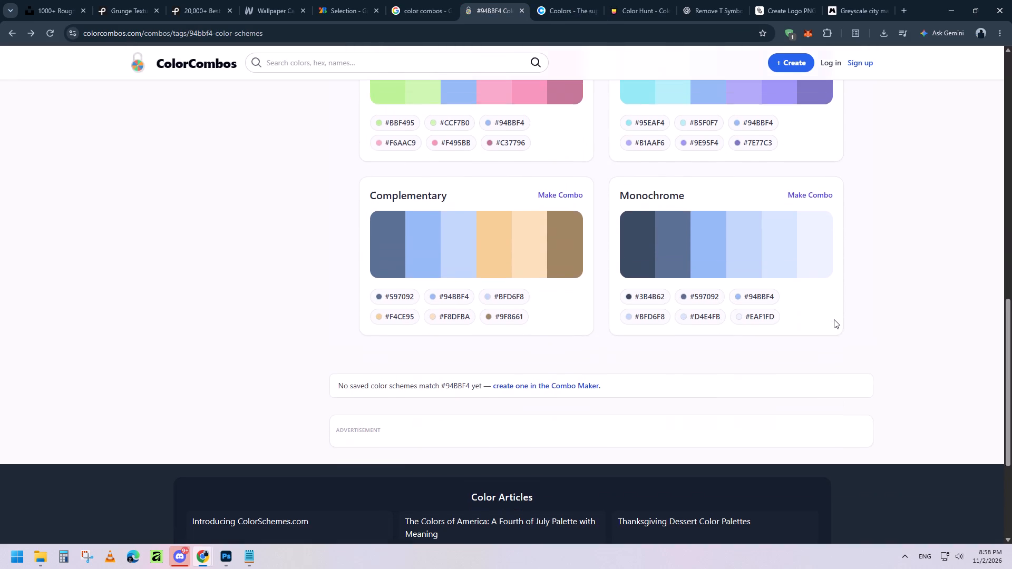
pyautogui.scroll(9, 834, 319)
pyautogui.scroll(3, 265, 198)
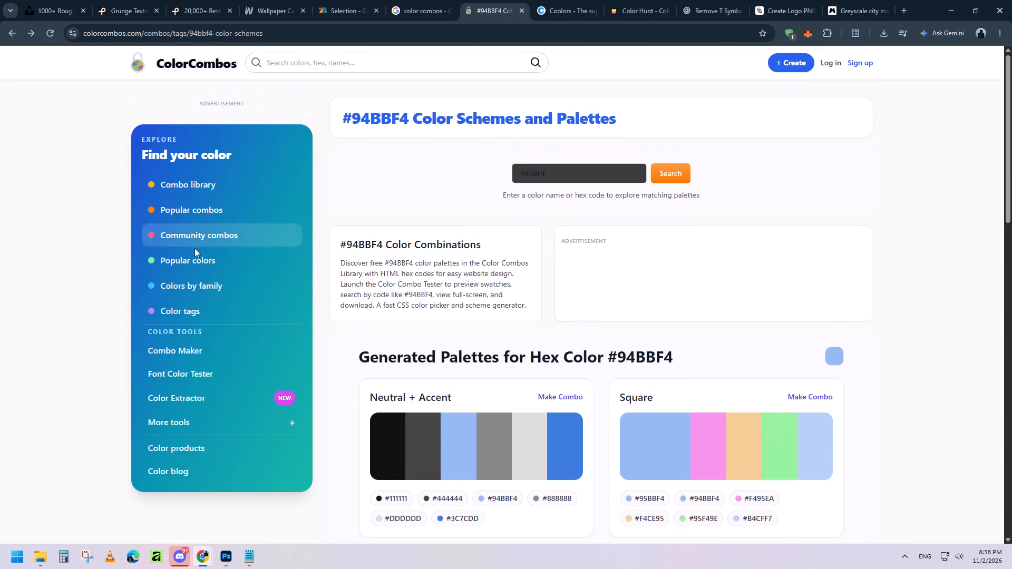
pyautogui.click(197, 193)
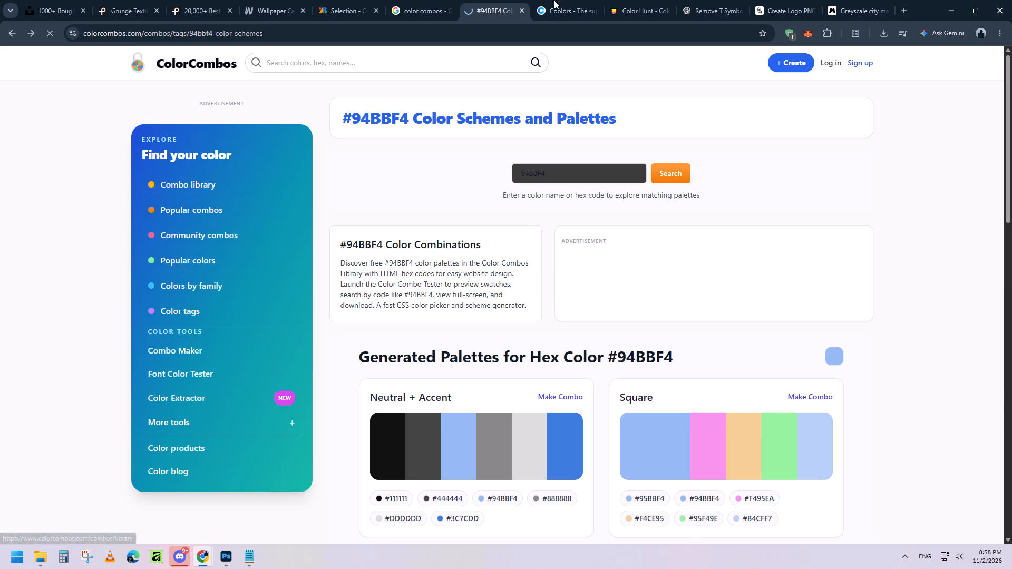
# Open the Gradient Maker and Gradient Palette tools from the Coolors home page, with Gradient Palette in a separate tab.
pyautogui.click(554, 0)
pyautogui.scroll(-4, 678, 237)
pyautogui.scroll(5, 705, 228)
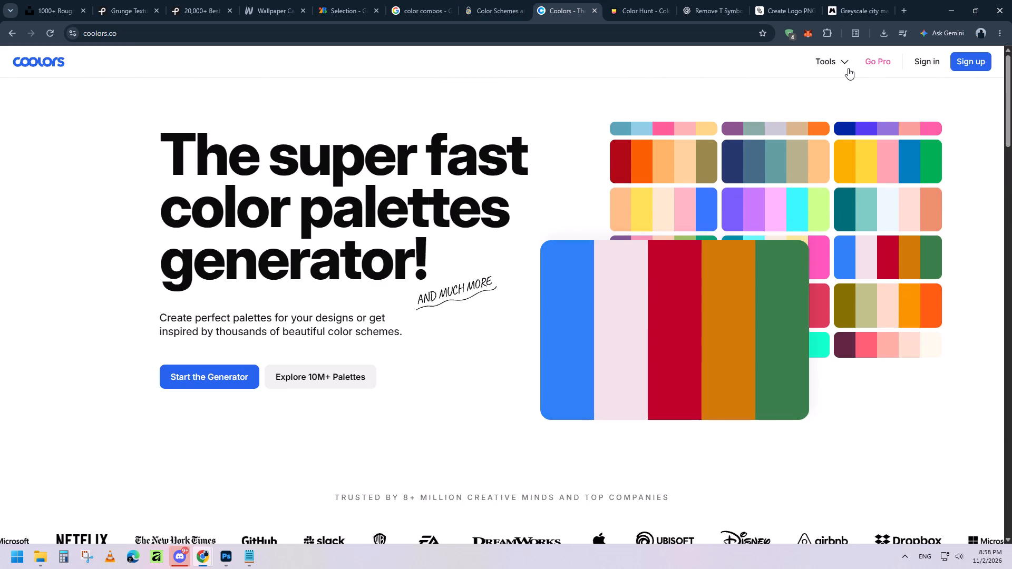
pyautogui.click(832, 63)
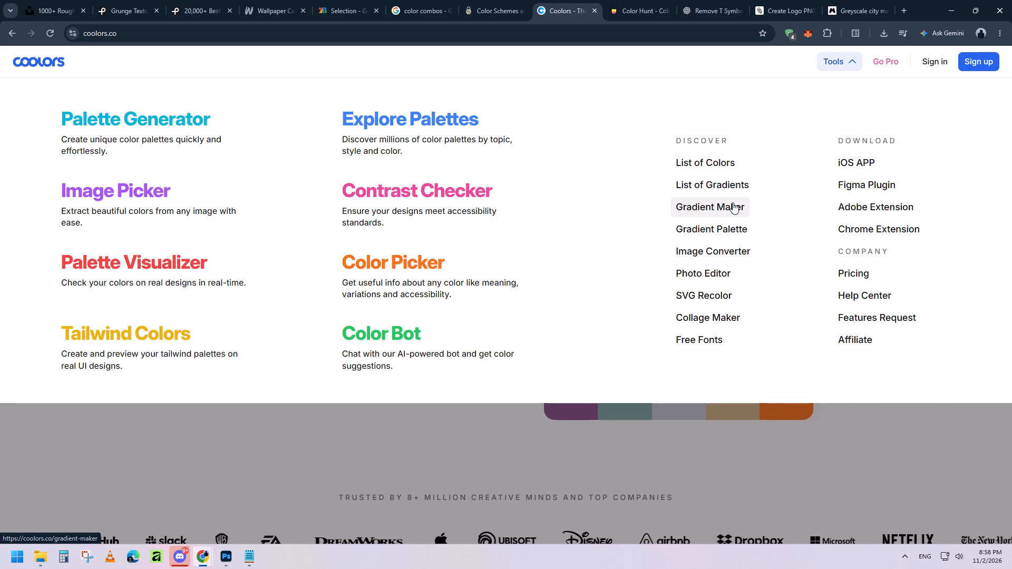
pyautogui.rightClick(721, 227)
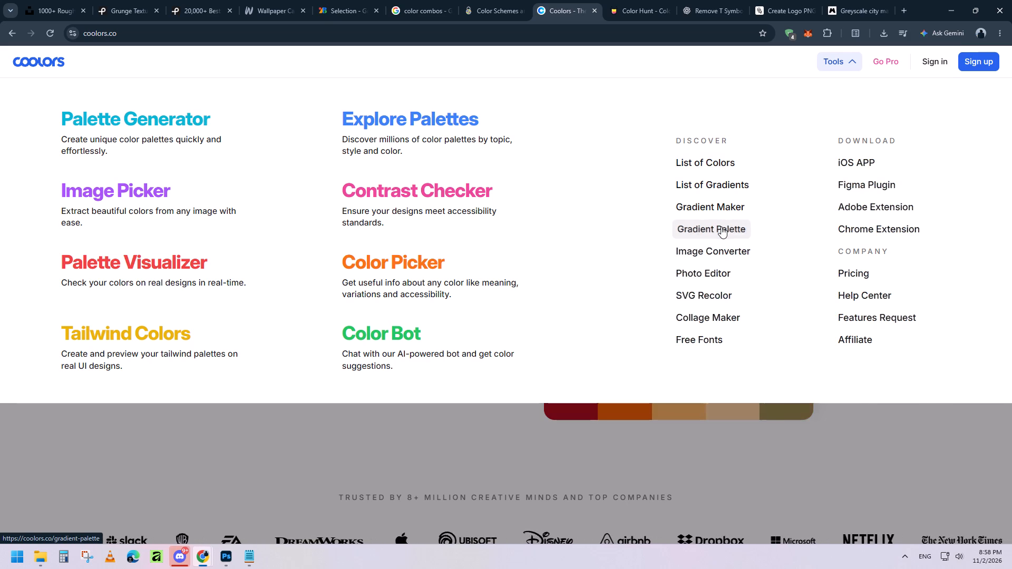
pyautogui.click(735, 238)
pyautogui.click(722, 205)
# Check Color Hunt's popular palettes of the month and open the popular combos on ColorCombos.
pyautogui.click(649, 0)
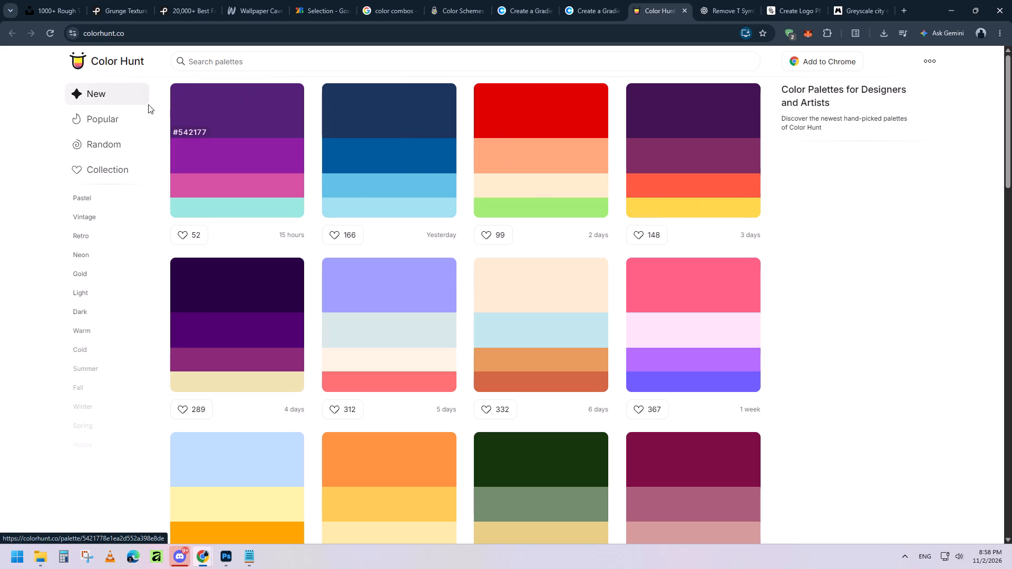
pyautogui.click(104, 111)
pyautogui.click(104, 146)
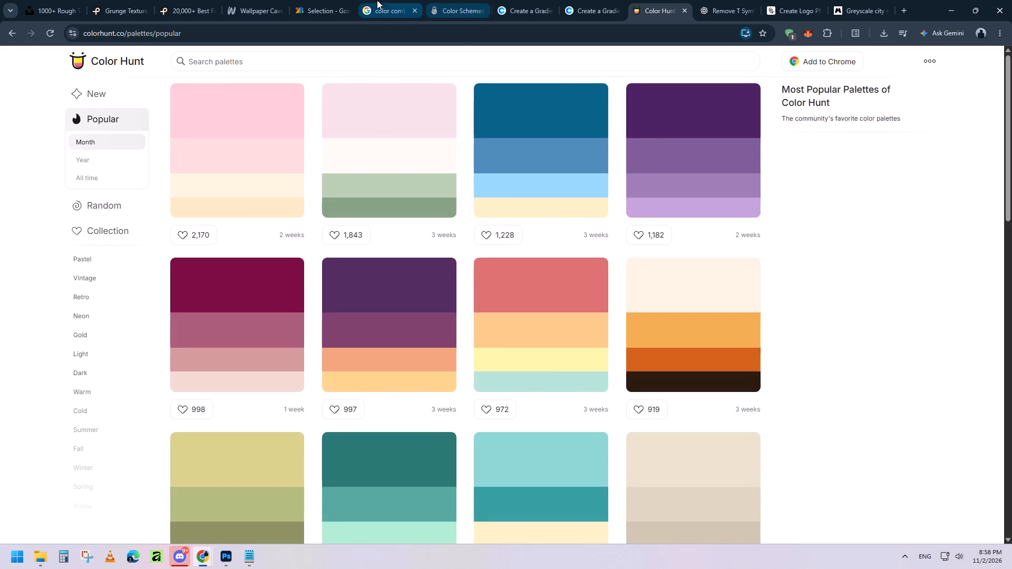
pyautogui.click(456, 0)
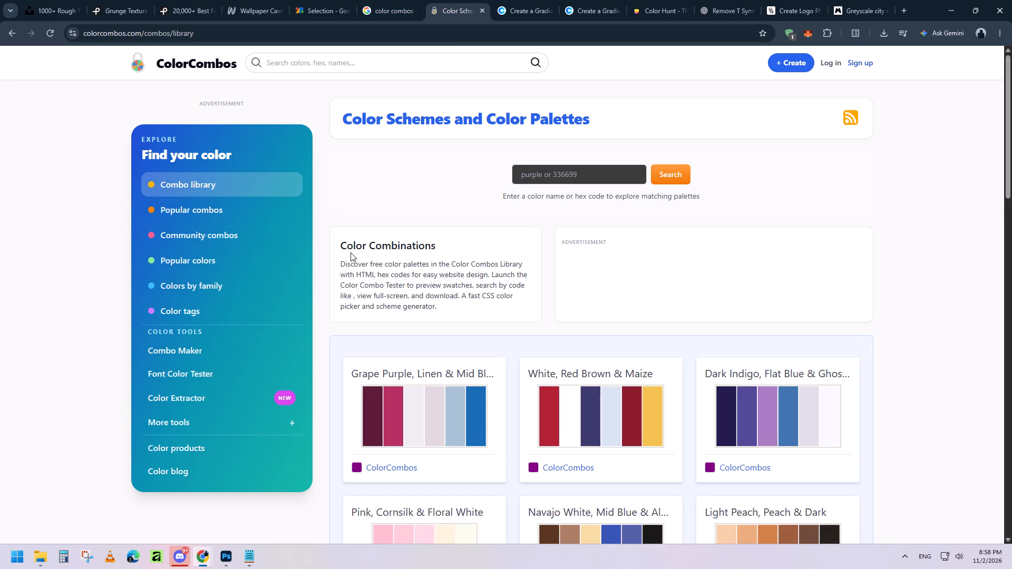
pyautogui.click(202, 214)
# Look over the example gradients on the Coolors Gradient Maker page and open the full gradient collection.
pyautogui.click(527, 0)
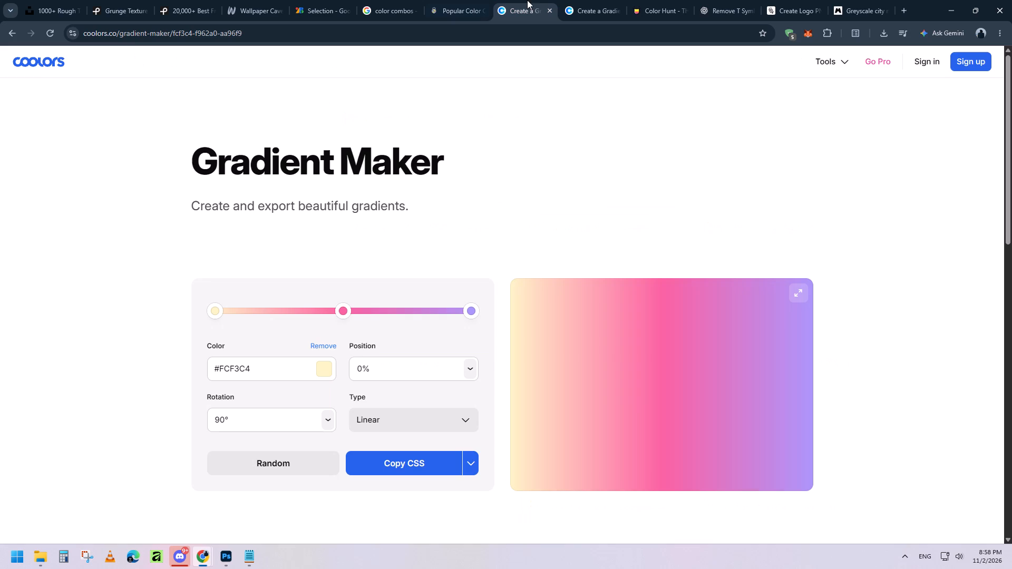
pyautogui.scroll(-3, 586, 204)
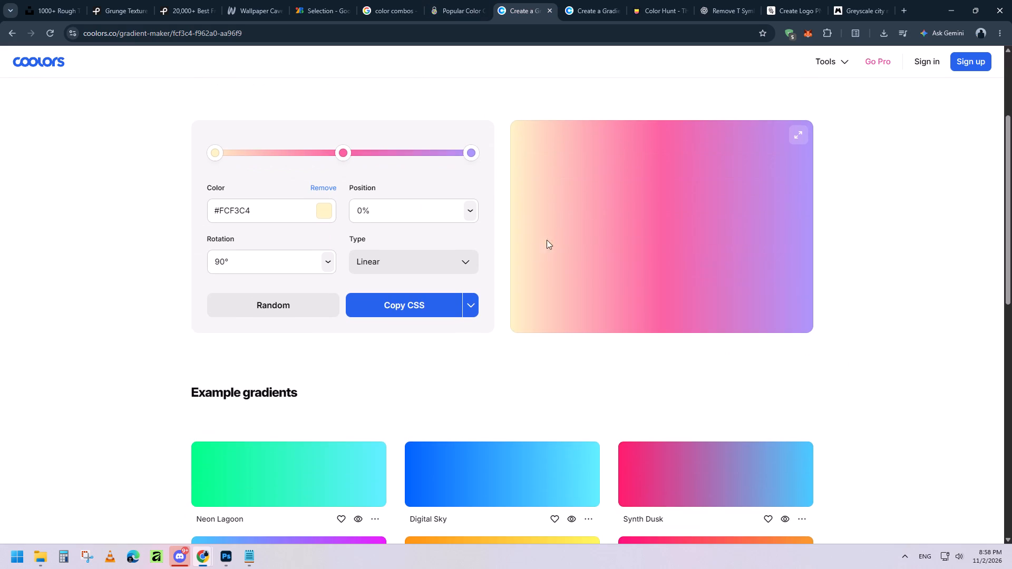
pyautogui.scroll(1, 538, 254)
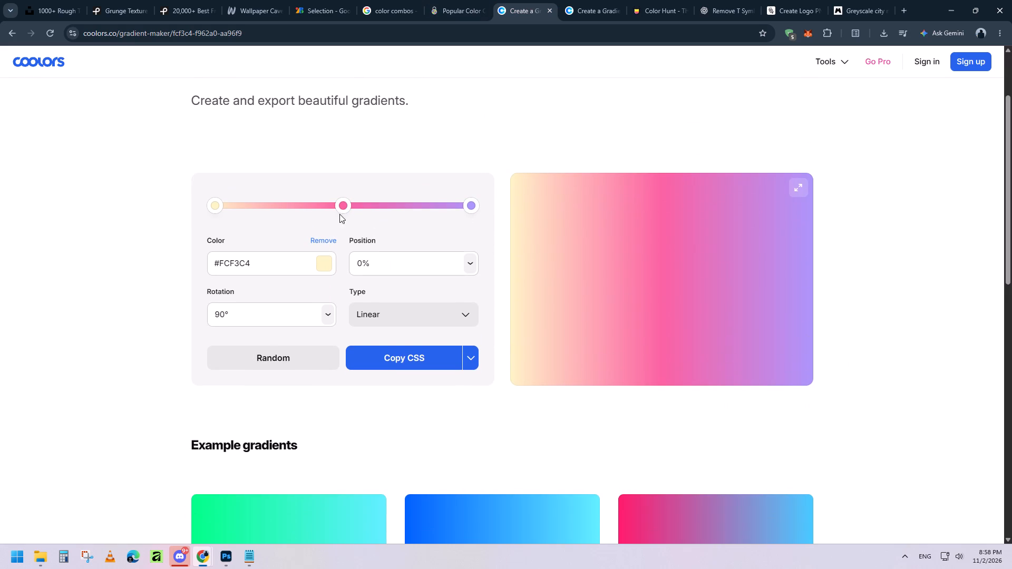
pyautogui.scroll(-4, 437, 340)
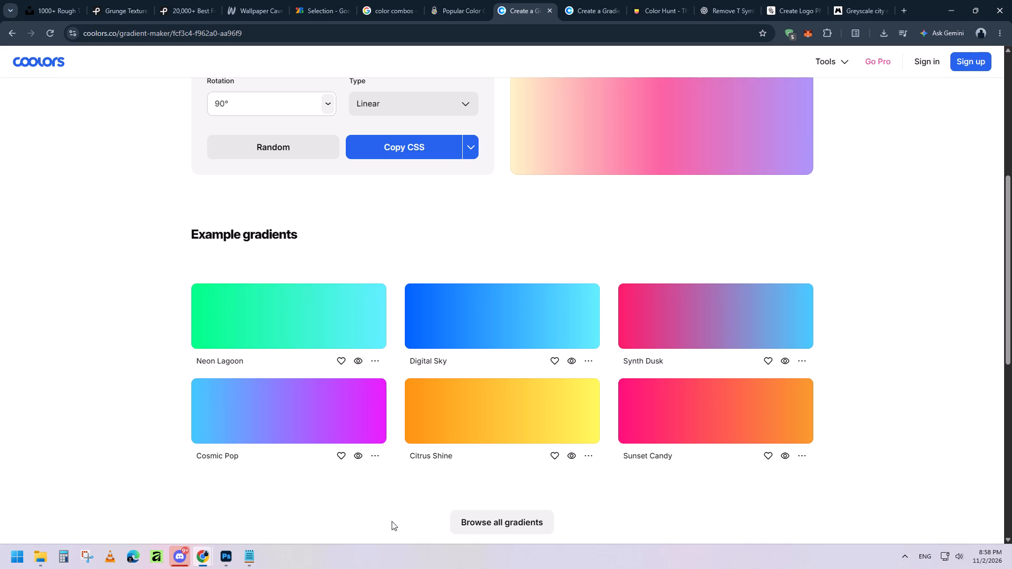
pyautogui.click(532, 521)
# On the Coolors Gradient Palette page, try 5 colors and generate several random gradient palettes for ideas.
pyautogui.click(573, 0)
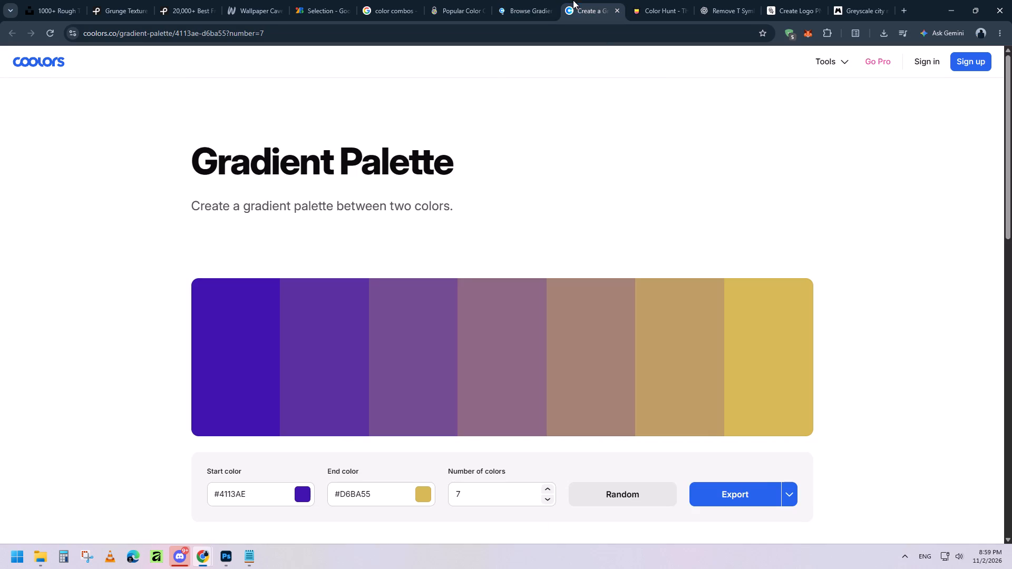
pyautogui.scroll(-3, 570, 364)
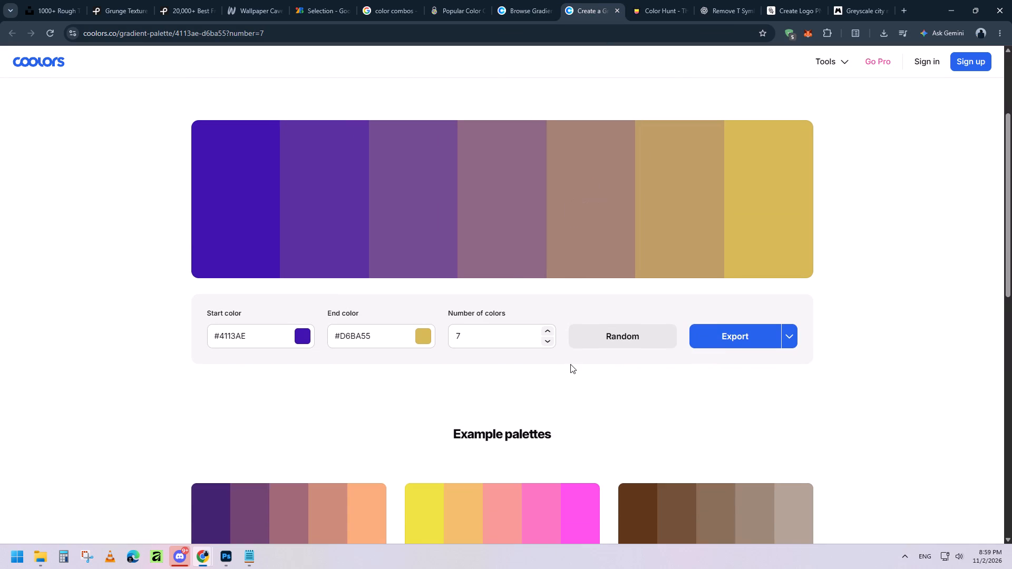
pyautogui.click(546, 339)
pyautogui.click(546, 339)
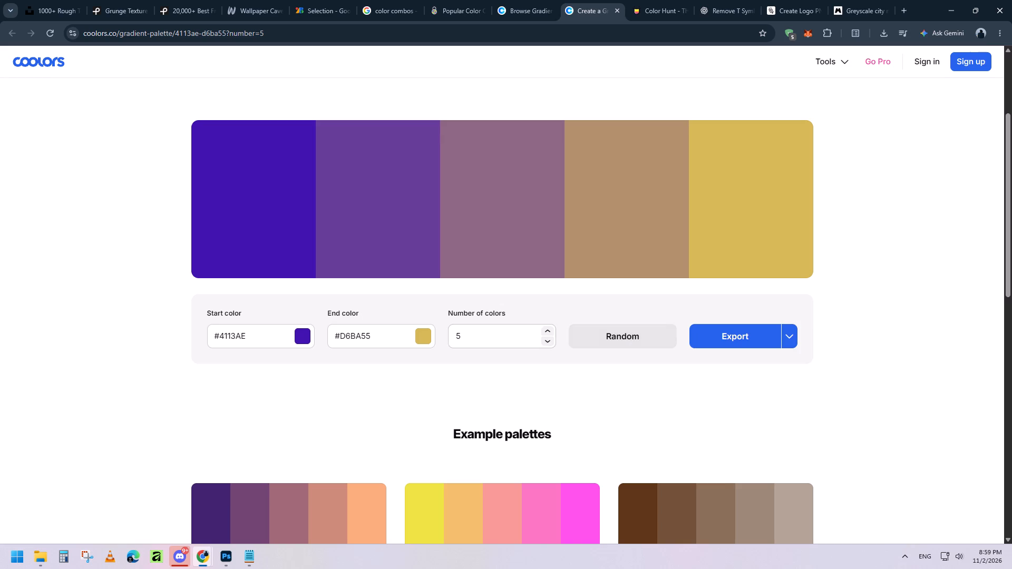
pyautogui.click(628, 333)
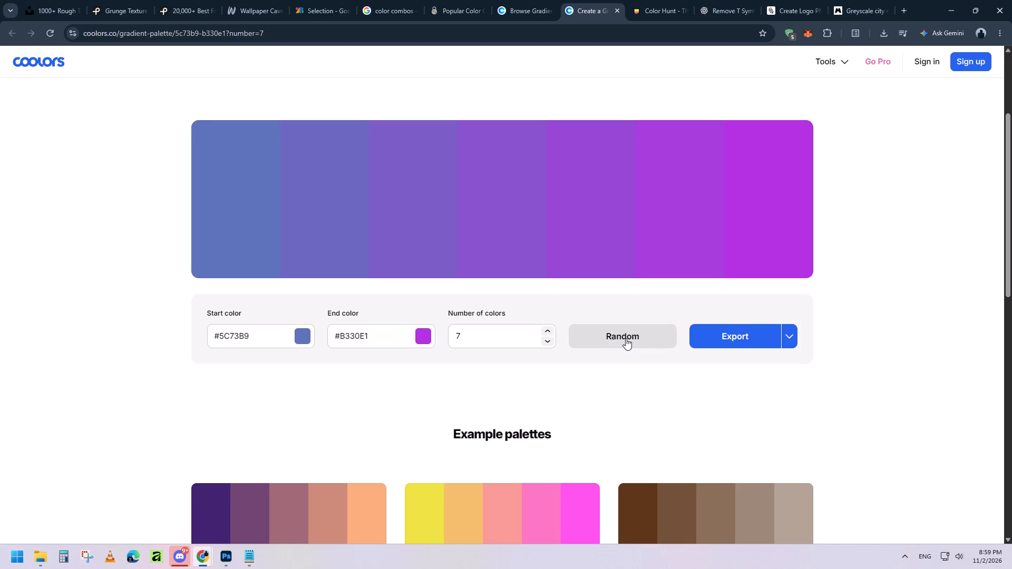
pyautogui.click(626, 338)
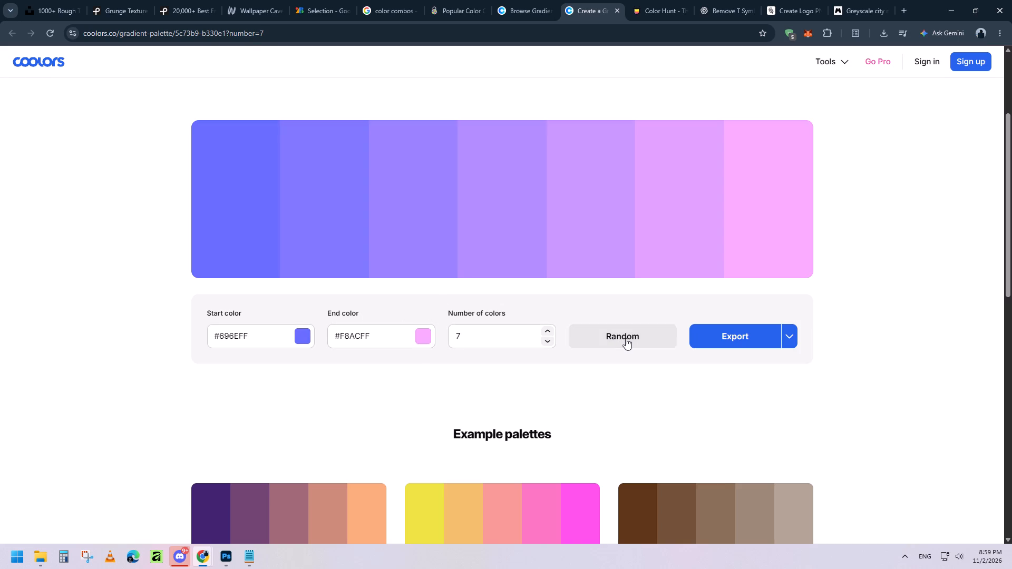
pyautogui.click(626, 338)
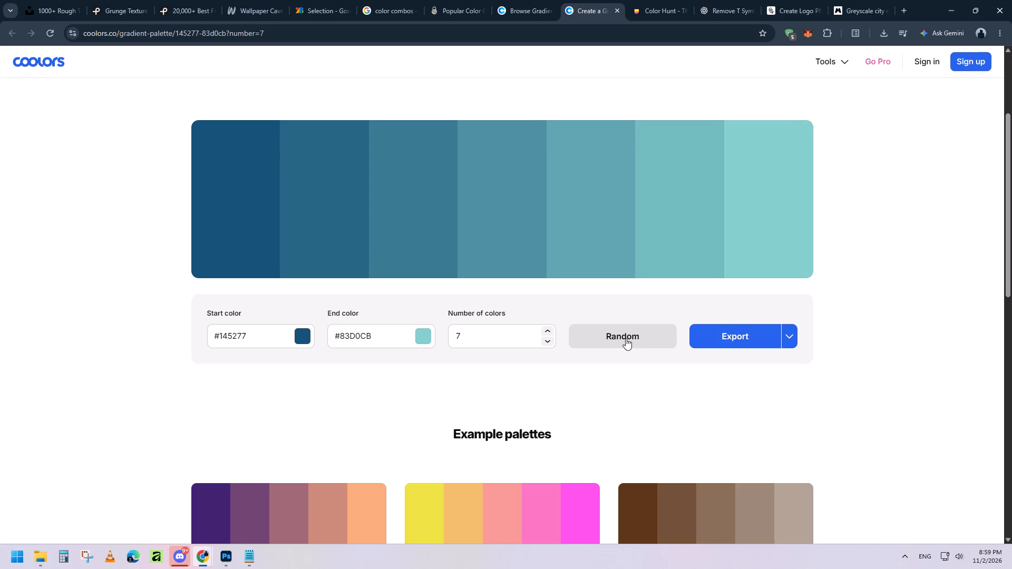
pyautogui.click(626, 338)
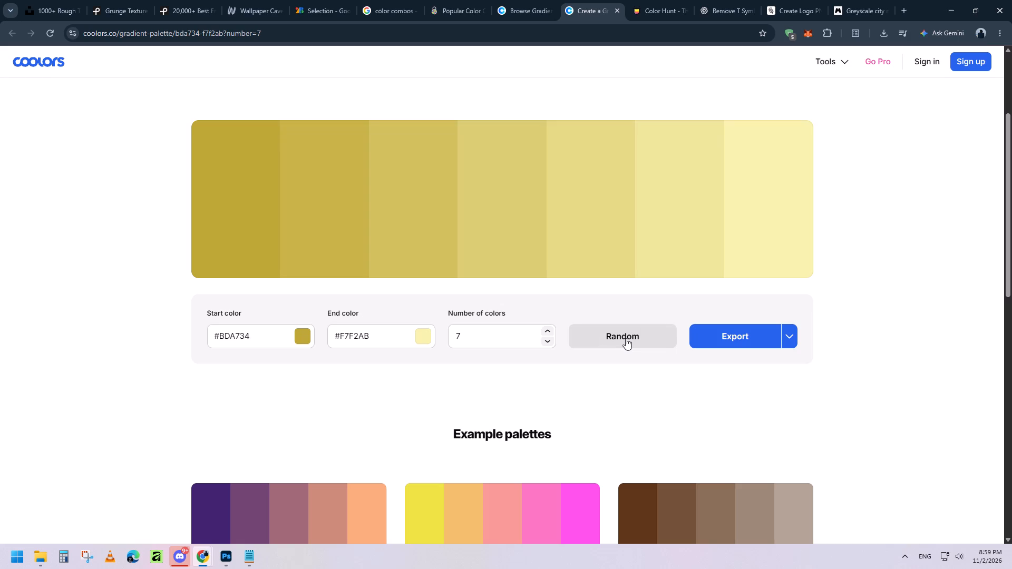
pyautogui.click(626, 338)
pyautogui.click(626, 338)
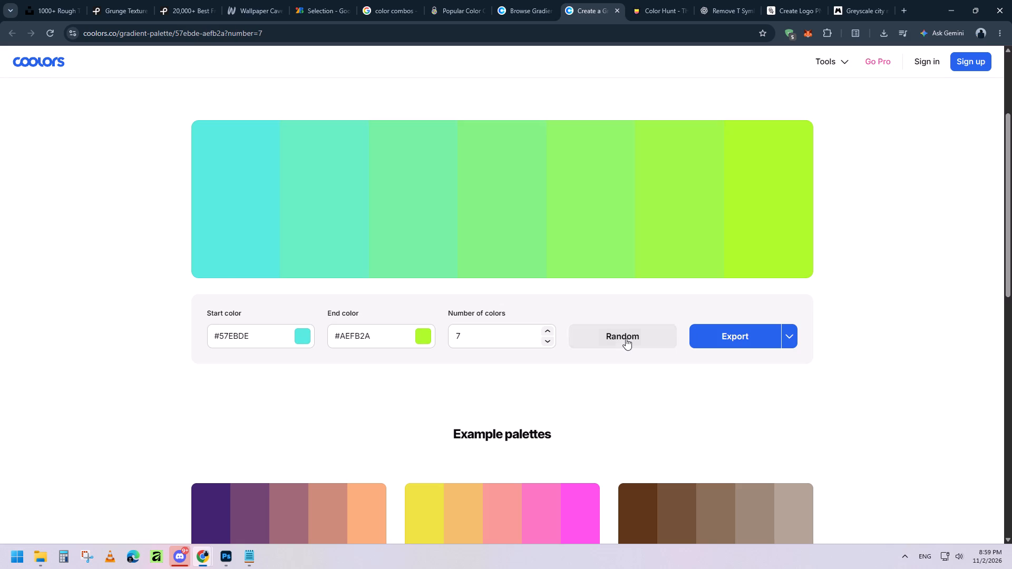
pyautogui.click(626, 338)
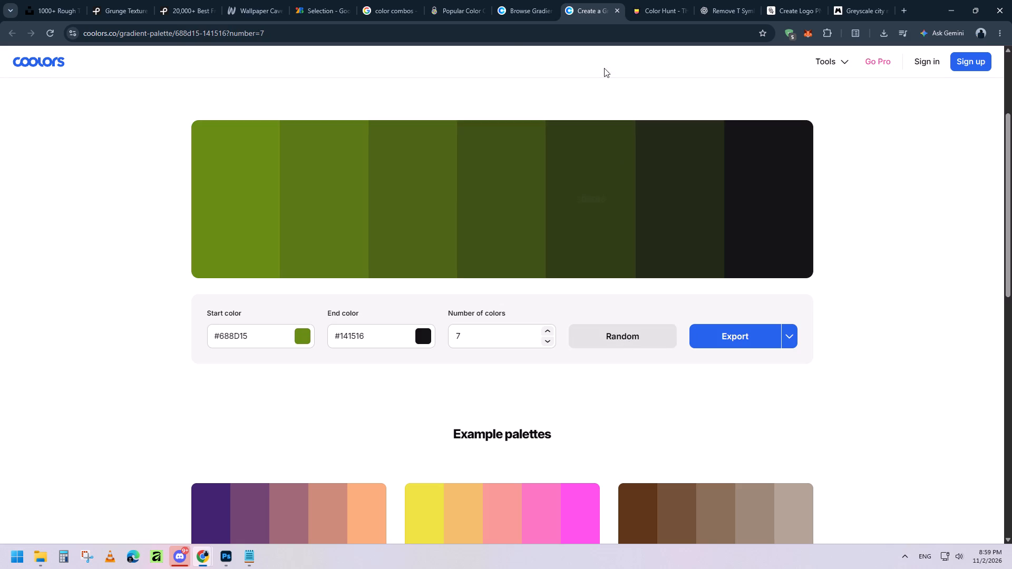
# Browse the full Coolors gradient collection through to its end for background colour ideas.
pyautogui.click(518, 0)
pyautogui.scroll(-2, 540, 340)
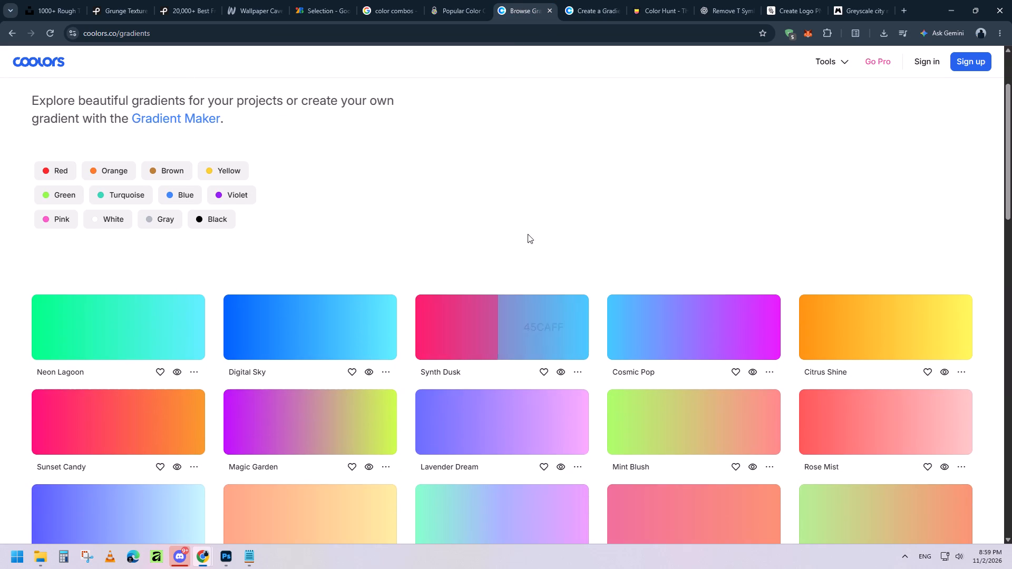
pyautogui.scroll(-3, 957, 225)
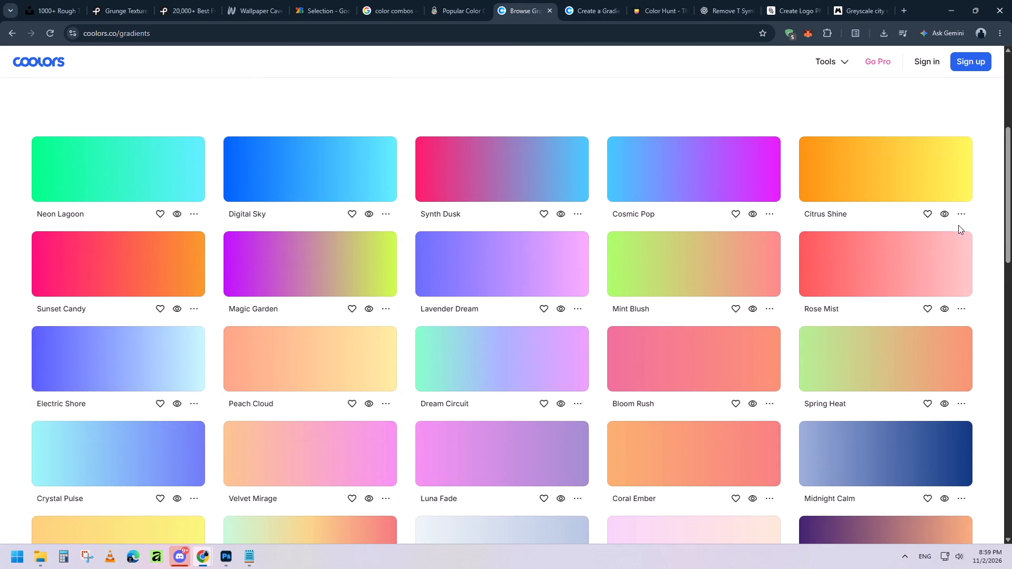
pyautogui.scroll(-7, 991, 223)
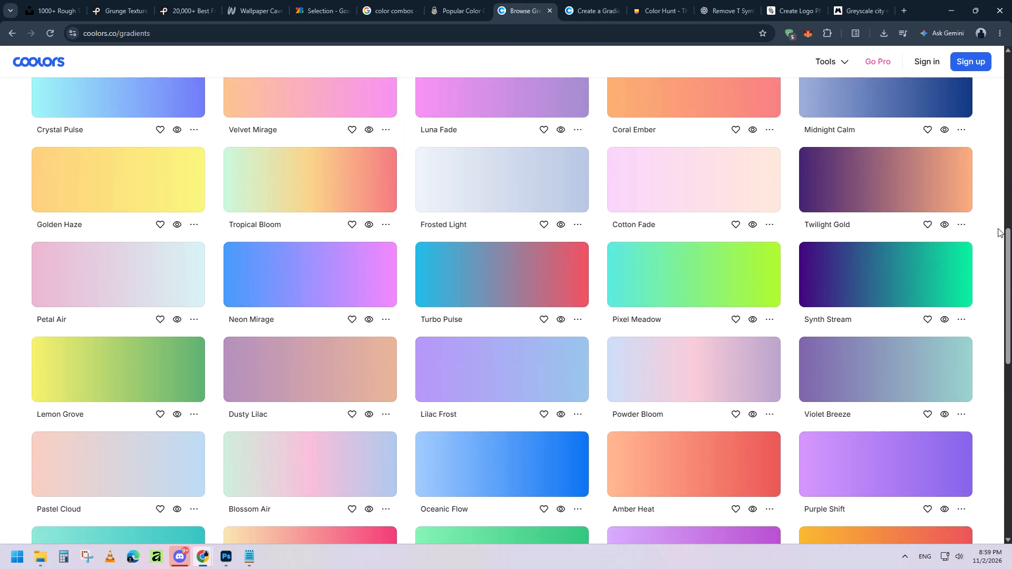
pyautogui.scroll(-9, 998, 228)
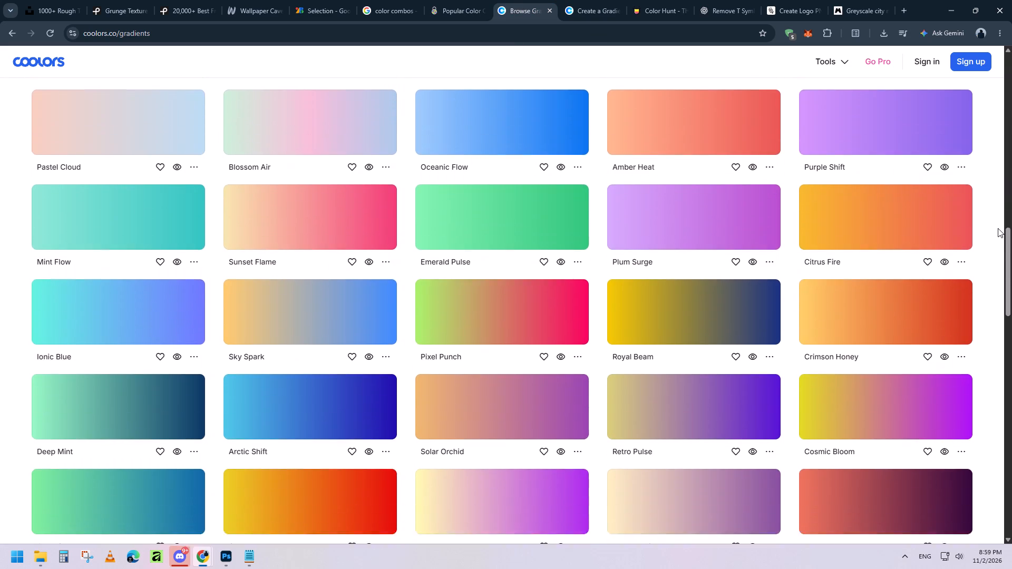
pyautogui.scroll(-2, 998, 228)
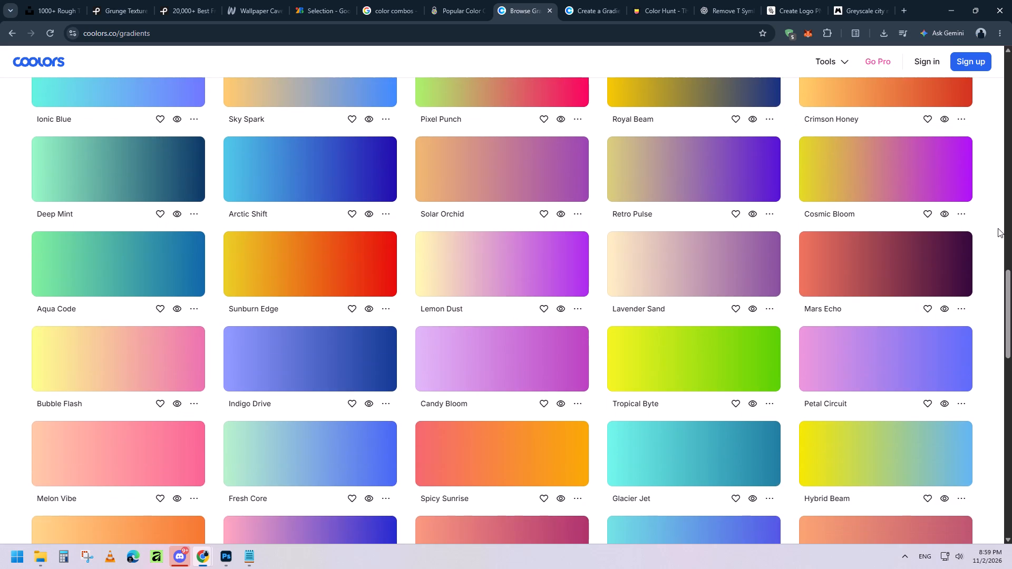
pyautogui.scroll(-16, 998, 228)
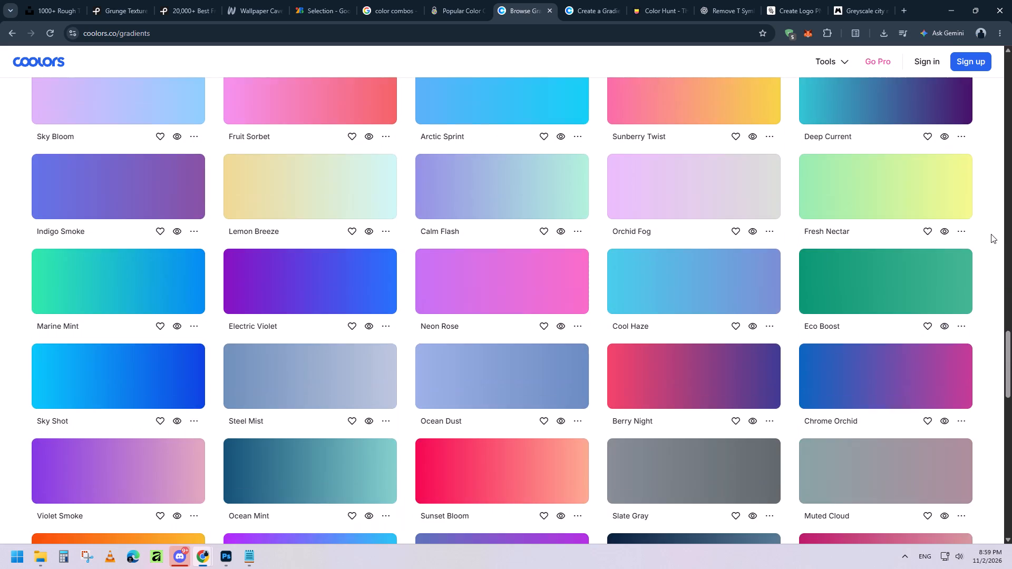
pyautogui.scroll(-3, 991, 234)
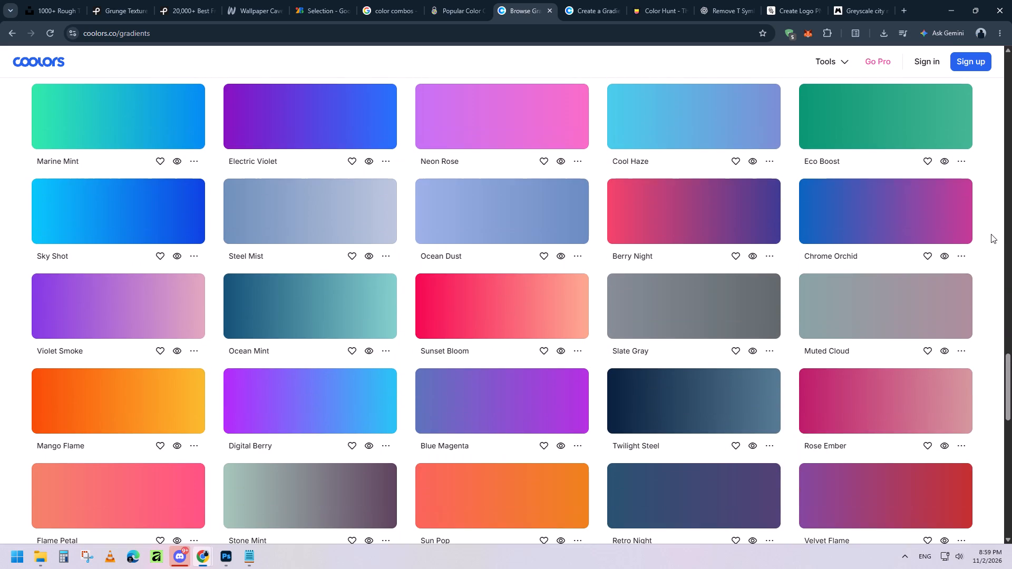
pyautogui.scroll(-4, 991, 234)
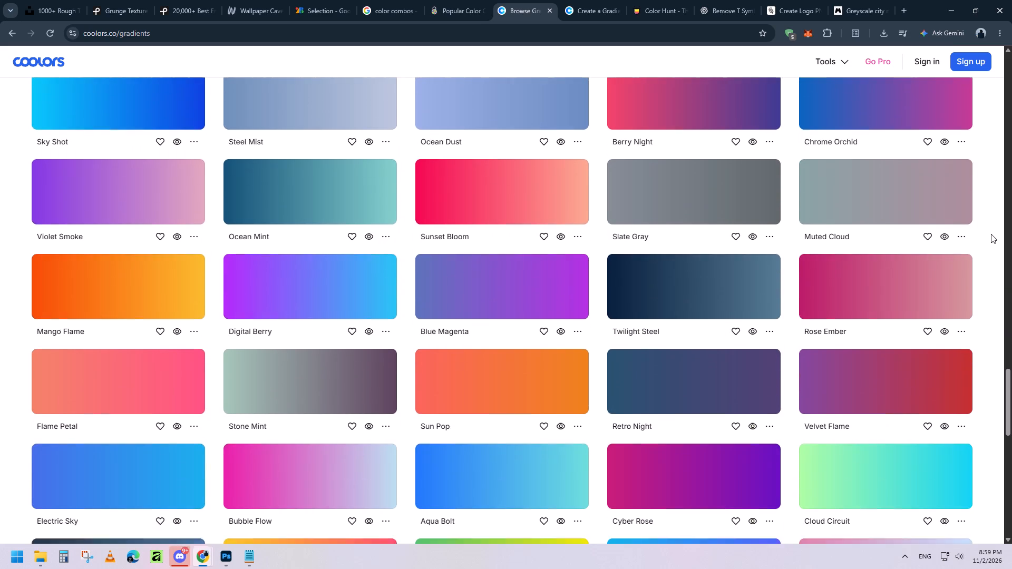
pyautogui.scroll(-1, 991, 234)
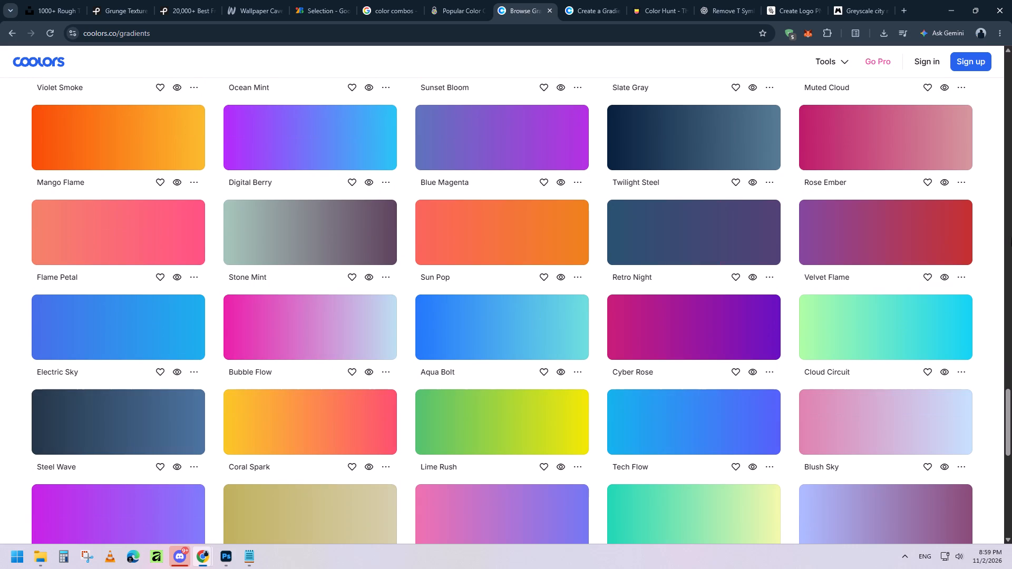
pyautogui.scroll(-12, 1010, 240)
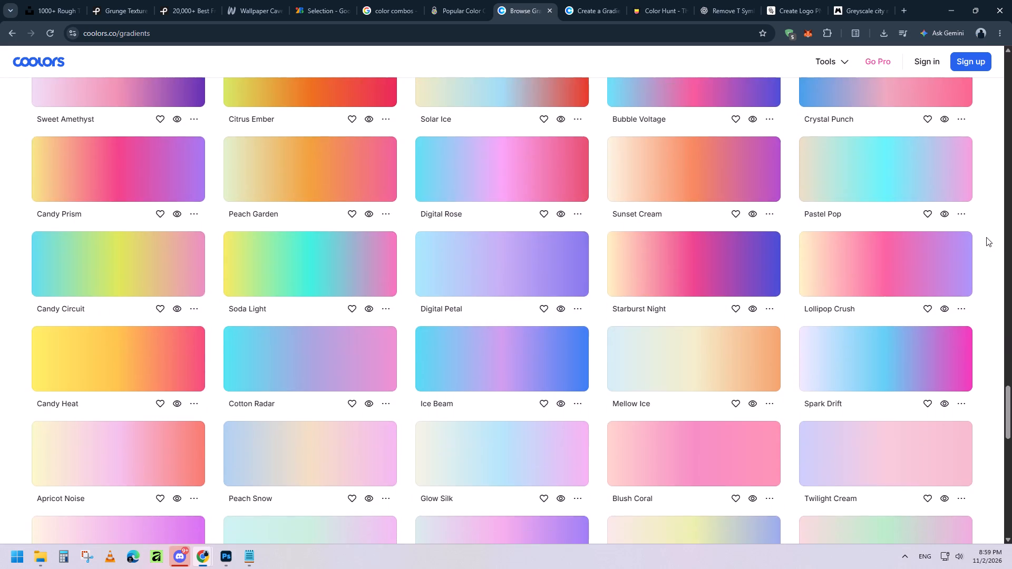
pyautogui.scroll(-12, 986, 237)
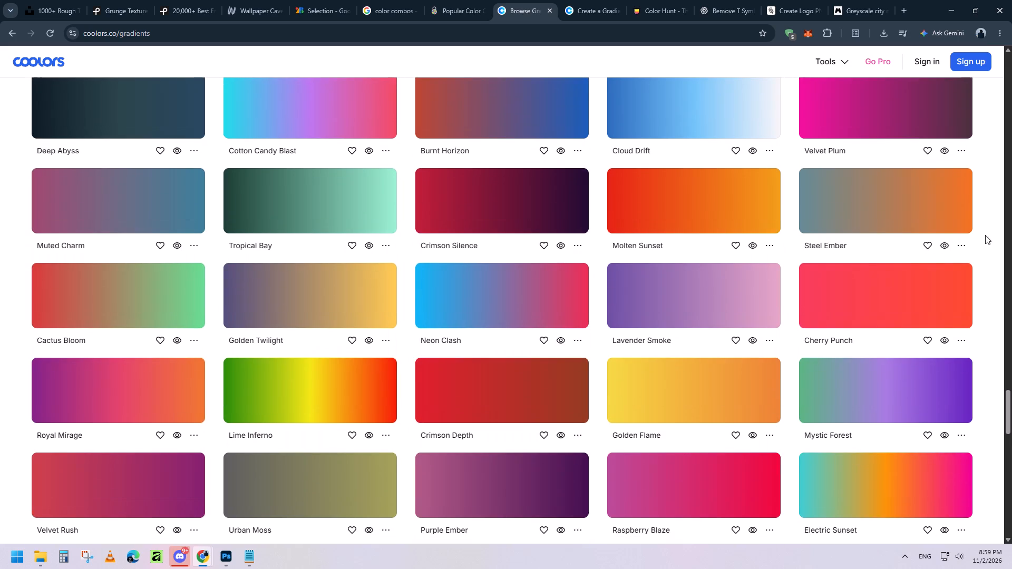
pyautogui.scroll(-3, 985, 235)
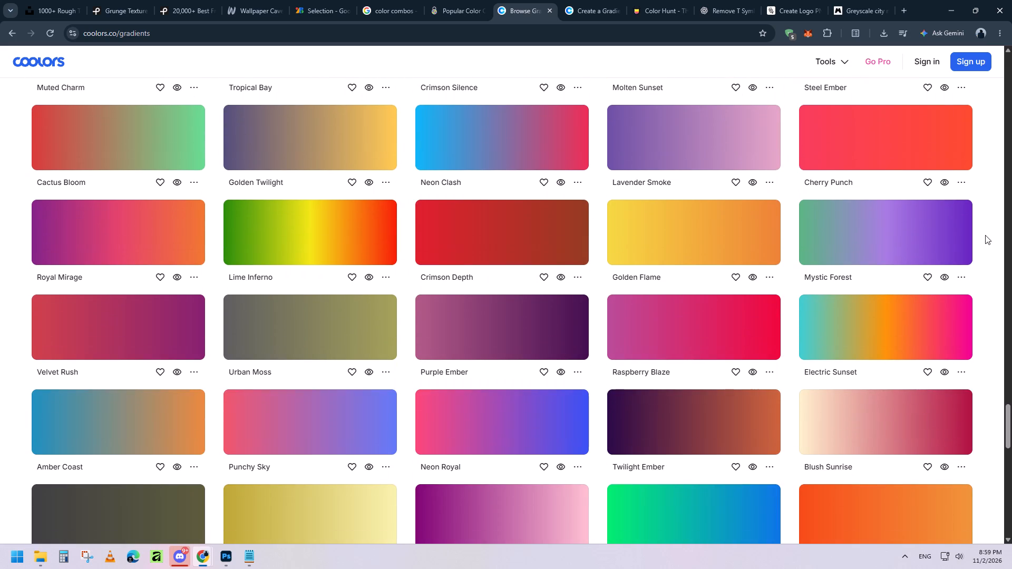
pyautogui.scroll(-13, 985, 235)
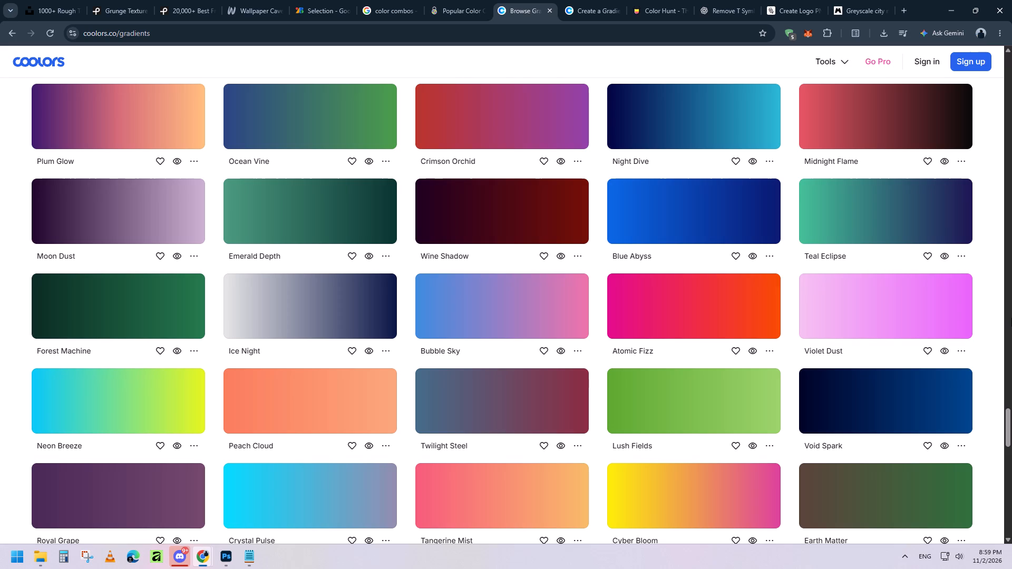
pyautogui.scroll(-3, 1005, 318)
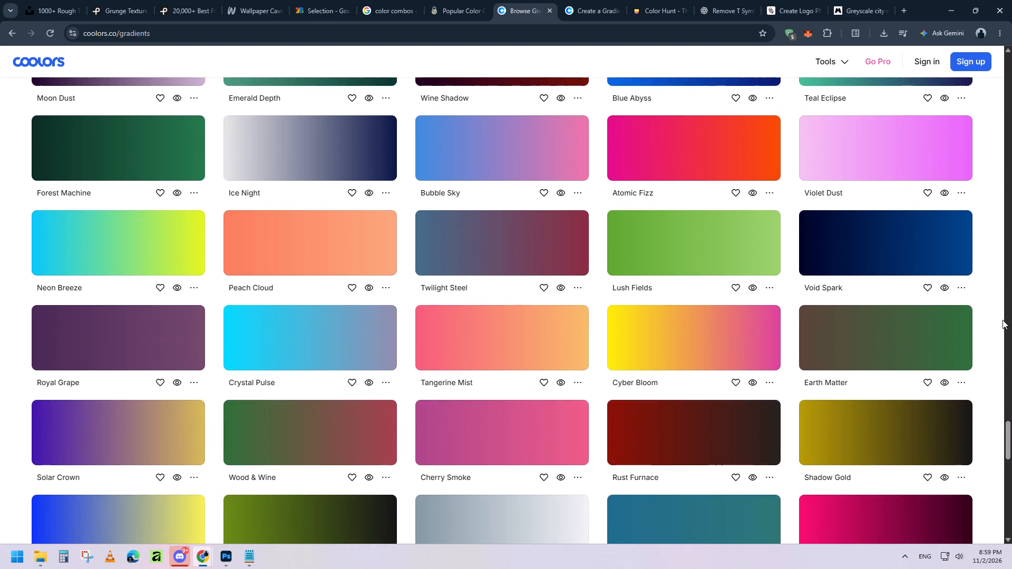
pyautogui.scroll(-8, 1003, 320)
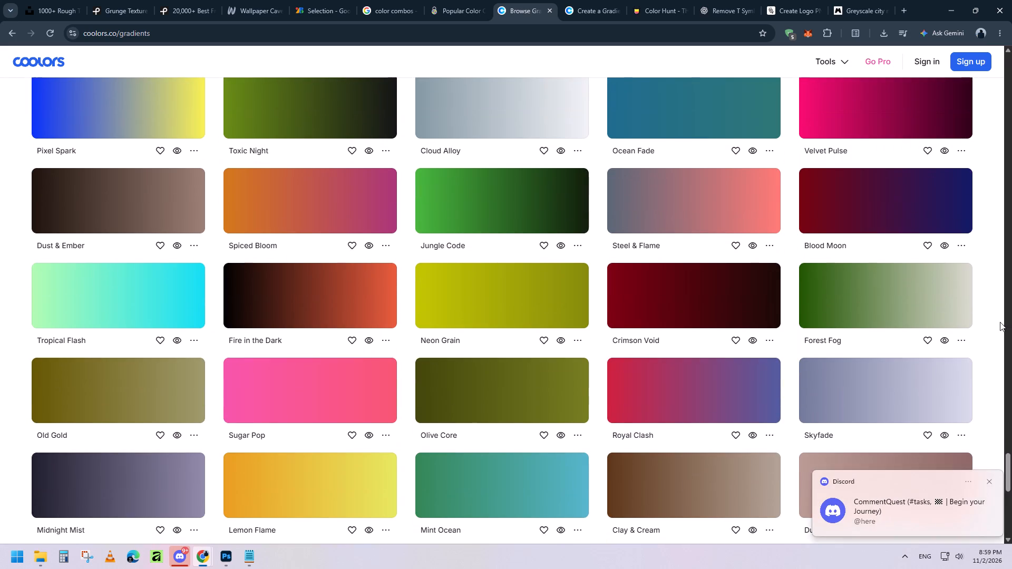
pyautogui.scroll(-6, 1000, 322)
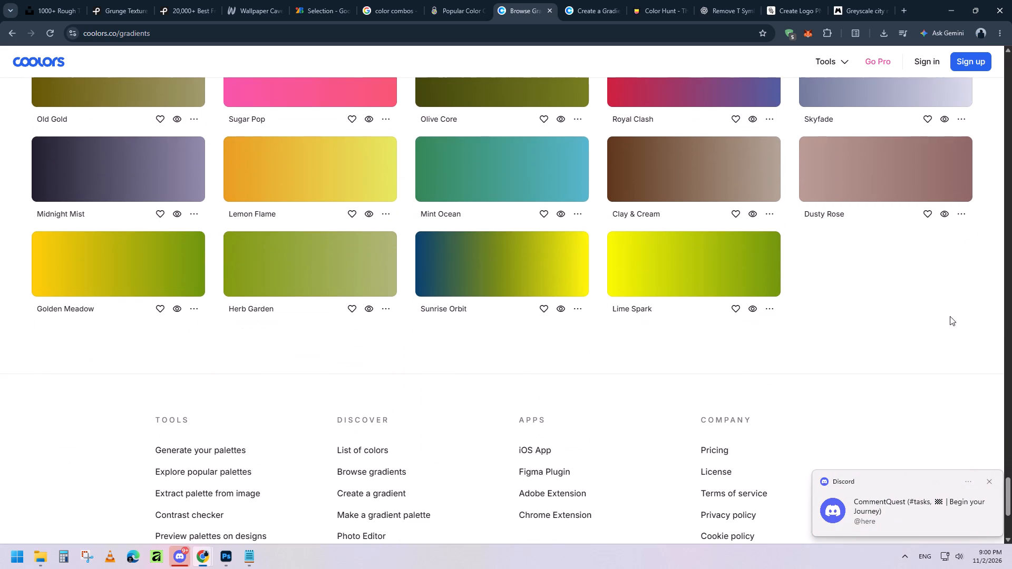
pyautogui.scroll(-1, 955, 316)
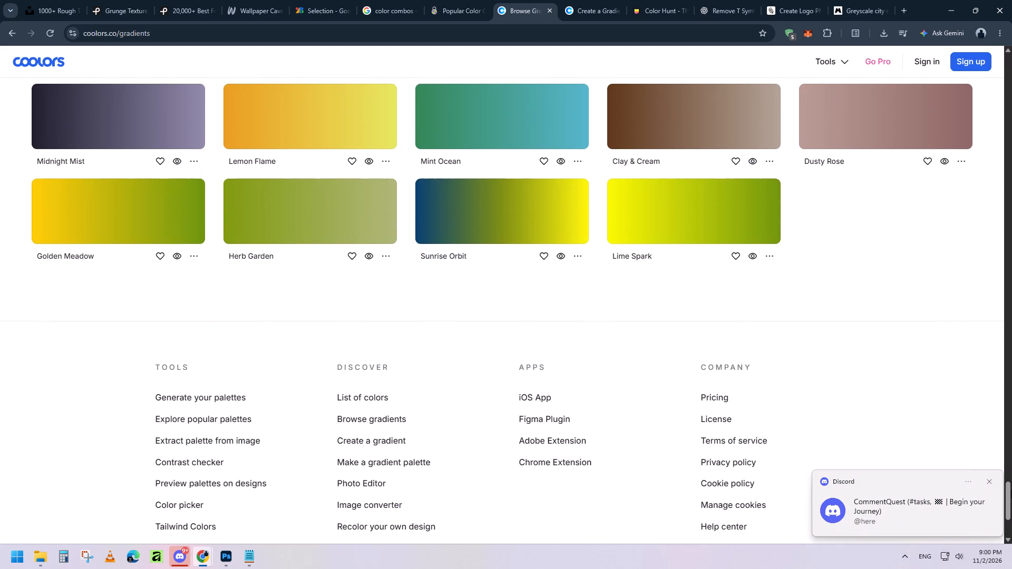
# Return to the start of the Coolors gradient collection and filter it by Black.
pyautogui.moveTo(1008, 494); pyautogui.dragTo(1011, 132)
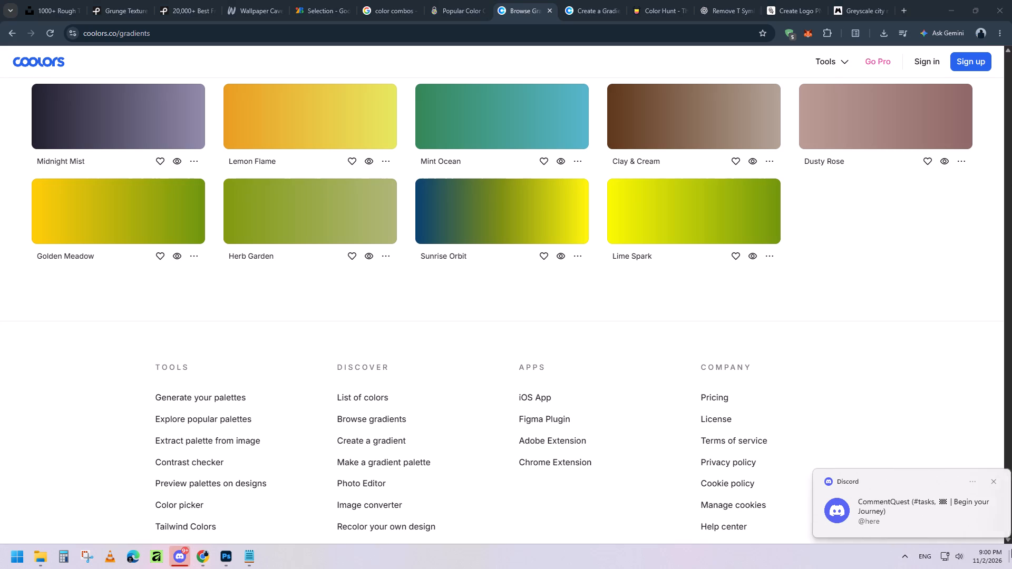
pyautogui.moveTo(1009, 503); pyautogui.dragTo(1011, 7)
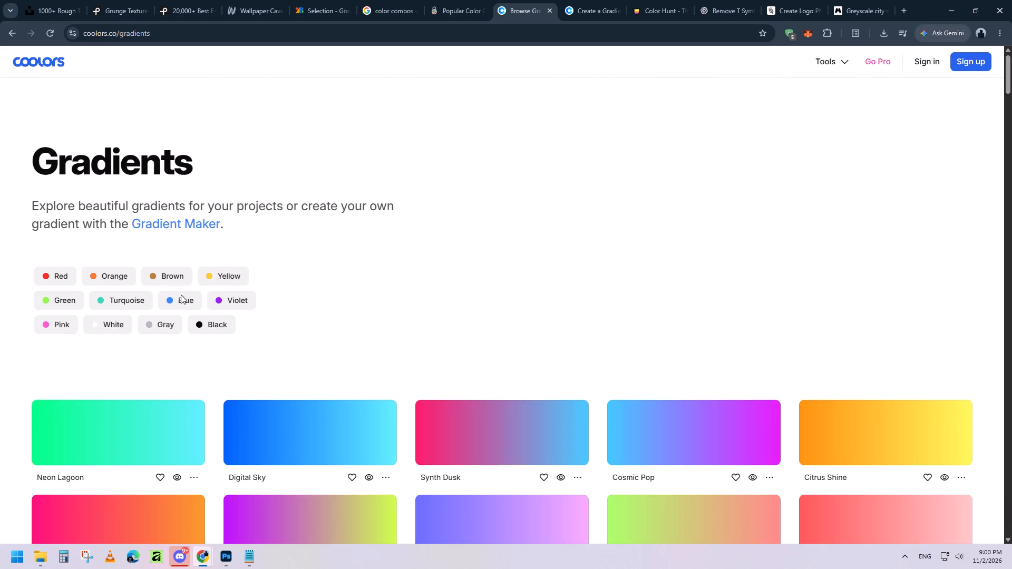
pyautogui.click(212, 323)
# Look through the first three pages of popular color combinations on ColorCombos for a suitable palette.
pyautogui.click(465, 0)
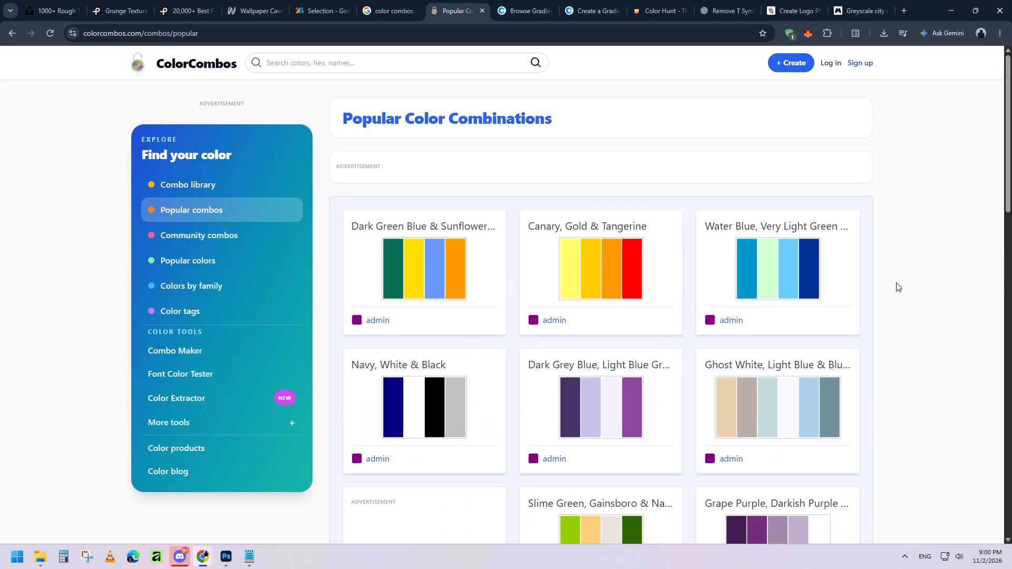
pyautogui.scroll(-5, 896, 282)
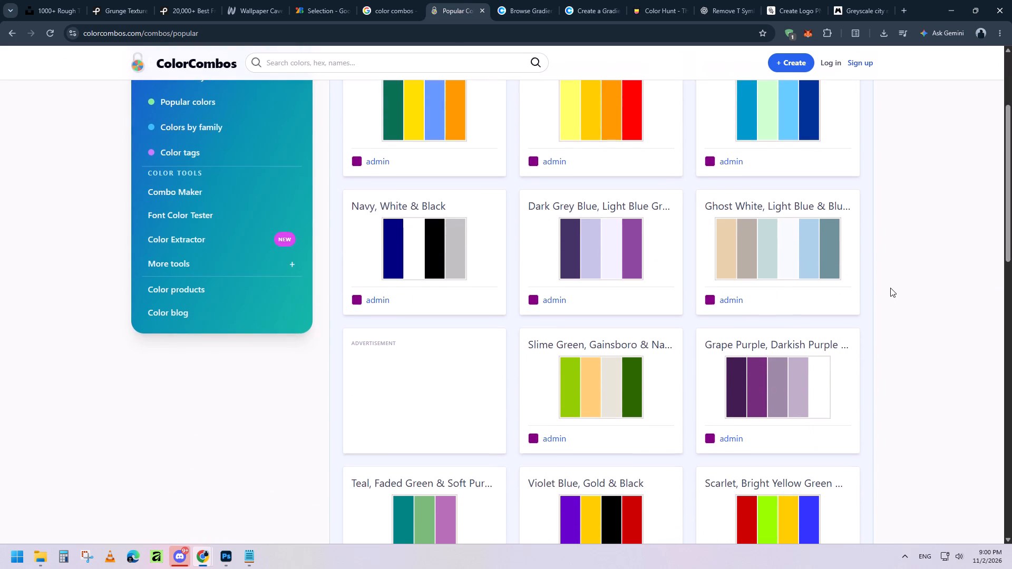
pyautogui.scroll(-8, 890, 288)
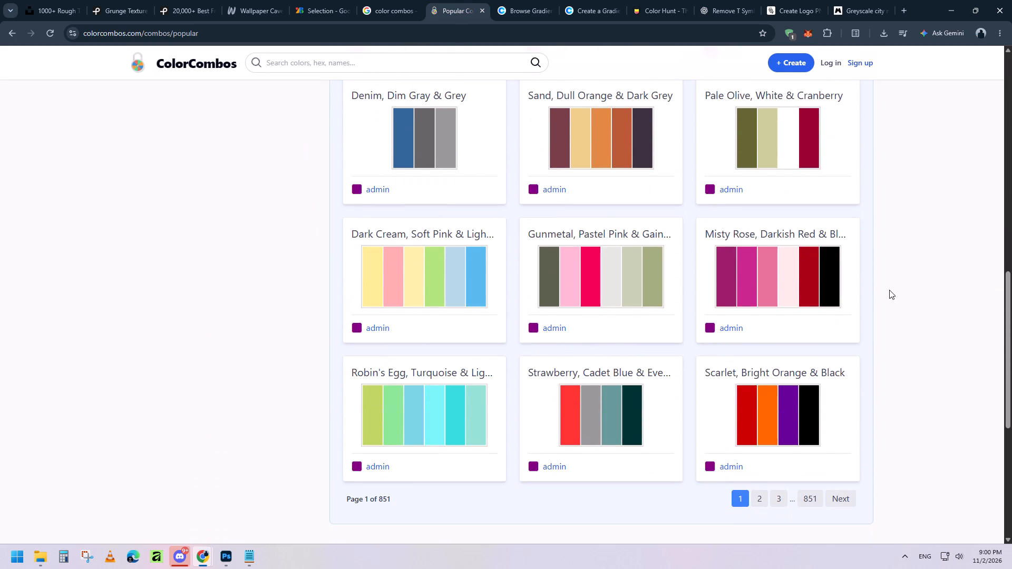
pyautogui.click(758, 502)
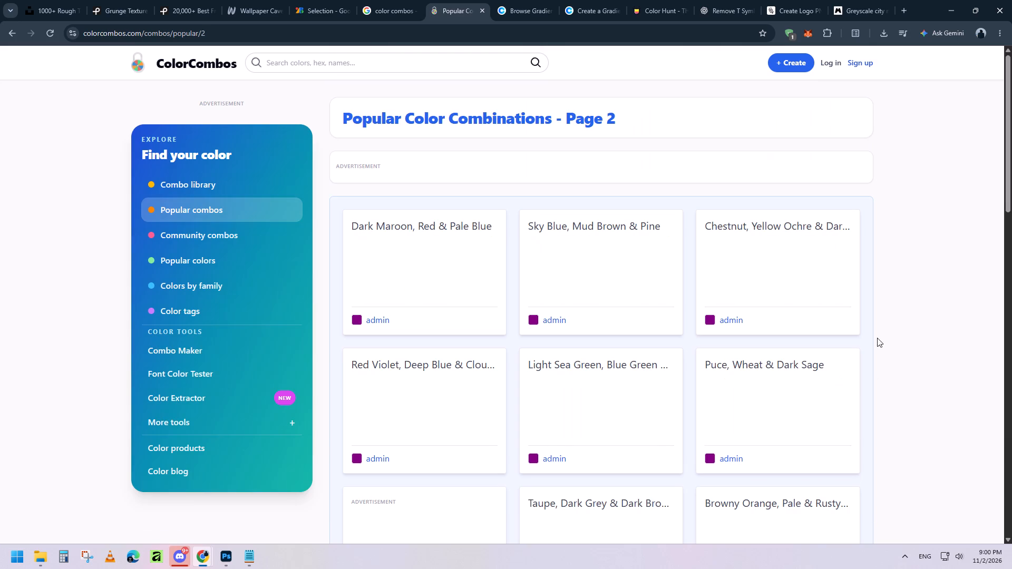
pyautogui.scroll(-6, 867, 337)
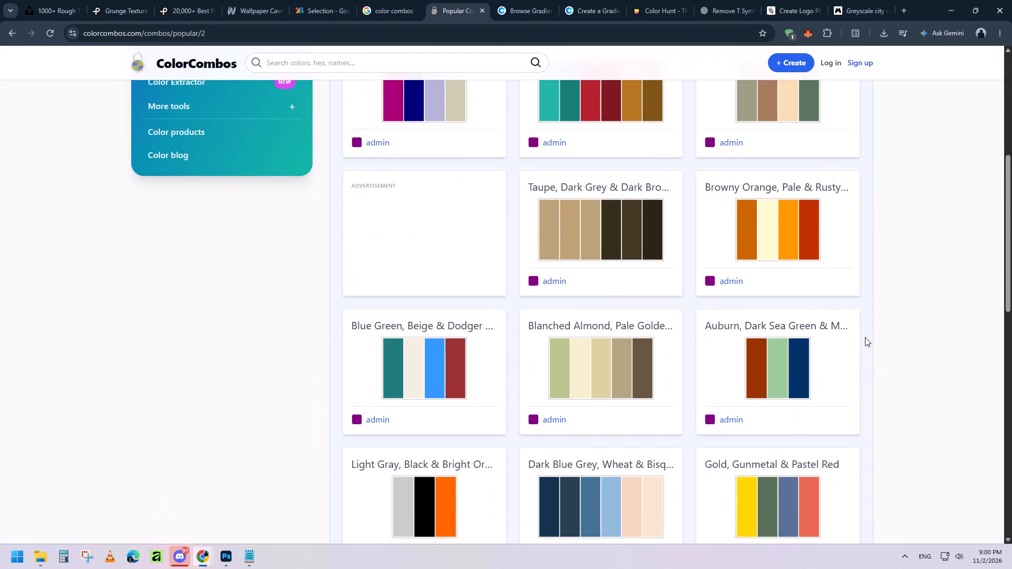
pyautogui.scroll(-4, 865, 337)
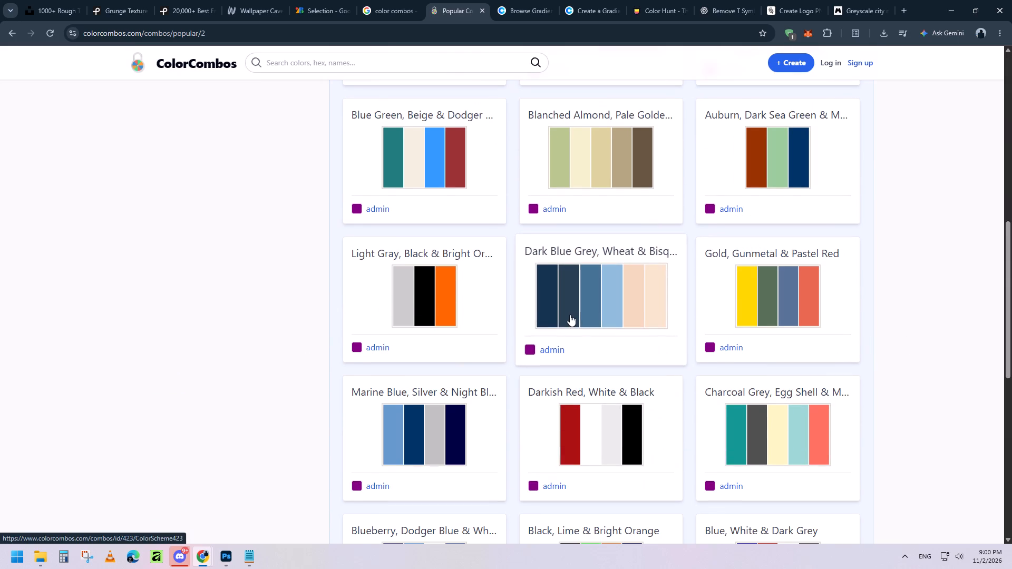
pyautogui.scroll(-9, 939, 308)
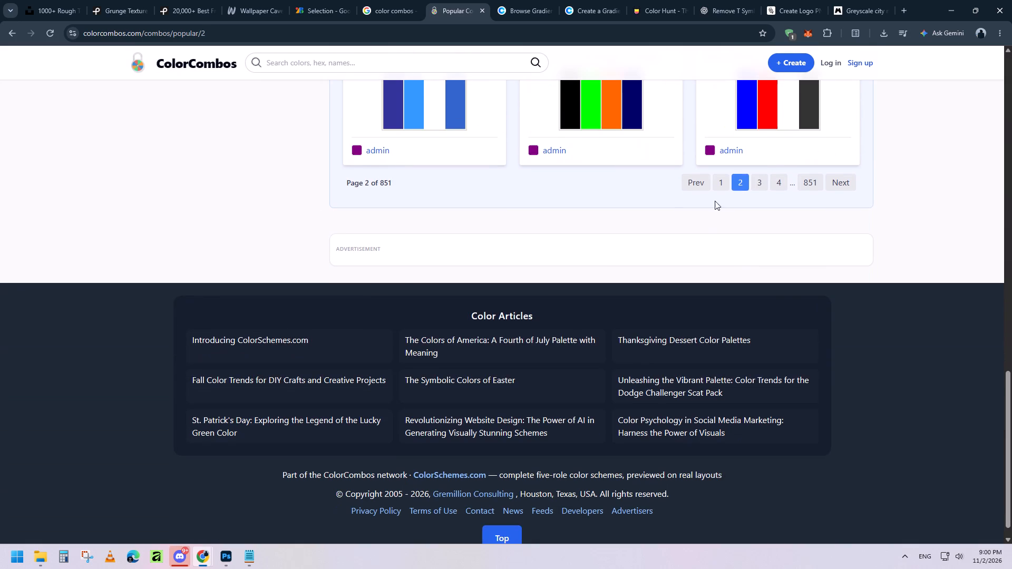
pyautogui.click(757, 176)
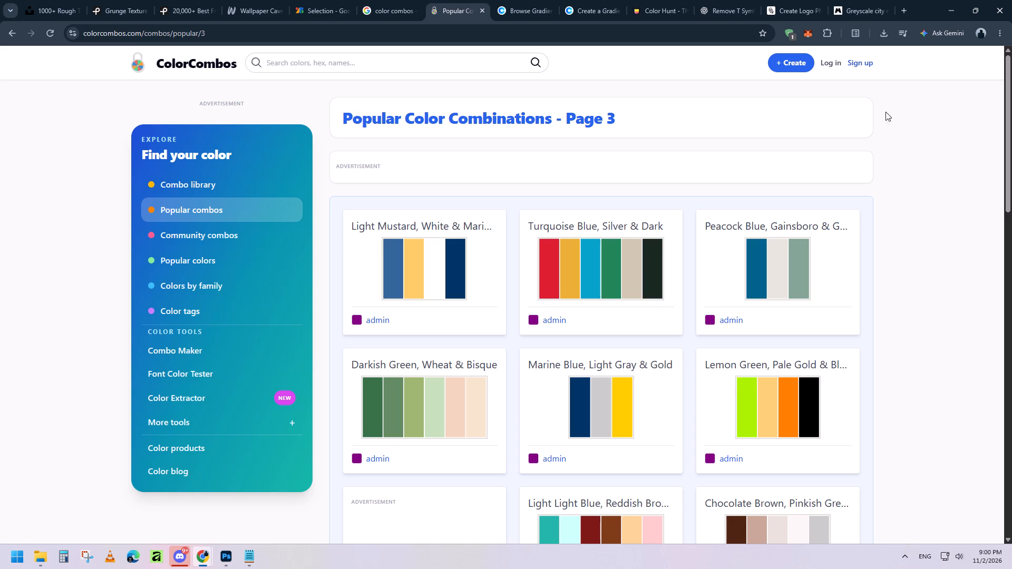
pyautogui.scroll(-15, 748, 300)
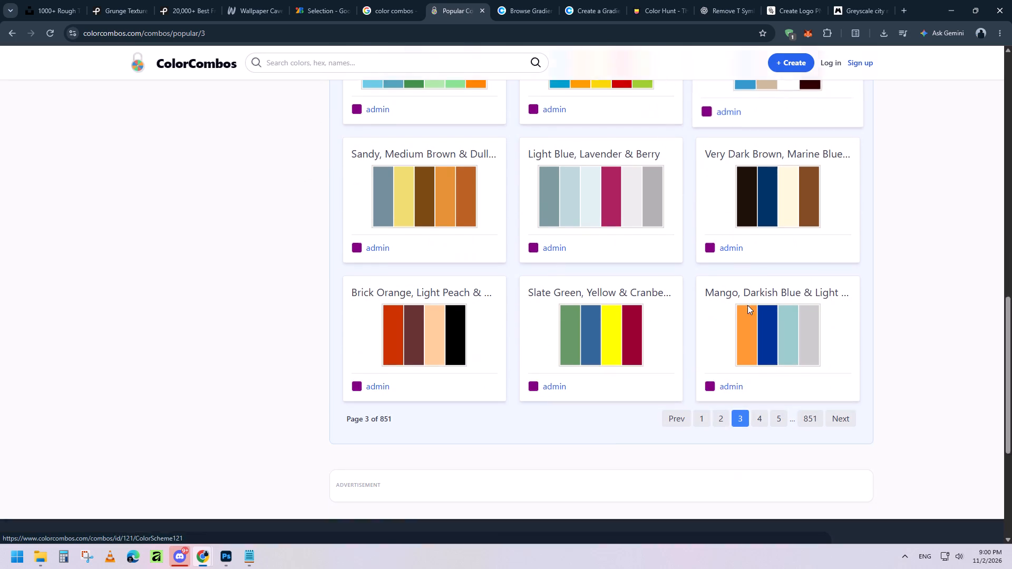
pyautogui.click(758, 395)
# Browse the Coolors gradients filtered by Black, view the Void Spark gradient's details and copy its dark colour 000328.
pyautogui.click(508, 0)
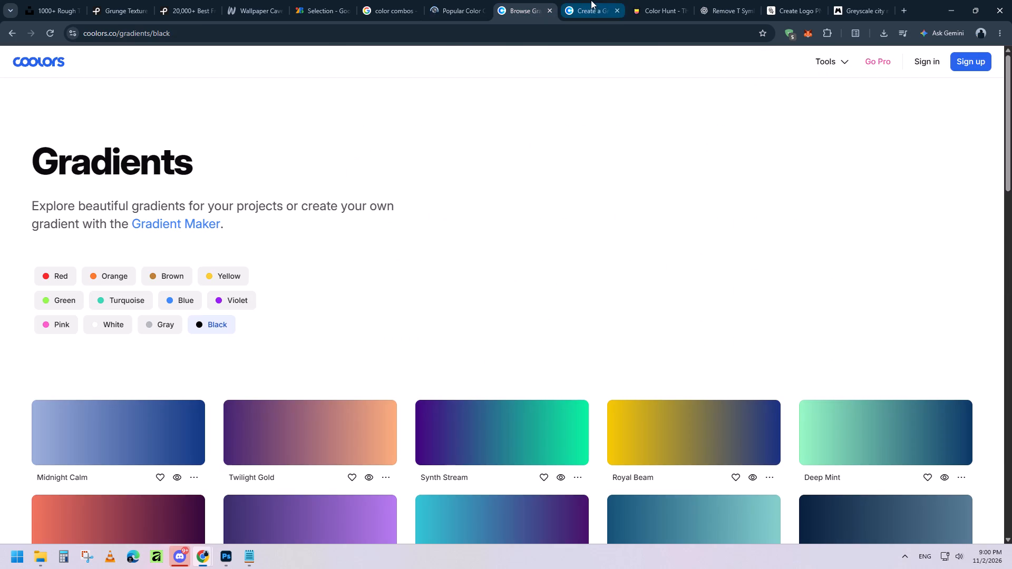
pyautogui.scroll(-4, 1011, 276)
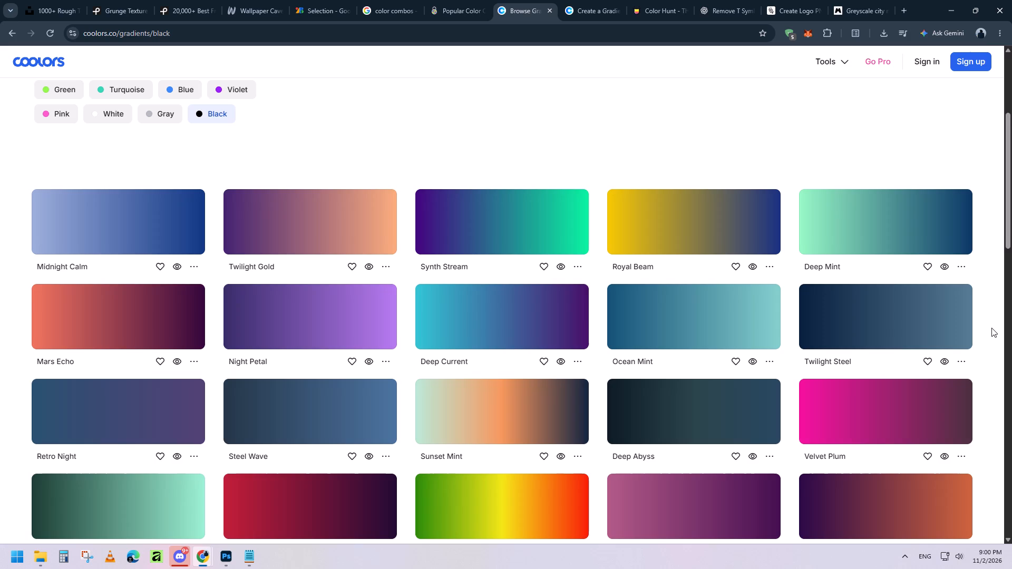
pyautogui.scroll(-2, 991, 328)
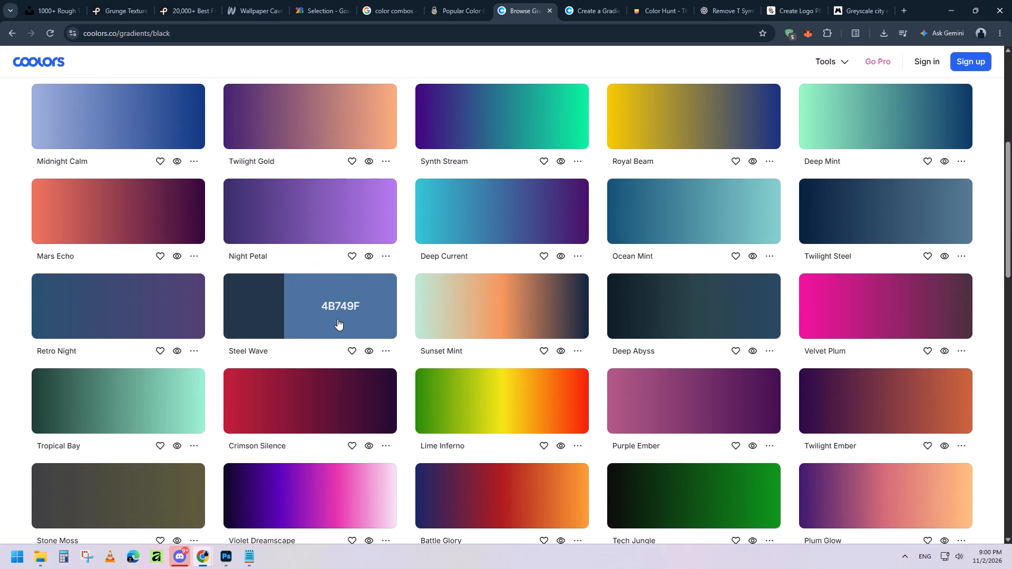
pyautogui.scroll(-3, 1011, 328)
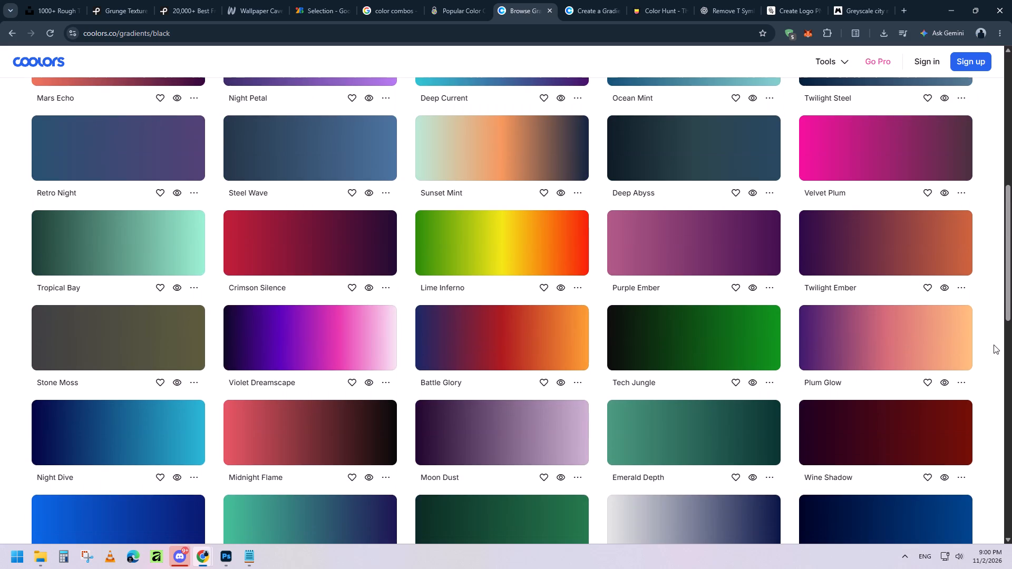
pyautogui.scroll(-4, 975, 346)
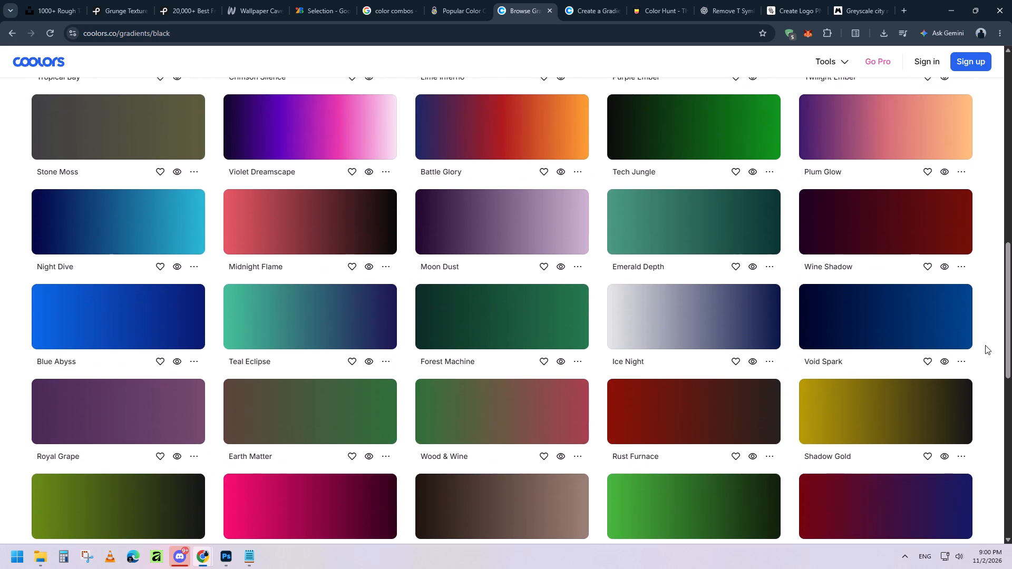
pyautogui.rightClick(885, 306)
pyautogui.click(983, 303)
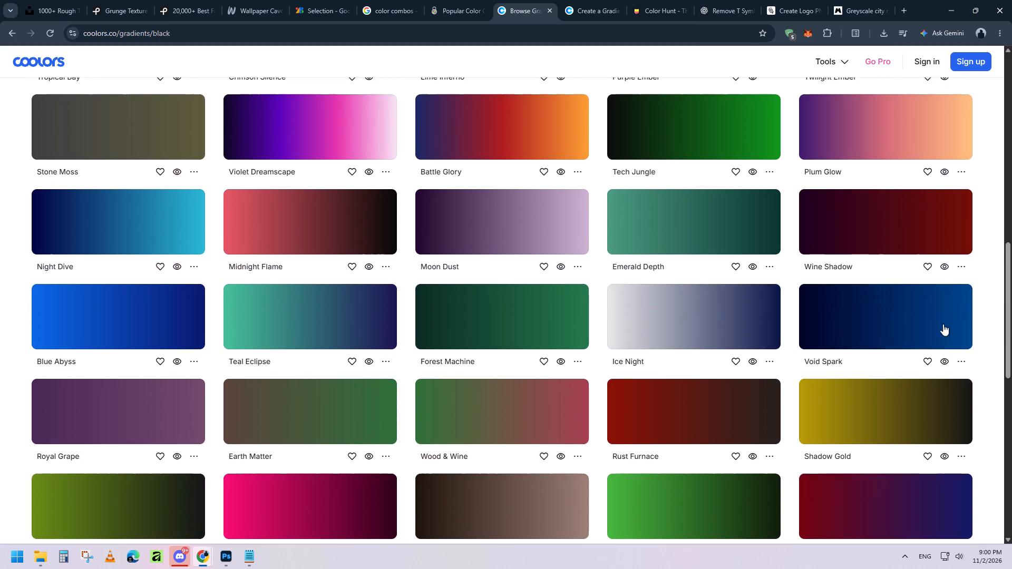
pyautogui.click(958, 362)
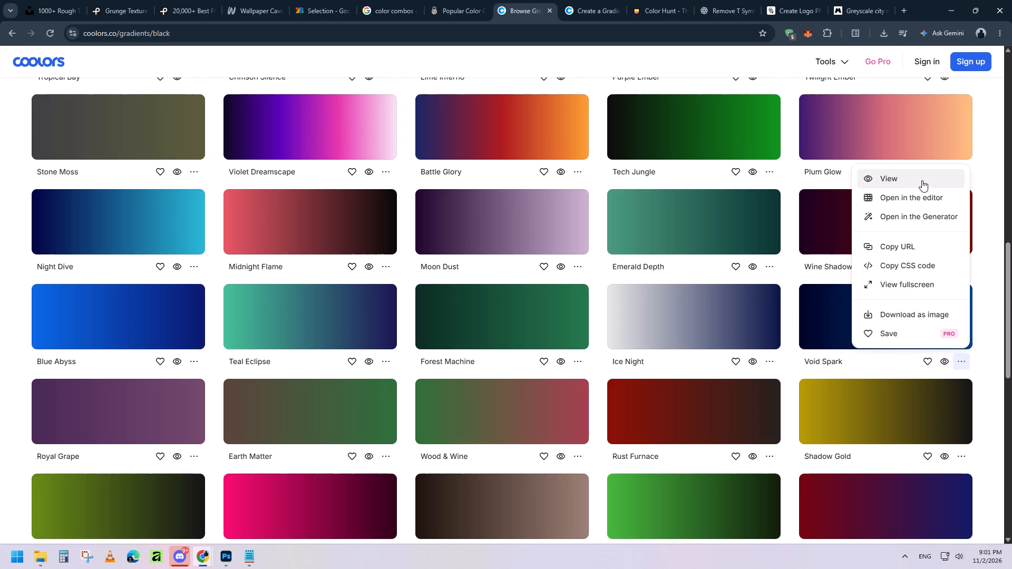
pyautogui.click(988, 290)
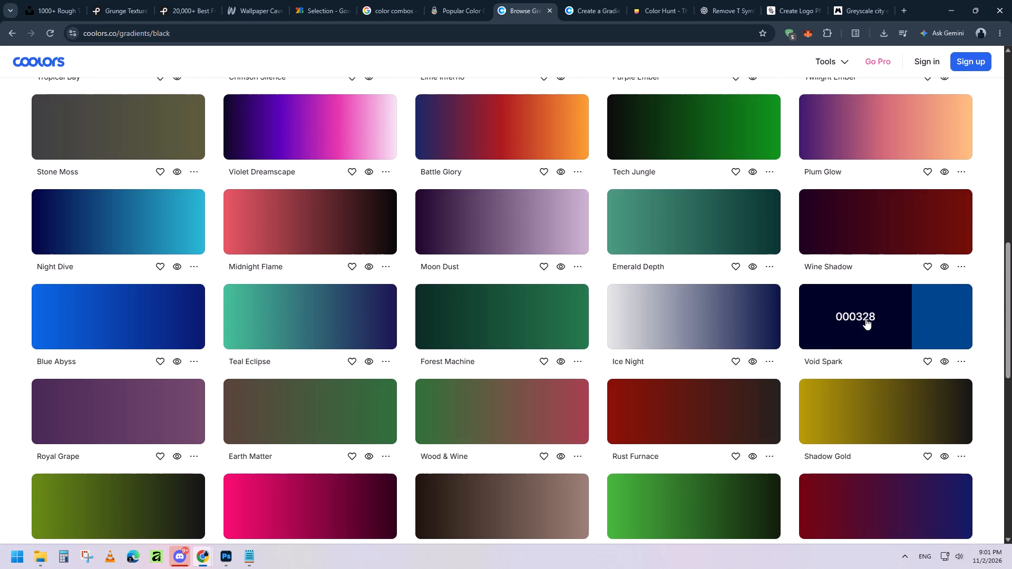
pyautogui.click(961, 358)
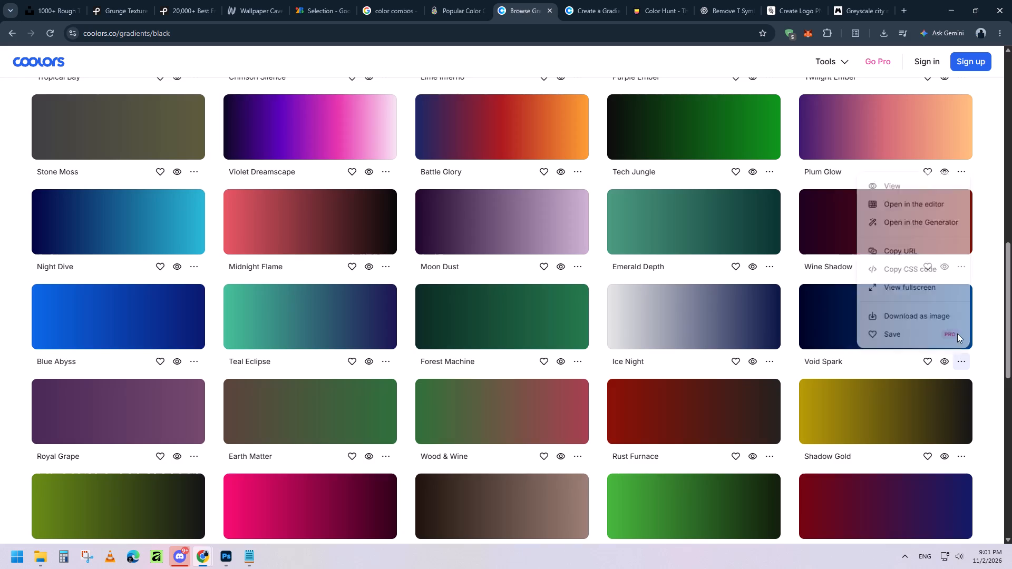
pyautogui.click(904, 174)
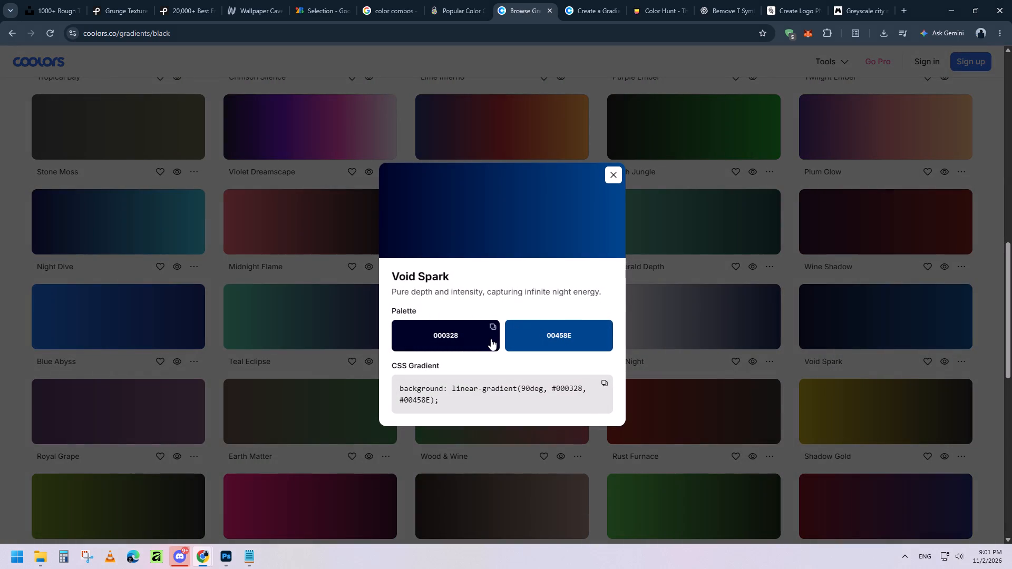
pyautogui.click(531, 234)
pyautogui.scroll(-3, 567, 384)
pyautogui.click(495, 328)
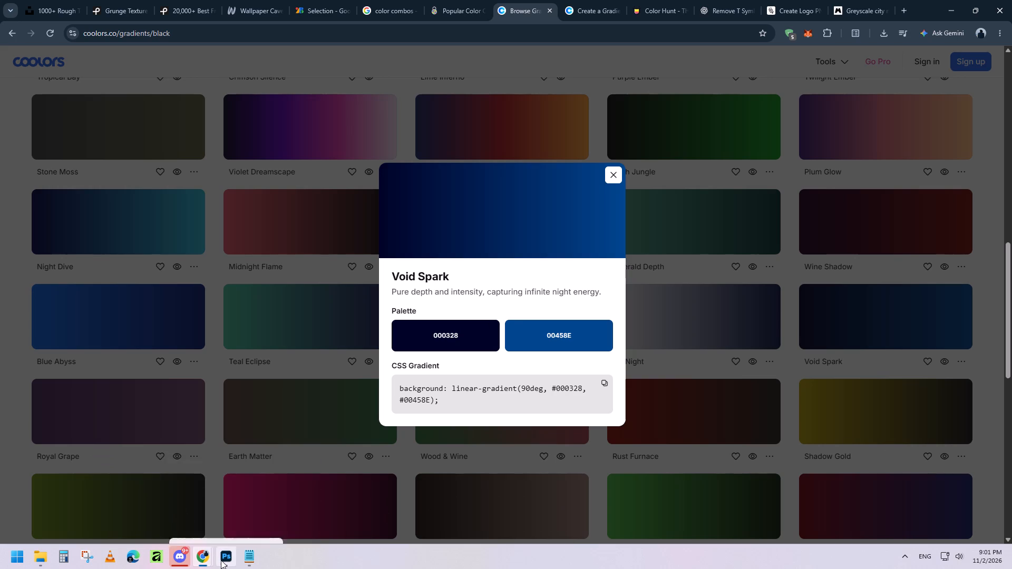
# Switch to Photoshop and cancel the pending black solid colour fill.
pyautogui.click(242, 516)
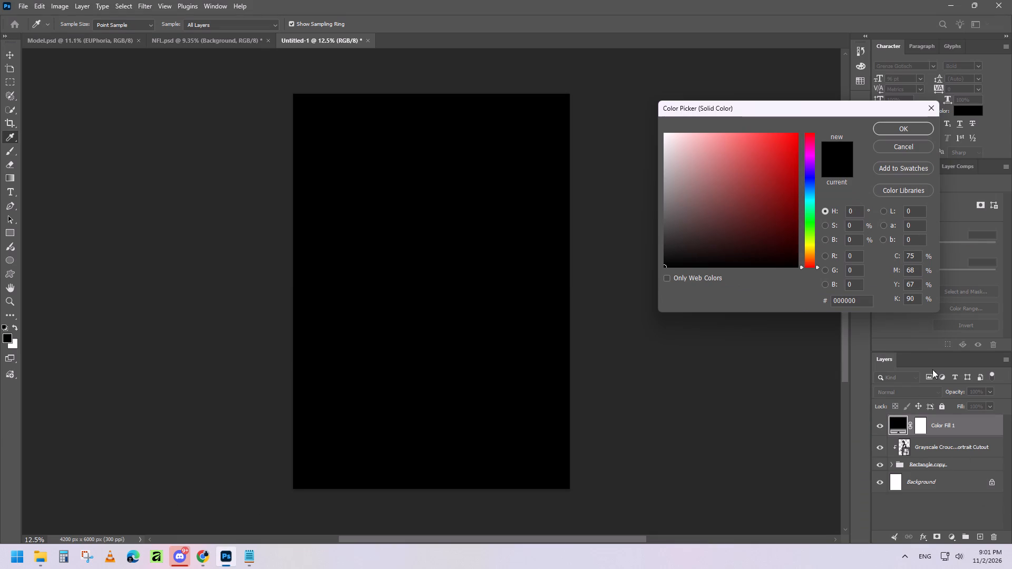
pyautogui.click(913, 149)
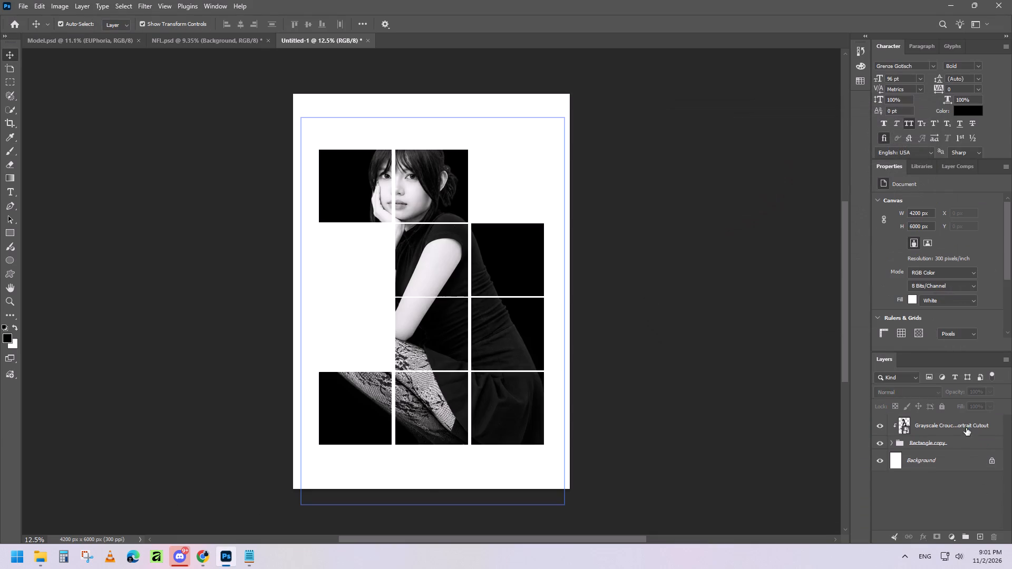
# Add a Gradient fill layer above the portrait cutout and open its gradient for editing.
pyautogui.click(952, 539)
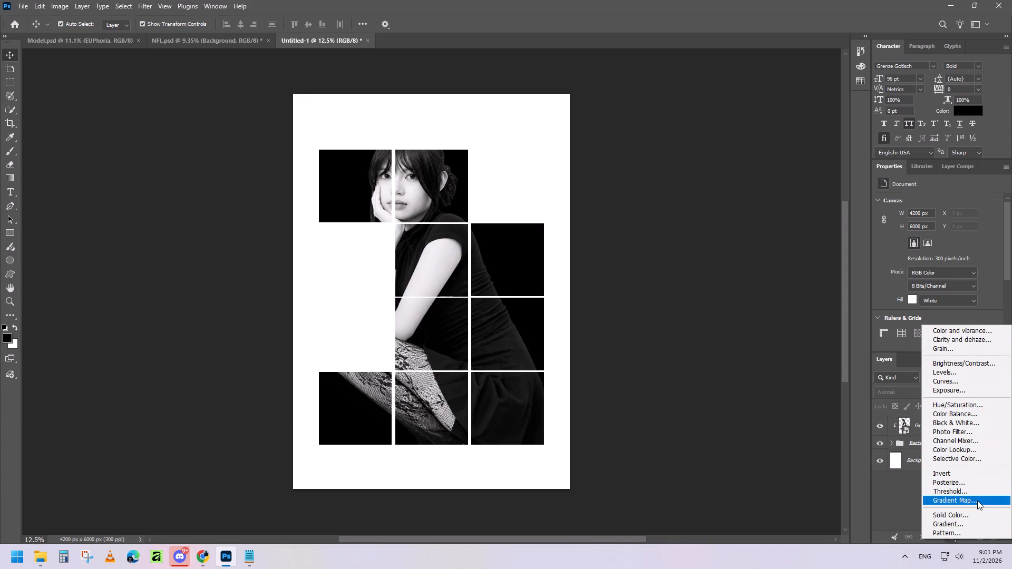
pyautogui.click(969, 524)
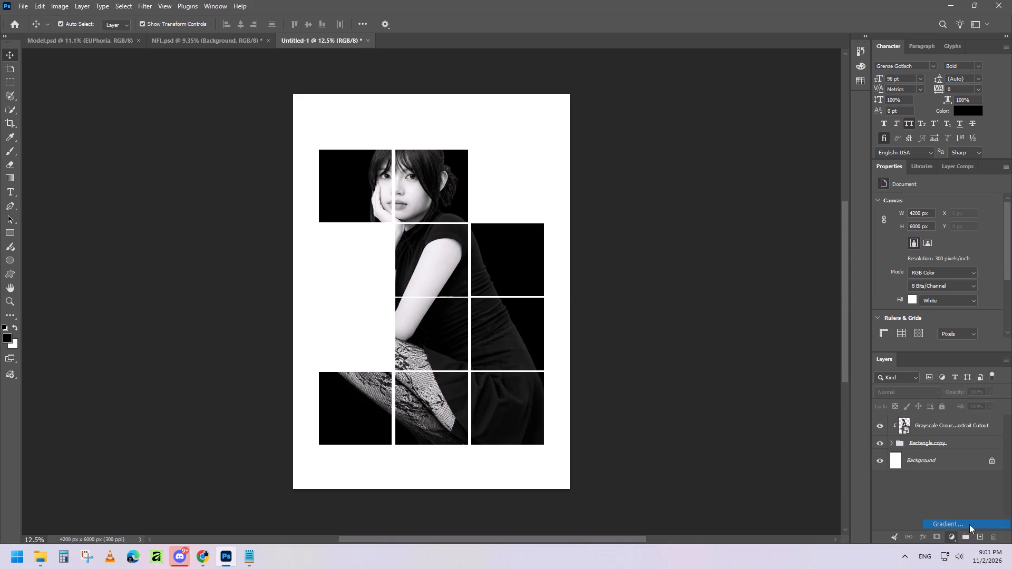
pyautogui.moveTo(507, 123); pyautogui.dragTo(653, 123)
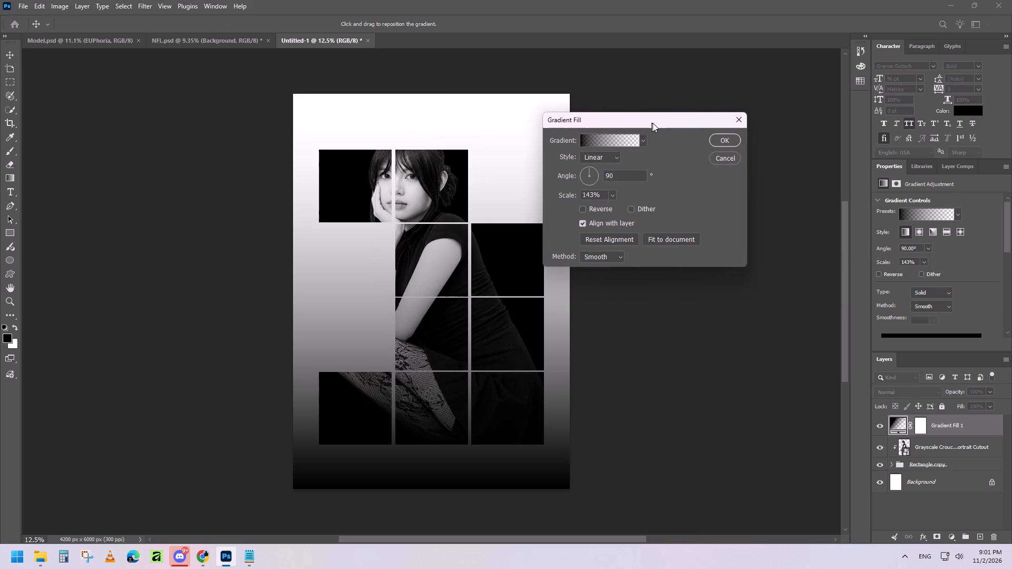
pyautogui.moveTo(653, 123); pyautogui.dragTo(667, 123)
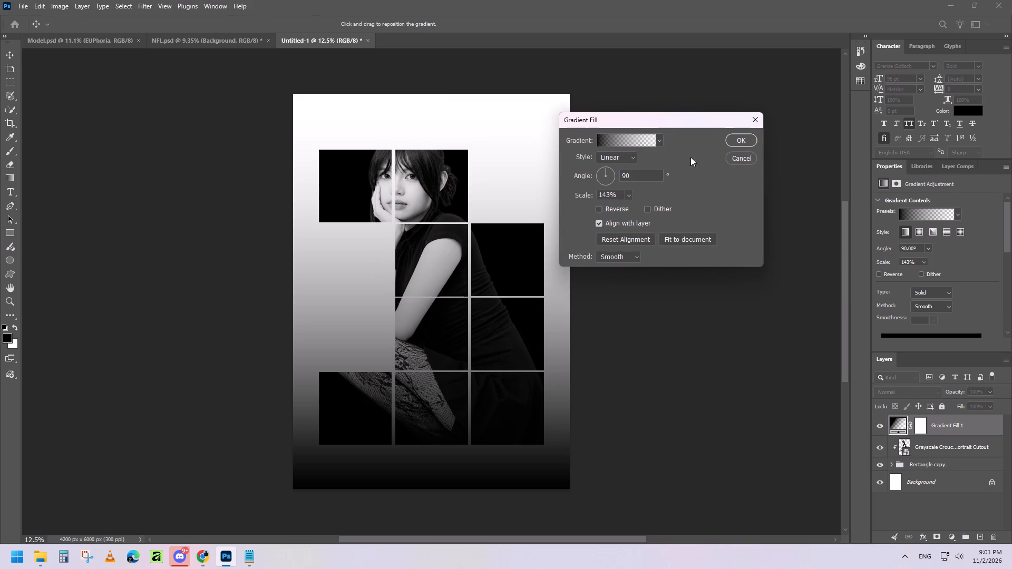
pyautogui.scroll(-2, 683, 197)
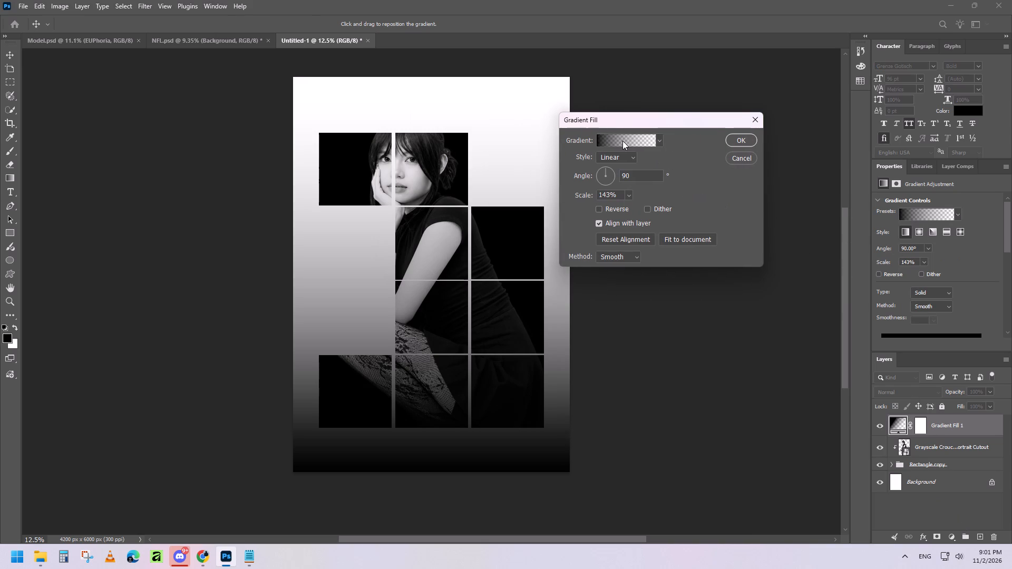
pyautogui.click(622, 141)
# Look through the preset gradient groups, including Neutrals, Pastels and Iridescent, for a suitable starting gradient.
pyautogui.scroll(-3, 435, 159)
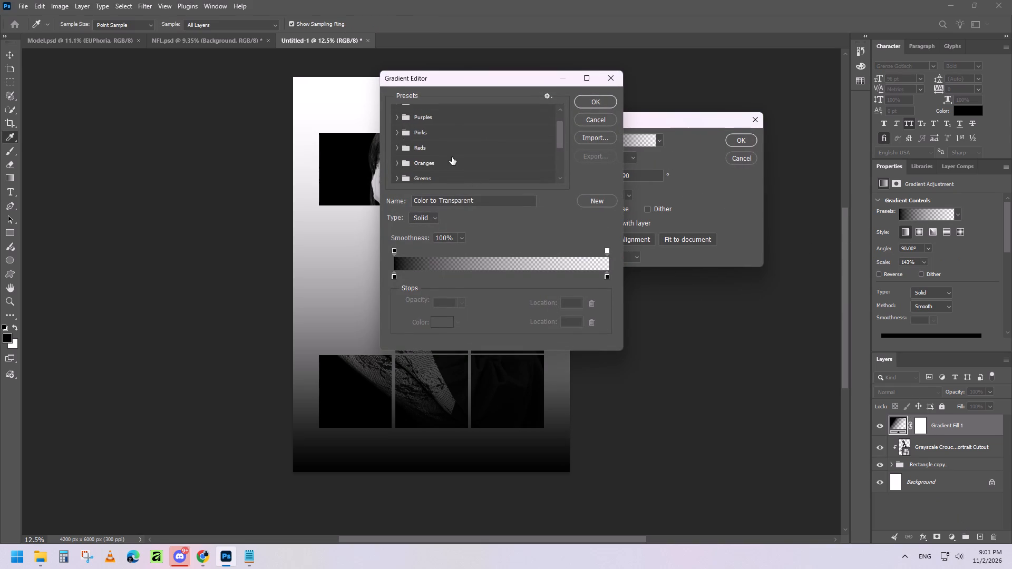
pyautogui.scroll(-14, 452, 157)
pyautogui.click(395, 174)
pyautogui.click(397, 175)
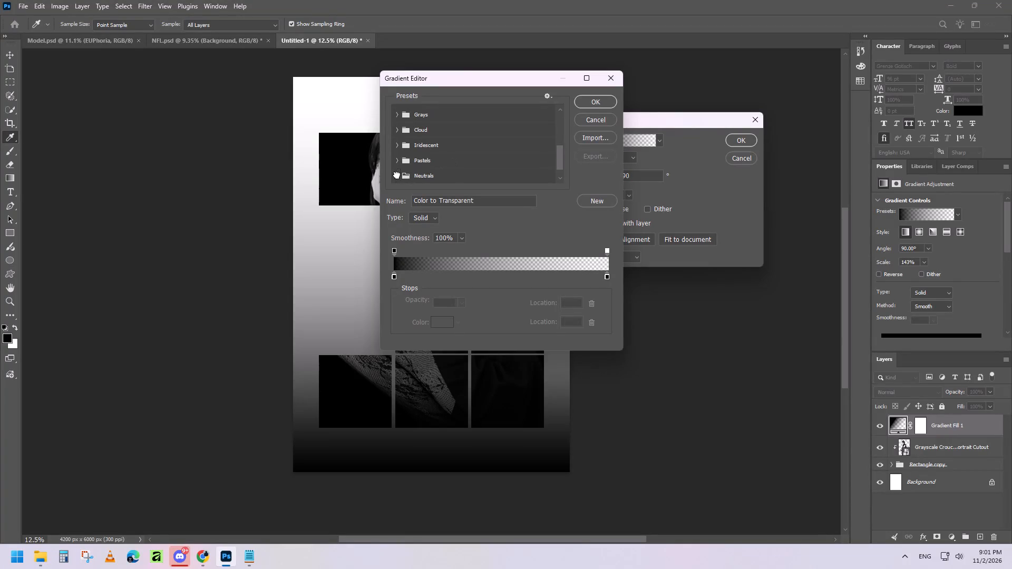
pyautogui.scroll(-3, 449, 174)
pyautogui.click(395, 176)
pyautogui.scroll(-4, 466, 176)
pyautogui.click(393, 159)
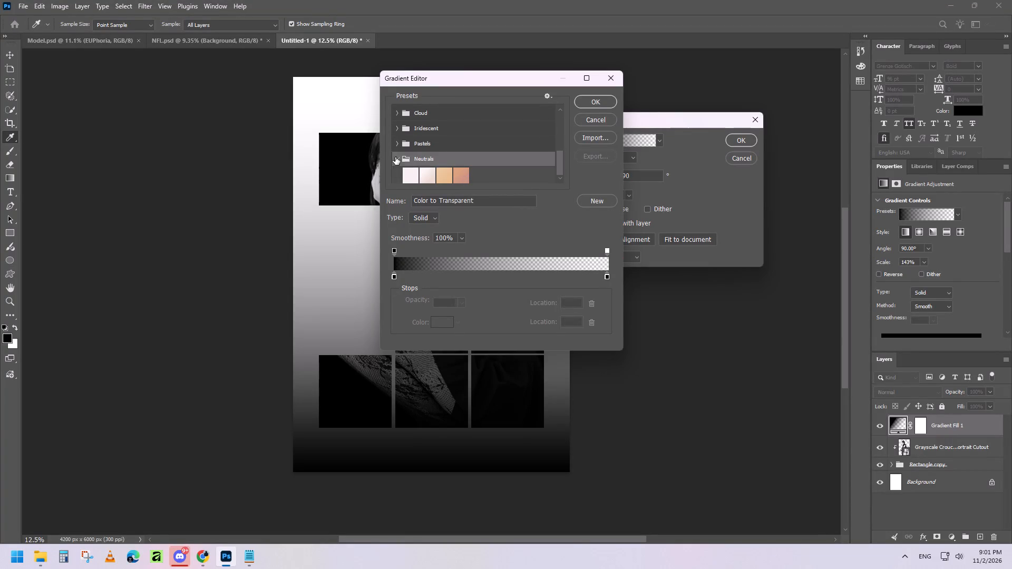
pyautogui.click(397, 143)
pyautogui.click(400, 142)
pyautogui.click(396, 125)
pyautogui.click(398, 126)
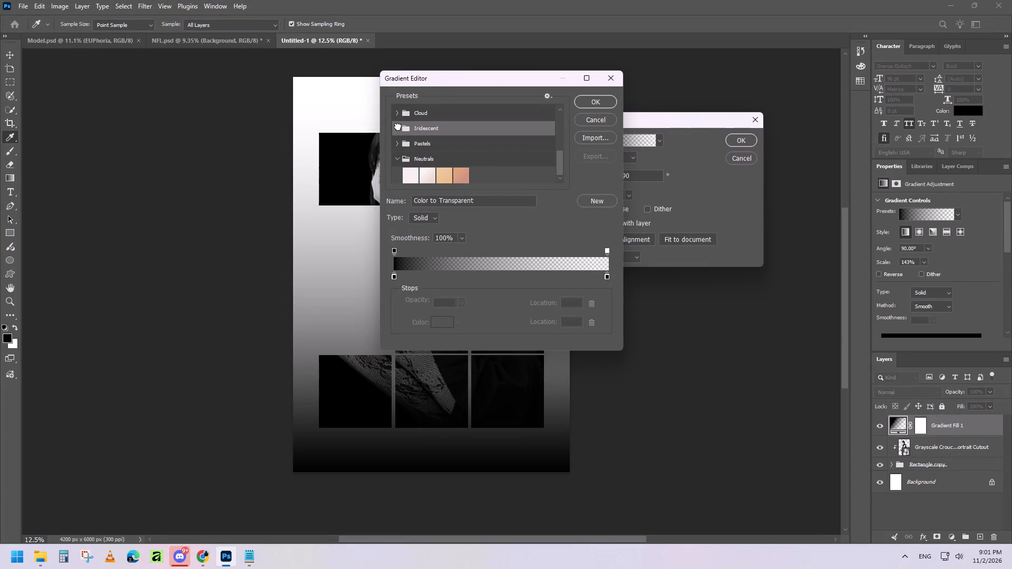
pyautogui.scroll(-2, 427, 147)
pyautogui.scroll(1, 427, 147)
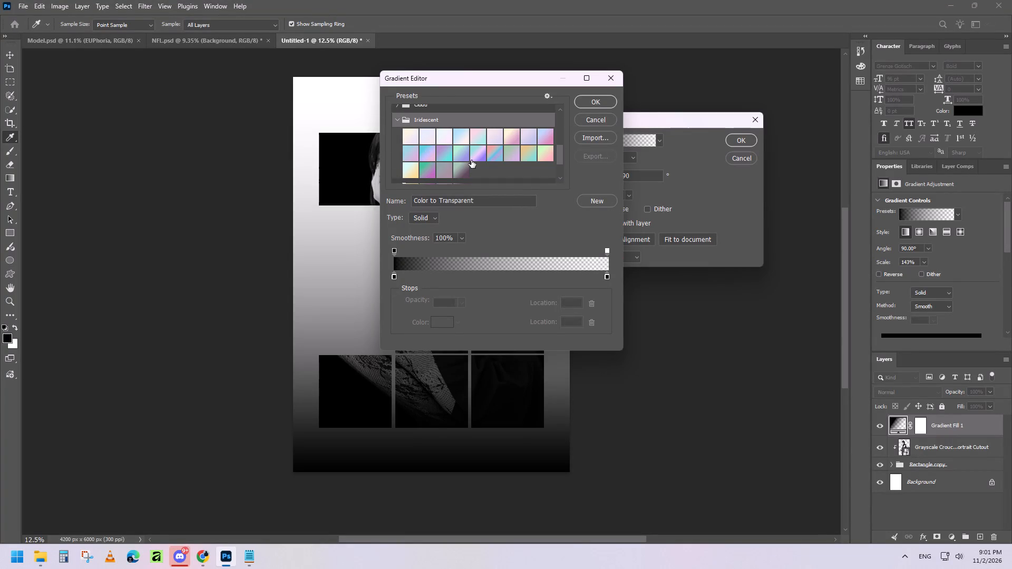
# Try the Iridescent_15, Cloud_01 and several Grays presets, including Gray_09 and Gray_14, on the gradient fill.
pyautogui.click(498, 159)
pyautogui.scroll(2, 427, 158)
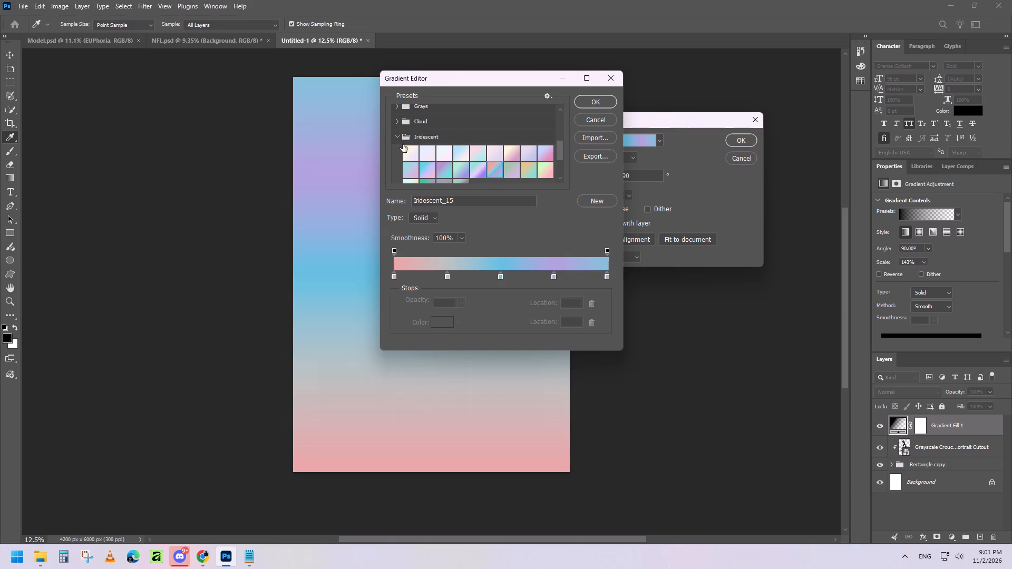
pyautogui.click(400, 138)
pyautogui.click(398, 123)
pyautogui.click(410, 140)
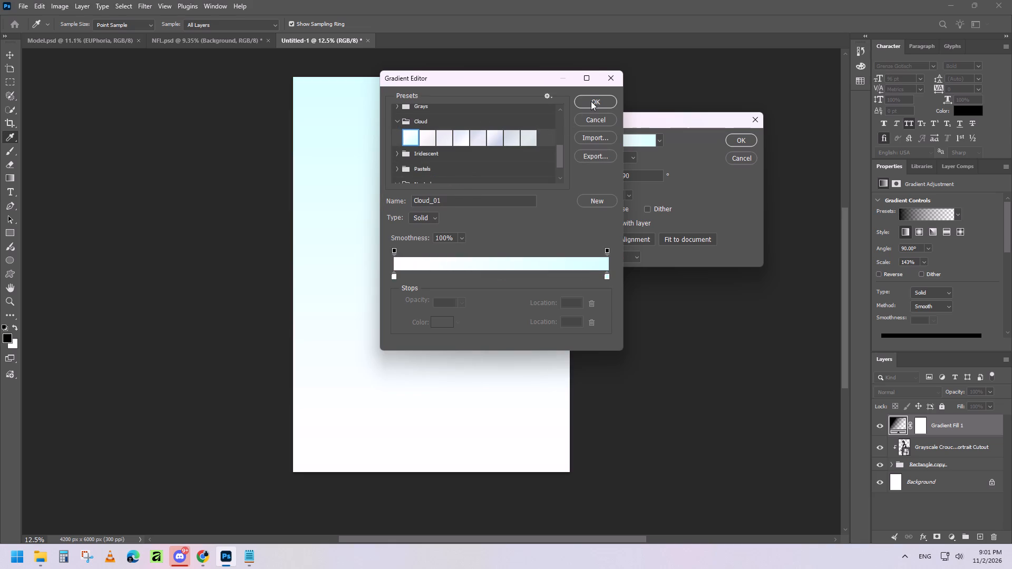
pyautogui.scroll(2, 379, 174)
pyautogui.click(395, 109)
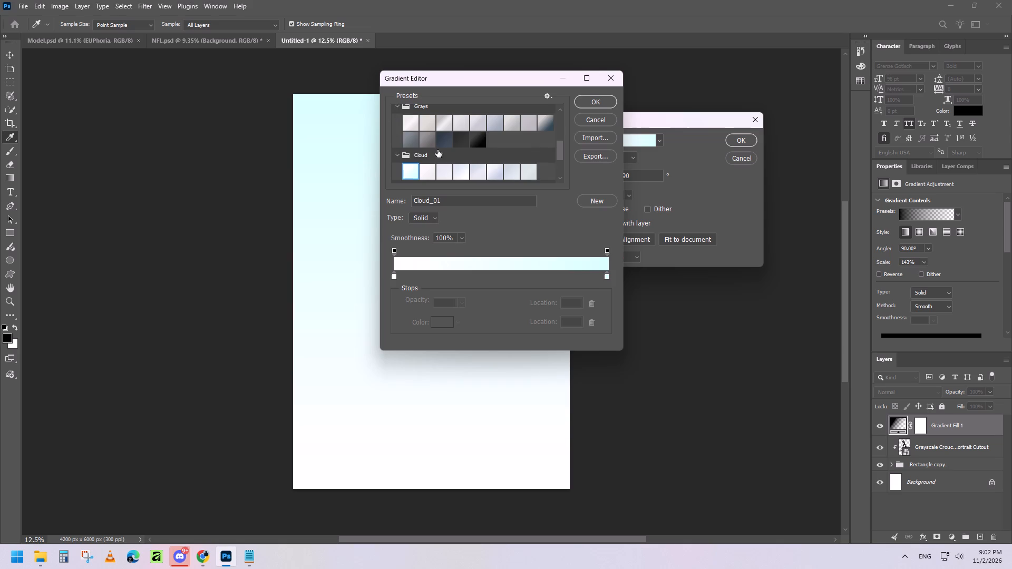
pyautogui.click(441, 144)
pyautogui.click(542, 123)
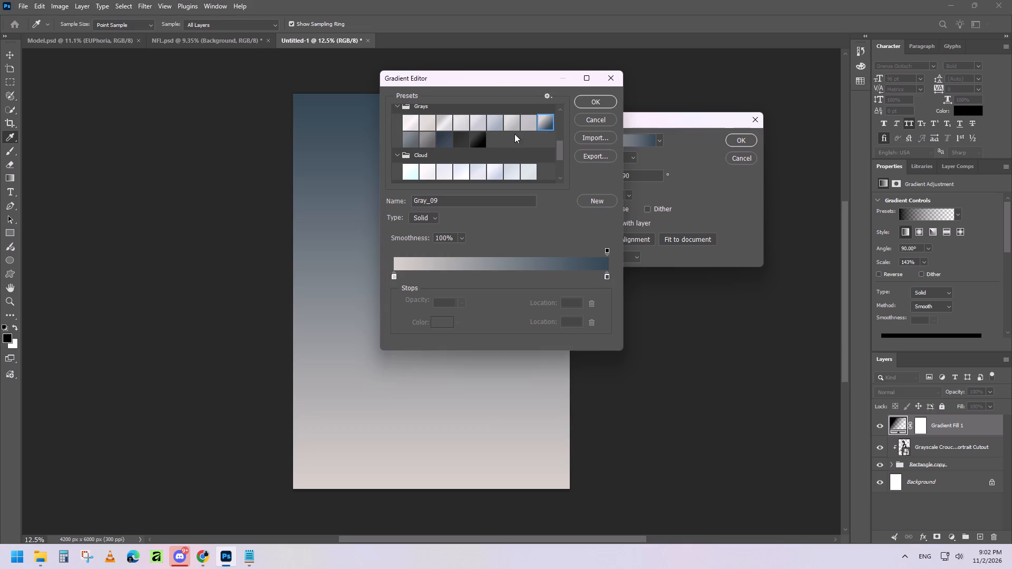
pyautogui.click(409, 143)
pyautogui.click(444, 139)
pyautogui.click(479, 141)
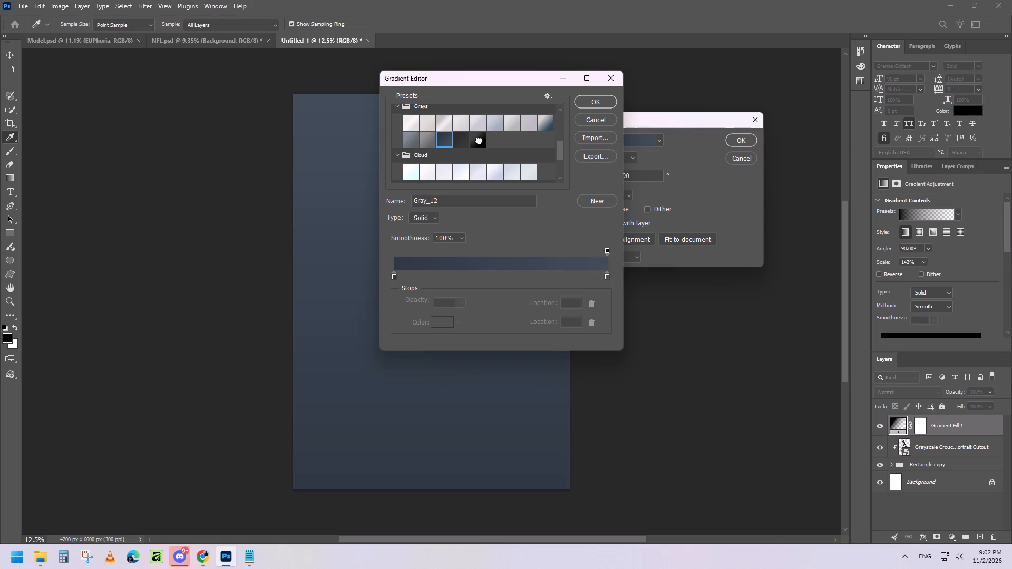
# Apply the Cloud_01 preset to the gradient and accept the Gradient Fill layer.
pyautogui.click(399, 105)
pyautogui.click(412, 138)
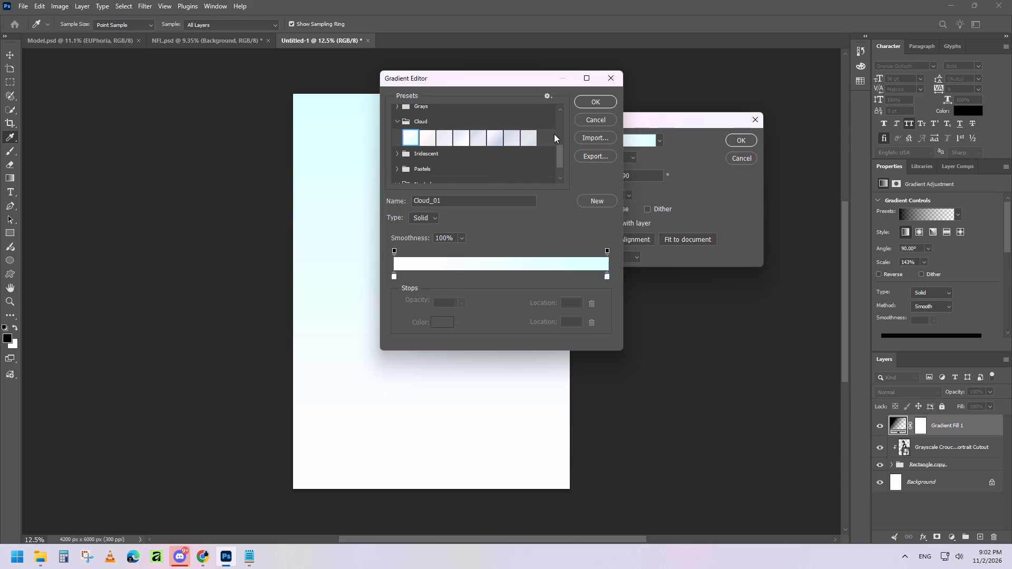
pyautogui.click(596, 101)
pyautogui.moveTo(678, 124); pyautogui.dragTo(762, 124)
pyautogui.scroll(-8, 904, 283)
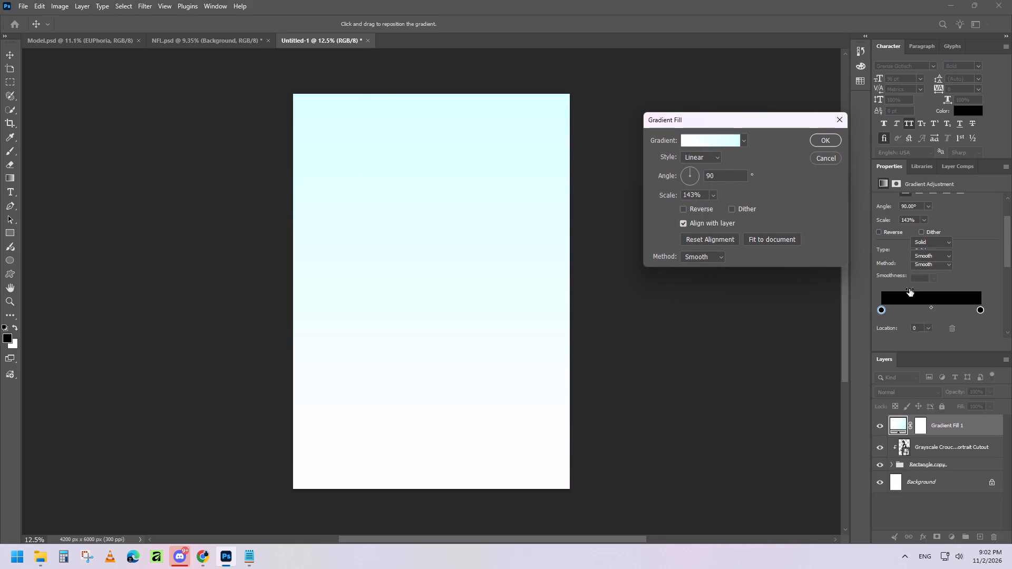
pyautogui.scroll(-4, 907, 303)
pyautogui.click(833, 140)
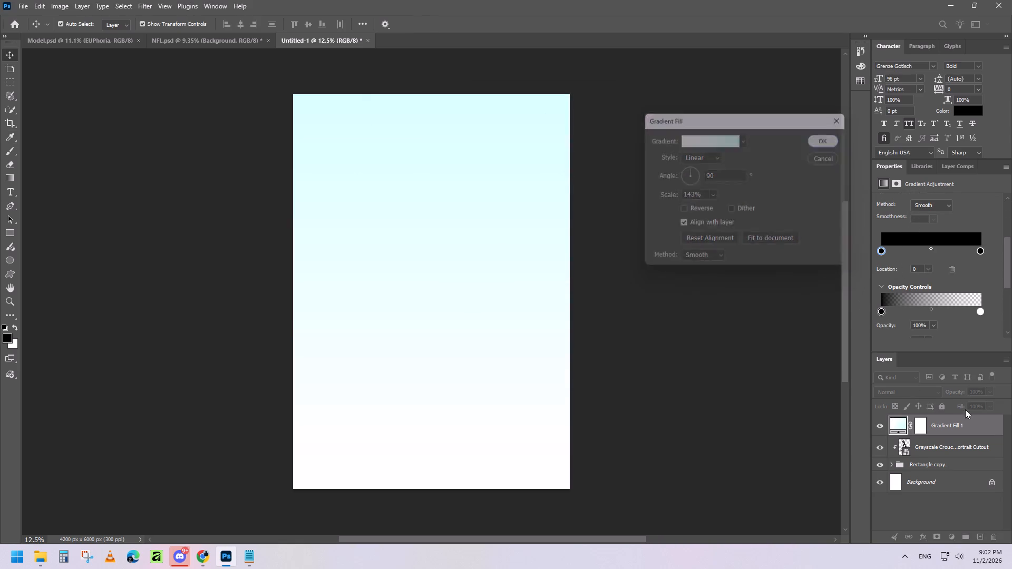
# Set the first colour stop of the gradient fill to the copied colour 000328.
pyautogui.doubleClick(881, 250)
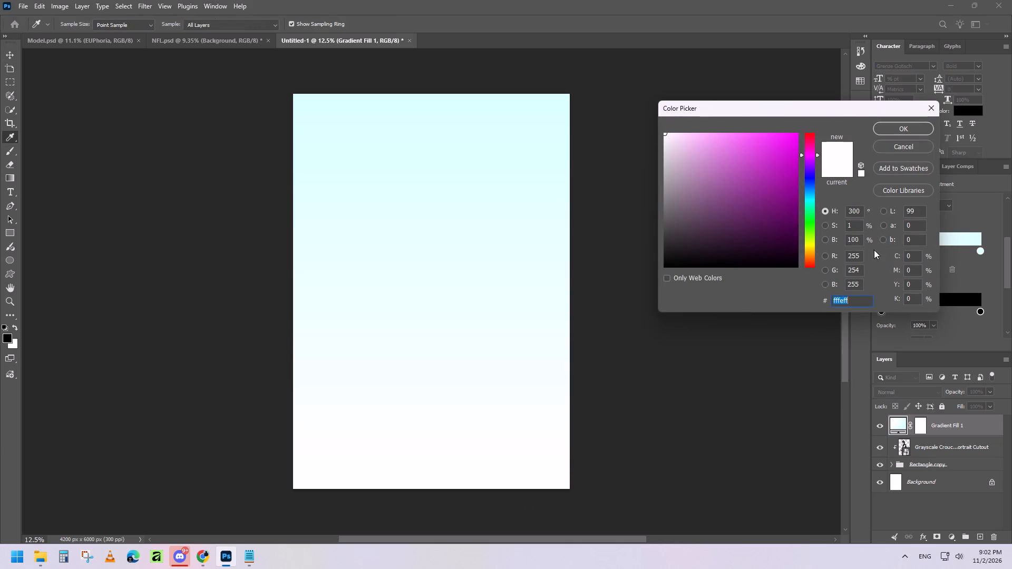
pyautogui.hotkey('ctrl', 'v')
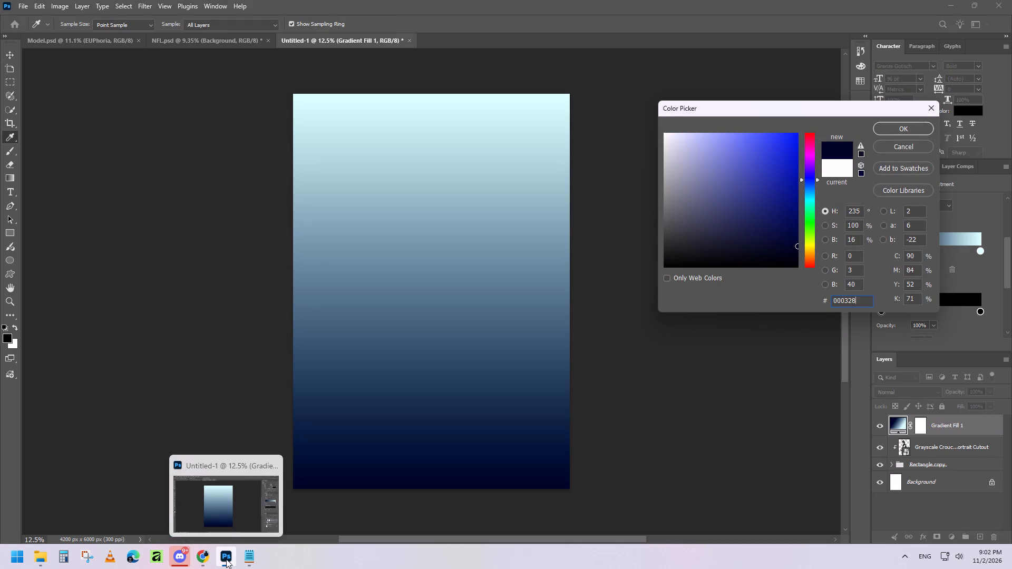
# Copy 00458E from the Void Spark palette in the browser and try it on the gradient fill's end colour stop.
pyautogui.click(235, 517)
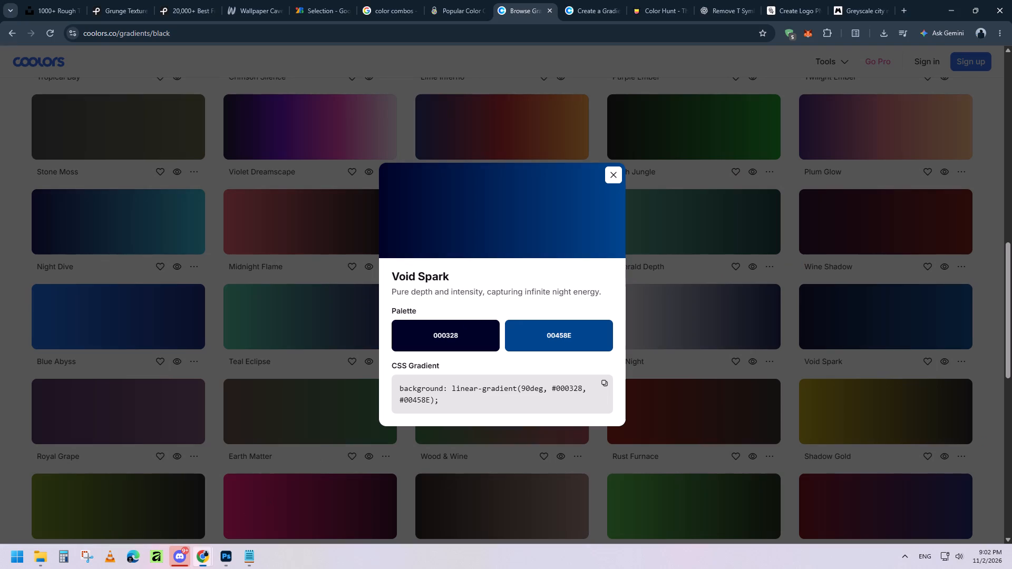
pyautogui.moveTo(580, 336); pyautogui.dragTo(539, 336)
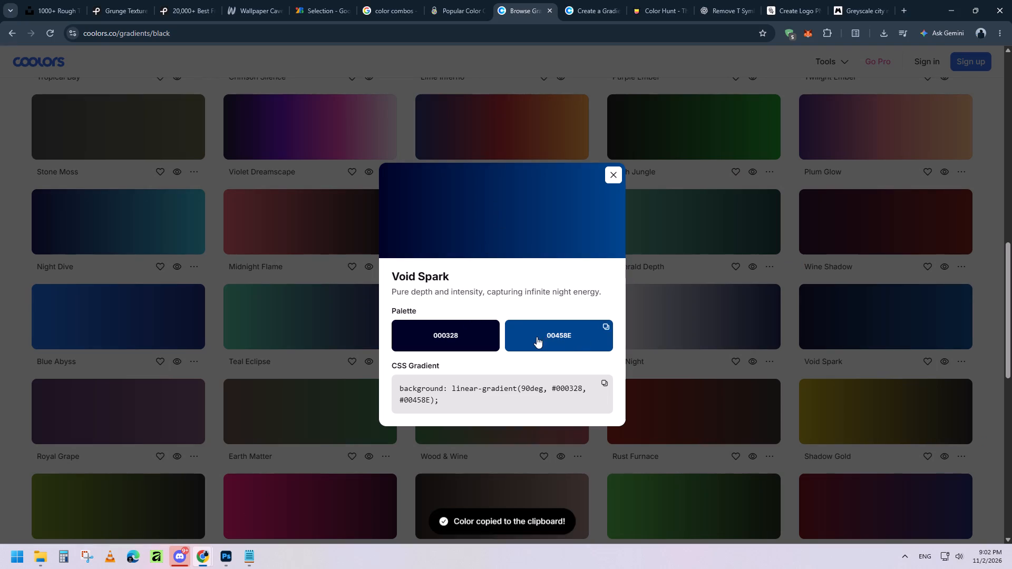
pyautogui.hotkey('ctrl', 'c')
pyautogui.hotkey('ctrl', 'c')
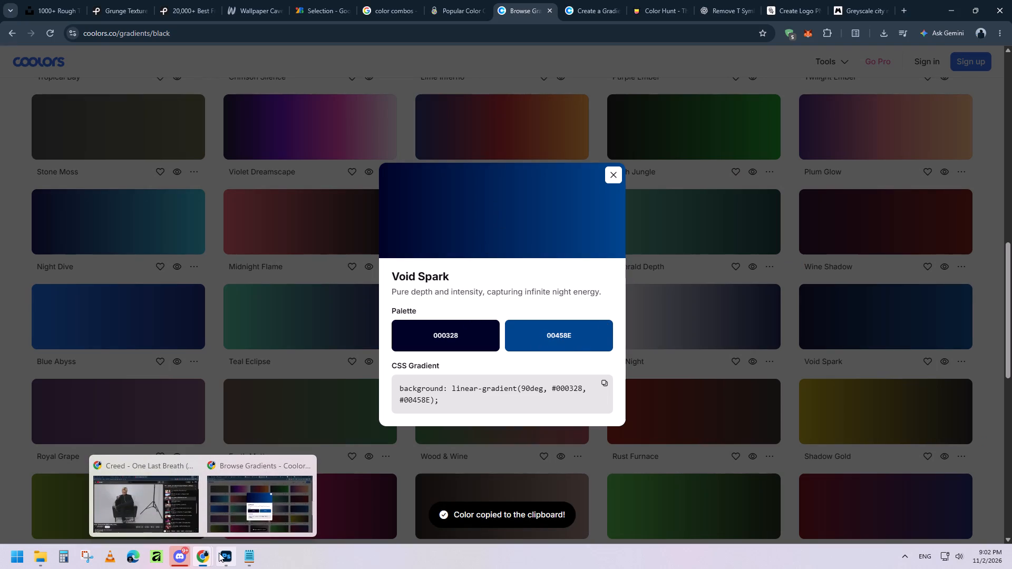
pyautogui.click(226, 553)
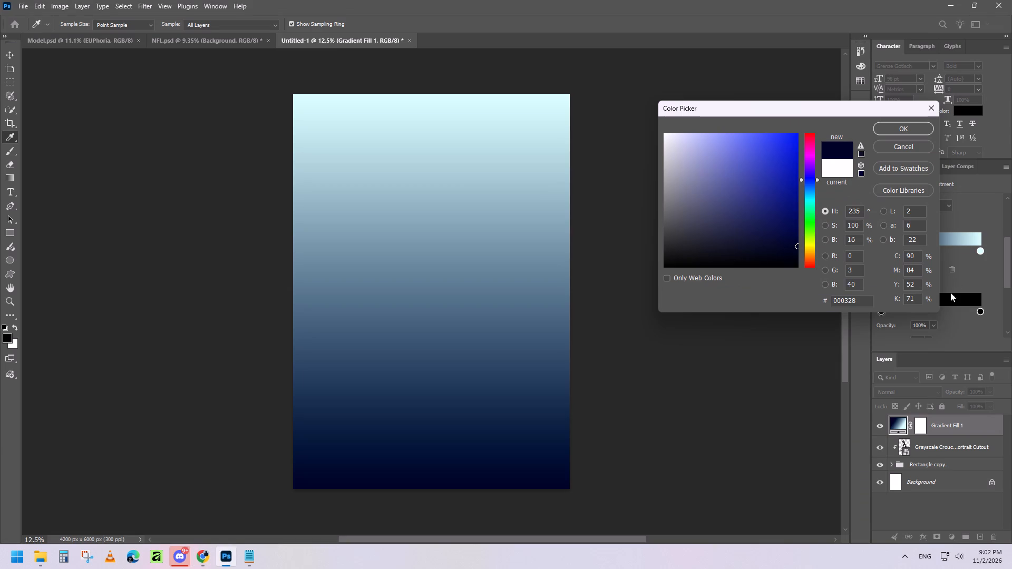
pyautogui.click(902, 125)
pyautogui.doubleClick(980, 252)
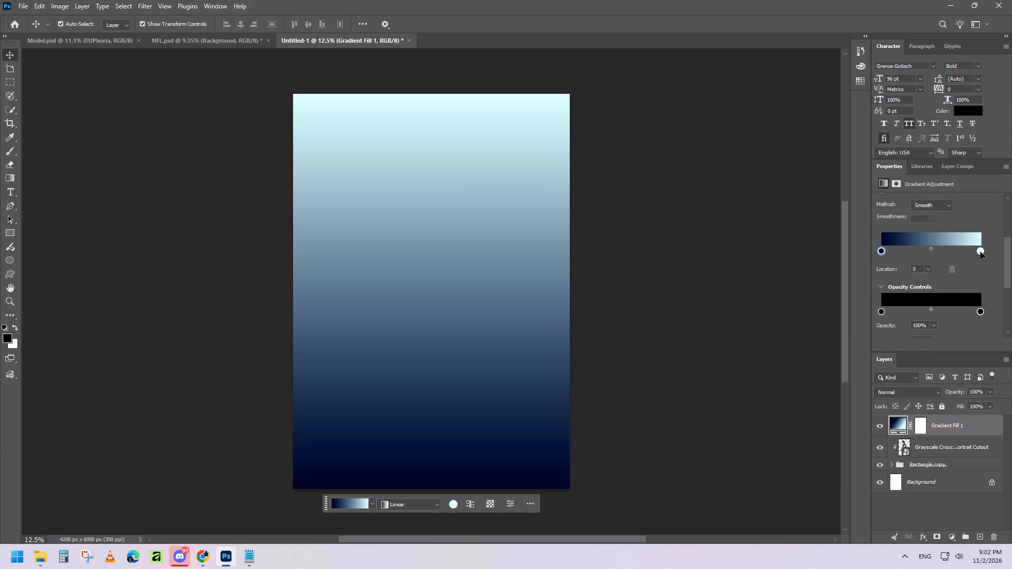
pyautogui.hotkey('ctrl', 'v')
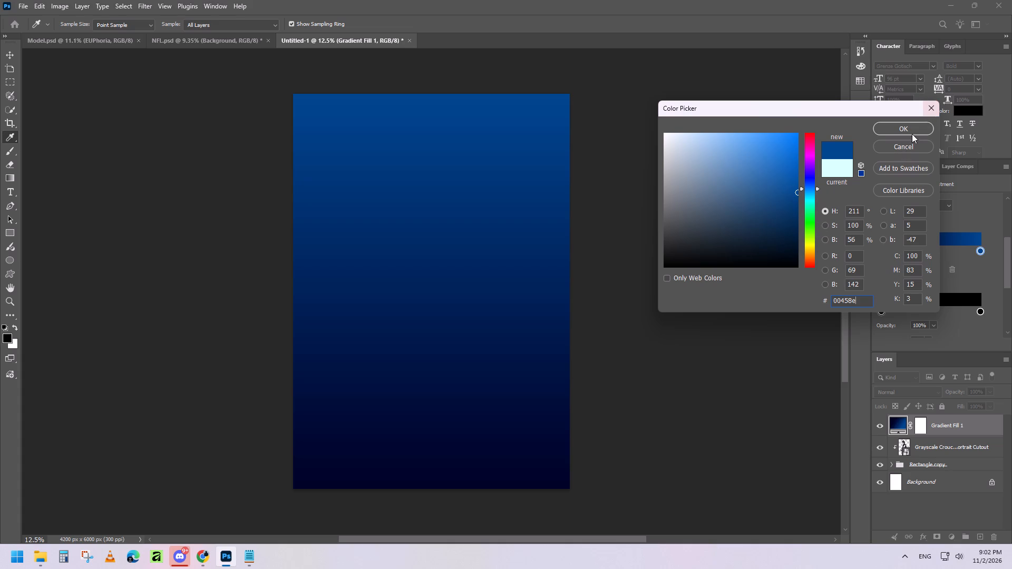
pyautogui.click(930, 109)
# Undo the 000328 colour change on the gradient fill's first stop.
pyautogui.hotkey('ctrl', 'z')
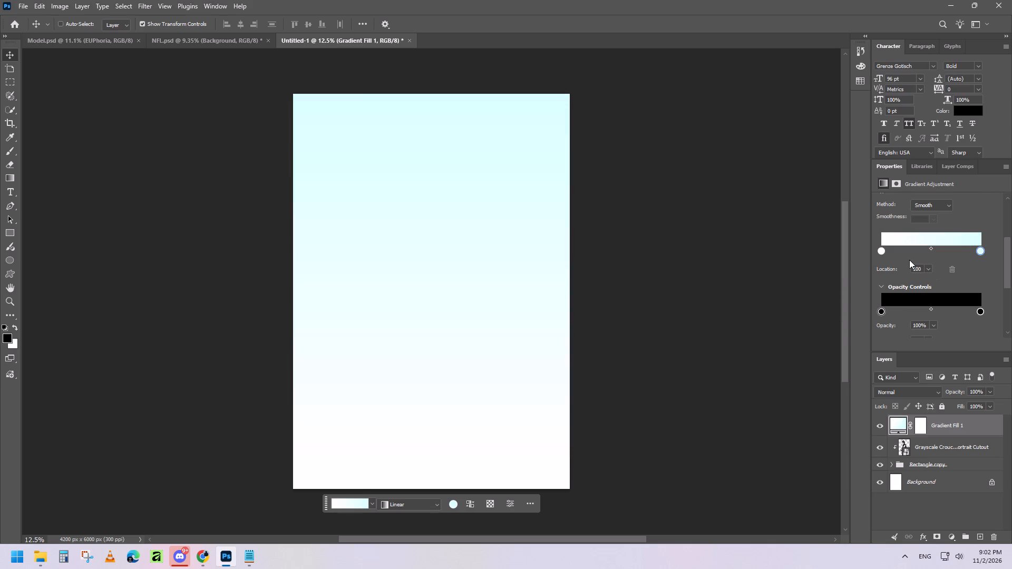
# Move the Gradient Fill 1 layer below the rectangle group, directly above the Background layer, and deselect it.
pyautogui.moveTo(964, 430); pyautogui.dragTo(954, 474)
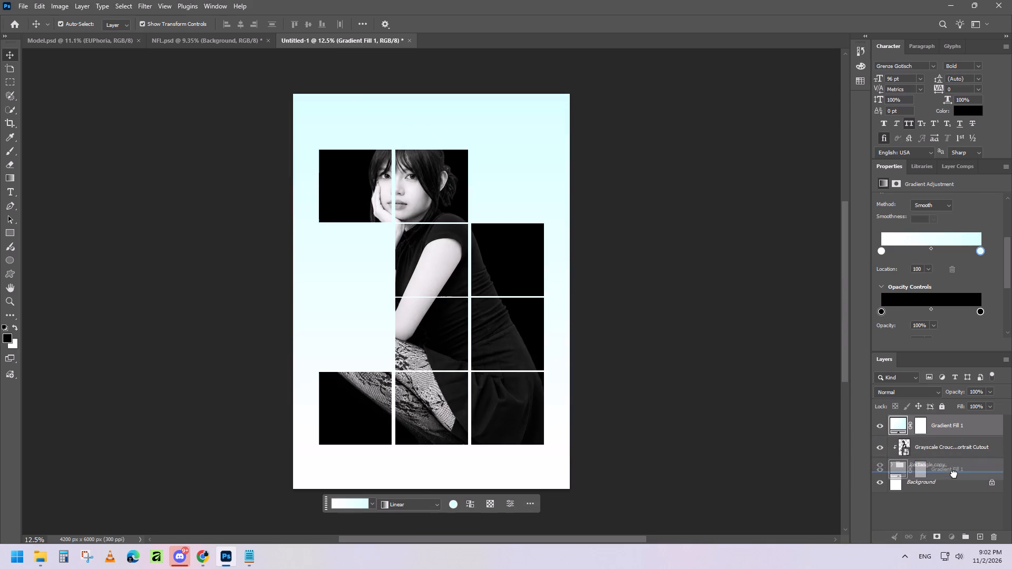
pyautogui.moveTo(954, 474); pyautogui.dragTo(954, 477)
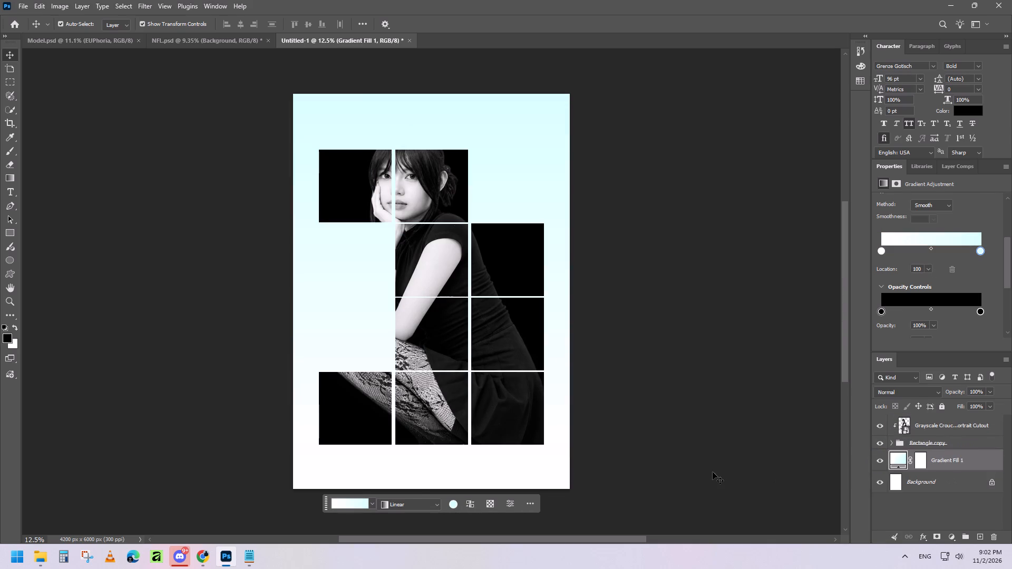
pyautogui.click(713, 472)
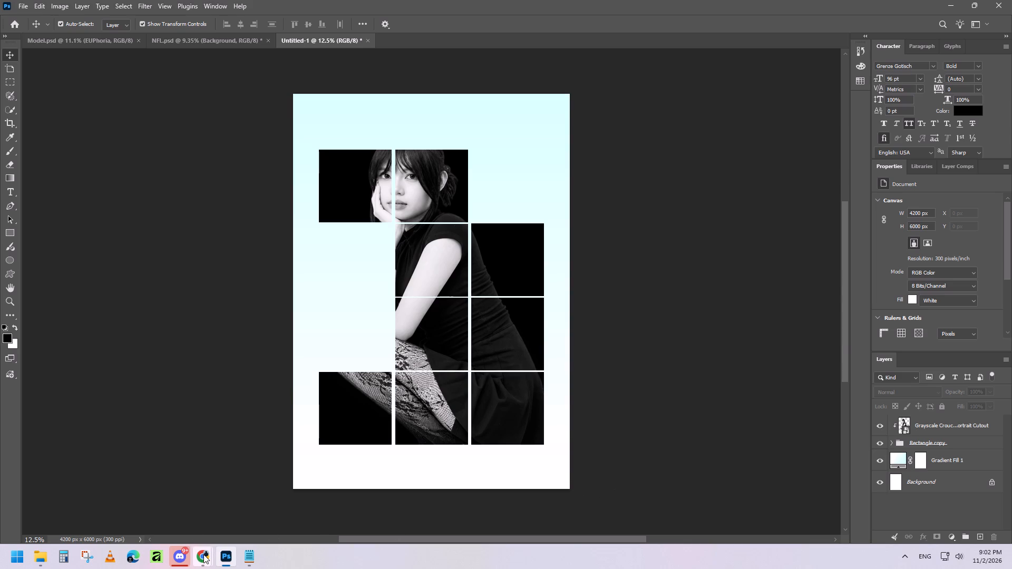
# Switch to the browser, close the Void Spark details, search WallpaperCave for flower and open the Flower collection.
pyautogui.click(212, 506)
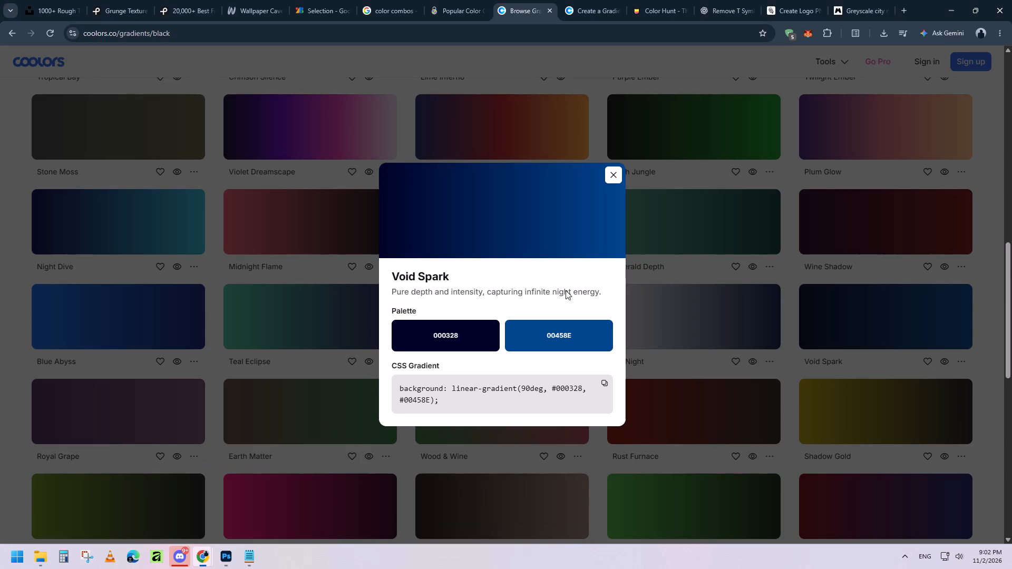
pyautogui.click(612, 174)
pyautogui.click(448, 0)
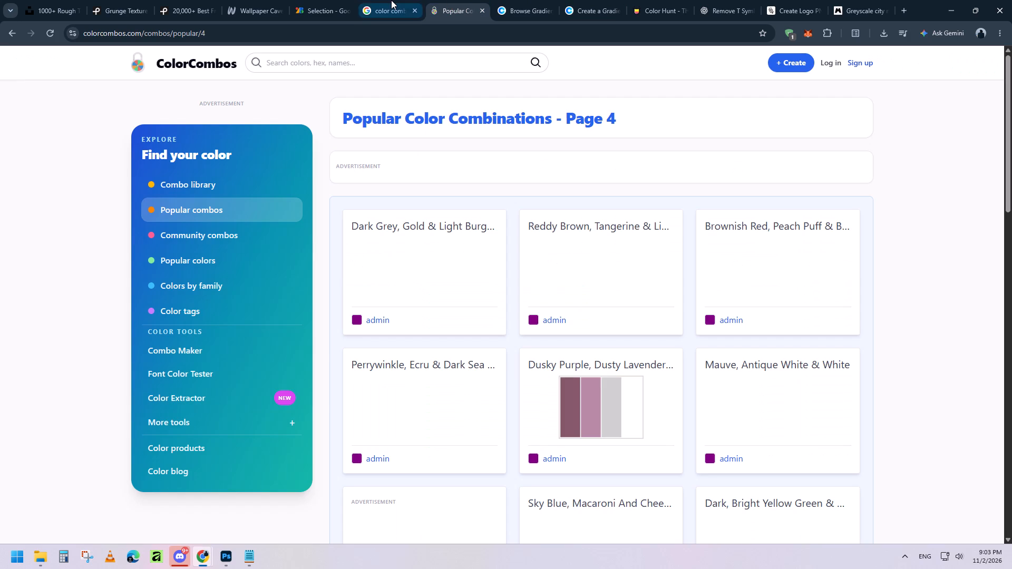
pyautogui.click(391, 0)
pyautogui.click(331, 0)
pyautogui.click(269, 0)
pyautogui.click(203, 1)
pyautogui.click(116, 2)
pyautogui.click(51, 3)
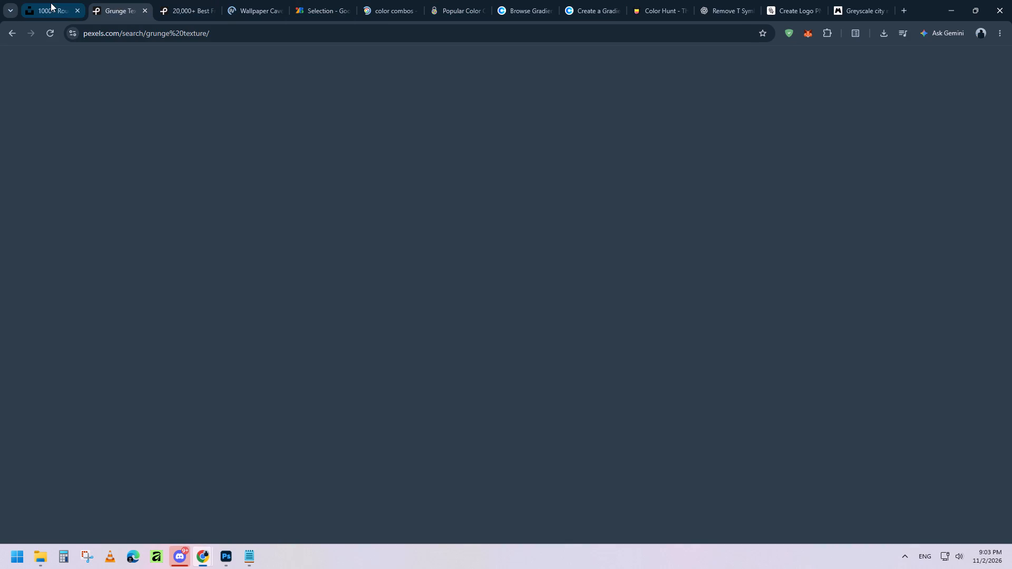
pyautogui.click(187, 1)
pyautogui.click(260, 4)
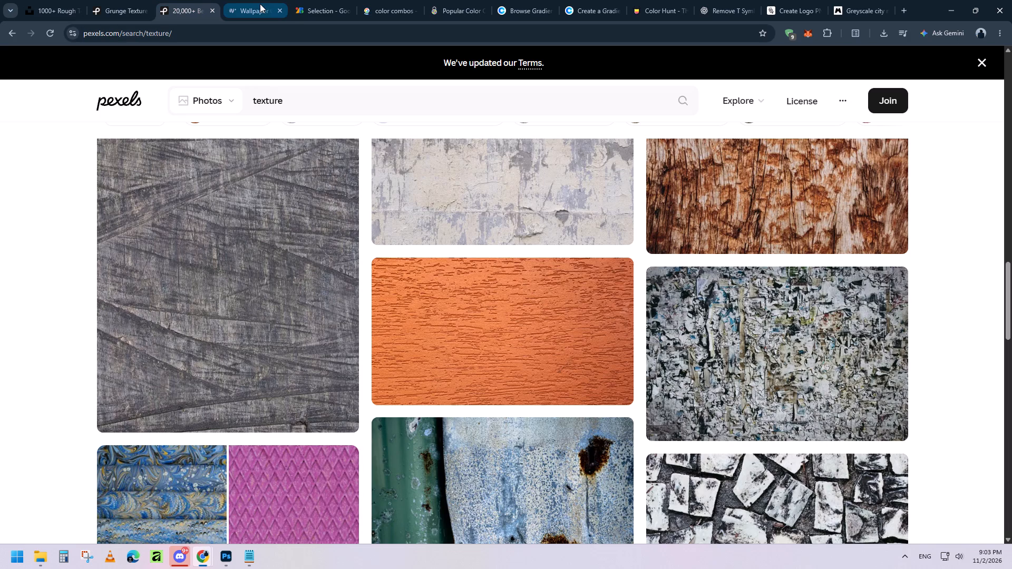
pyautogui.click(476, 188)
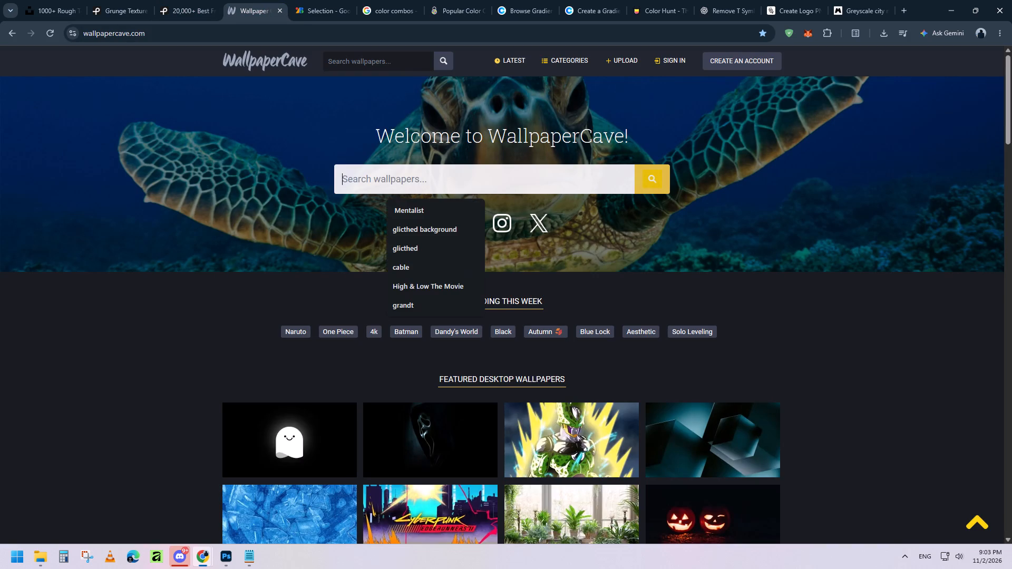
pyautogui.write('flower')
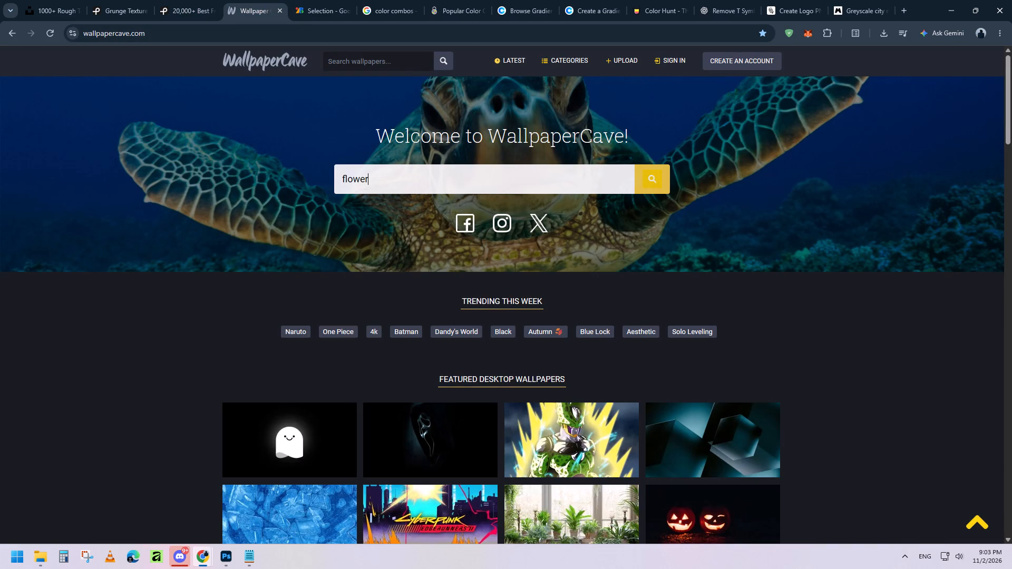
pyautogui.press('Return')
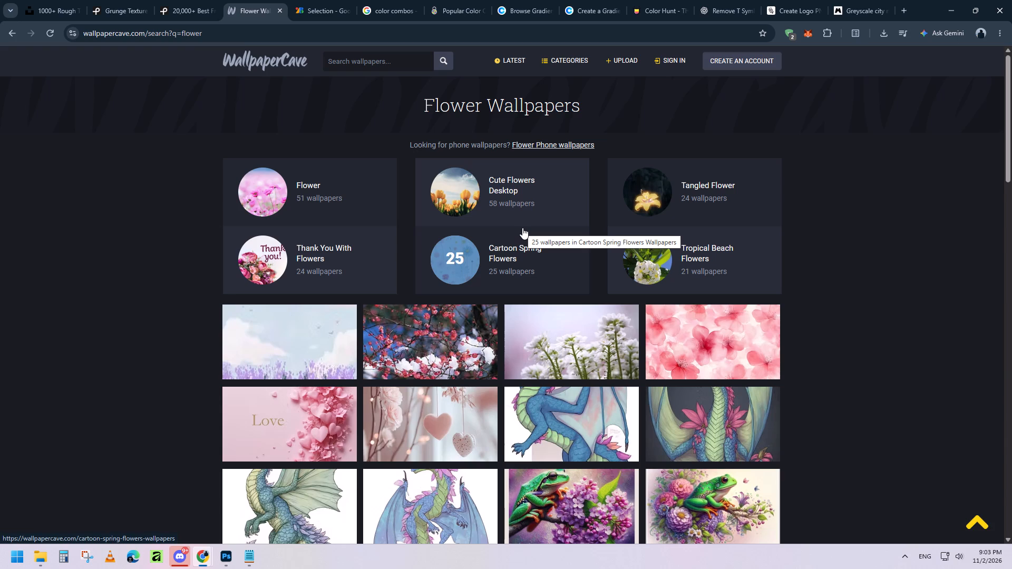
pyautogui.click(355, 185)
# Replace the texture search on Pexels with a search for flower.
pyautogui.click(162, 0)
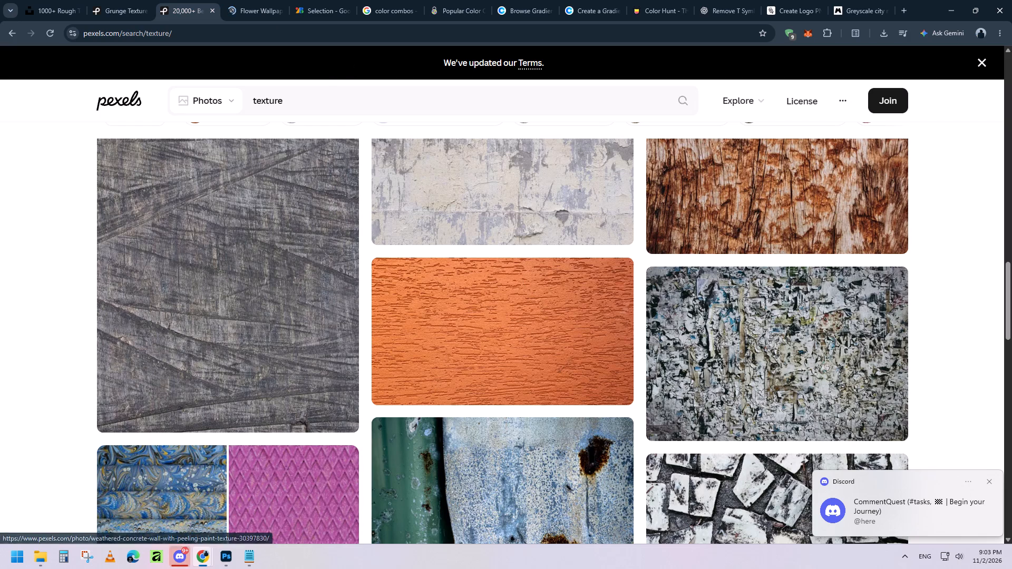
pyautogui.click(313, 100)
pyautogui.hotkey('ctrl', 'a')
pyautogui.write('flower')
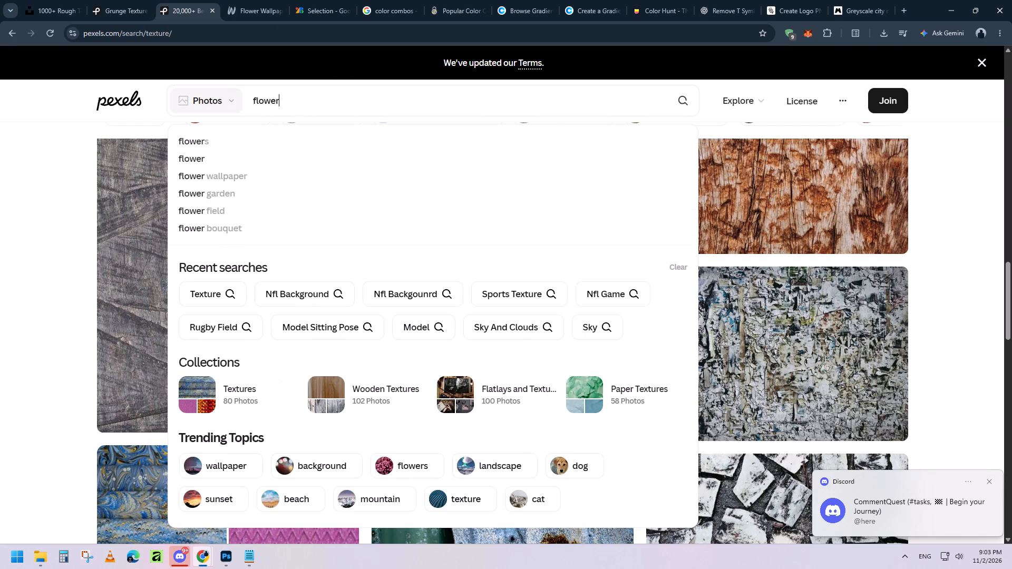
pyautogui.press('Return')
# Replace the grunge texture search on Pexels with a search for flower.
pyautogui.click(98, 0)
pyautogui.click(358, 106)
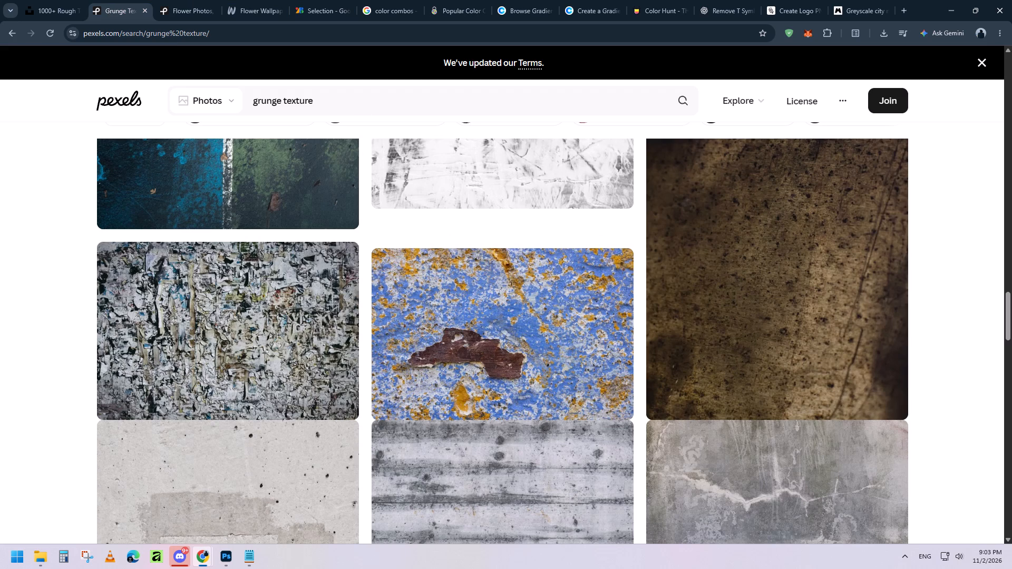
pyautogui.hotkey('ctrl', 'a')
pyautogui.write('flower')
pyautogui.hotkey('ctrl', 'a')
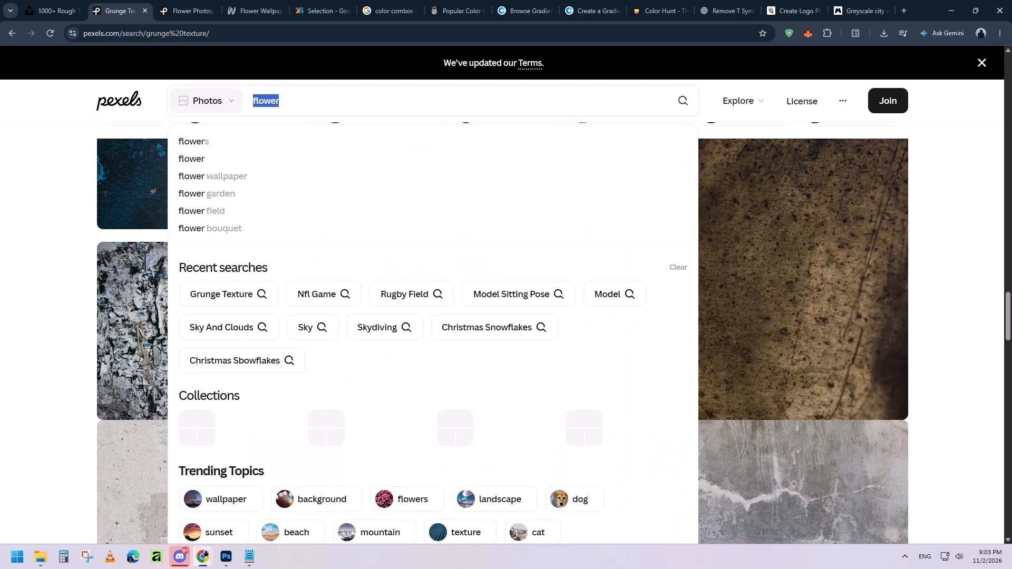
pyautogui.hotkey('ctrl', 'c')
pyautogui.hotkey('ctrl', 'c')
pyautogui.press('Return')
# Replace the rough texture search on Unsplash with a search for single flowers.
pyautogui.click(43, 0)
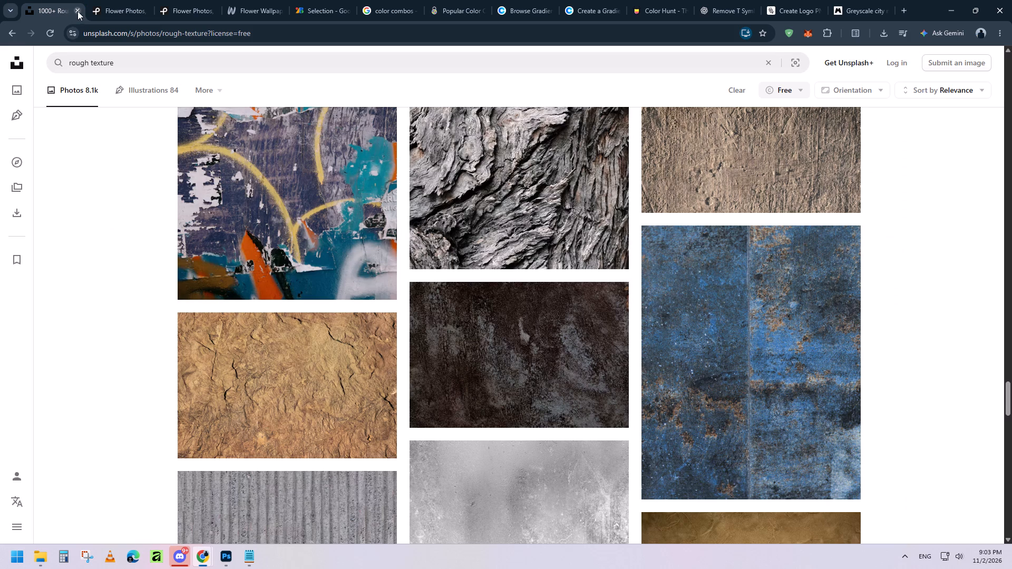
pyautogui.scroll(3, 223, 78)
pyautogui.click(153, 62)
pyautogui.hotkey('ctrl', 'a')
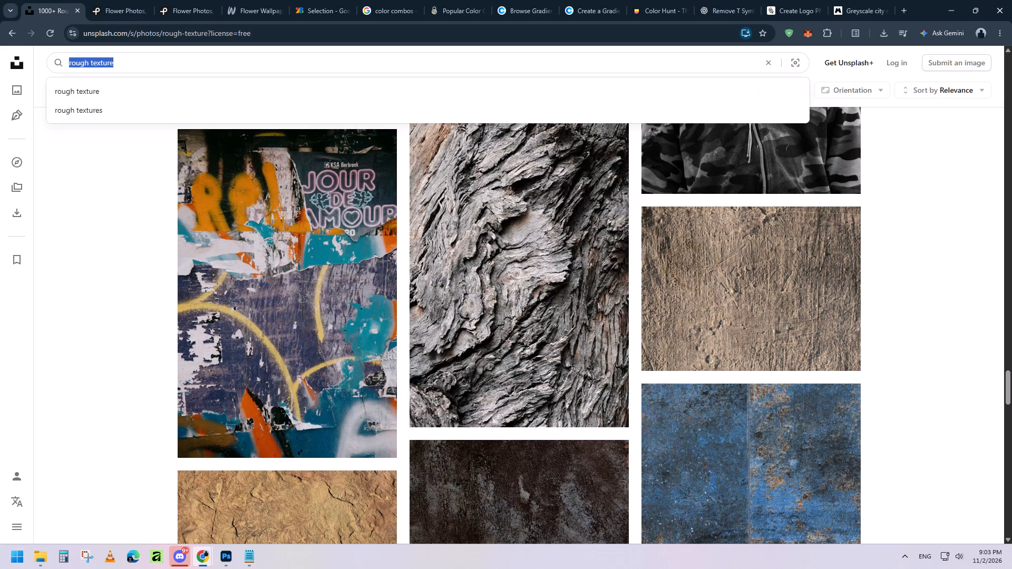
pyautogui.write('ro')
pyautogui.press('BackSpace')
pyautogui.press('BackSpace')
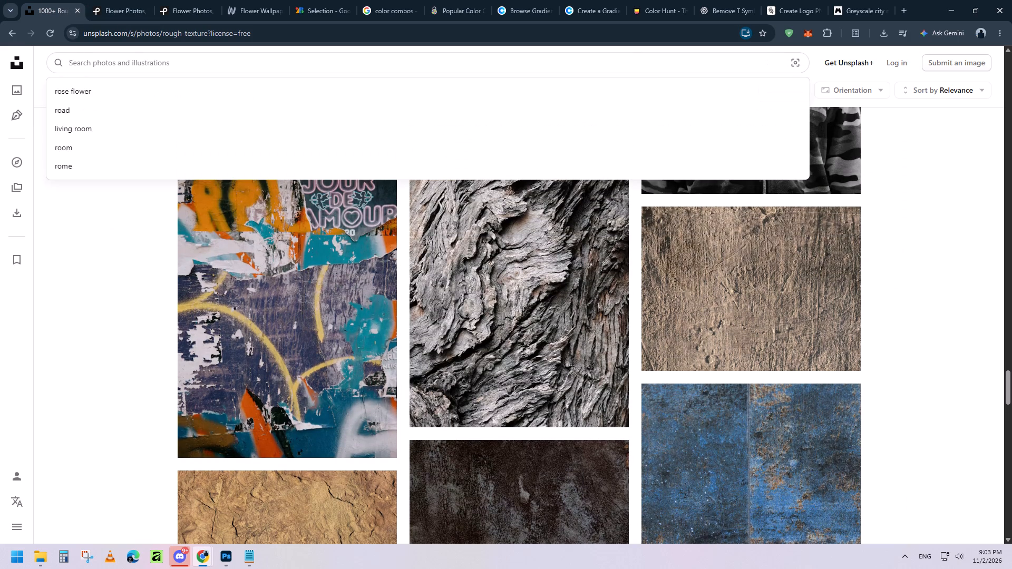
pyautogui.write('single flowers')
pyautogui.press('Return')
# Look through the Pexels flower photos for a suitable bloom for the poster.
pyautogui.click(117, 0)
pyautogui.scroll(-2, 869, 250)
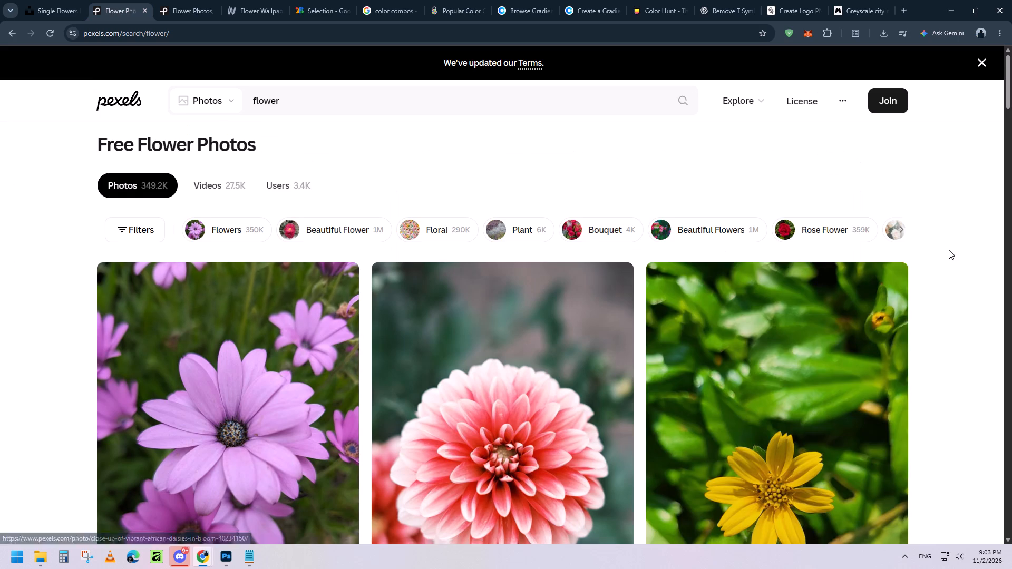
pyautogui.scroll(-10, 949, 250)
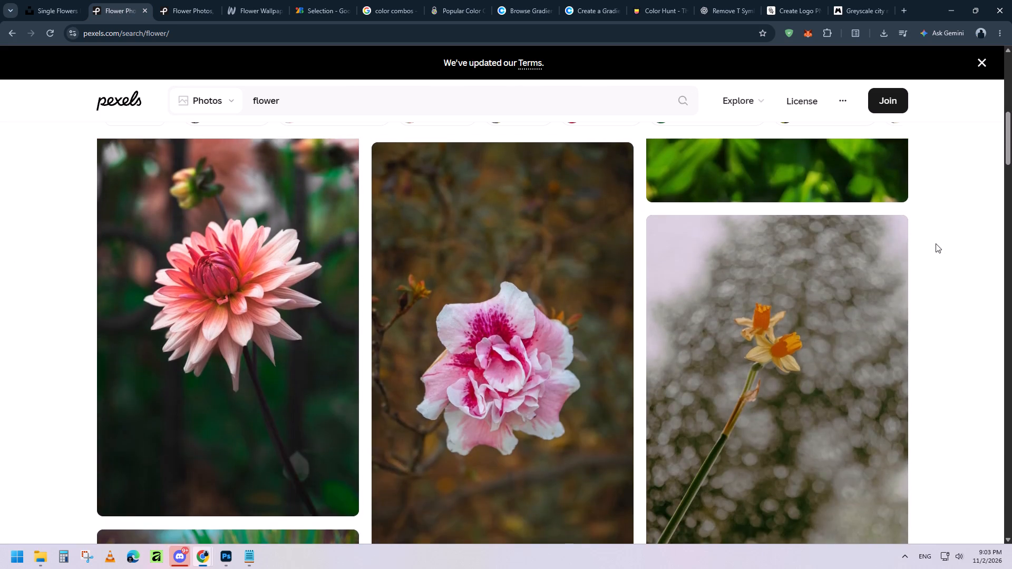
pyautogui.scroll(-6, 936, 243)
# Examine the Unsplash single flowers photos for an isolated flower suited to the poster.
pyautogui.click(57, 2)
pyautogui.scroll(-4, 364, 359)
pyautogui.scroll(4, 363, 360)
pyautogui.scroll(-8, 363, 360)
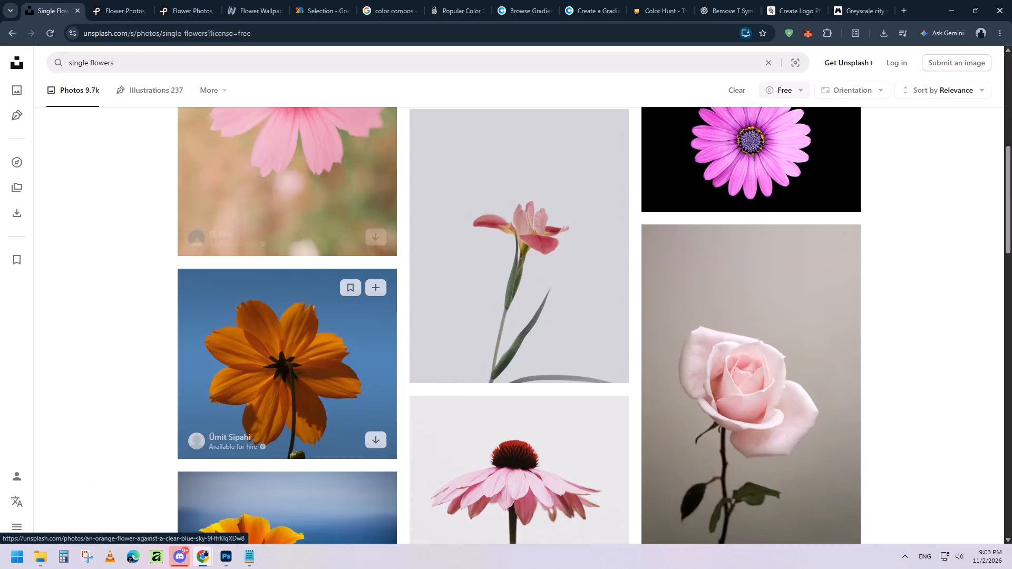
pyautogui.scroll(-2, 363, 360)
pyautogui.scroll(-5, 867, 360)
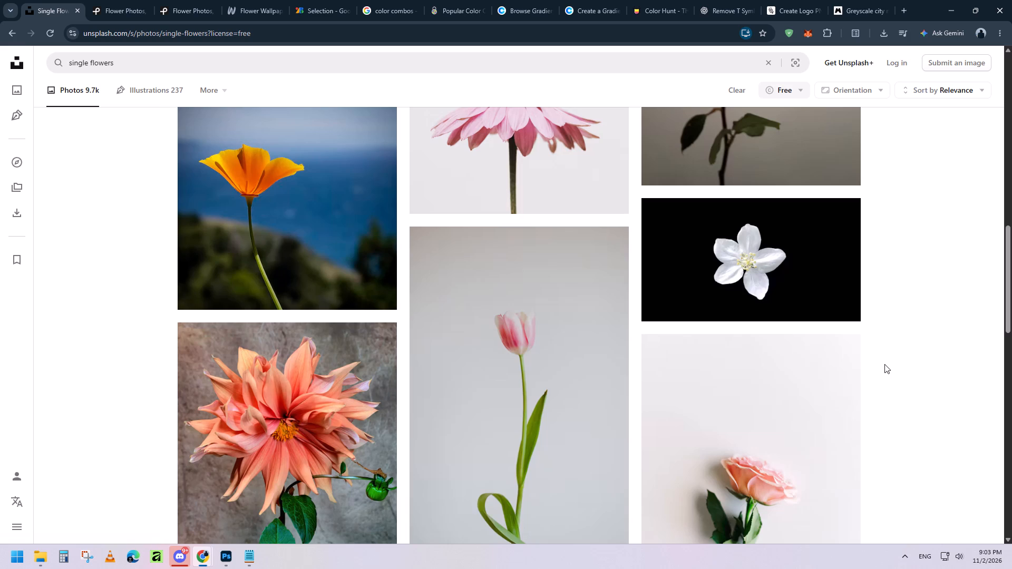
pyautogui.scroll(-8, 884, 364)
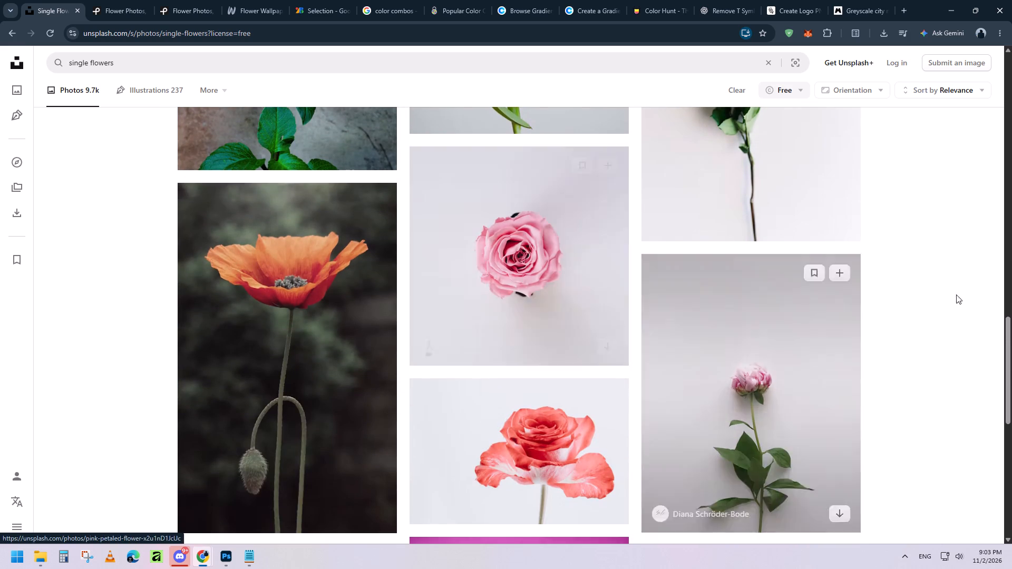
pyautogui.scroll(-7, 960, 293)
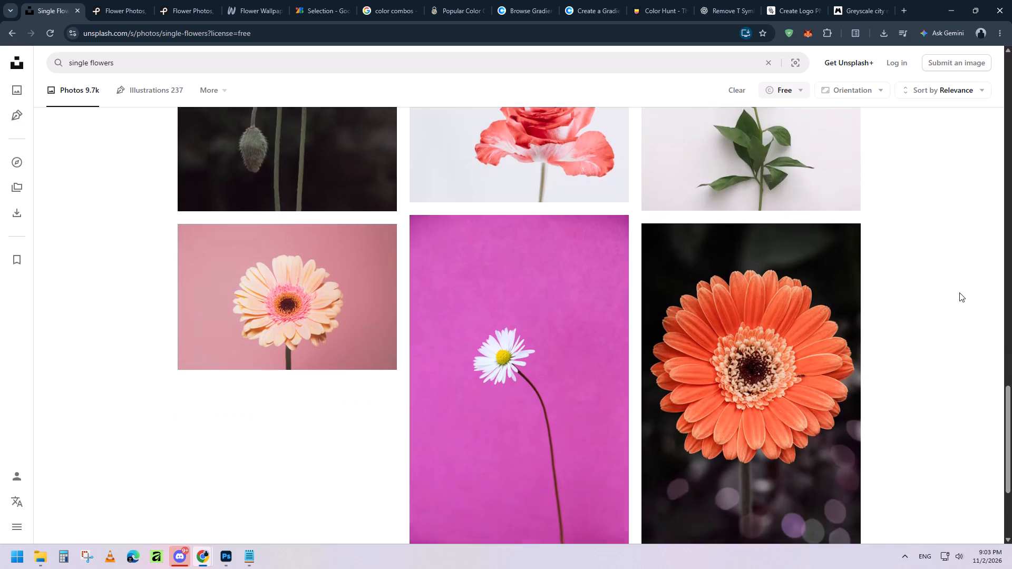
pyautogui.scroll(-6, 959, 292)
pyautogui.click(558, 416)
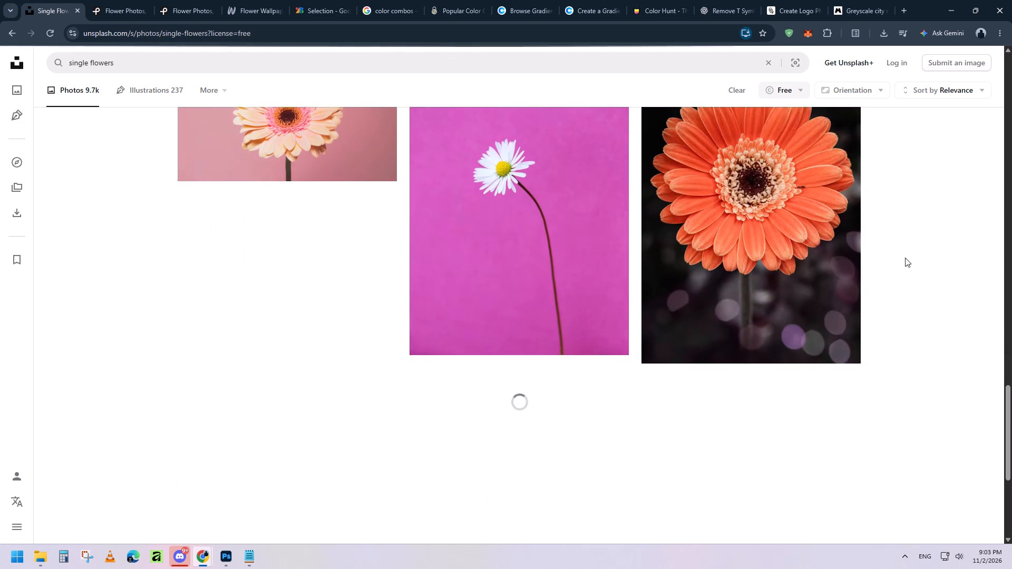
pyautogui.scroll(-4, 927, 258)
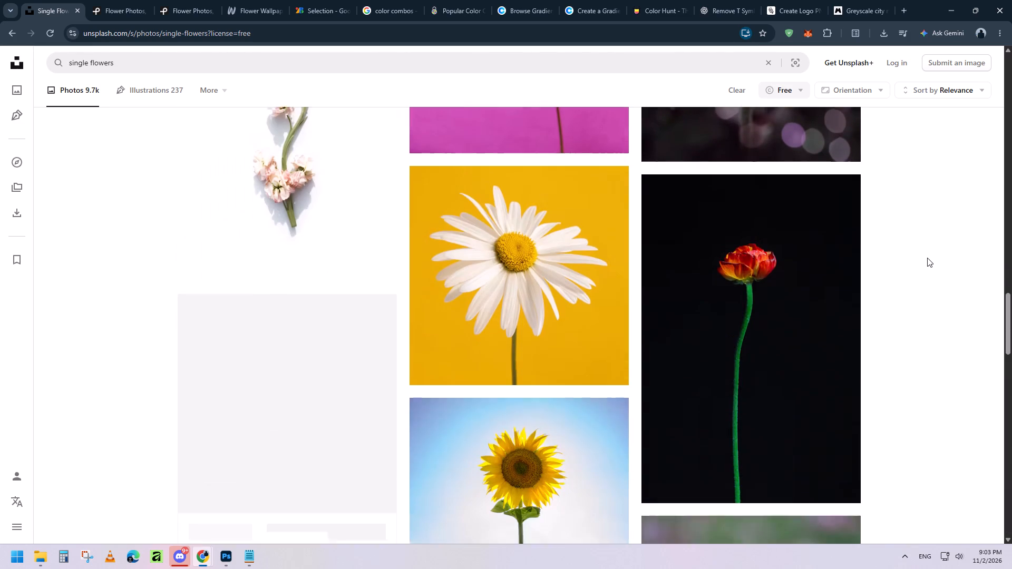
pyautogui.scroll(-10, 927, 258)
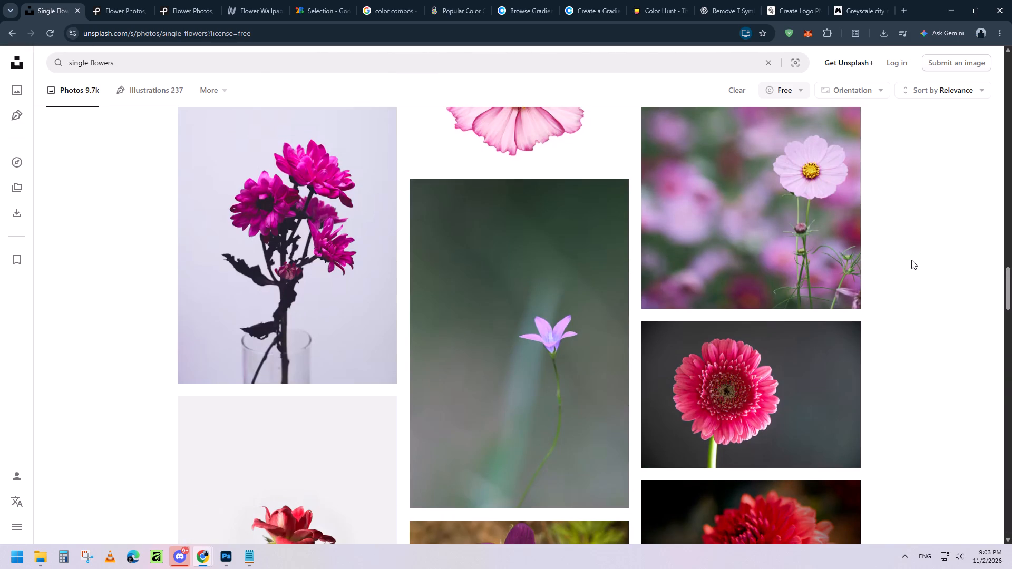
pyautogui.scroll(-4, 911, 260)
# Look through further Pexels flower photos for a single bloom suited to the poster.
pyautogui.click(118, 0)
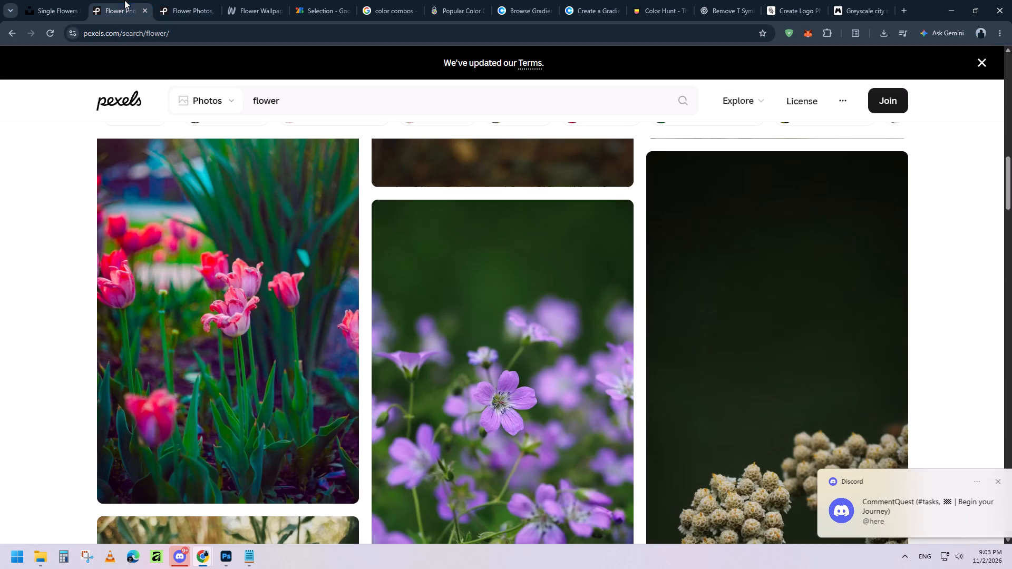
pyautogui.scroll(-10, 500, 329)
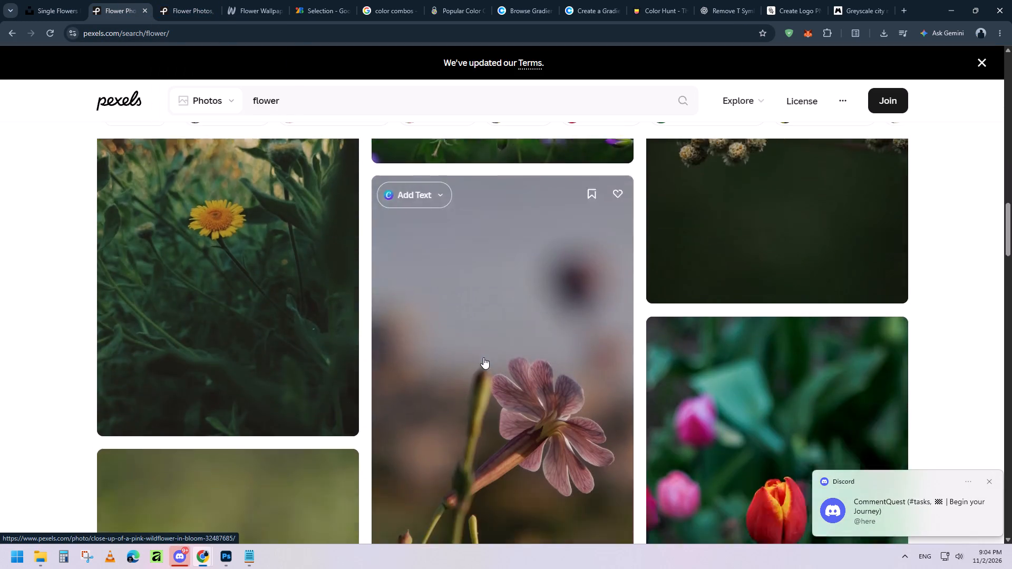
pyautogui.scroll(-11, 483, 357)
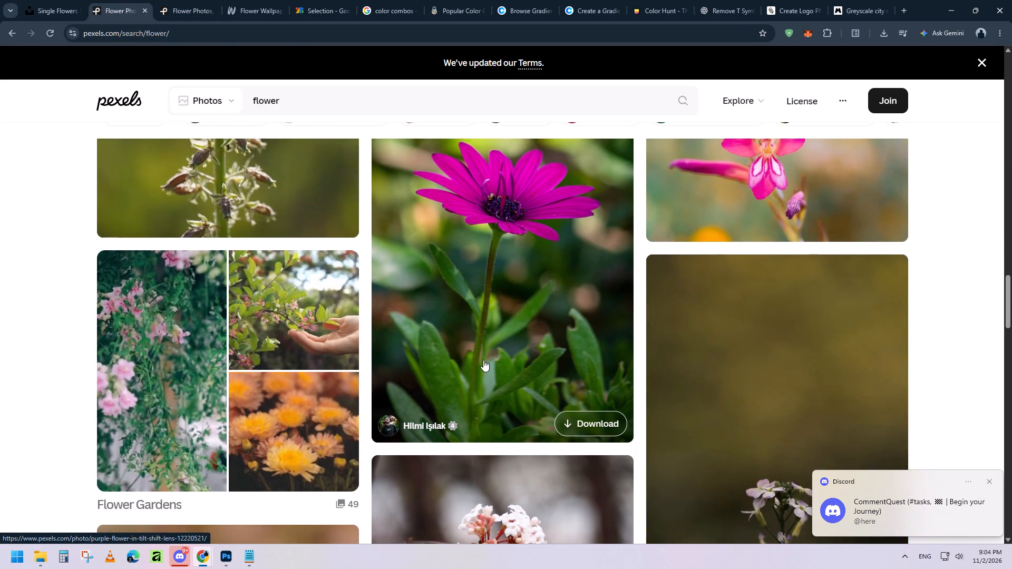
pyautogui.scroll(-8, 483, 360)
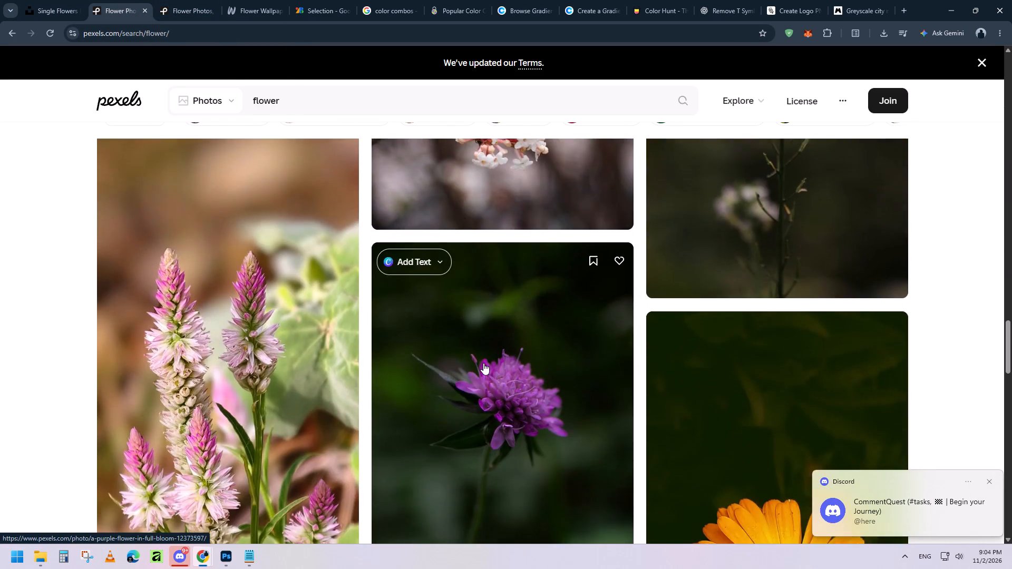
pyautogui.scroll(-19, 483, 363)
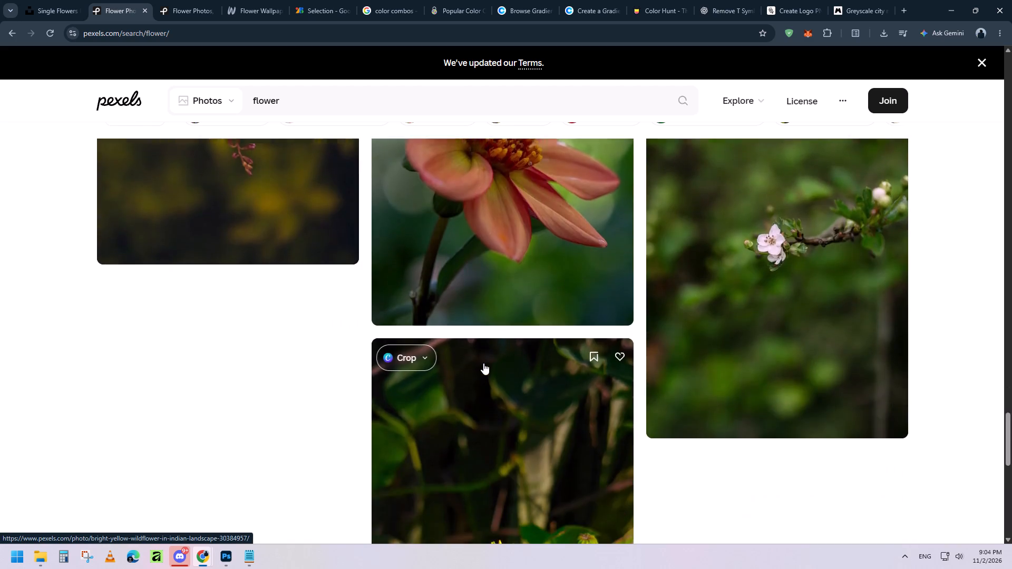
pyautogui.scroll(-4, 483, 363)
pyautogui.scroll(-2, 515, 432)
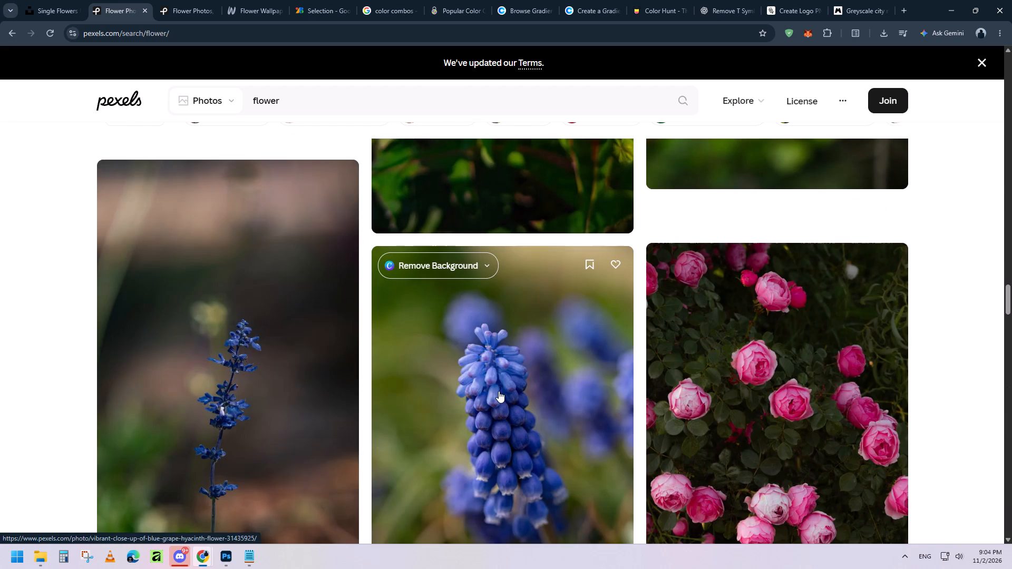
# From the second Pexels flower results page, open the related Floral and Flower Bloom searches on separate pages.
pyautogui.click(169, 0)
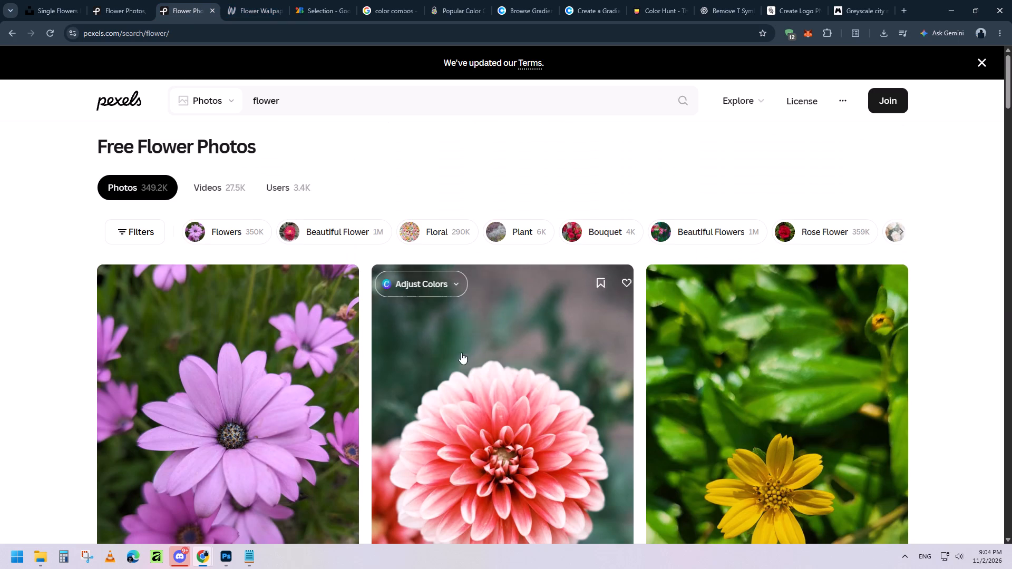
pyautogui.scroll(-3, 436, 359)
pyautogui.scroll(6, 439, 353)
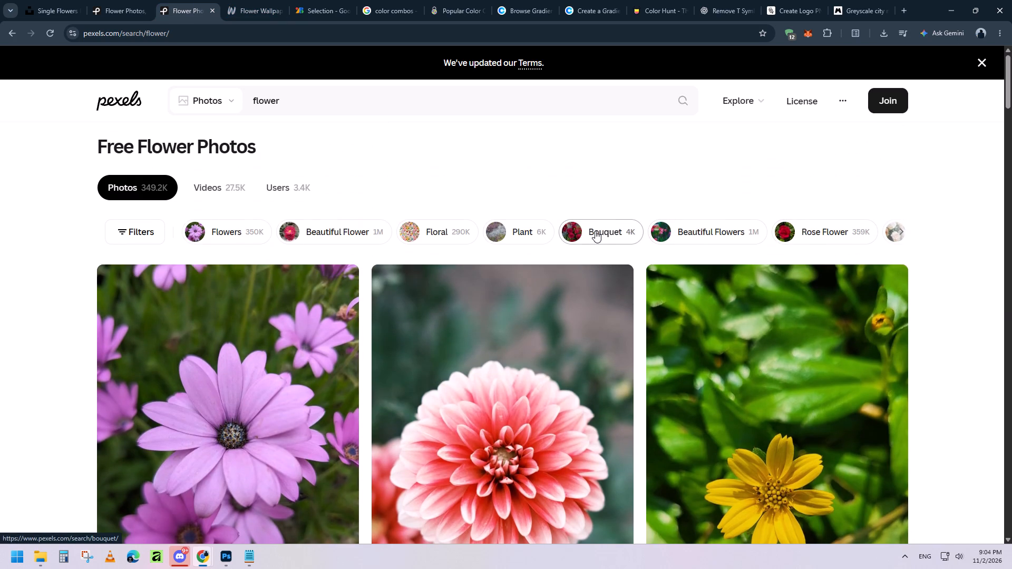
pyautogui.rightClick(447, 234)
pyautogui.click(463, 243)
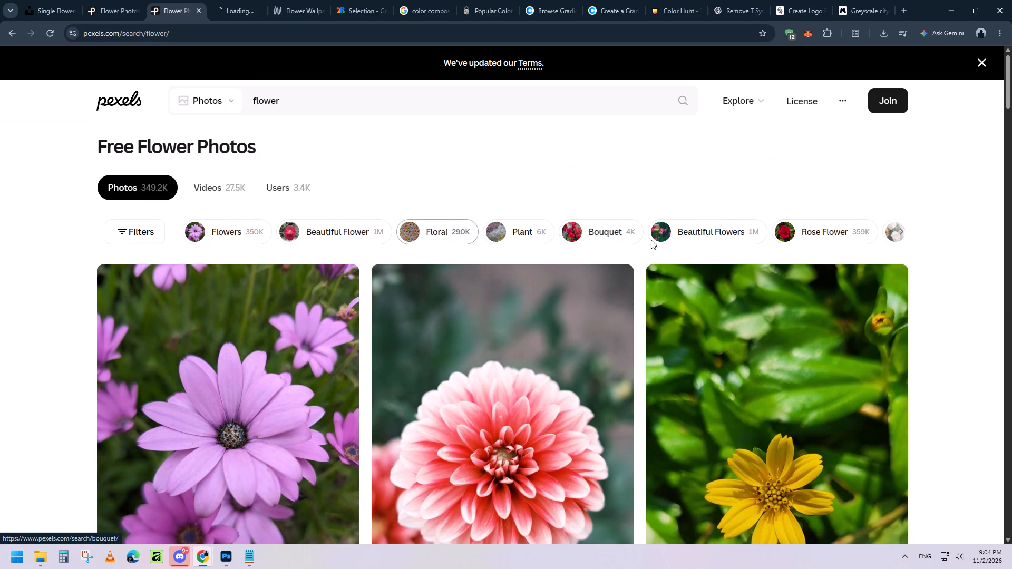
pyautogui.click(902, 235)
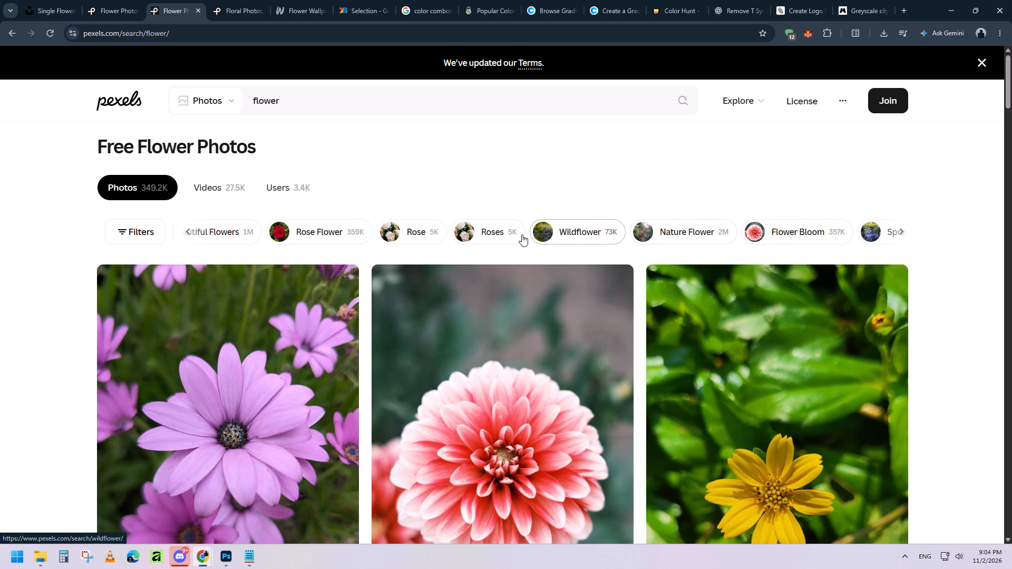
pyautogui.rightClick(774, 233)
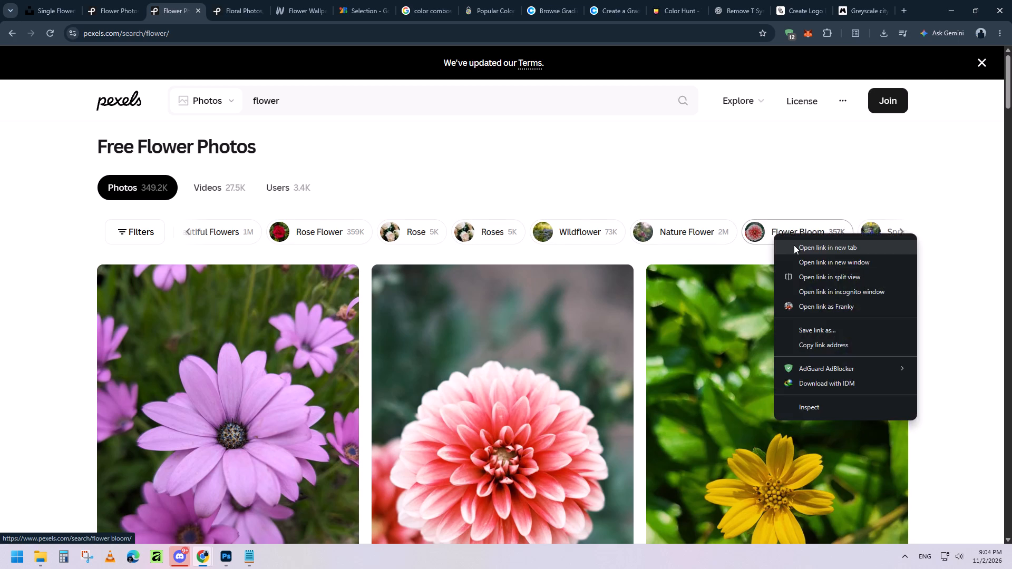
pyautogui.click(794, 245)
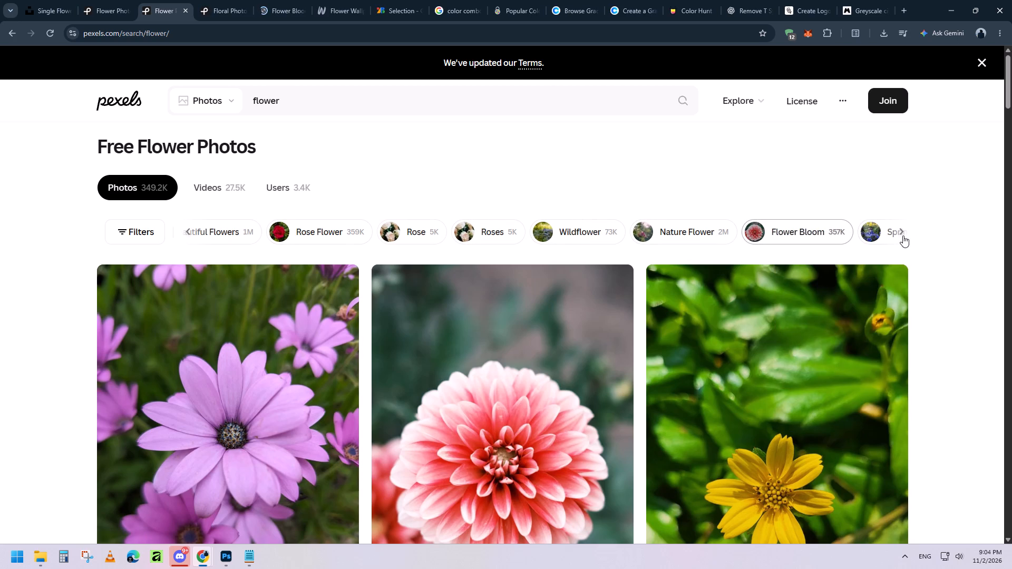
# Browse the related flower searches on Pexels and switch this results page to Bouquet.
pyautogui.click(903, 236)
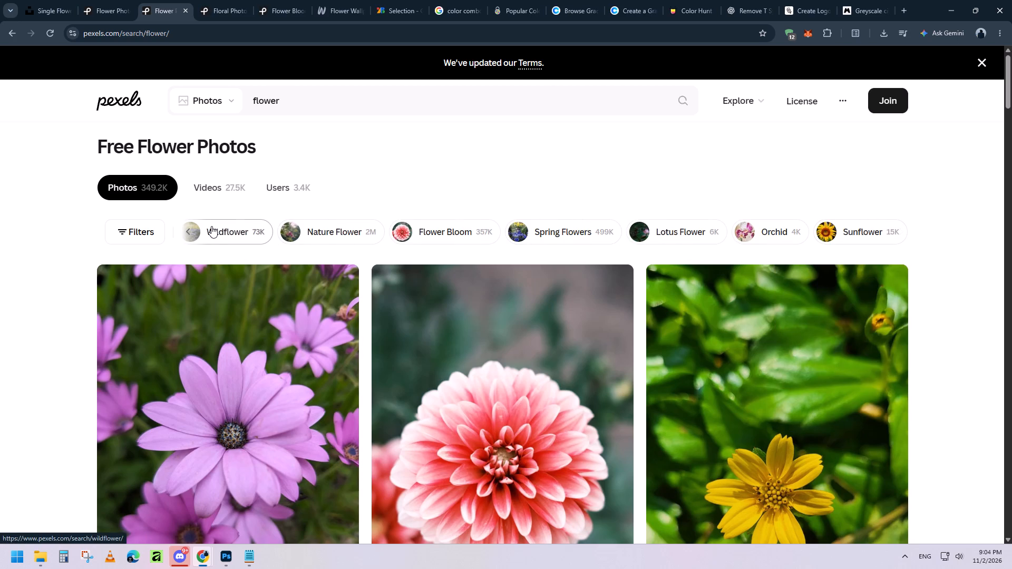
pyautogui.click(187, 230)
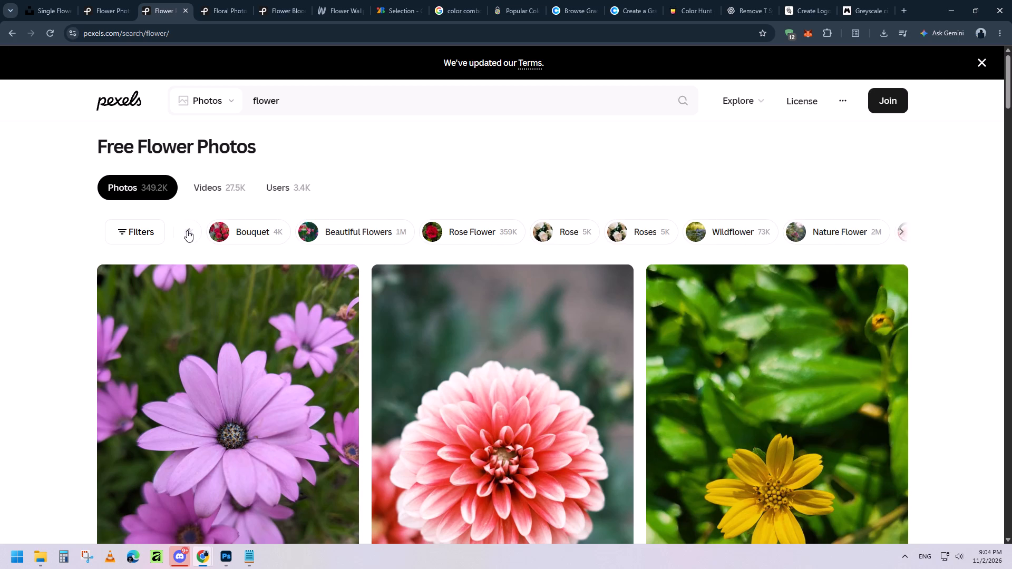
pyautogui.click(187, 230)
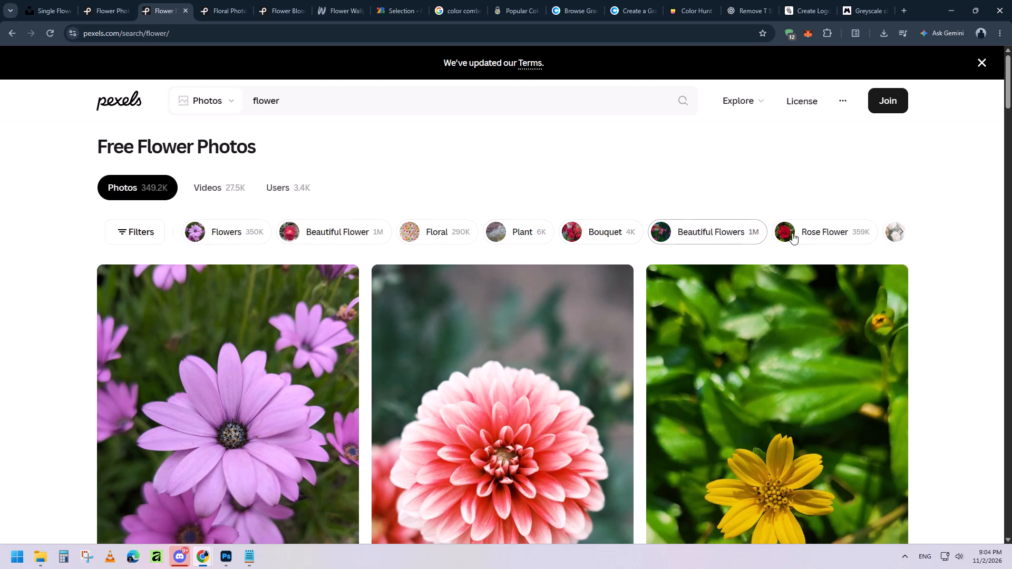
pyautogui.click(601, 233)
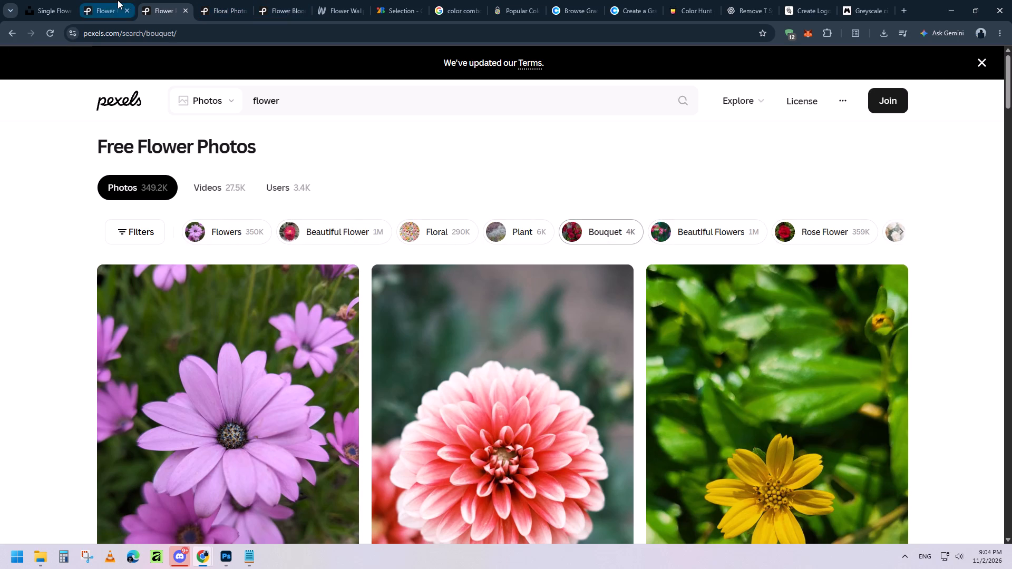
pyautogui.click(118, 0)
pyautogui.click(149, 0)
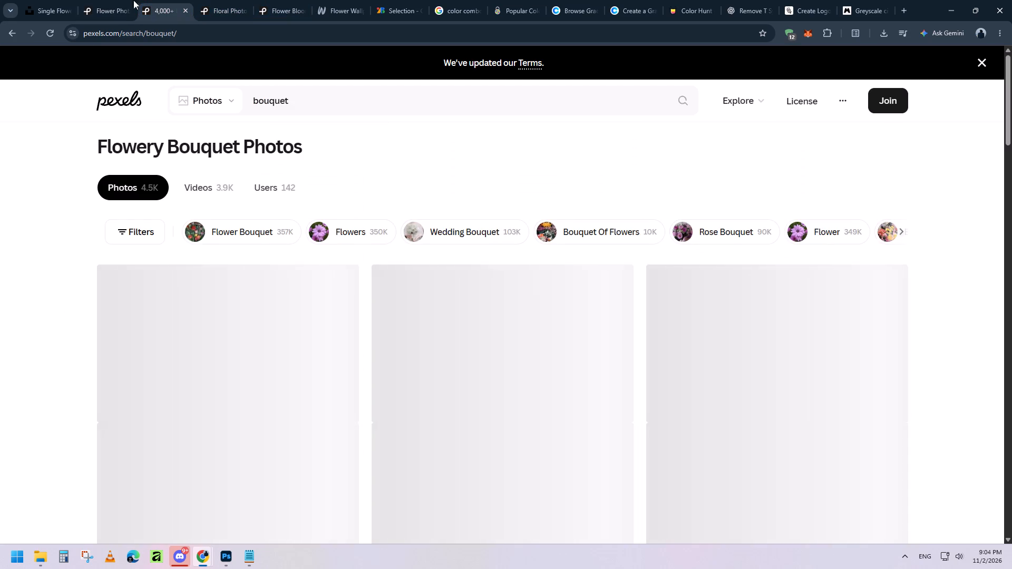
# Examine more photos on the first Pexels flower results page, and close that page.
pyautogui.click(113, 0)
pyautogui.scroll(-11, 60, 398)
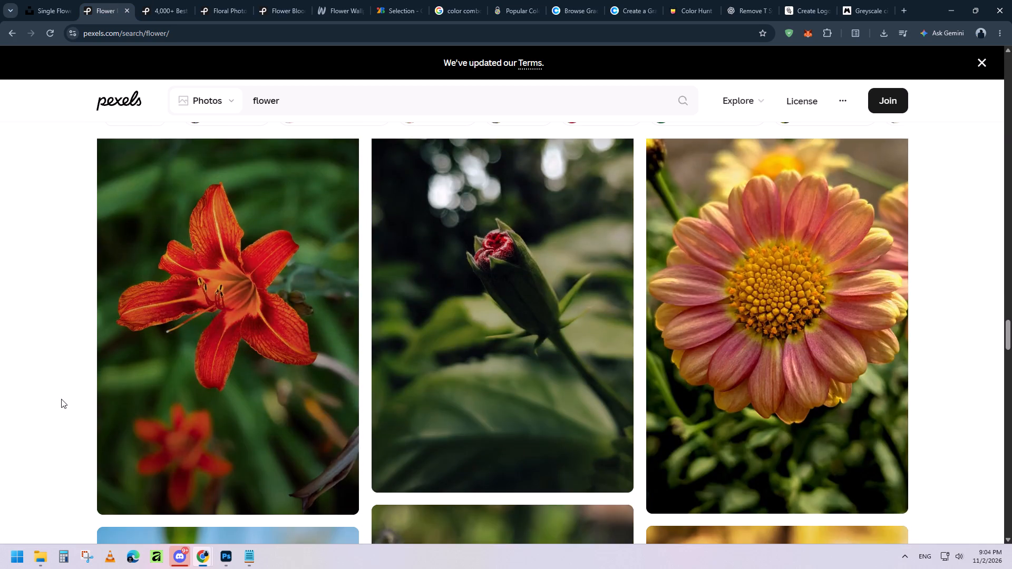
pyautogui.scroll(-12, 61, 399)
pyautogui.scroll(-20, 61, 399)
pyautogui.scroll(-1, 61, 399)
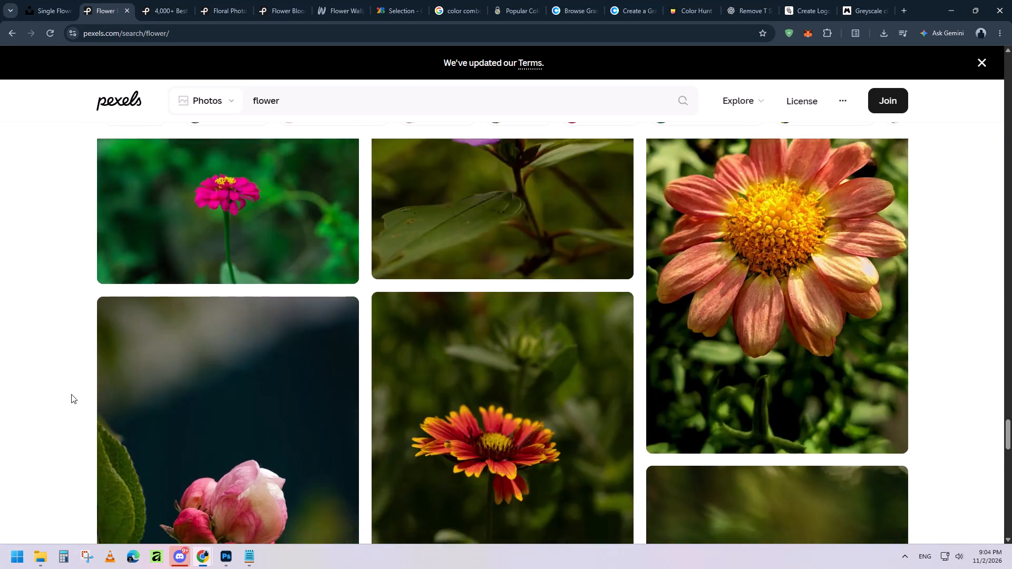
pyautogui.scroll(-14, 71, 394)
pyautogui.scroll(-7, 71, 394)
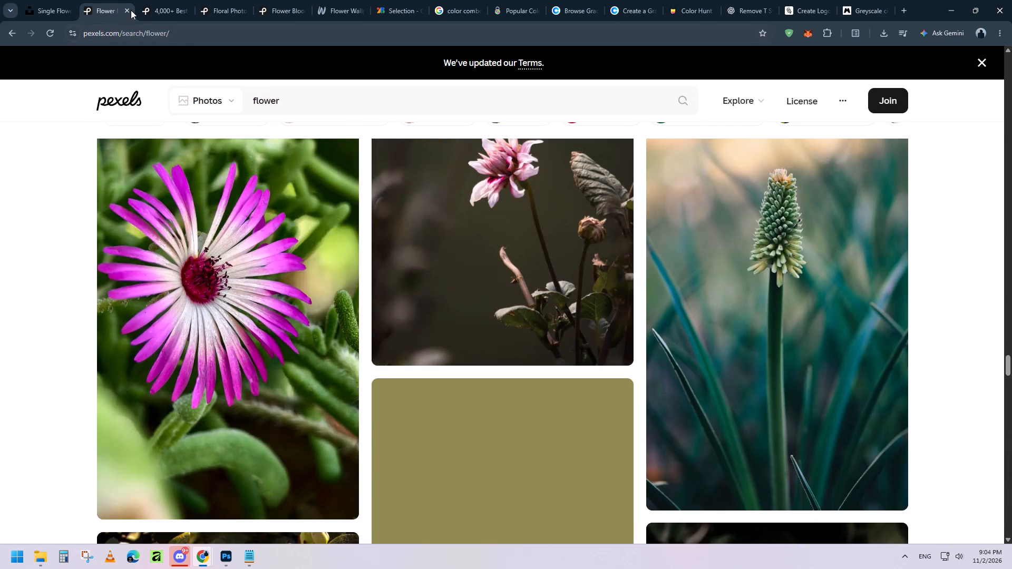
pyautogui.click(126, 9)
# Look through the Pexels bouquet photos for a dense floral image suited to the poster.
pyautogui.scroll(-3, 57, 289)
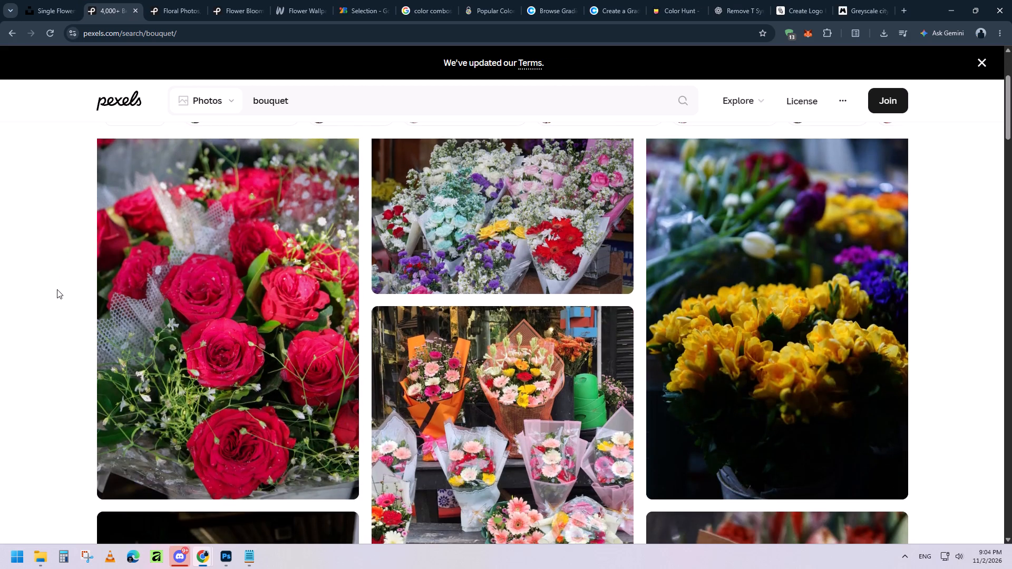
pyautogui.scroll(-9, 57, 289)
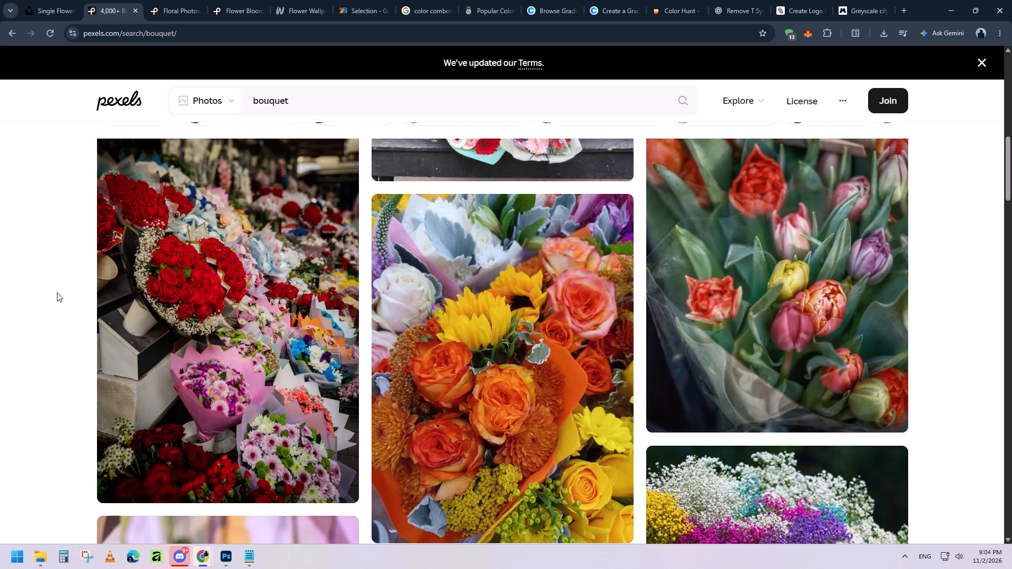
pyautogui.scroll(-12, 57, 292)
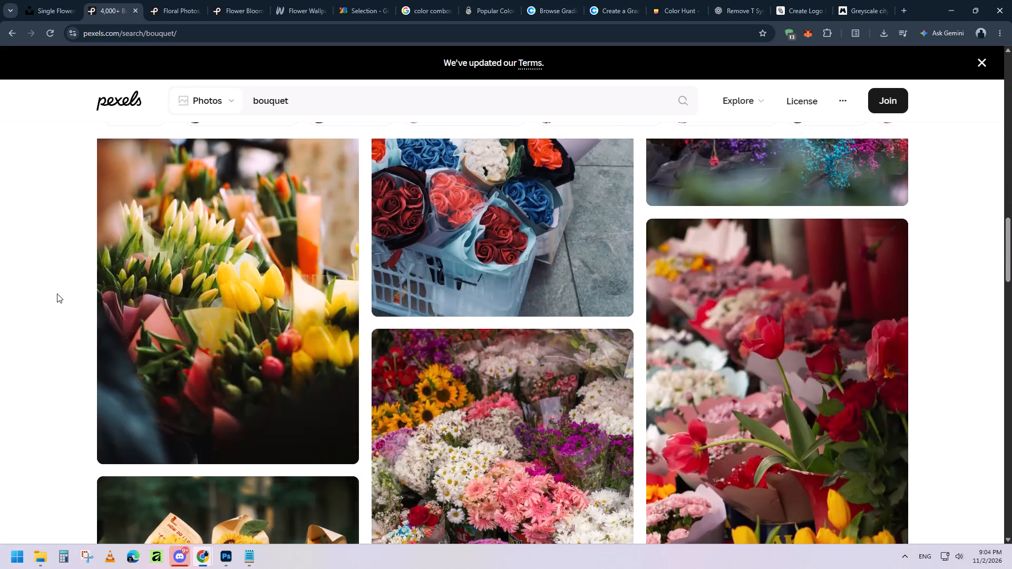
pyautogui.scroll(-8, 57, 293)
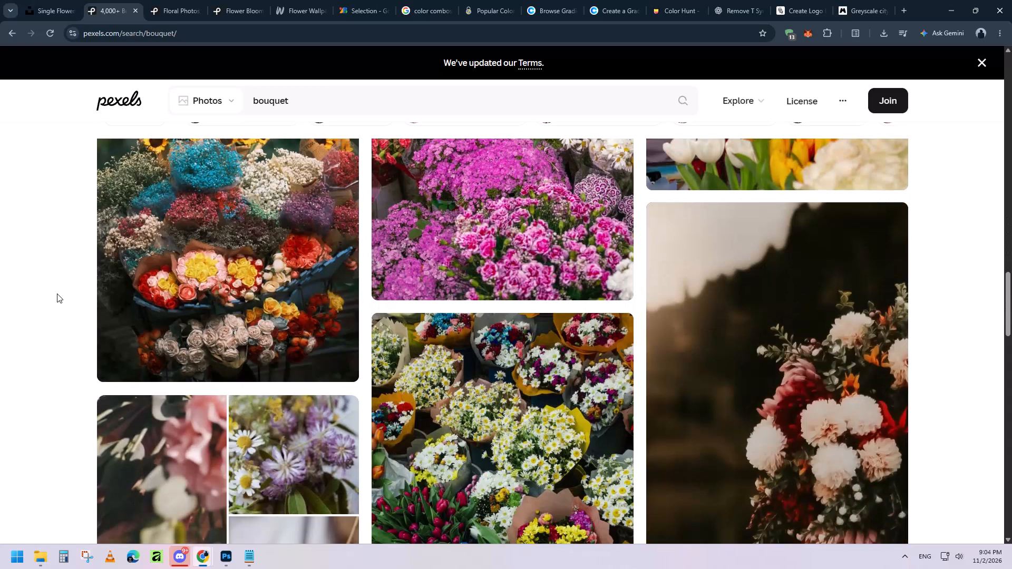
pyautogui.scroll(-4, 57, 293)
pyautogui.scroll(1, 72, 286)
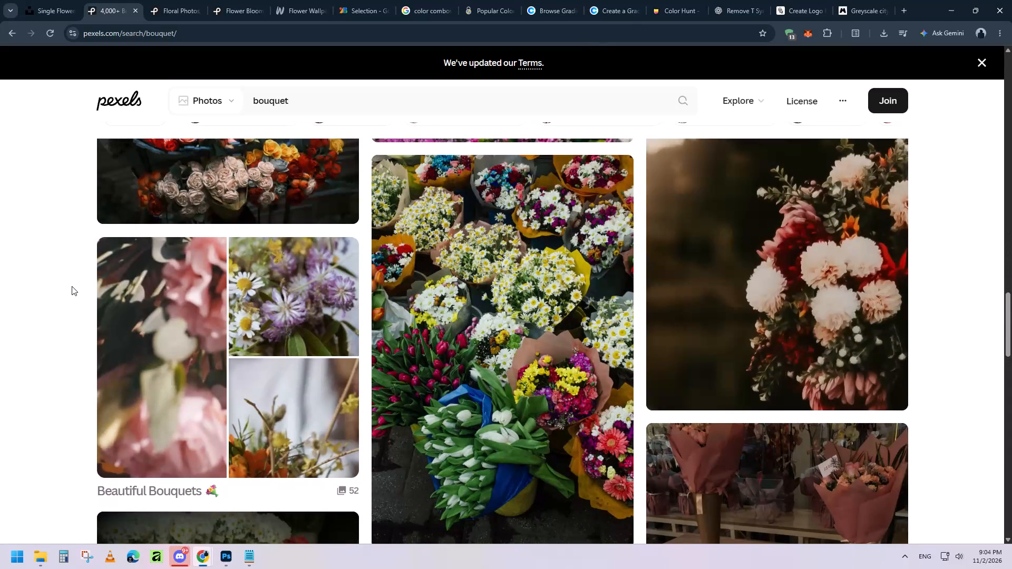
pyautogui.scroll(1, 72, 286)
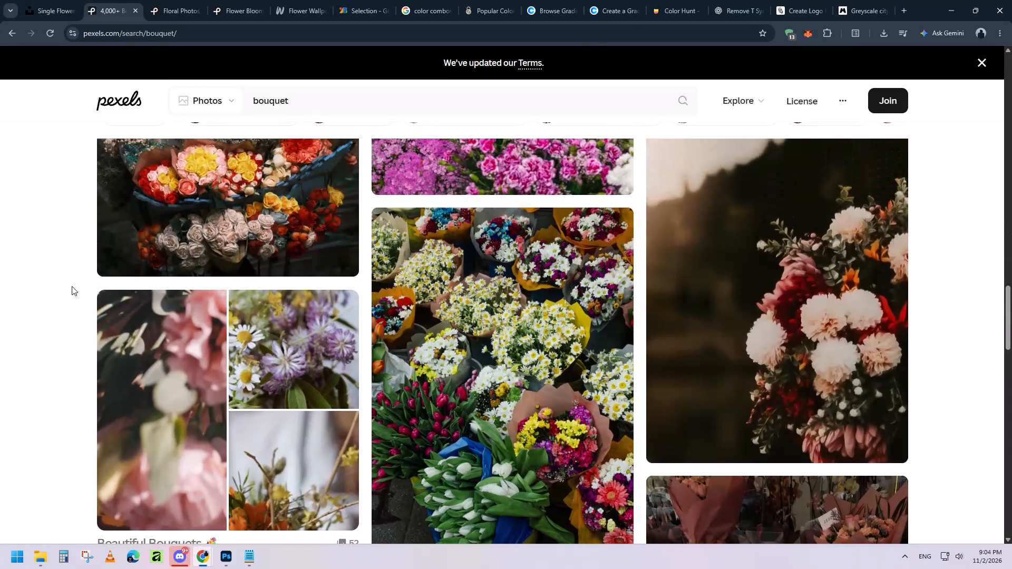
pyautogui.scroll(-11, 72, 286)
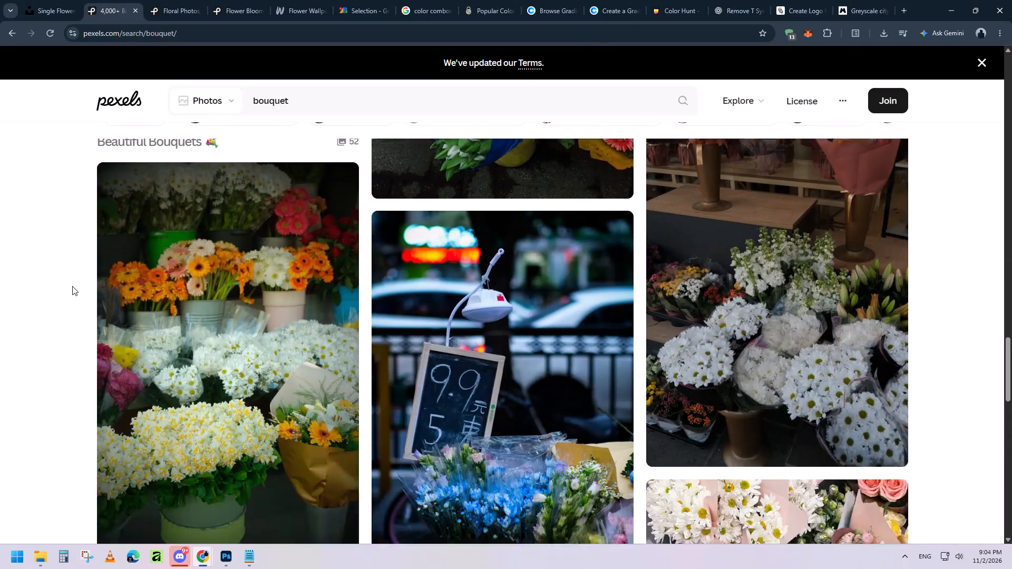
pyautogui.scroll(-11, 72, 286)
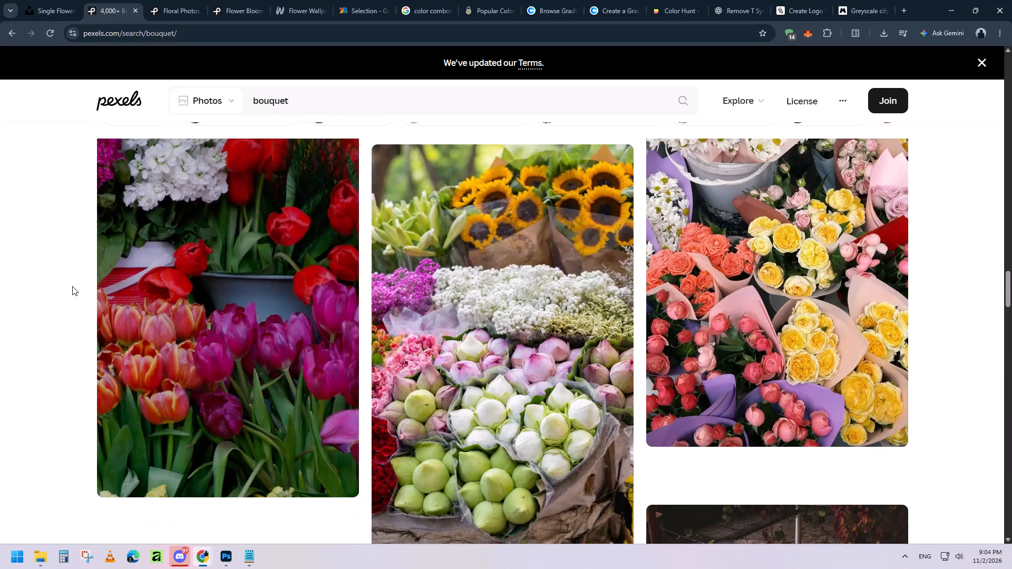
pyautogui.scroll(-9, 72, 286)
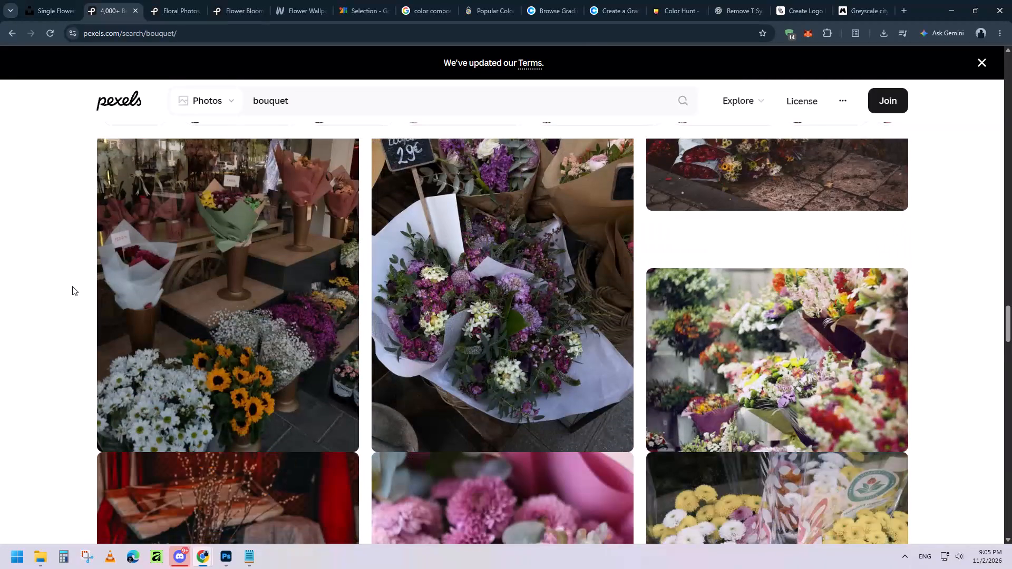
pyautogui.scroll(-6, 72, 286)
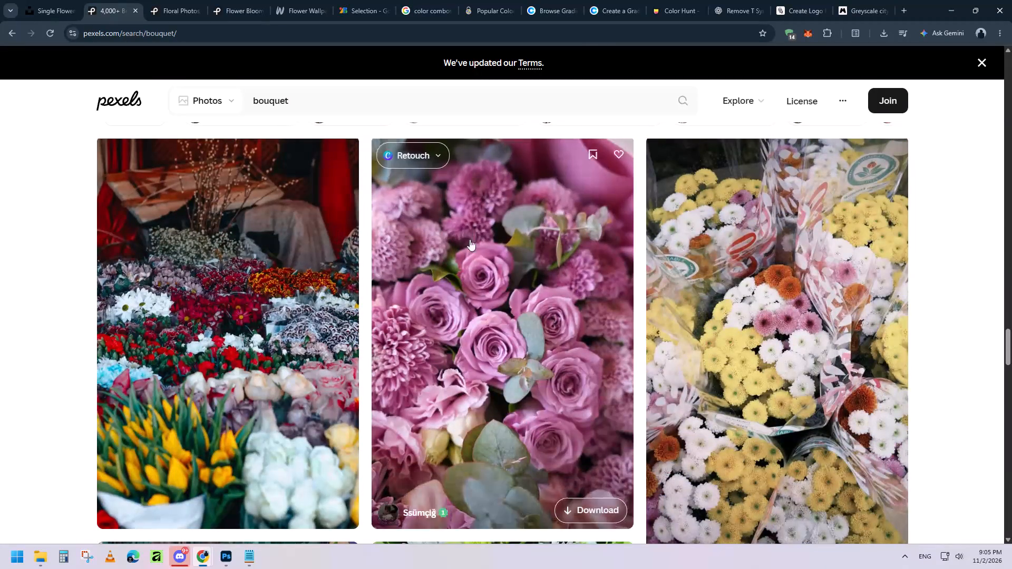
# Download the close-up photo of mauve roses and chrysanthemums with eucalyptus leaves, and dismiss the thank-you window.
pyautogui.click(600, 513)
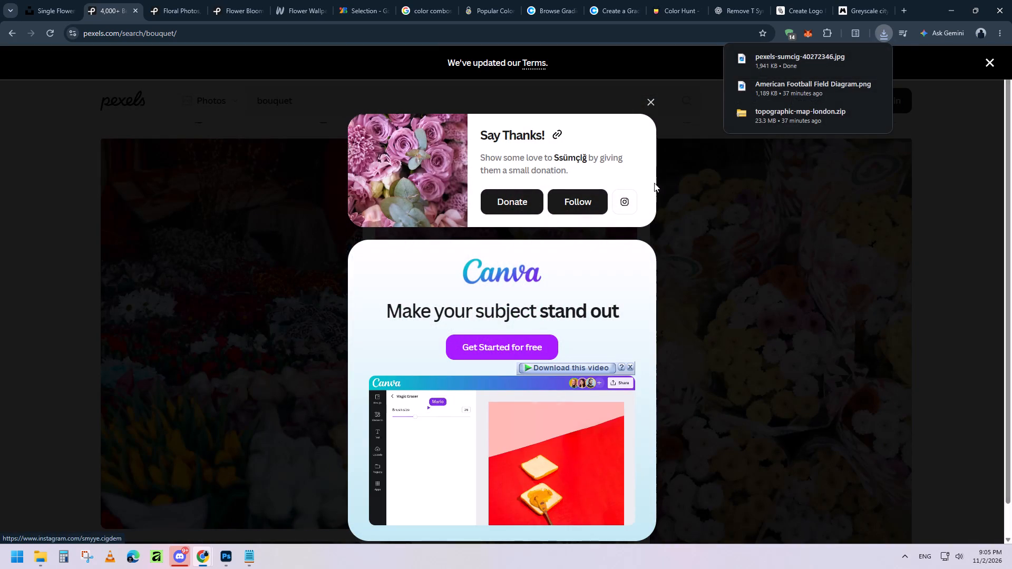
pyautogui.click(649, 101)
# Look through more of the Pexels bouquet photos for further floral images suited to the poster.
pyautogui.scroll(-6, 55, 323)
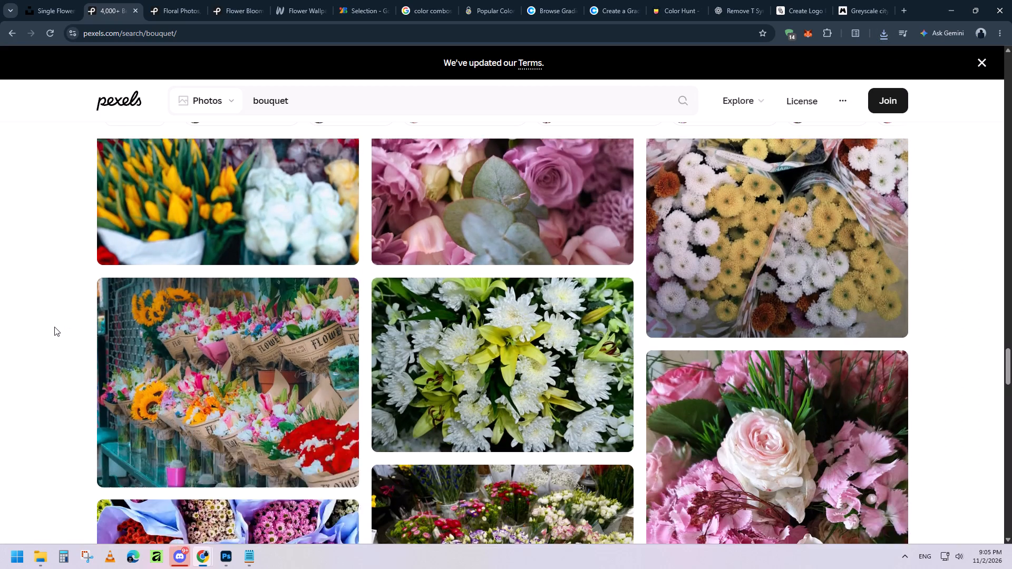
pyautogui.scroll(-3, 54, 327)
pyautogui.scroll(1, 32, 320)
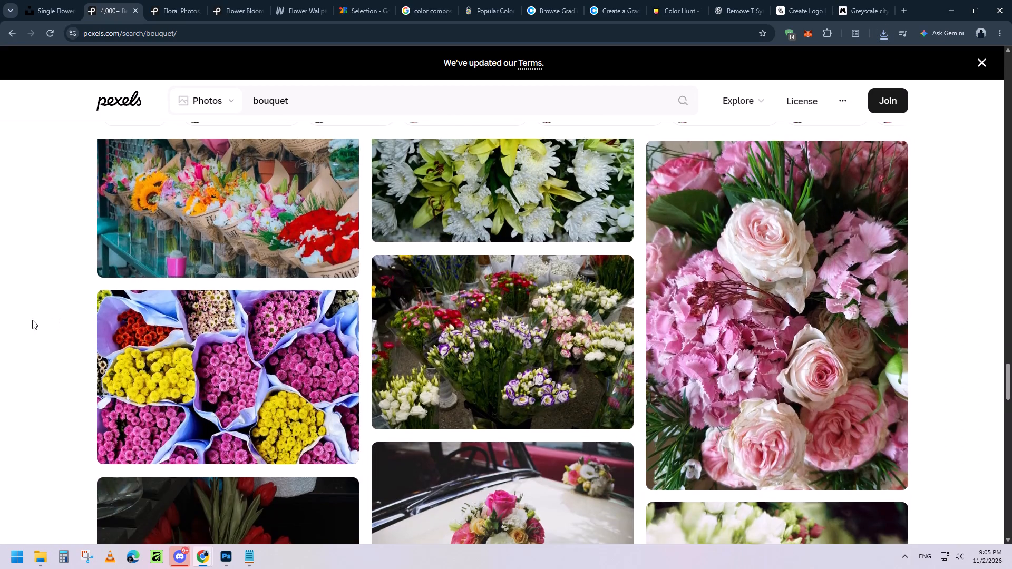
pyautogui.scroll(6, 32, 320)
pyautogui.scroll(-4, 596, 295)
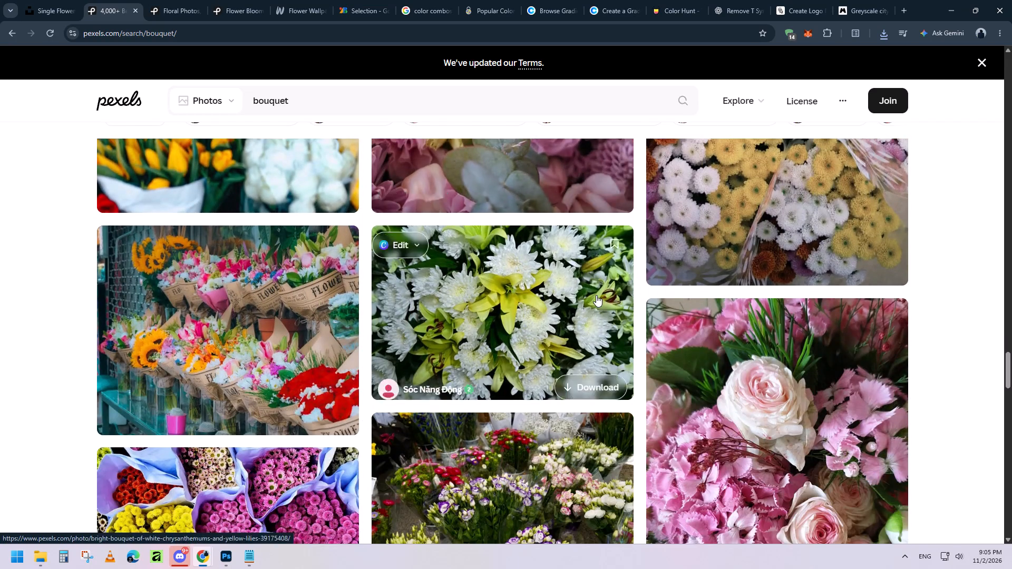
pyautogui.scroll(-3, 596, 295)
pyautogui.scroll(2, 588, 284)
pyautogui.scroll(-5, 1007, 305)
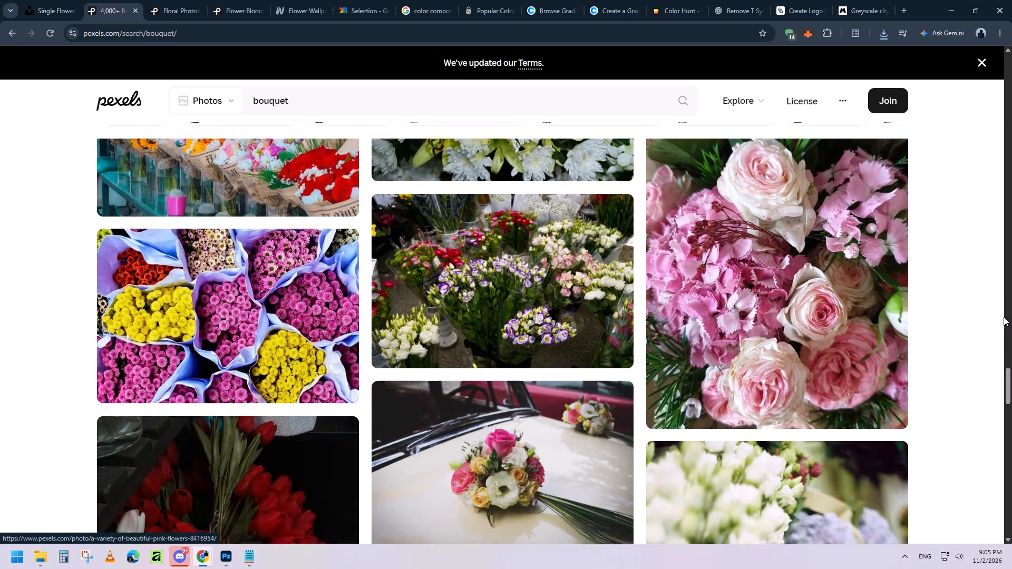
pyautogui.scroll(3, 979, 320)
pyautogui.scroll(-7, 979, 320)
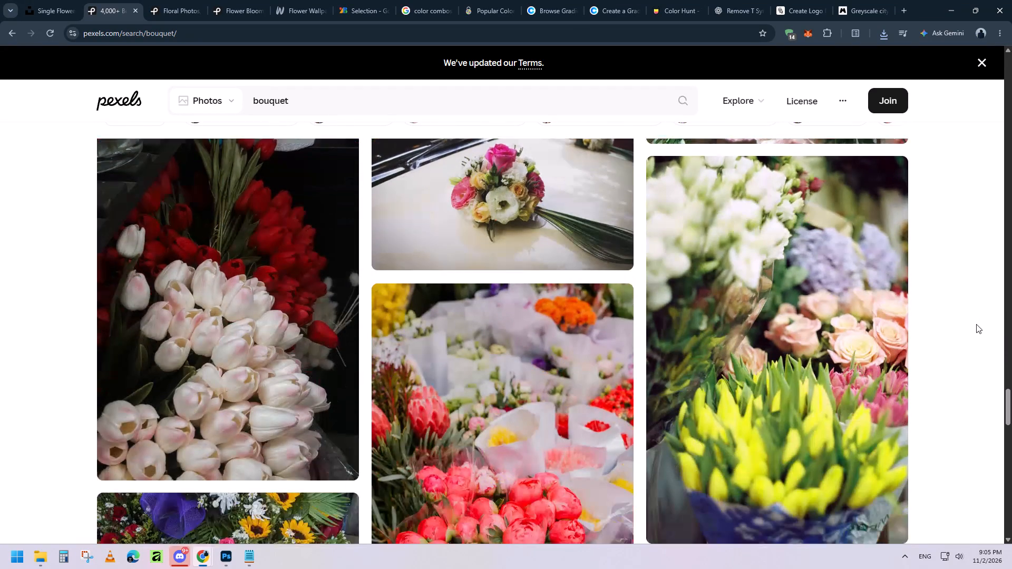
pyautogui.scroll(-6, 976, 324)
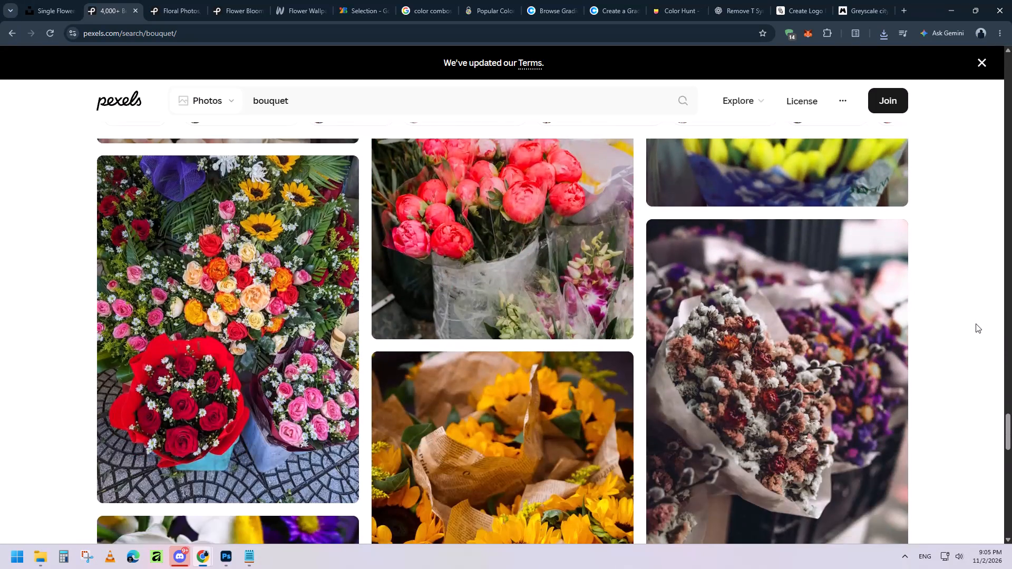
pyautogui.scroll(-10, 976, 323)
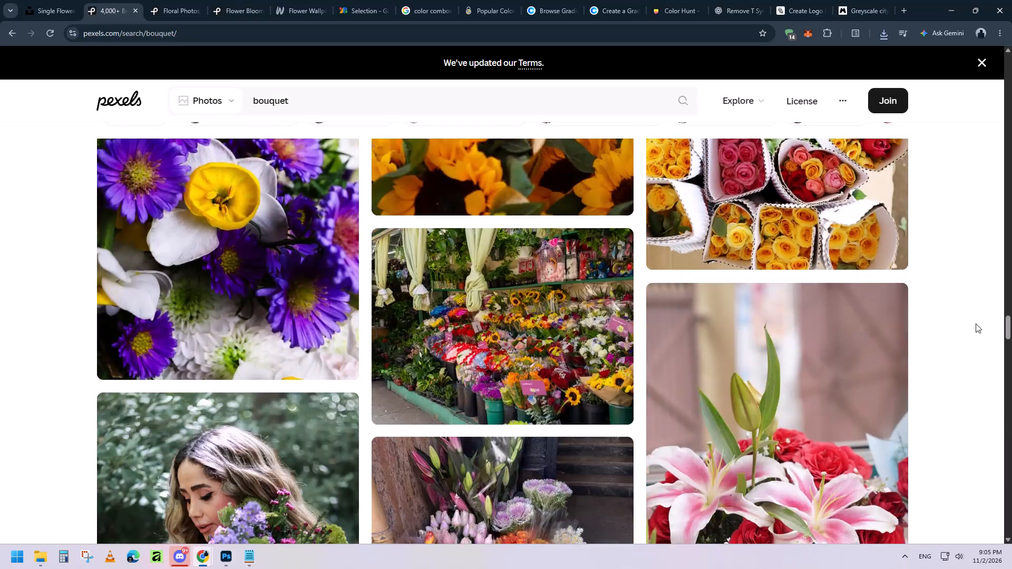
pyautogui.scroll(-10, 976, 323)
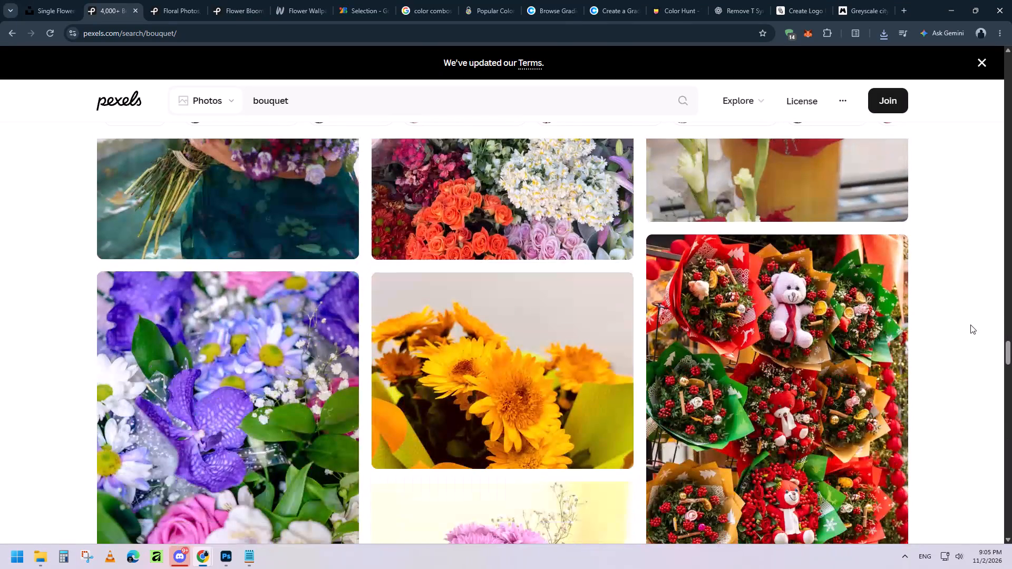
pyautogui.scroll(-5, 970, 325)
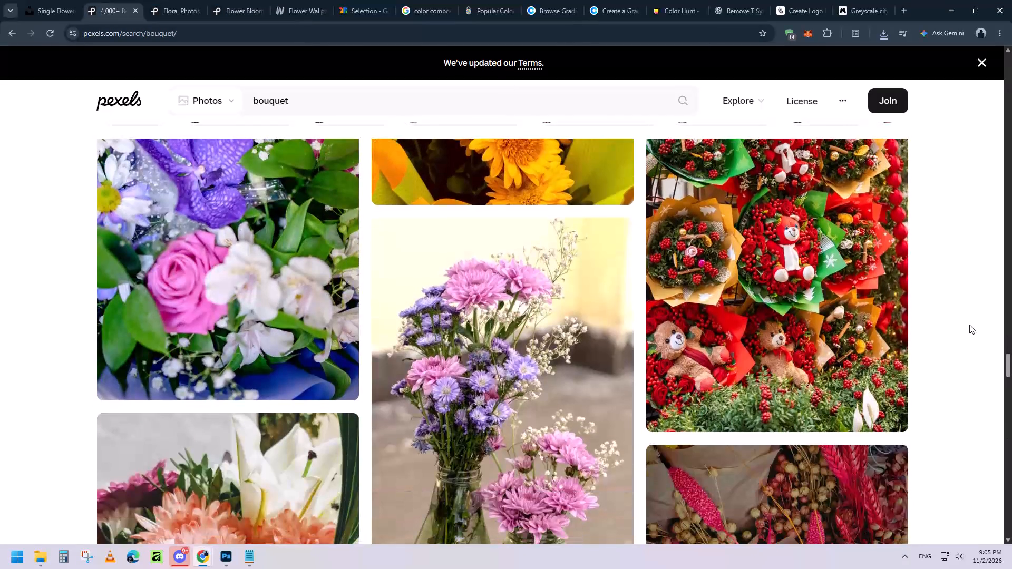
pyautogui.scroll(-4, 969, 325)
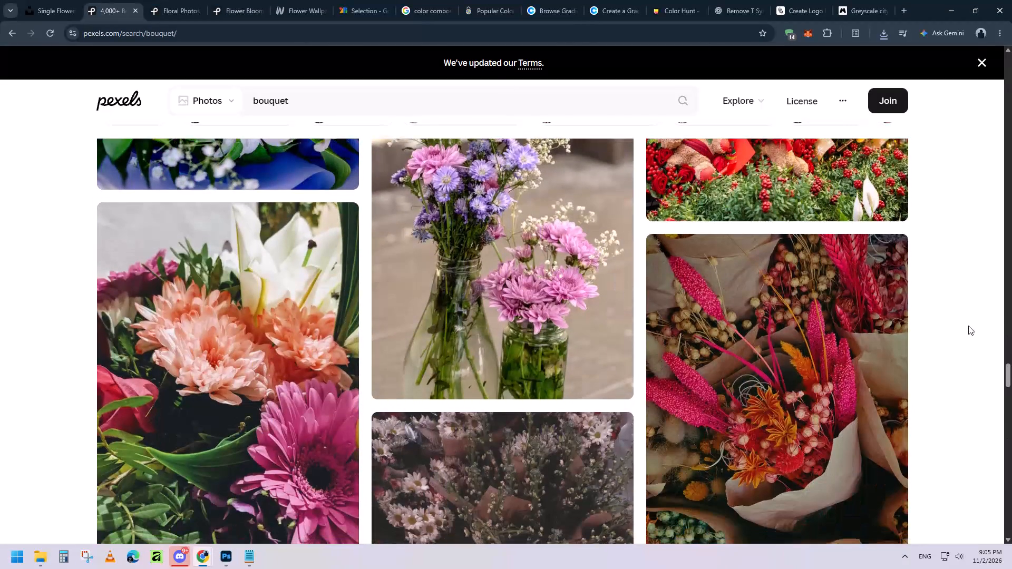
pyautogui.scroll(-9, 968, 326)
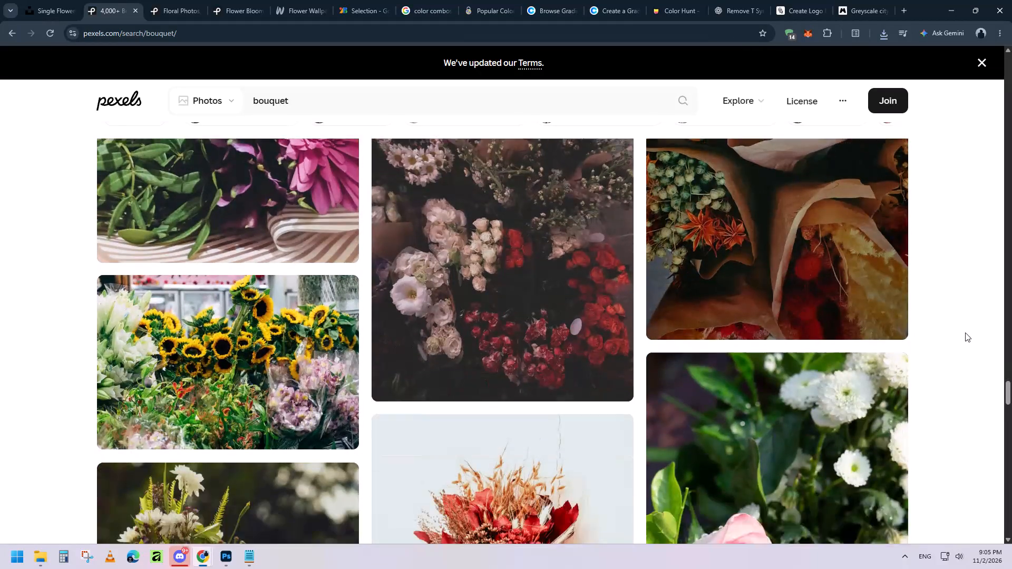
pyautogui.scroll(-2, 965, 332)
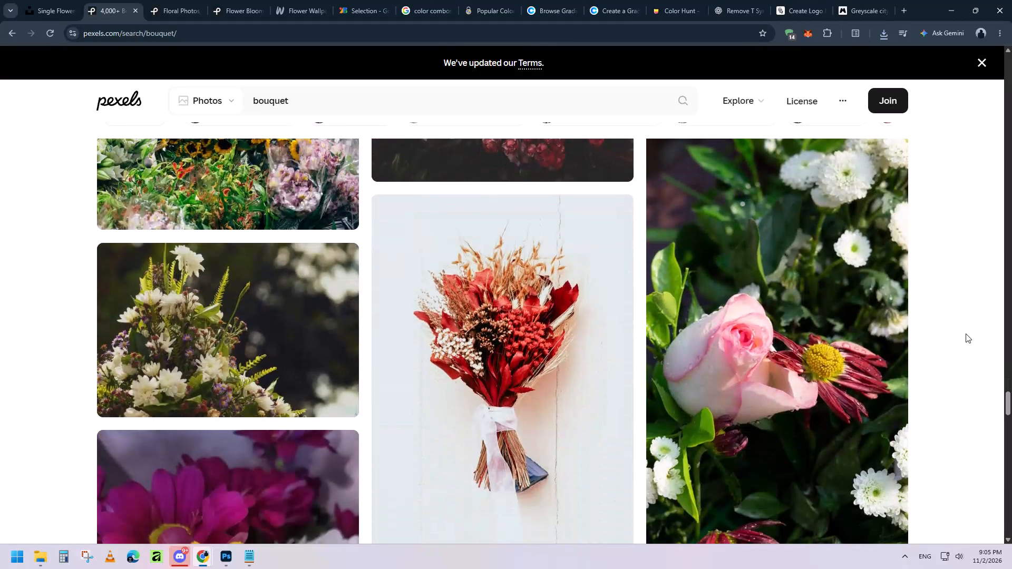
pyautogui.scroll(-3, 966, 333)
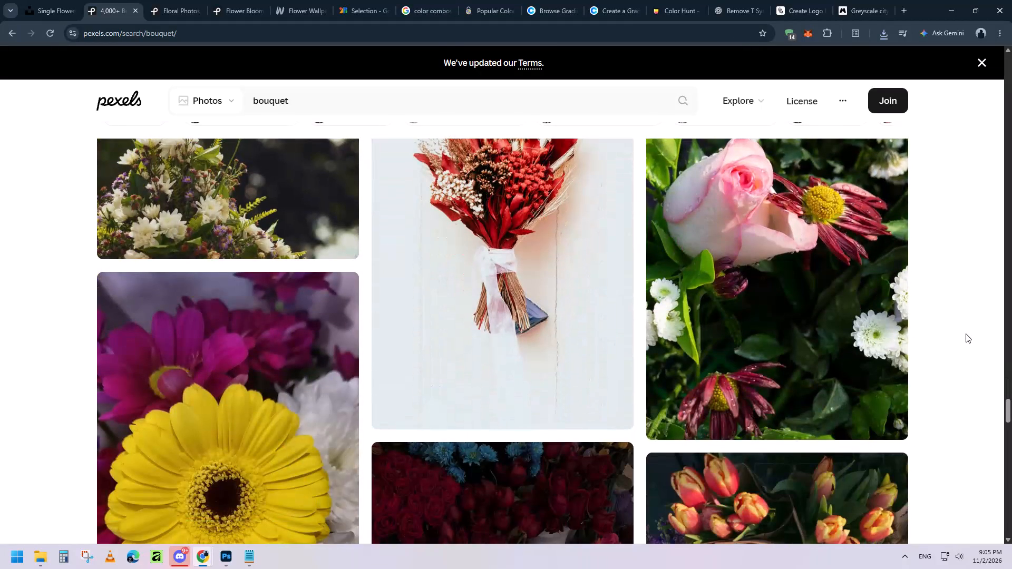
pyautogui.scroll(-10, 960, 337)
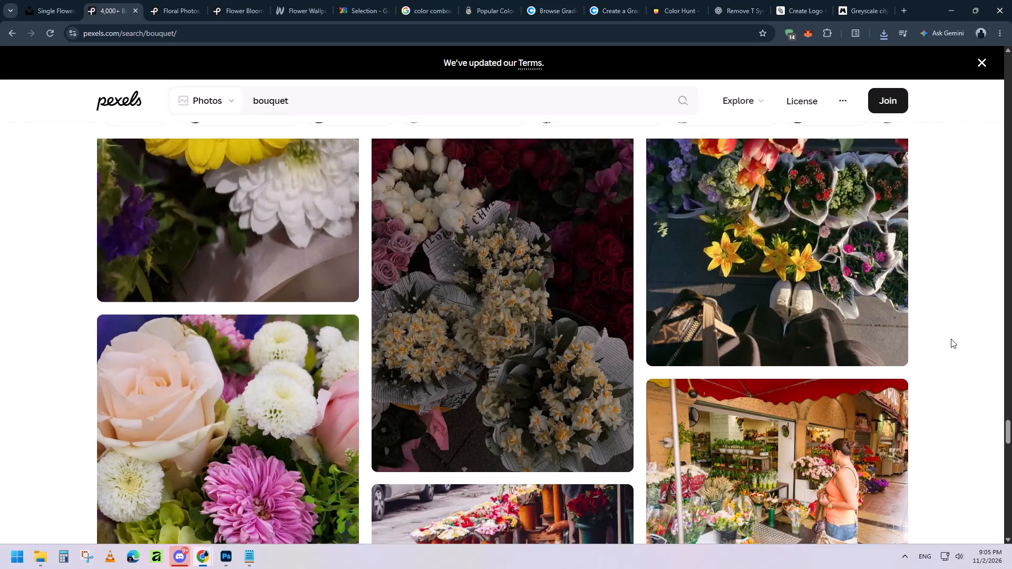
pyautogui.scroll(-6, 951, 339)
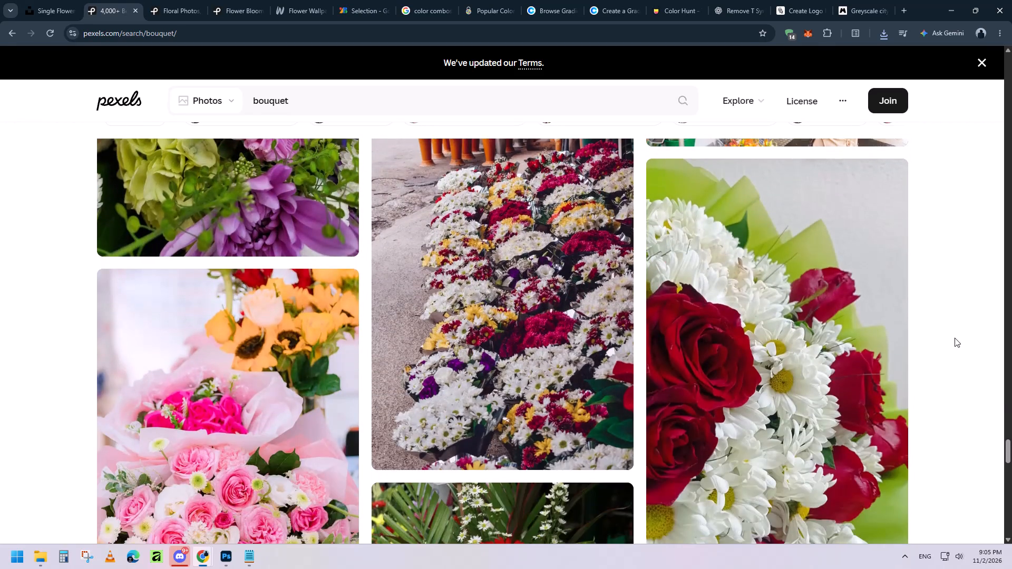
pyautogui.scroll(-19, 955, 338)
pyautogui.scroll(-11, 955, 338)
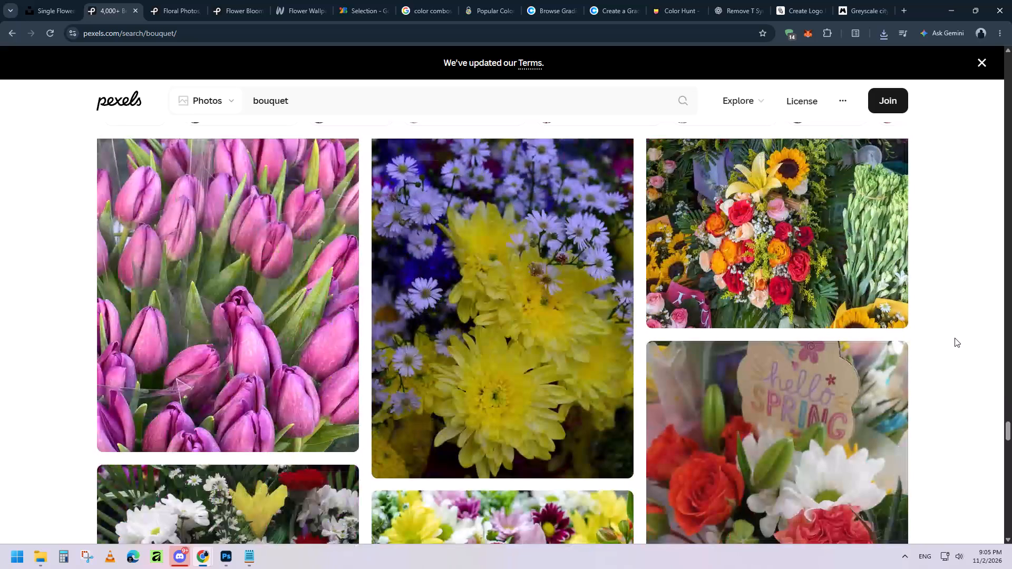
pyautogui.scroll(-6, 955, 338)
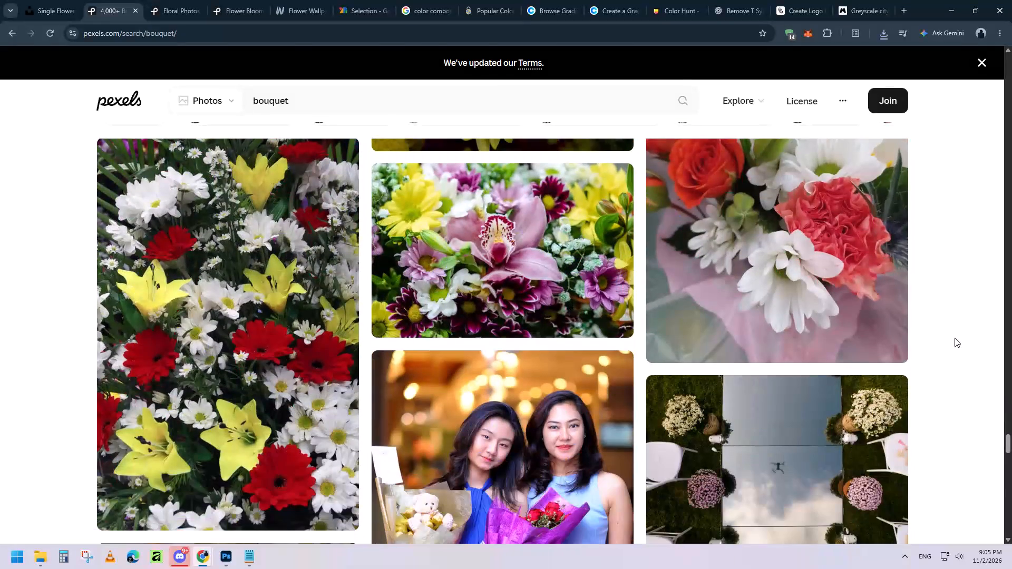
pyautogui.scroll(-11, 955, 338)
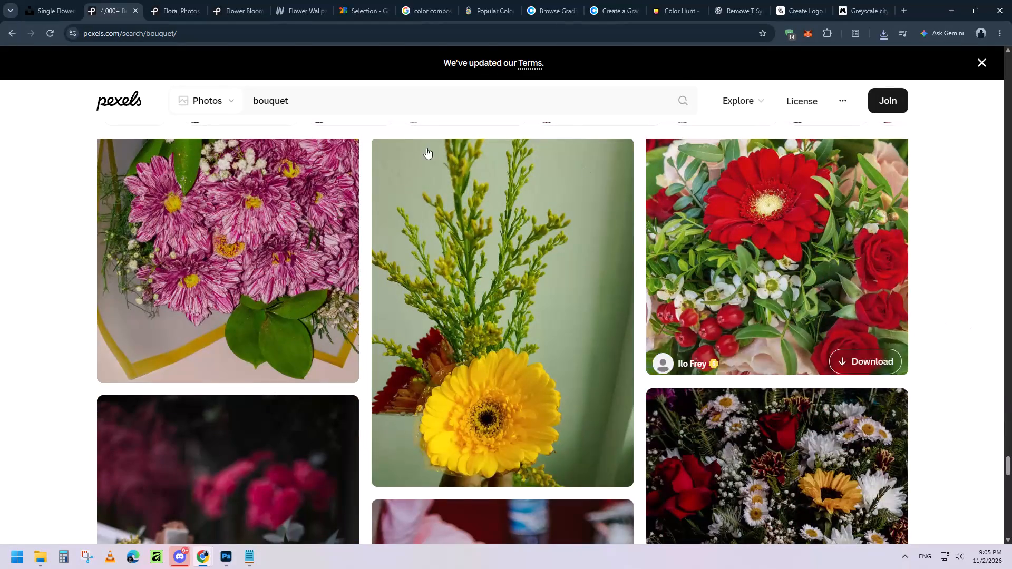
# Examine the photos on the open Pexels floral results page for a suitable flower image, and close that page.
pyautogui.click(181, 0)
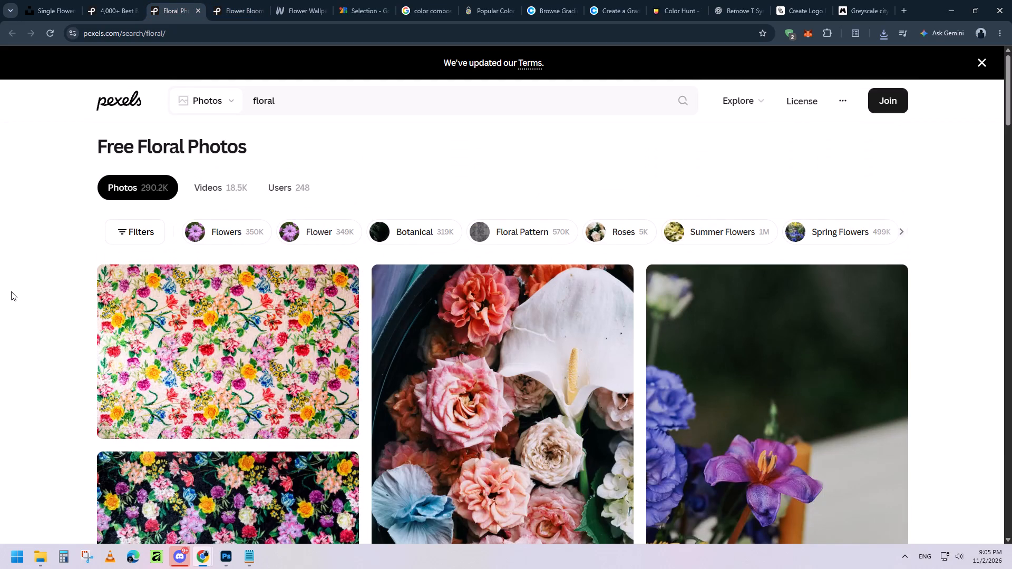
pyautogui.scroll(-3, 11, 292)
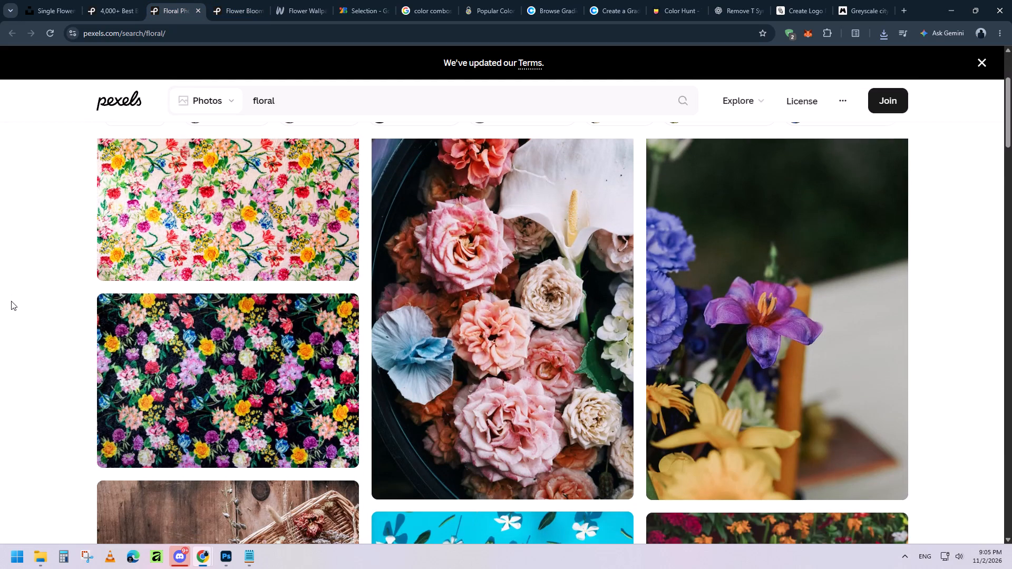
pyautogui.scroll(-10, 11, 301)
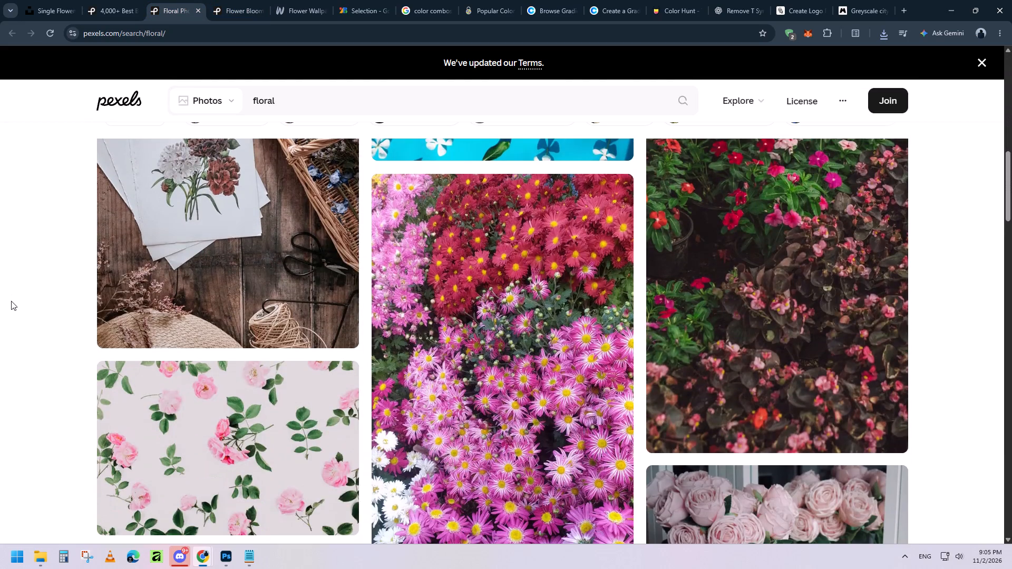
pyautogui.scroll(-18, 11, 301)
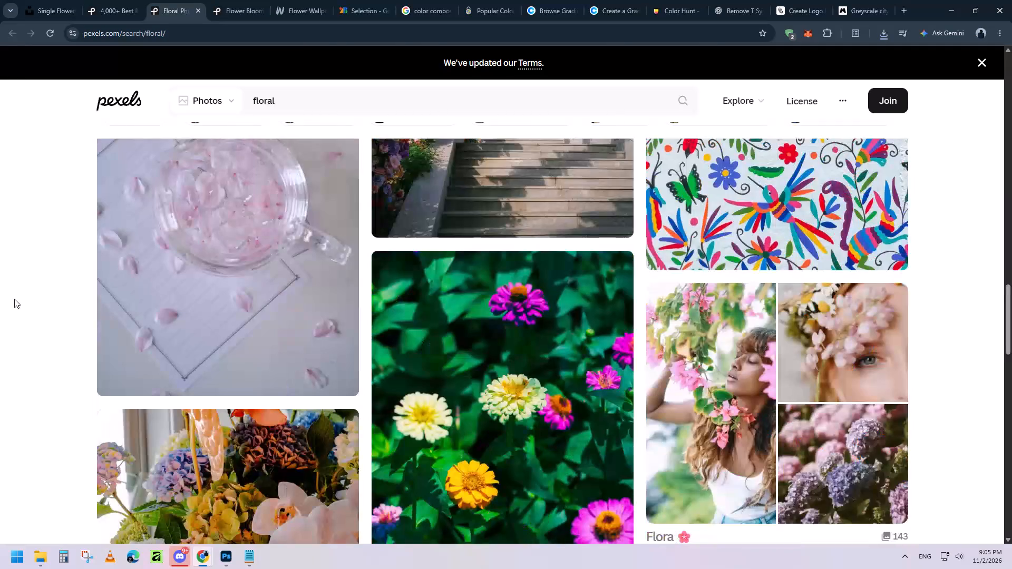
pyautogui.scroll(-13, 14, 299)
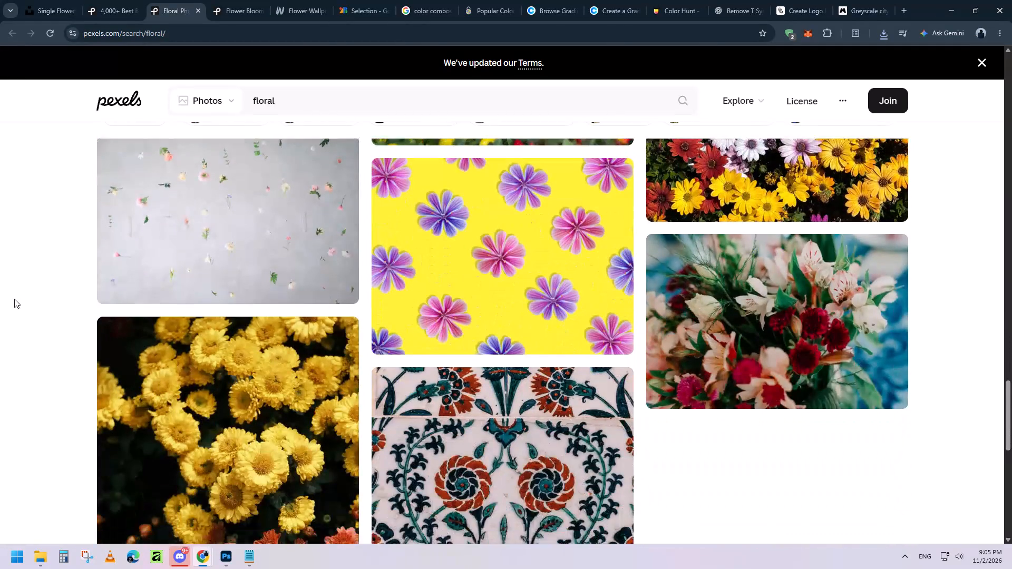
pyautogui.scroll(-7, 14, 299)
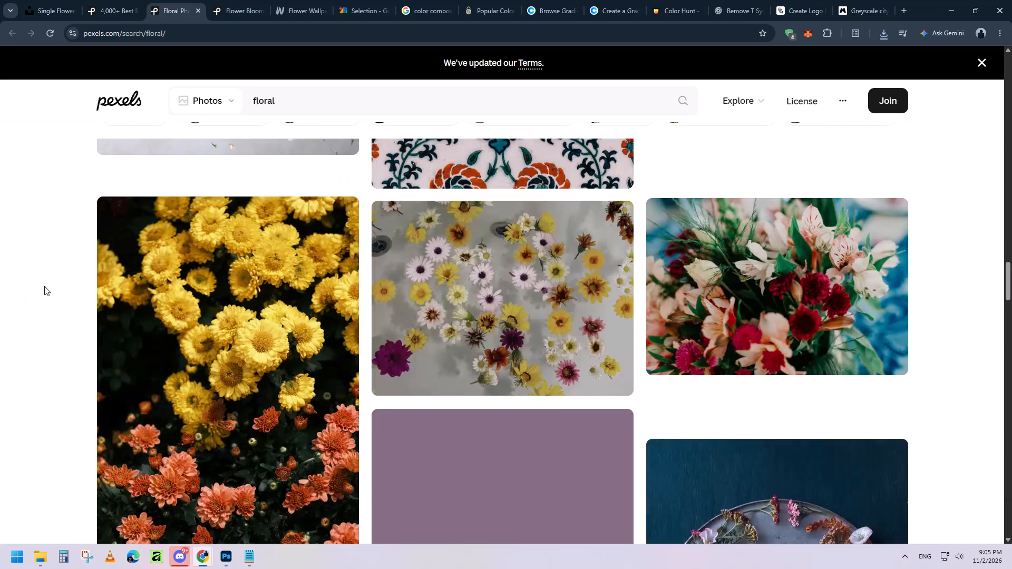
pyautogui.scroll(-4, 46, 285)
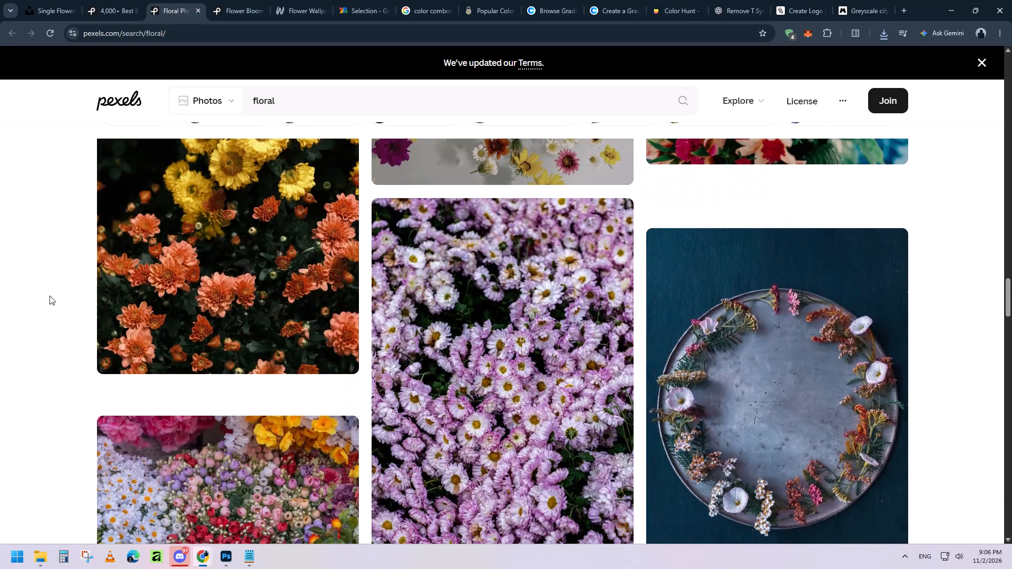
pyautogui.scroll(-8, 53, 276)
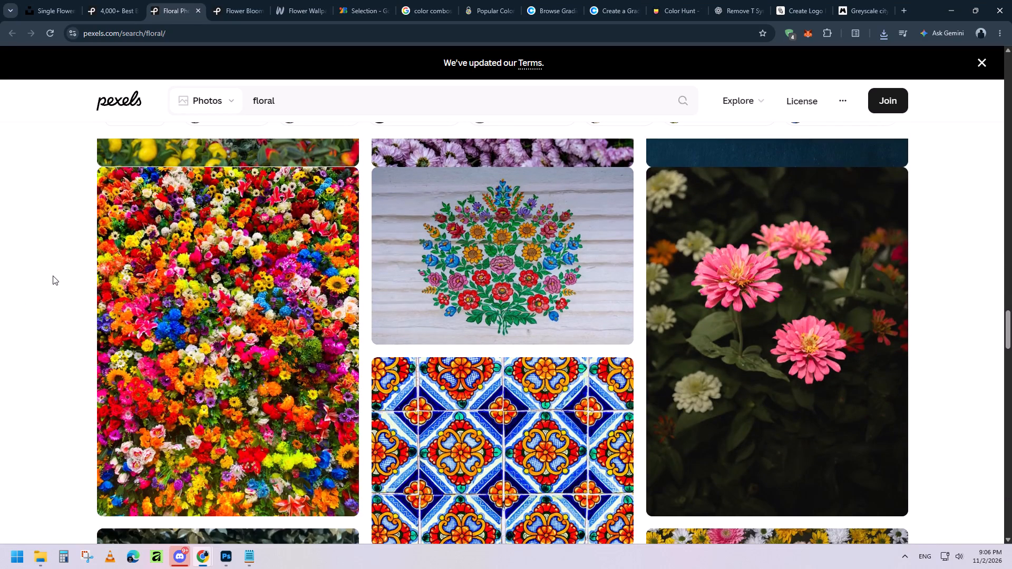
pyautogui.scroll(-19, 53, 276)
pyautogui.scroll(-4, 56, 279)
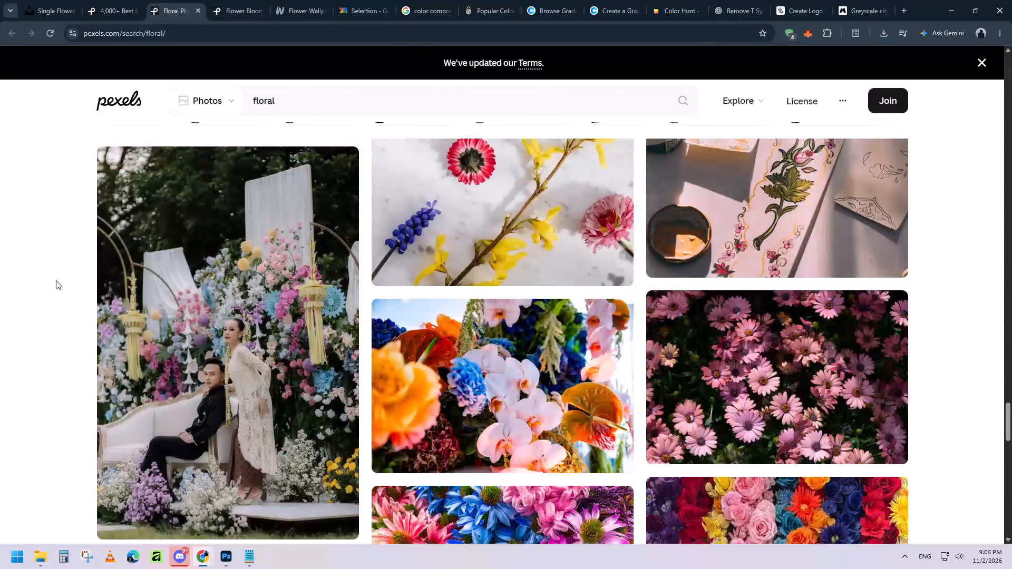
pyautogui.scroll(-10, 56, 280)
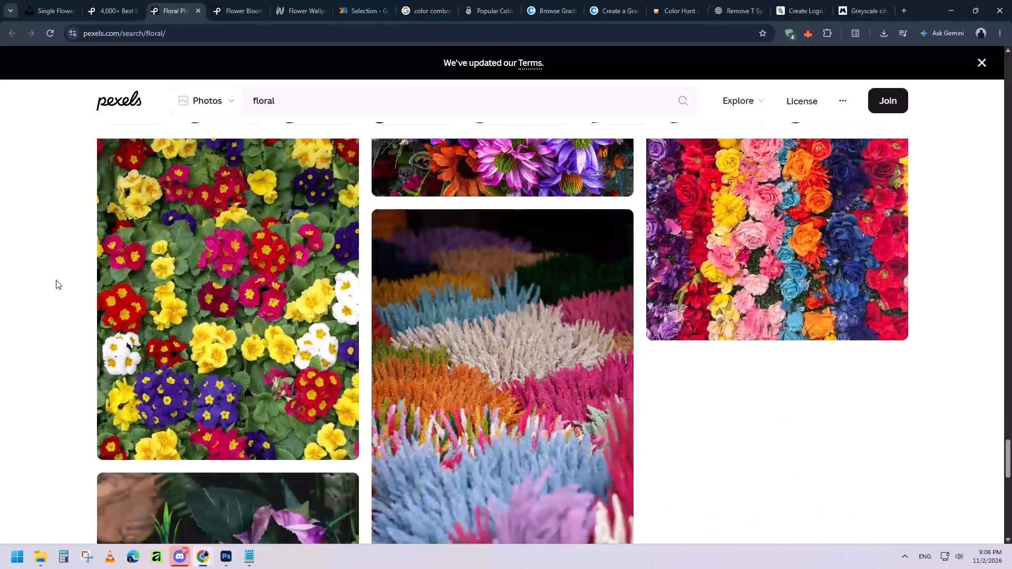
pyautogui.scroll(-17, 56, 280)
pyautogui.scroll(-5, 92, 249)
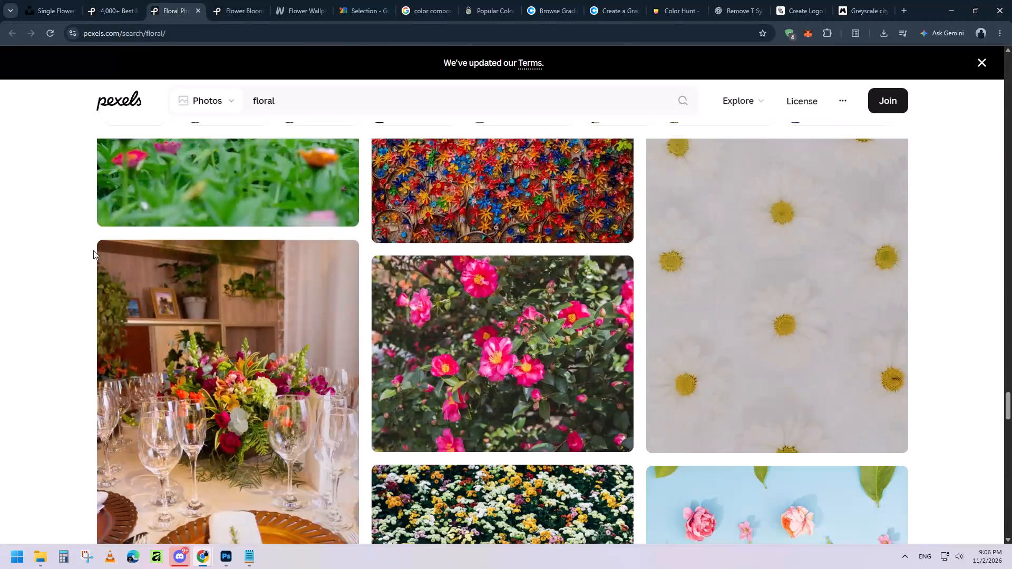
pyautogui.scroll(-12, 94, 249)
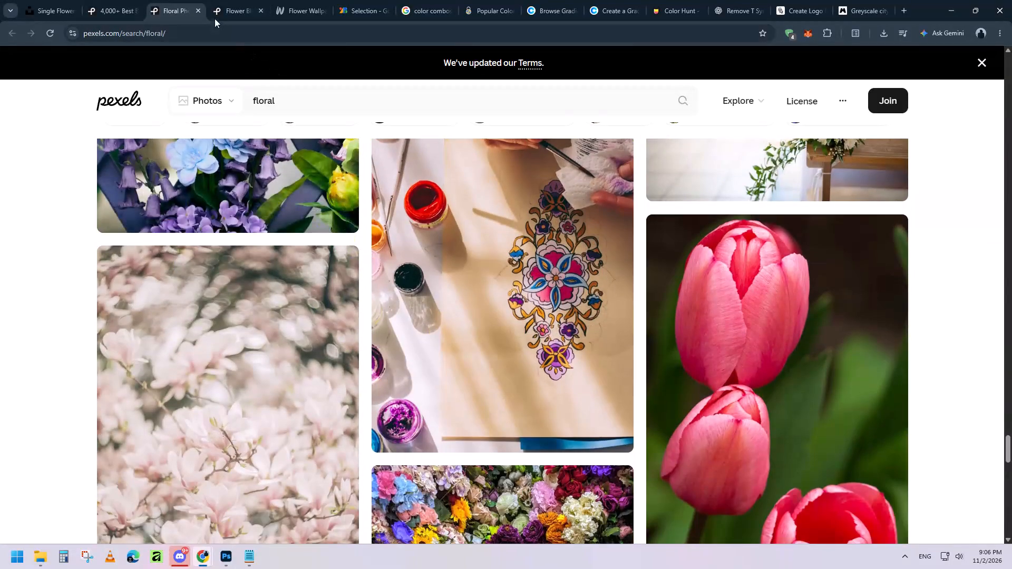
pyautogui.click(199, 11)
# Look through the Pexels flower bloom results for a single blossom or bloom image suited to the poster.
pyautogui.scroll(-5, 0, 304)
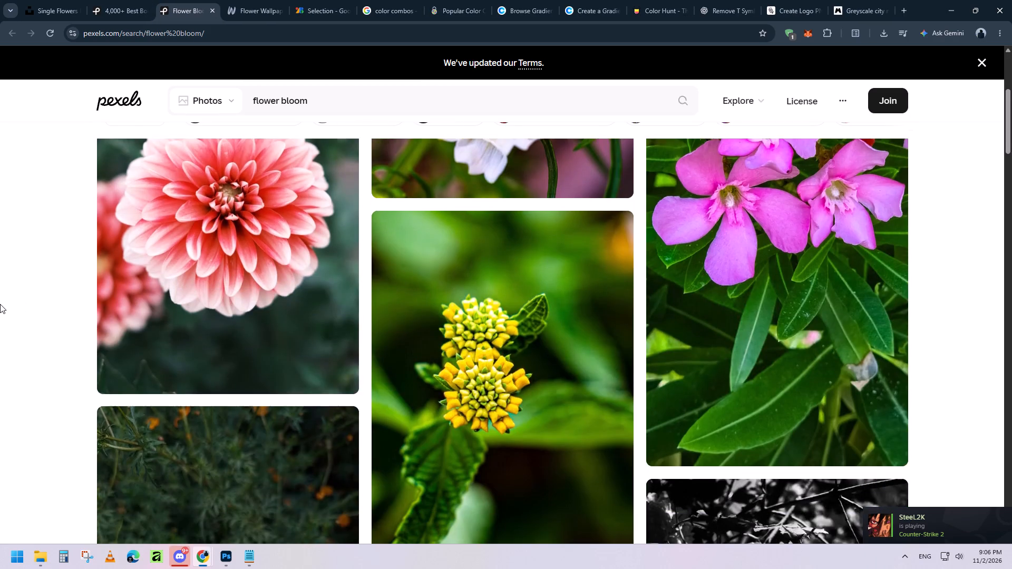
pyautogui.scroll(-5, 0, 304)
pyautogui.scroll(-20, 52, 296)
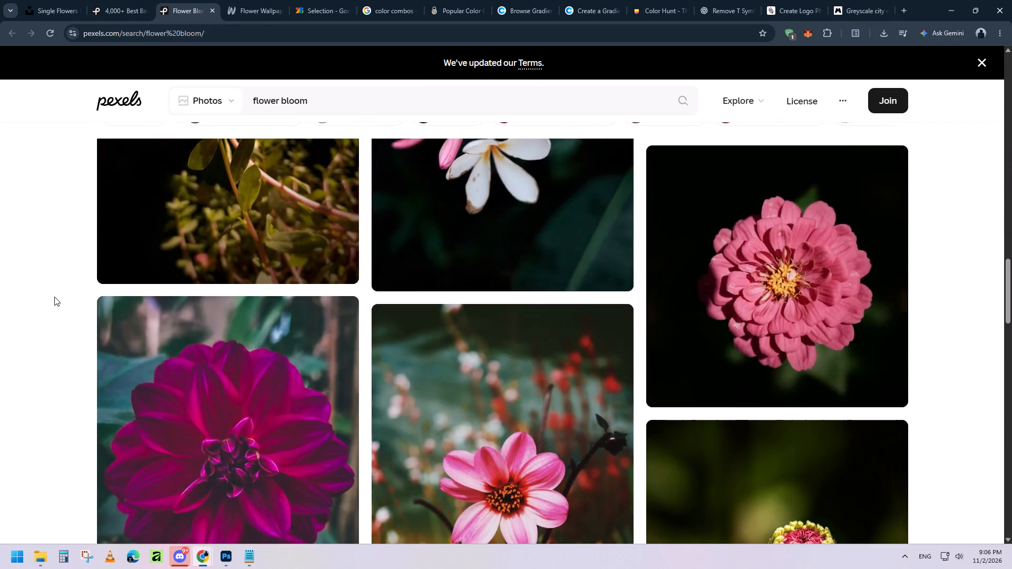
pyautogui.scroll(-20, 54, 297)
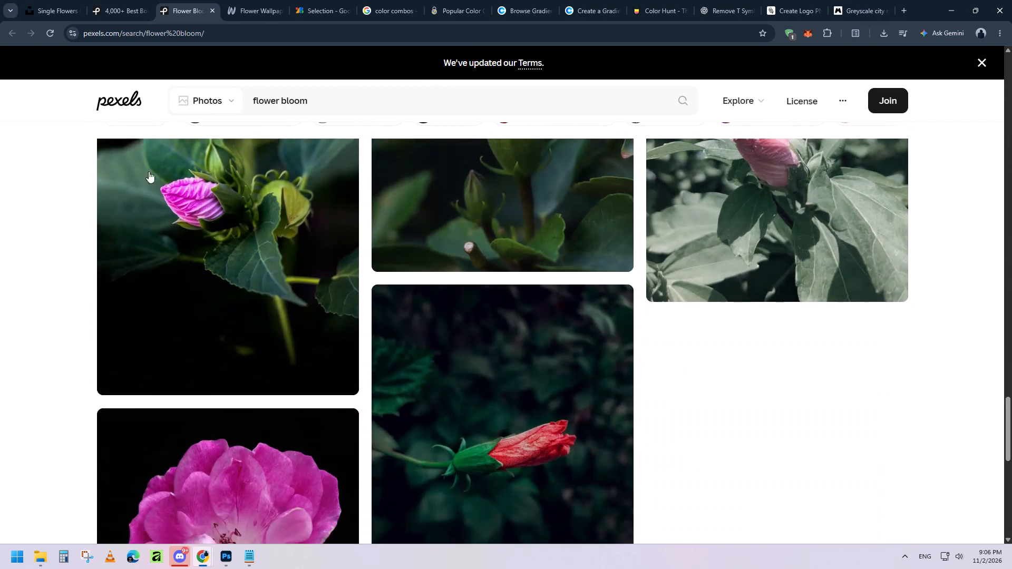
# Look through the WallpaperCave flower wallpapers for imagery suited to the poster, and close that page.
pyautogui.click(249, 0)
pyautogui.scroll(-18, 167, 318)
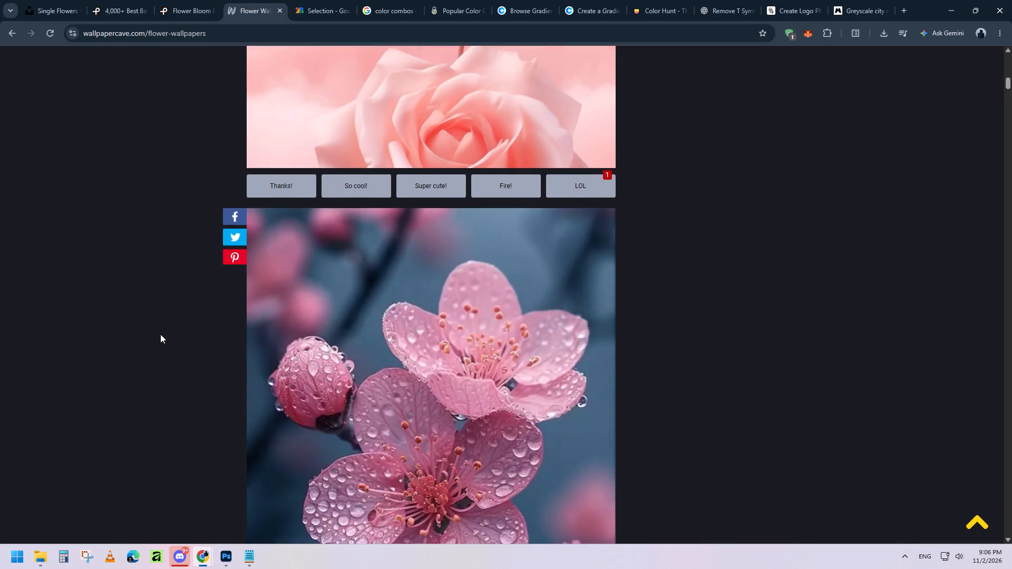
pyautogui.scroll(-17, 160, 334)
pyautogui.scroll(-6, 160, 337)
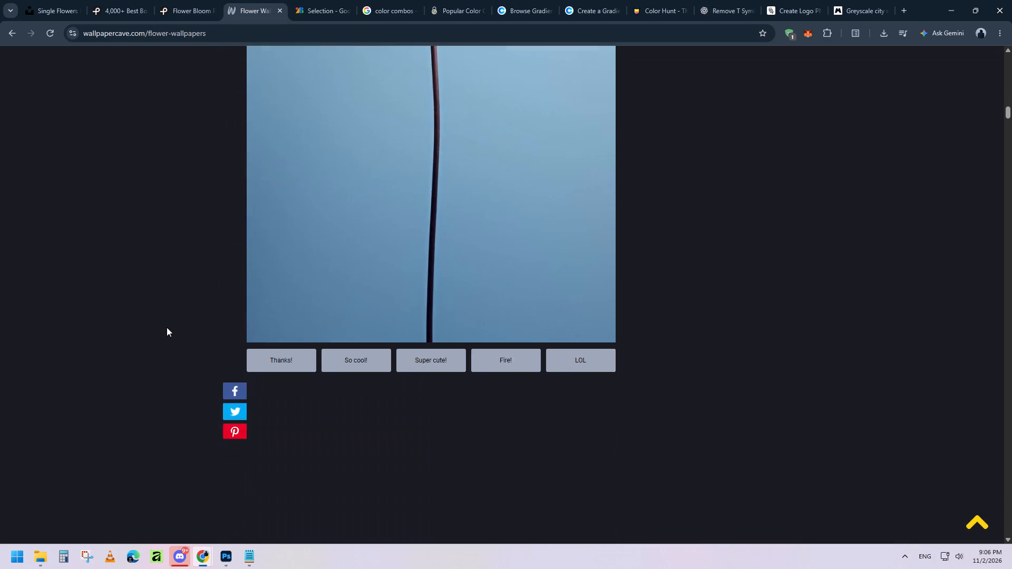
pyautogui.scroll(-4, 167, 327)
pyautogui.scroll(-20, 172, 323)
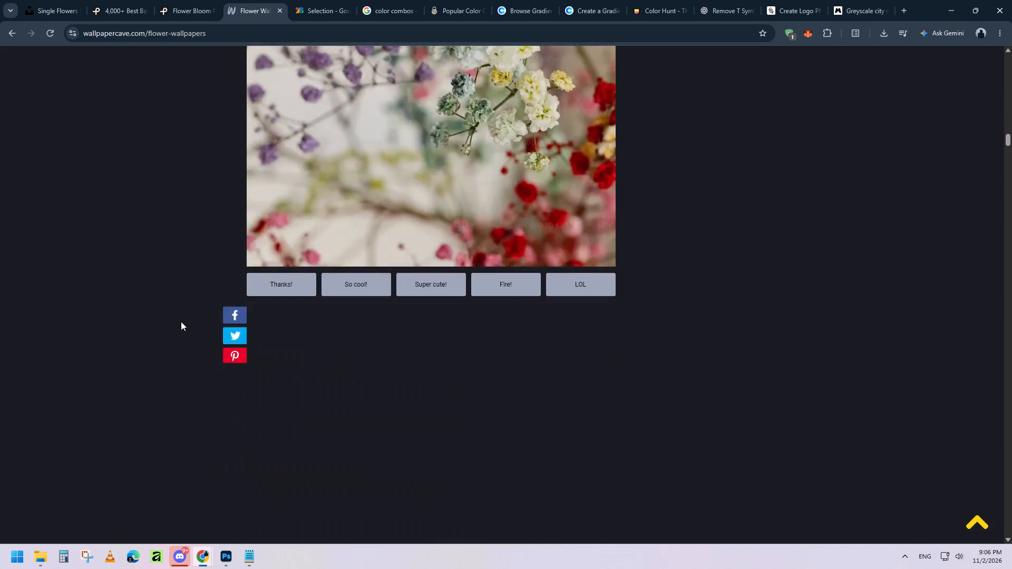
pyautogui.scroll(-15, 181, 321)
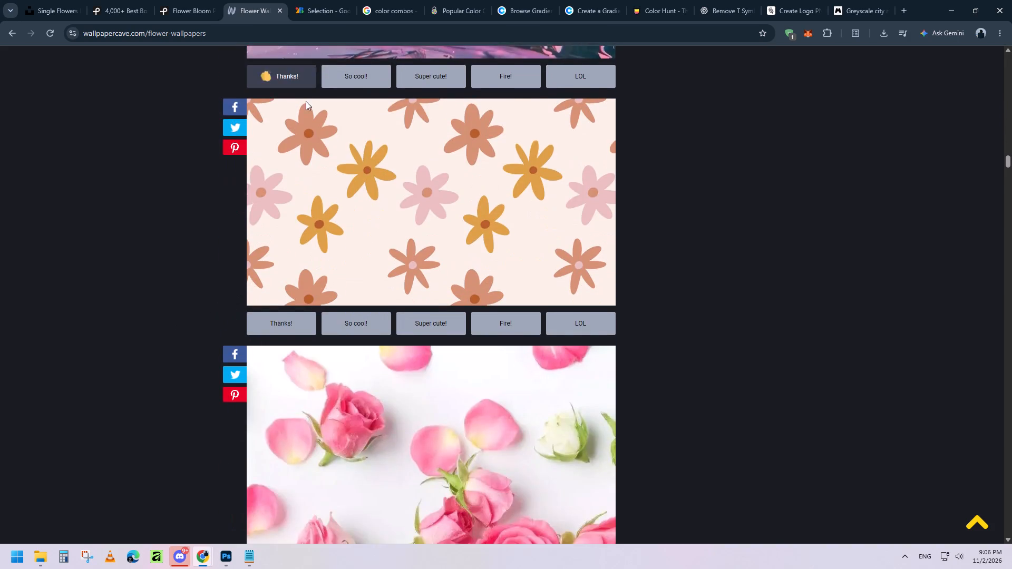
pyautogui.scroll(-4, 300, 125)
pyautogui.click(278, 14)
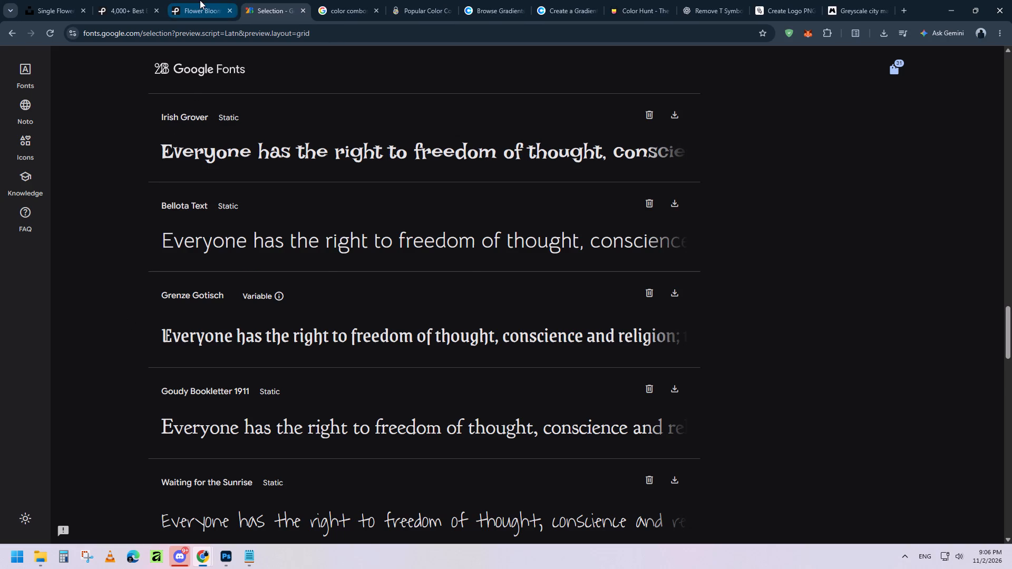
# Download the overhead photo of a single pink rose on a pale backdrop from the Unsplash single flowers results.
pyautogui.click(200, 0)
pyautogui.scroll(-12, 66, 340)
pyautogui.click(123, 0)
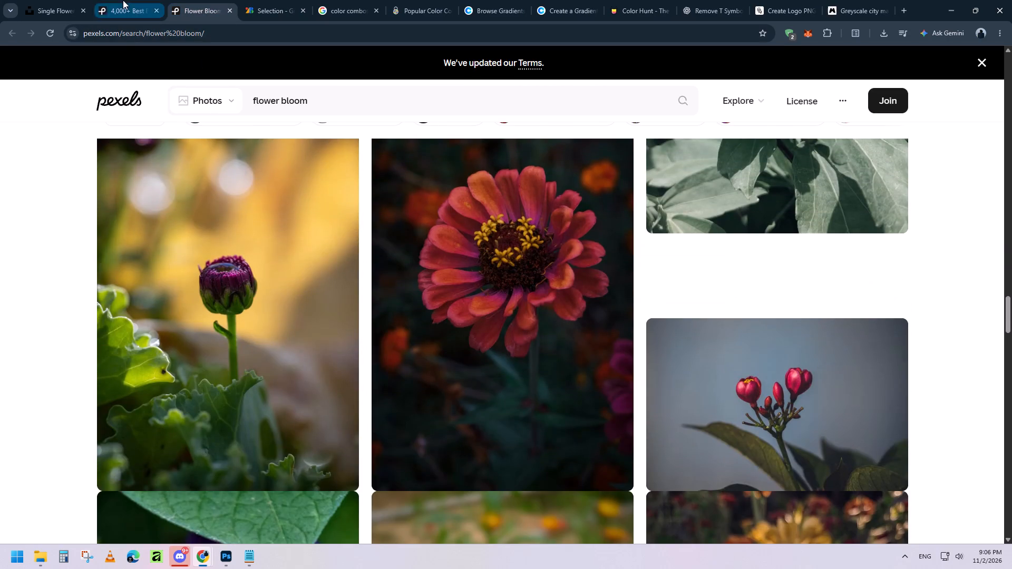
pyautogui.click(76, 0)
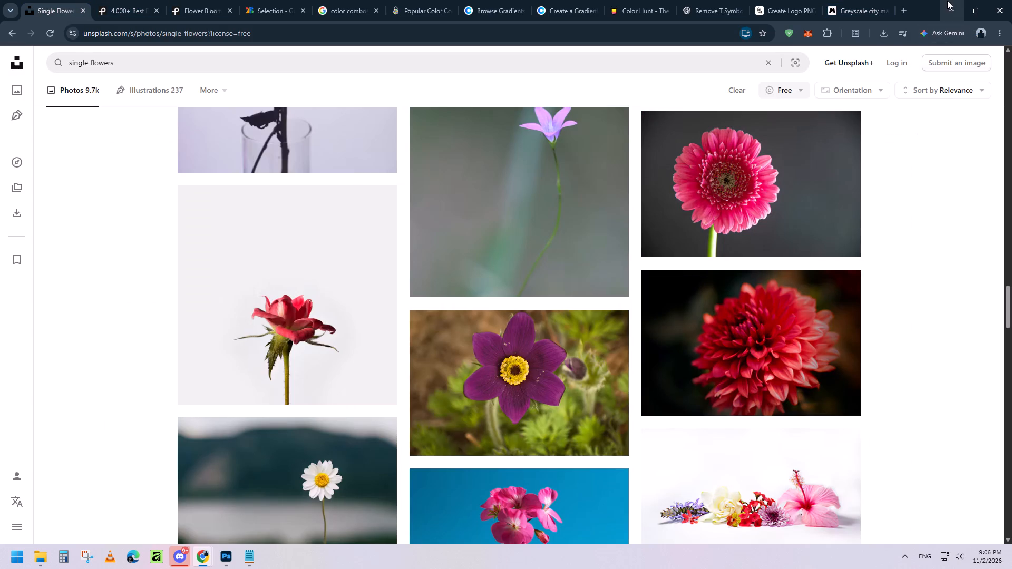
pyautogui.click(885, 33)
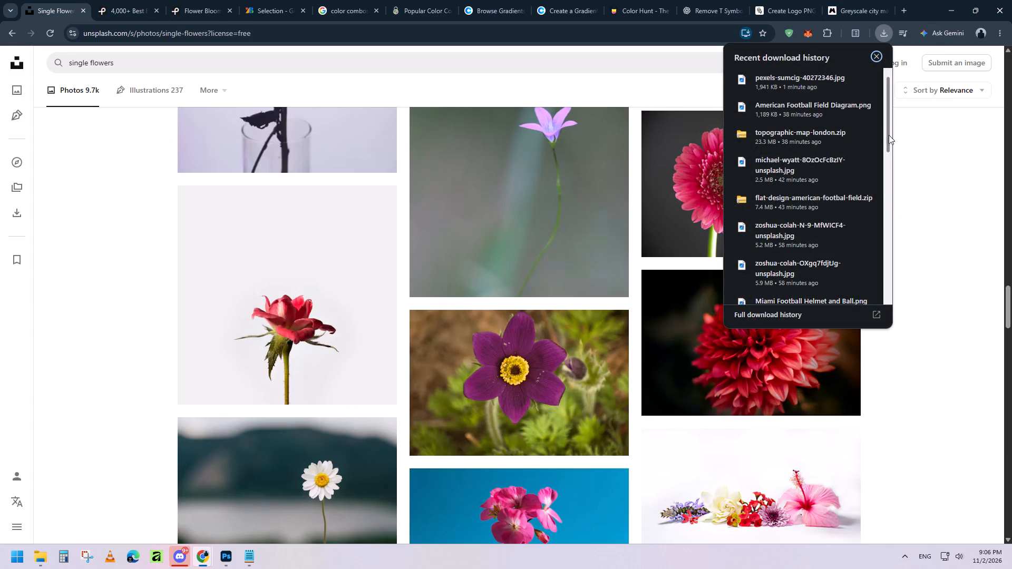
pyautogui.click(964, 248)
pyautogui.scroll(12, 964, 248)
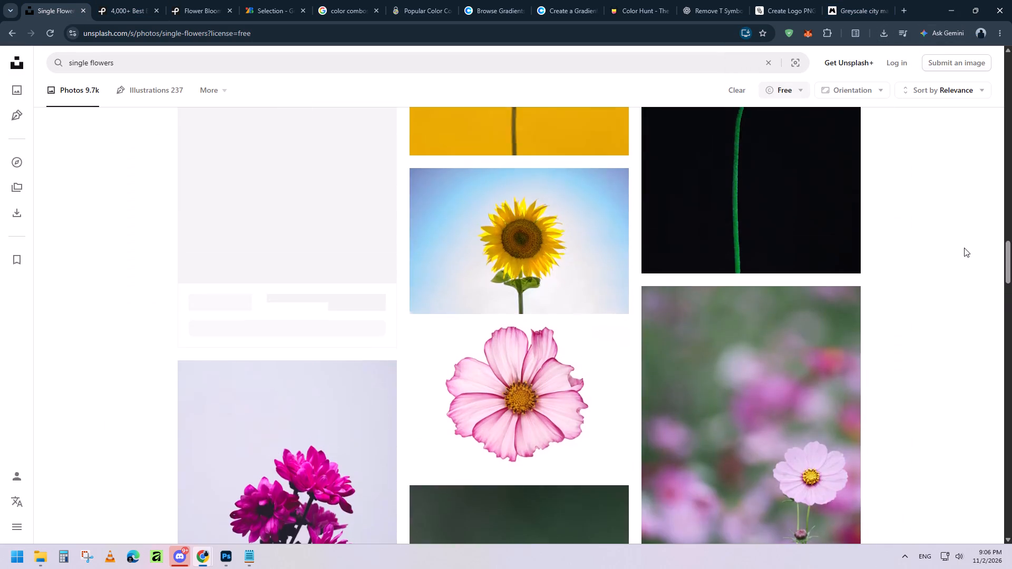
pyautogui.scroll(17, 964, 248)
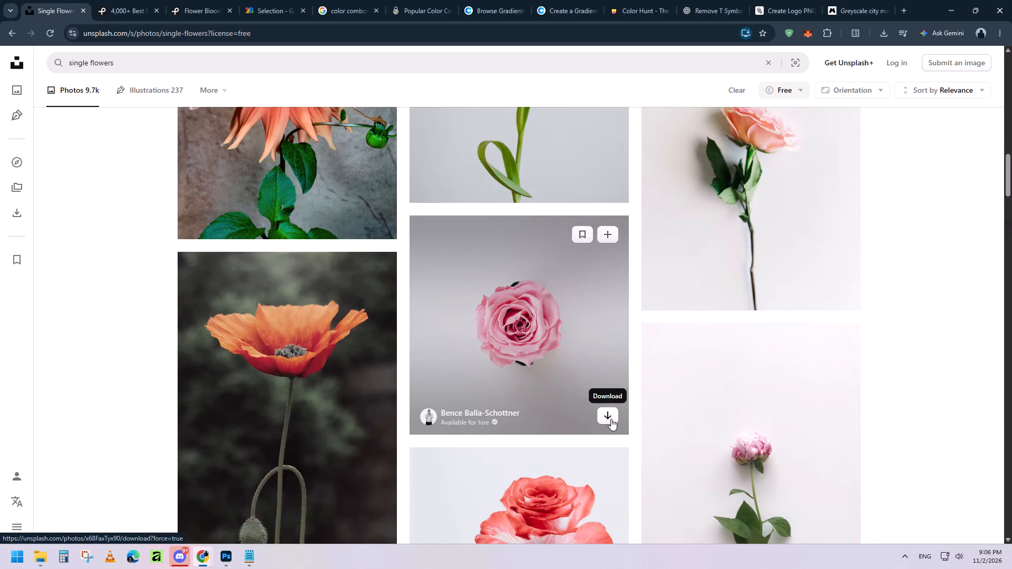
pyautogui.click(611, 419)
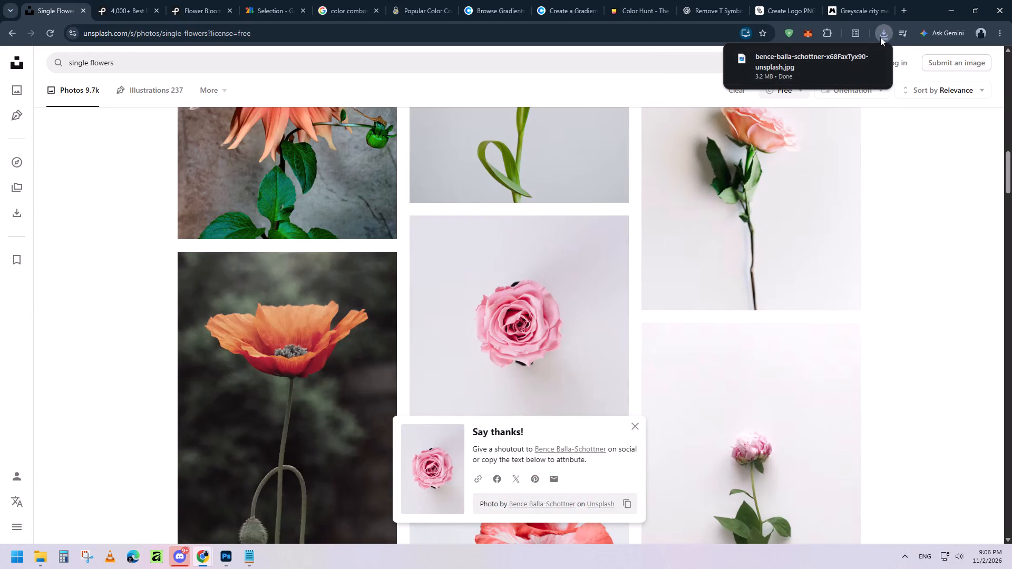
# Move the downloaded pink rose and mauve bouquet photos from the Downloads folder into the Asian Muse project folder.
pyautogui.click(857, 57)
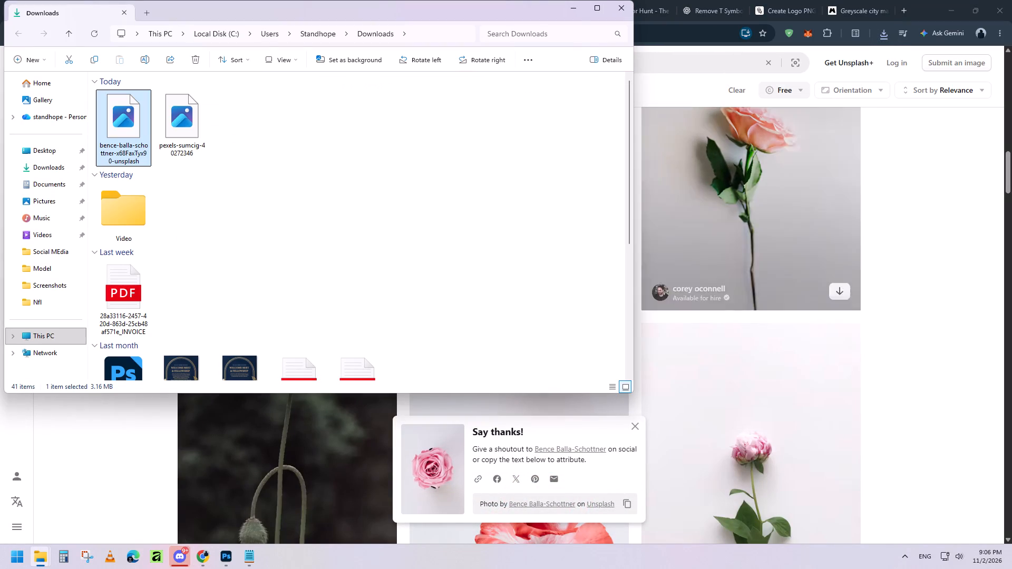
pyautogui.click(250, 161)
pyautogui.moveTo(246, 162); pyautogui.dragTo(120, 121)
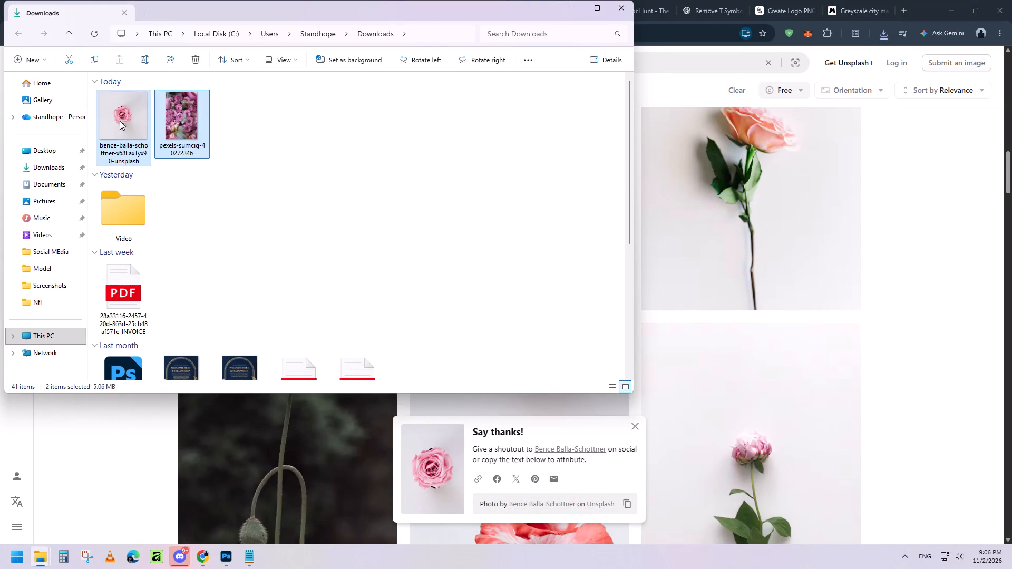
pyautogui.hotkey('ctrl', 'x')
pyautogui.click(572, 6)
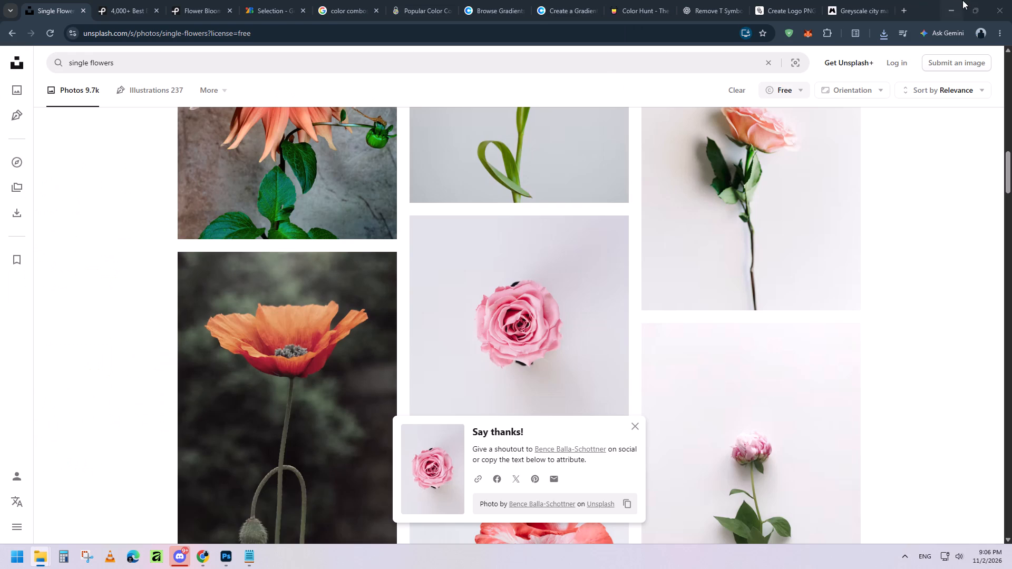
pyautogui.click(959, 0)
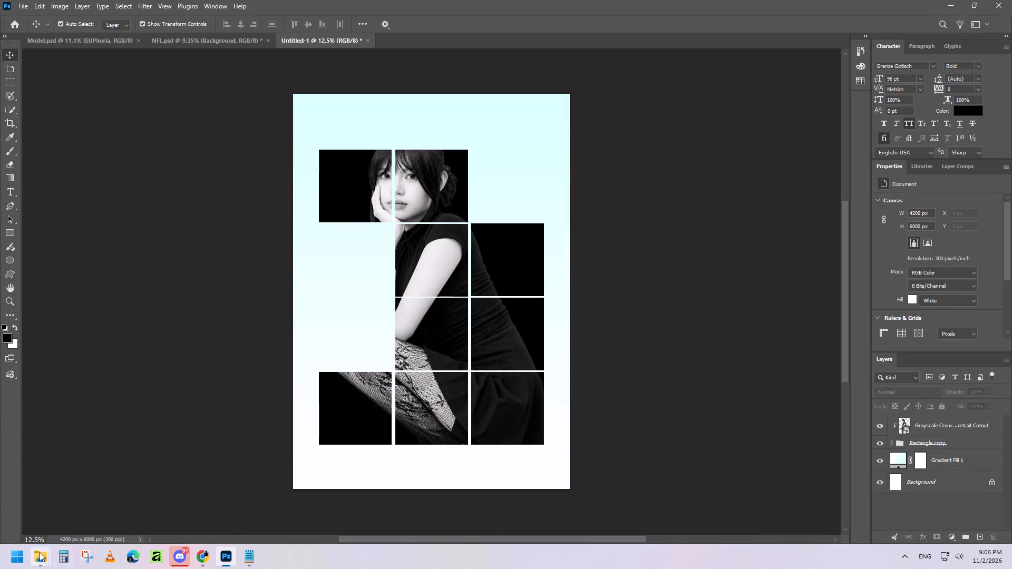
pyautogui.click(40, 554)
pyautogui.click(82, 515)
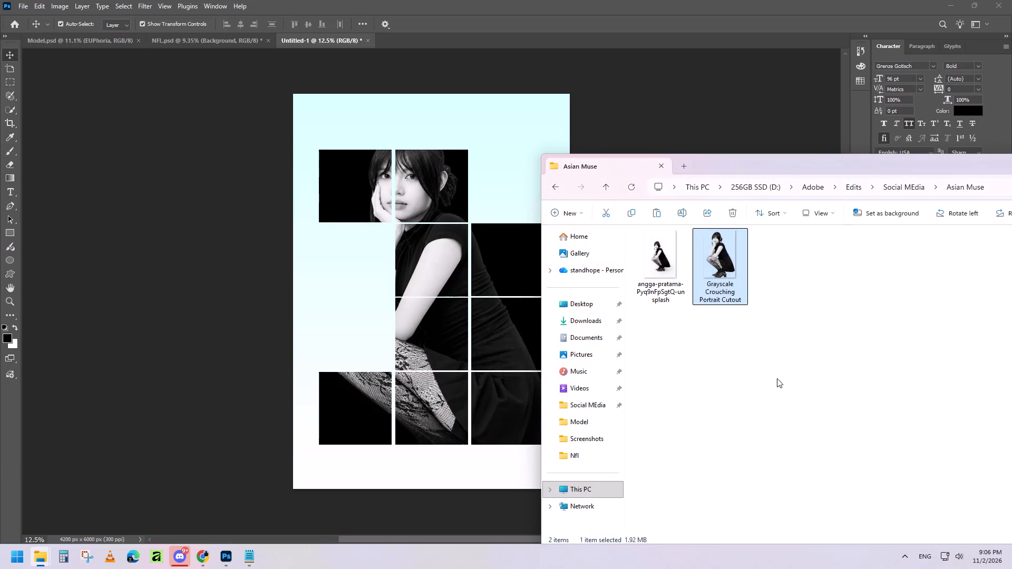
pyautogui.click(824, 407)
pyautogui.hotkey('ctrl', 'v')
pyautogui.click(830, 334)
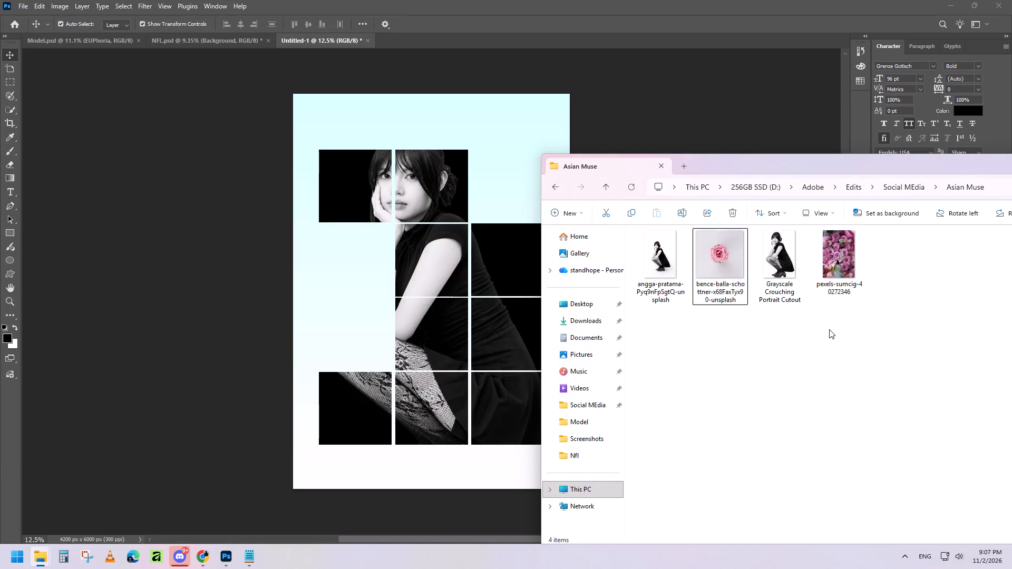
# Place the mauve bouquet photo in the poster and order its layer between the Rectangle copy group and Gradient Fill 1.
pyautogui.moveTo(835, 267); pyautogui.dragTo(372, 279)
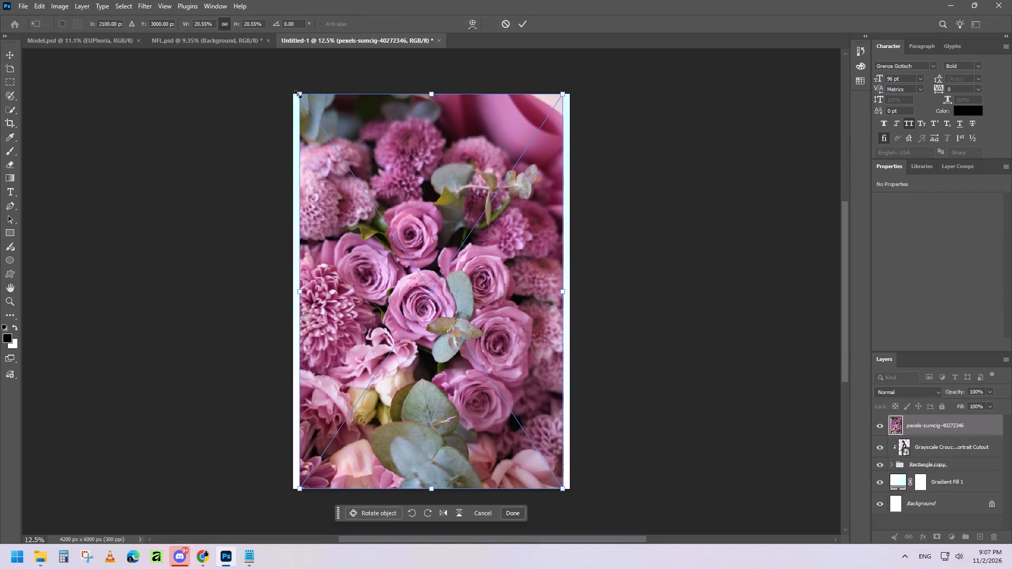
pyautogui.moveTo(955, 425); pyautogui.dragTo(957, 434)
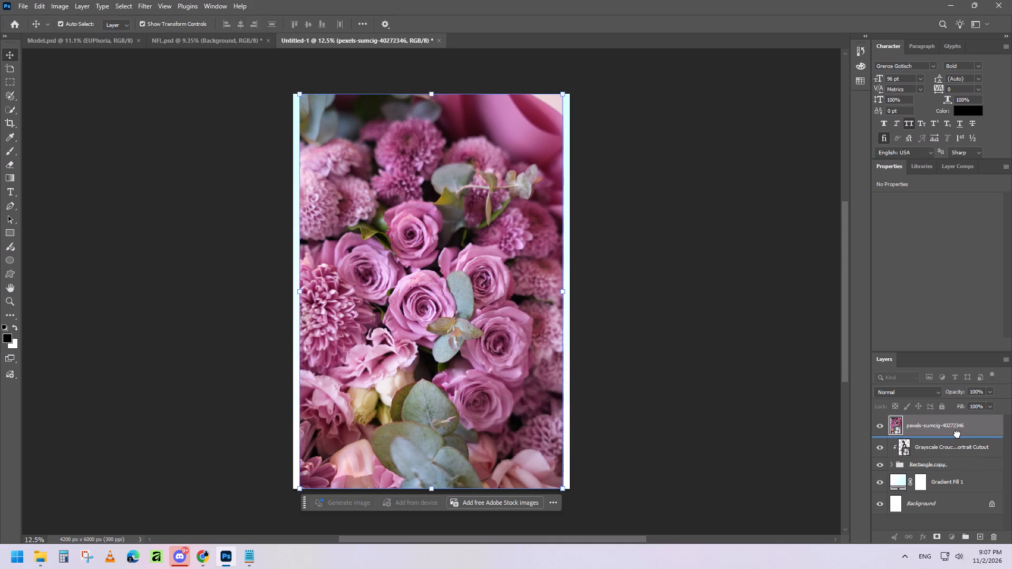
pyautogui.moveTo(957, 434); pyautogui.dragTo(958, 472)
# Scale the bouquet photo to about 15.5% and move it to the poster's lower-left area, covering the gap in the box grid.
pyautogui.moveTo(301, 94); pyautogui.dragTo(456, 227)
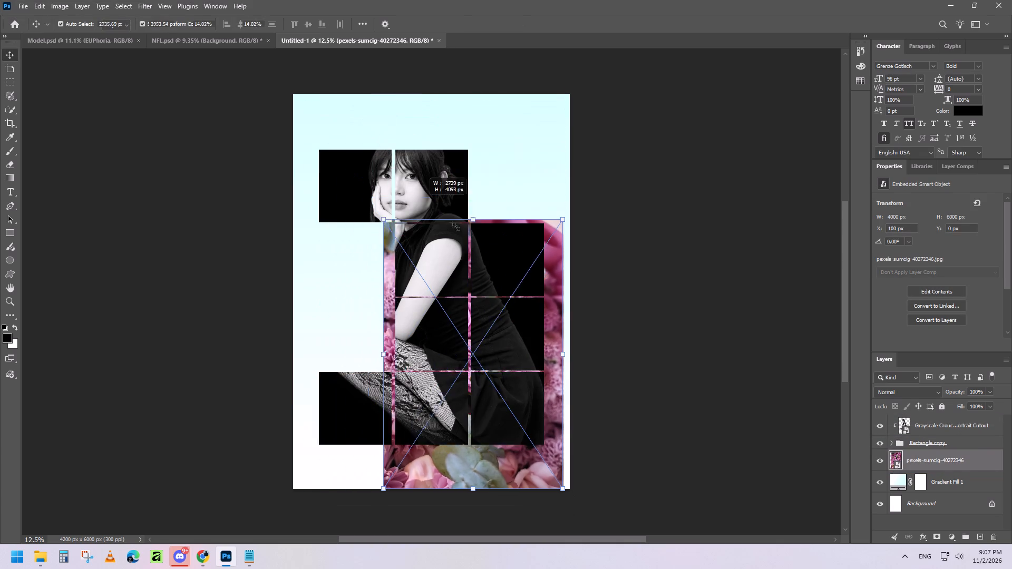
pyautogui.moveTo(456, 227); pyautogui.dragTo(510, 261)
pyautogui.moveTo(552, 454); pyautogui.dragTo(374, 352)
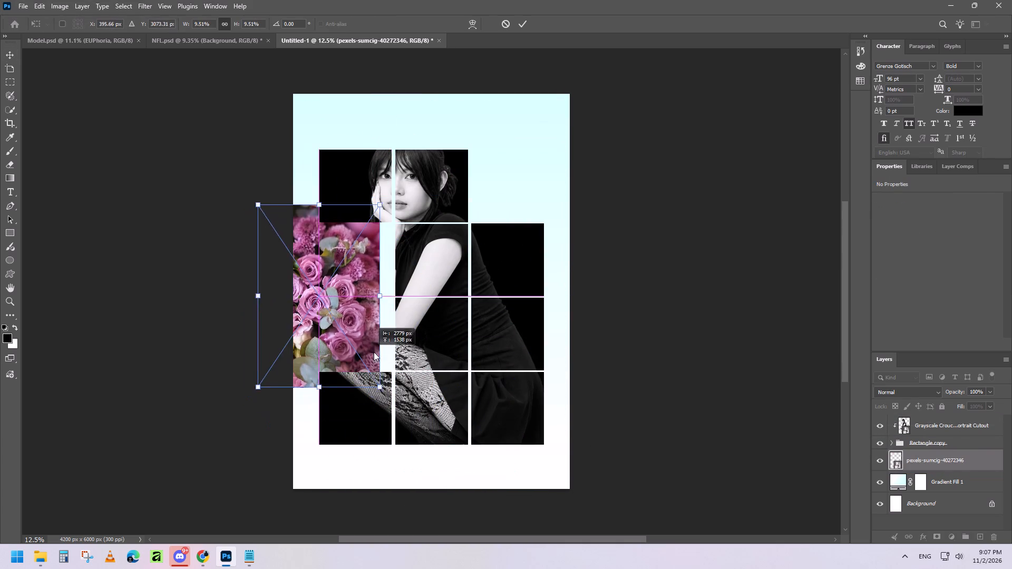
pyautogui.moveTo(374, 352); pyautogui.dragTo(395, 362)
pyautogui.moveTo(344, 398); pyautogui.dragTo(351, 491)
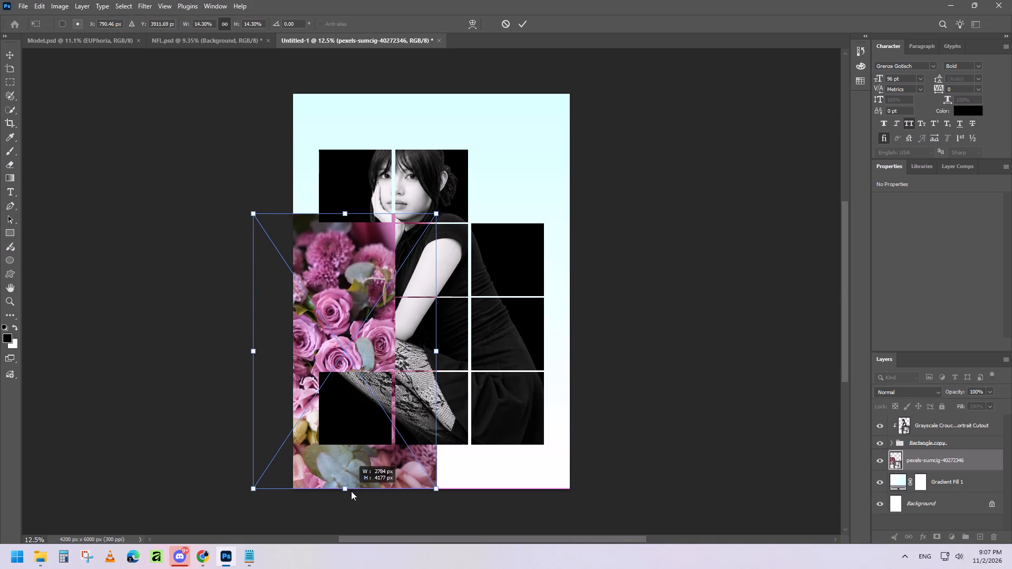
pyautogui.moveTo(351, 491); pyautogui.dragTo(356, 493)
pyautogui.moveTo(436, 351); pyautogui.dragTo(450, 351)
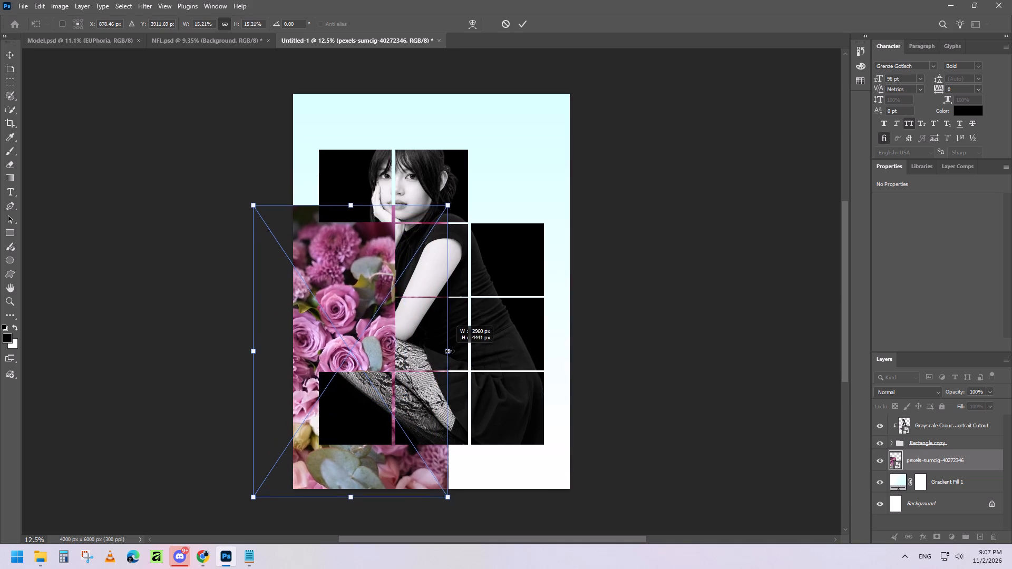
pyautogui.moveTo(450, 351); pyautogui.dragTo(451, 349)
pyautogui.moveTo(365, 332); pyautogui.dragTo(368, 337)
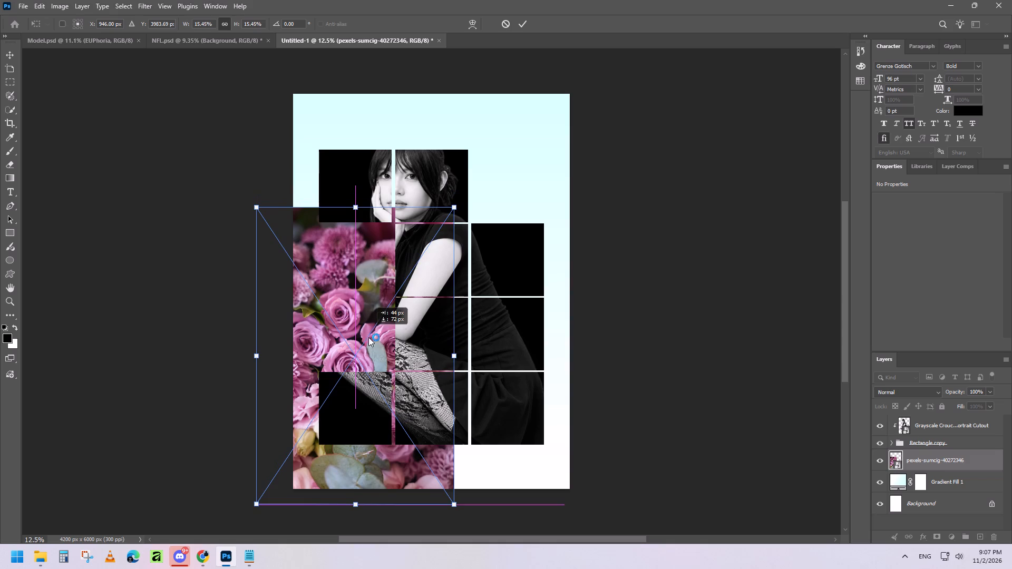
pyautogui.moveTo(368, 337); pyautogui.dragTo(368, 361)
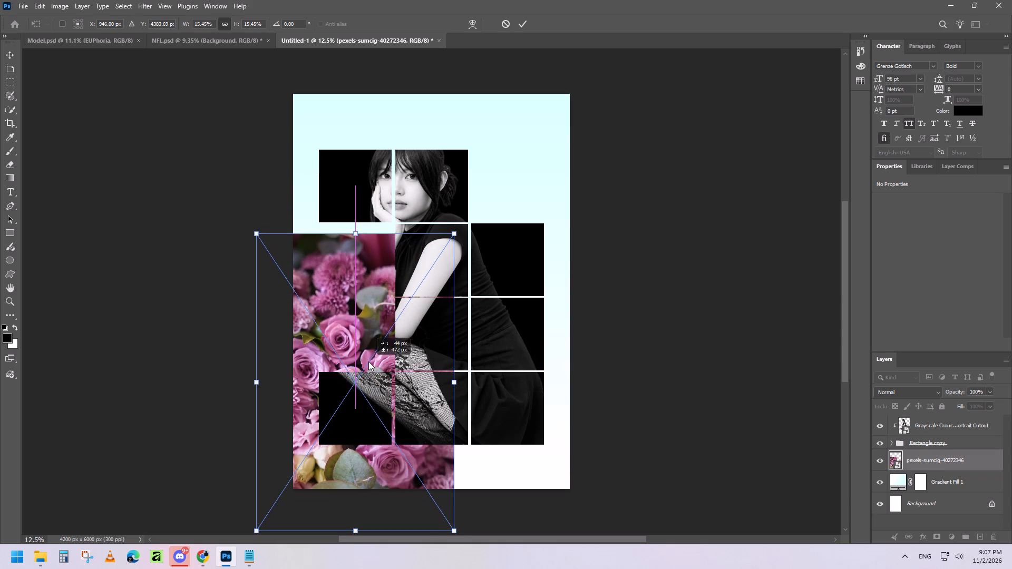
pyautogui.moveTo(368, 361); pyautogui.dragTo(368, 359)
# Enlarge the bouquet photo to about 3422 x 5133 px and reposition it behind the lower-left boxes at about X -841, Y 1725 px.
pyautogui.moveTo(356, 229); pyautogui.dragTo(357, 197)
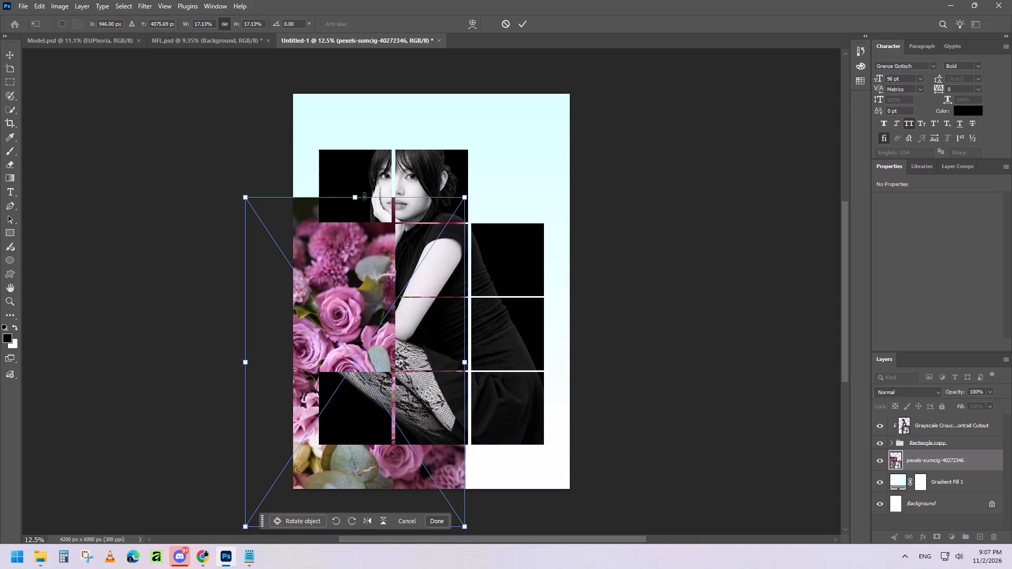
pyautogui.moveTo(357, 195); pyautogui.dragTo(358, 163)
pyautogui.moveTo(353, 301); pyautogui.dragTo(357, 306)
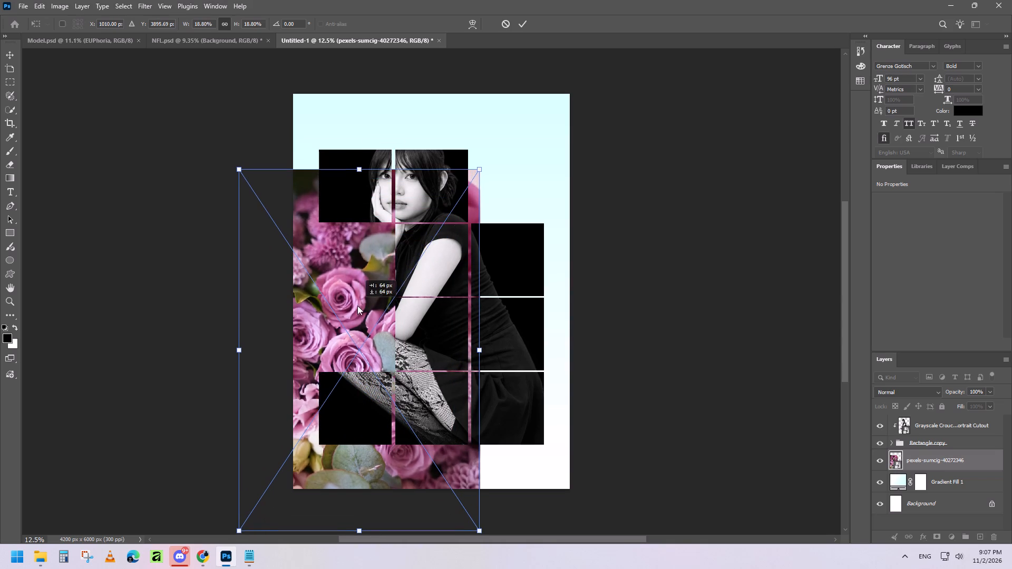
pyautogui.moveTo(357, 306); pyautogui.dragTo(357, 316)
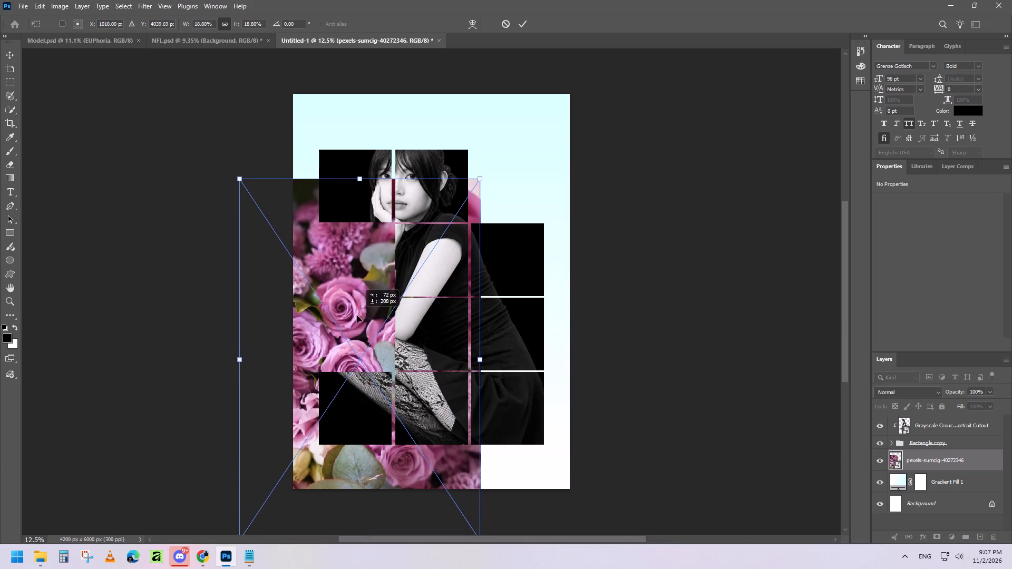
pyautogui.moveTo(357, 316); pyautogui.dragTo(349, 323)
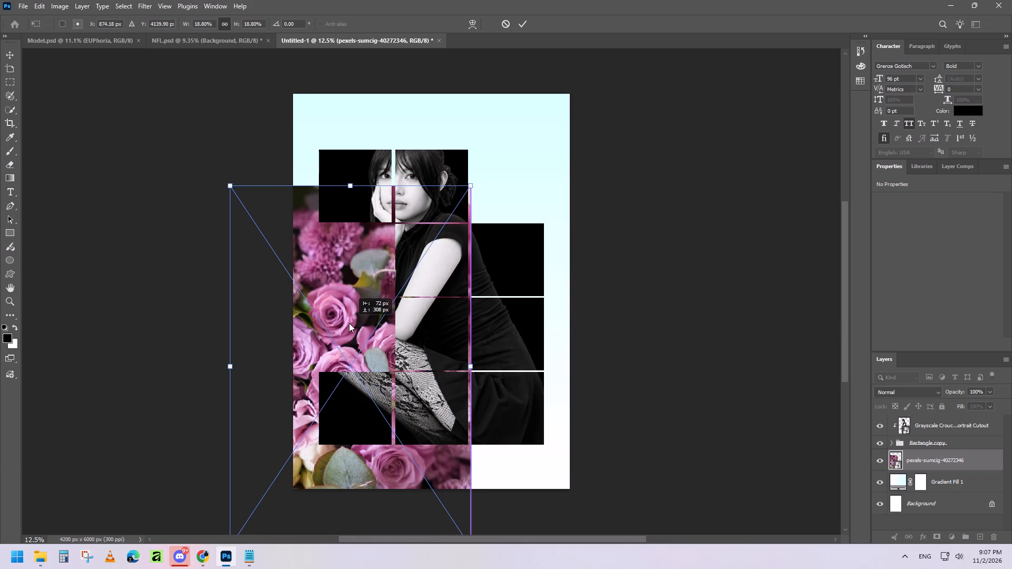
pyautogui.moveTo(349, 323); pyautogui.dragTo(353, 329)
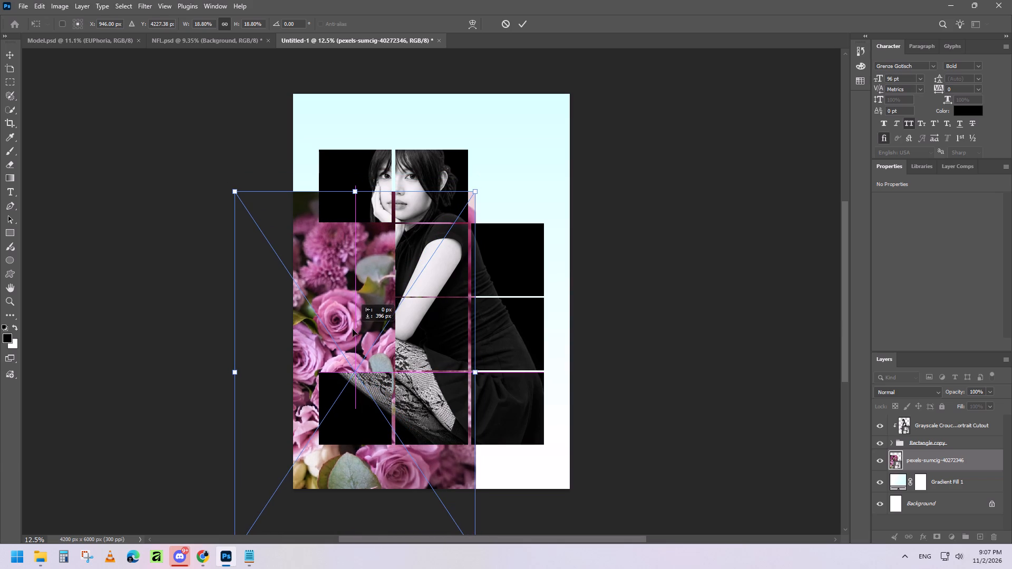
pyautogui.moveTo(355, 192); pyautogui.dragTo(357, 200)
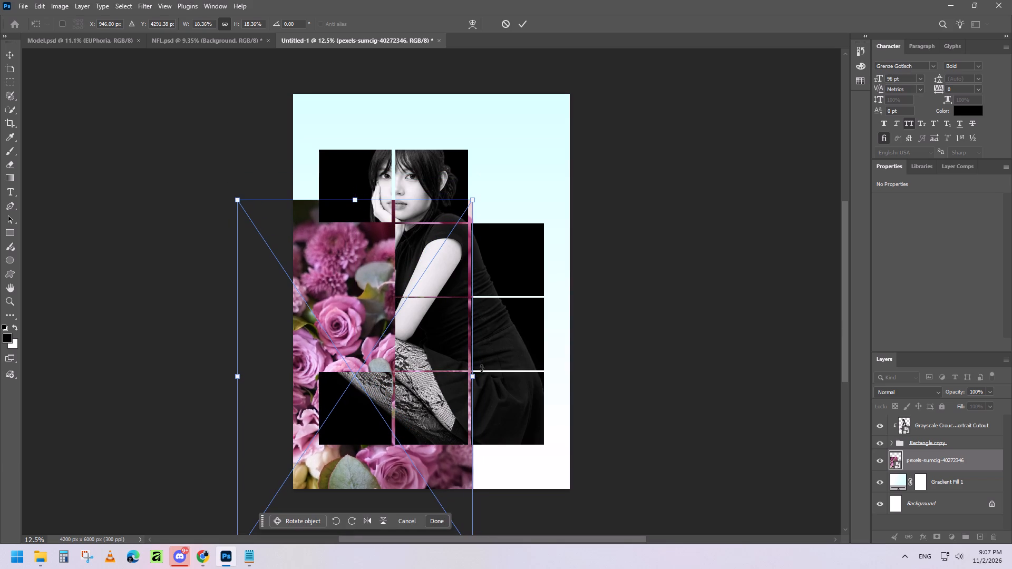
pyautogui.moveTo(471, 378); pyautogui.dragTo(461, 377)
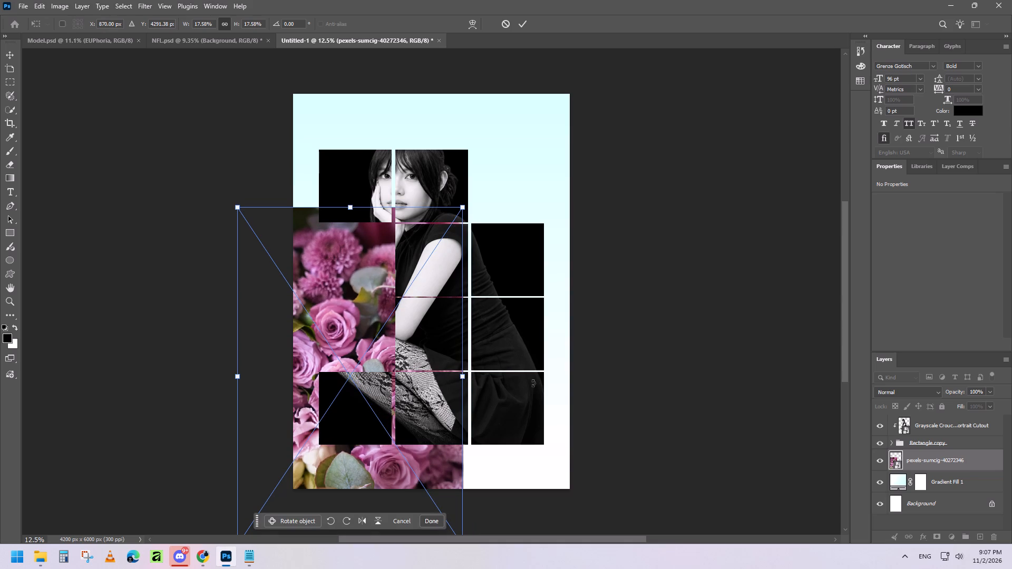
pyautogui.click(520, 25)
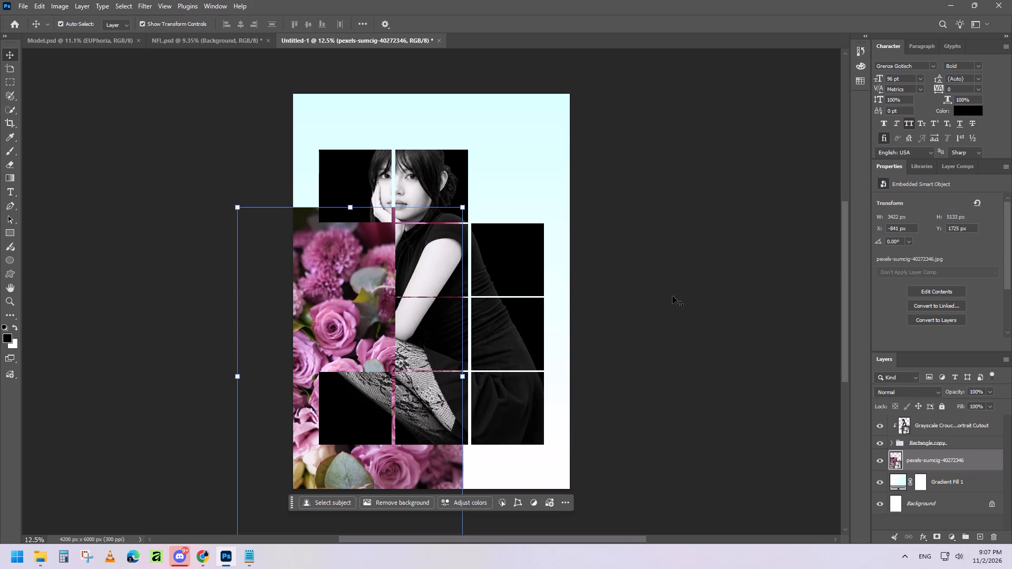
pyautogui.click(40, 558)
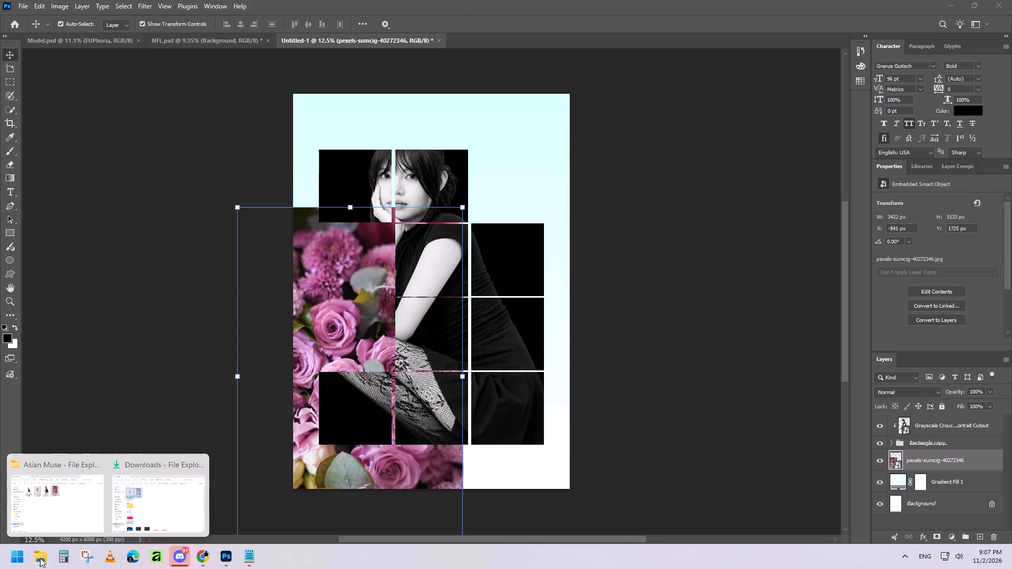
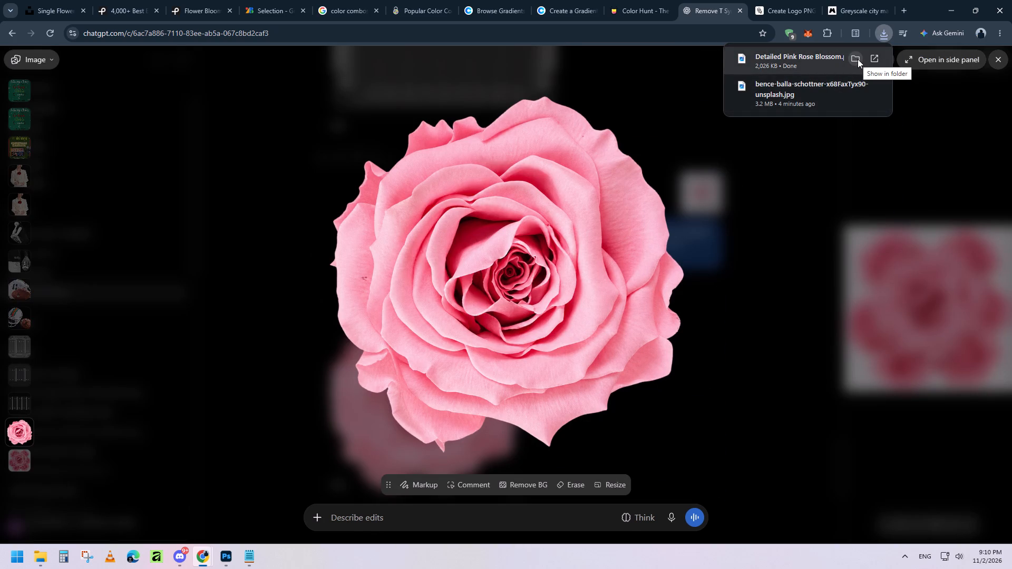
pyautogui.click(996, 62)
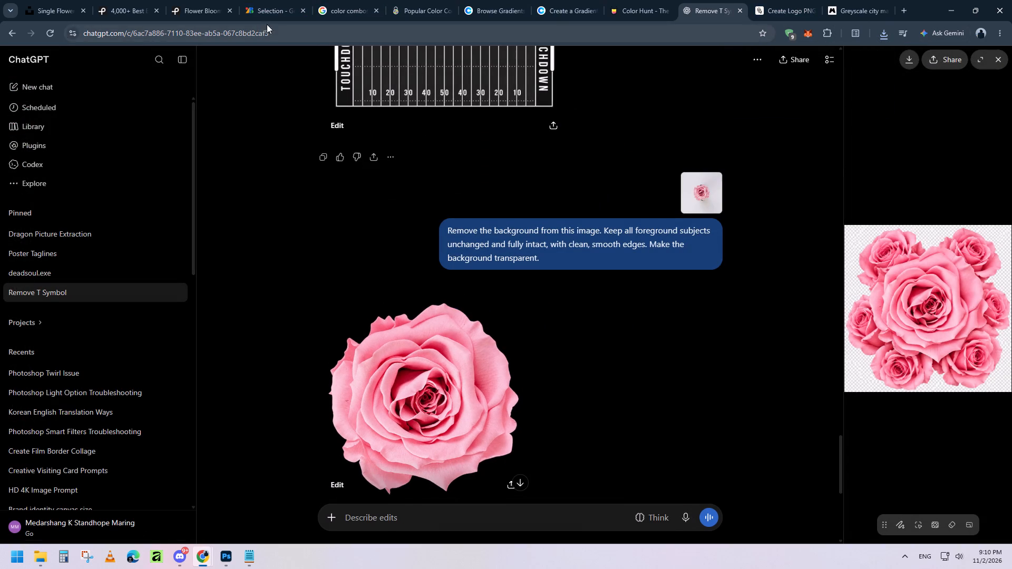
# Switch to the Unsplash single flowers results, open the already downloaded pink rose photo and look through its related images for more rose photos.
pyautogui.click(73, 0)
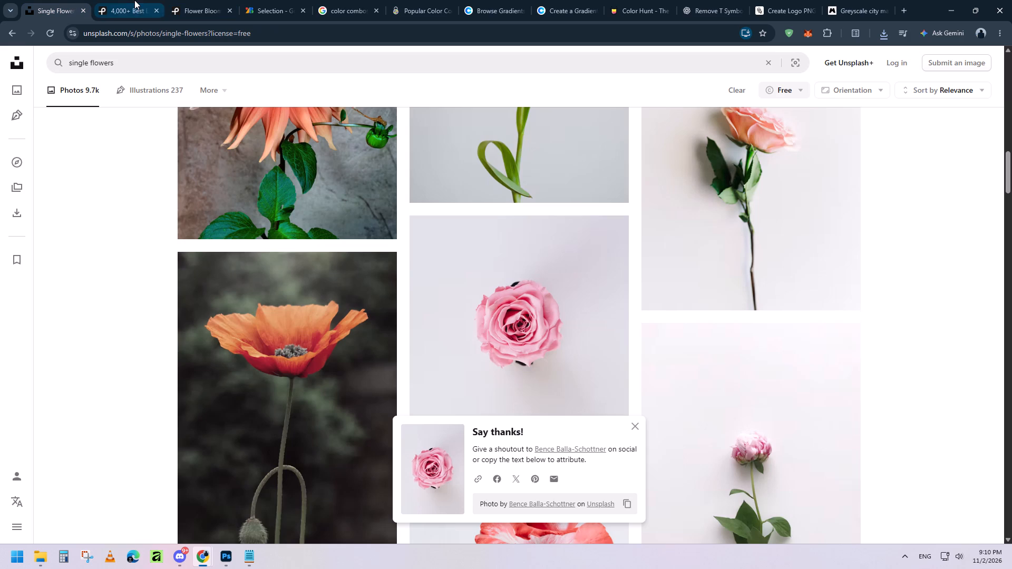
pyautogui.click(637, 426)
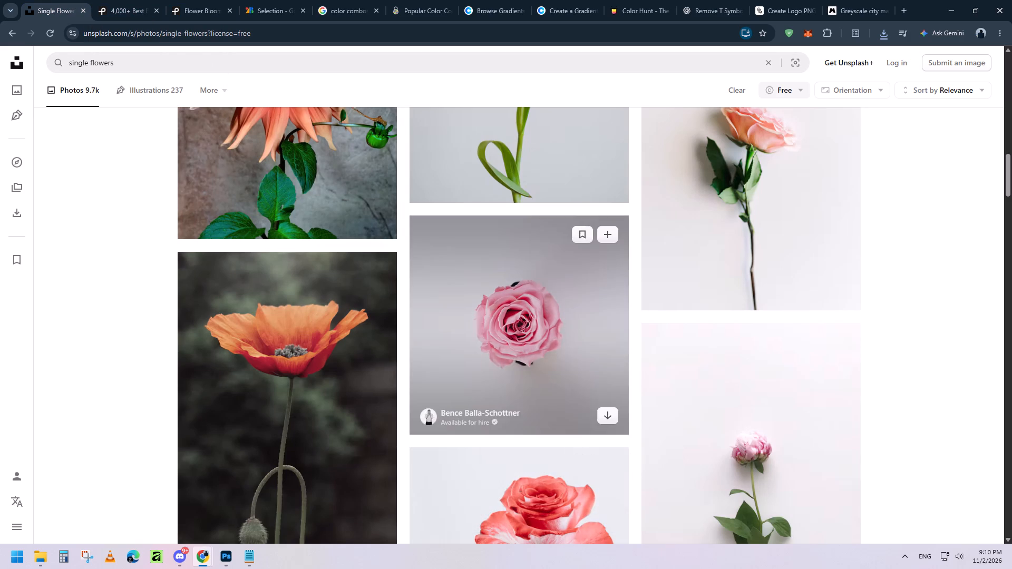
pyautogui.click(549, 302)
pyautogui.scroll(-6, 637, 322)
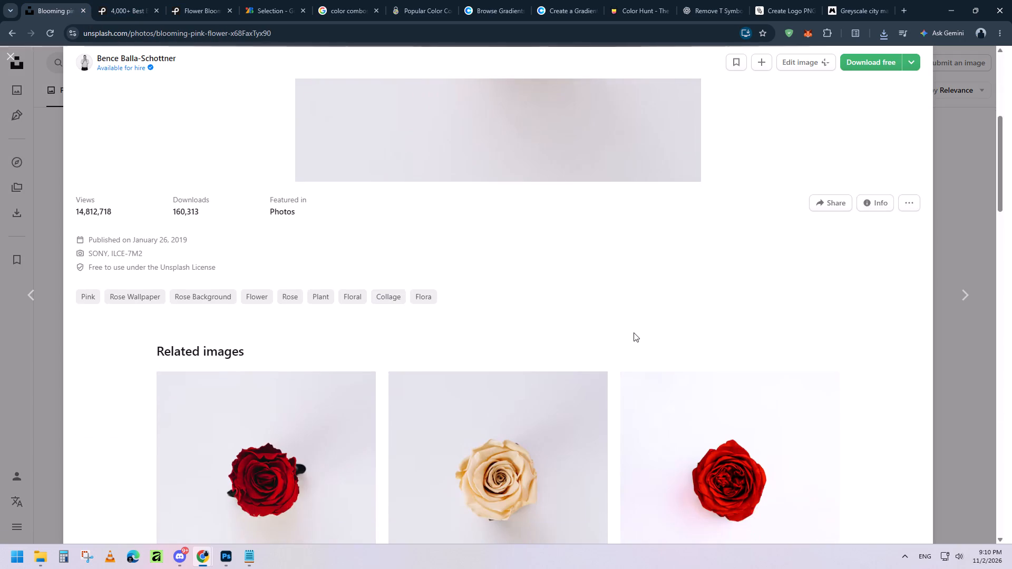
pyautogui.scroll(-5, 634, 332)
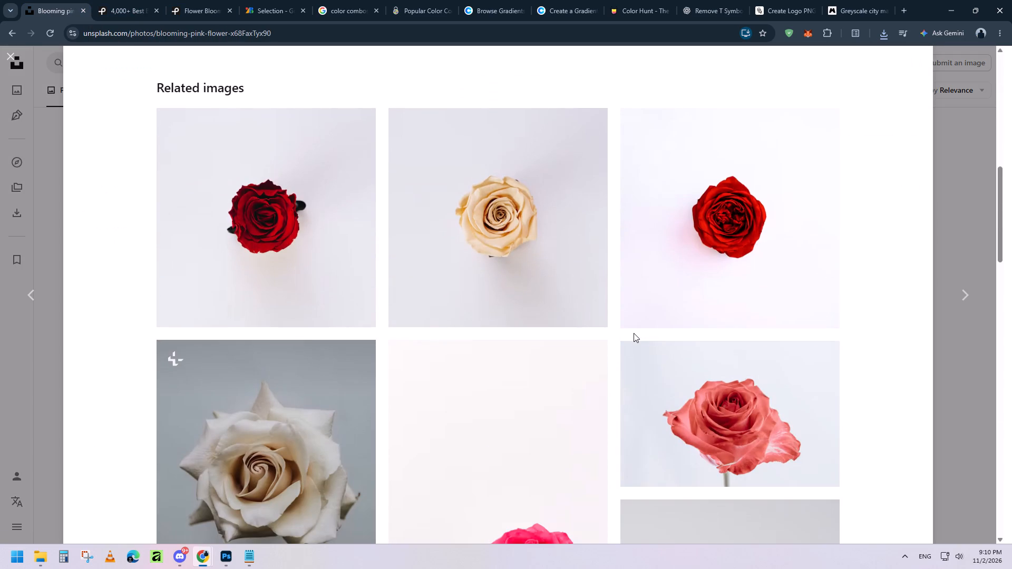
pyautogui.scroll(-9, 634, 333)
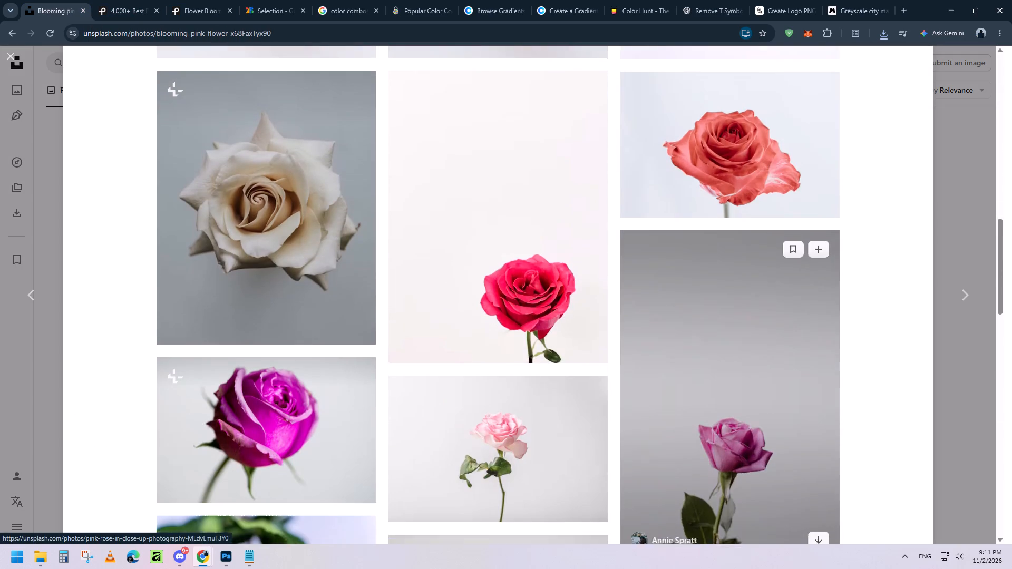
pyautogui.scroll(-2, 634, 334)
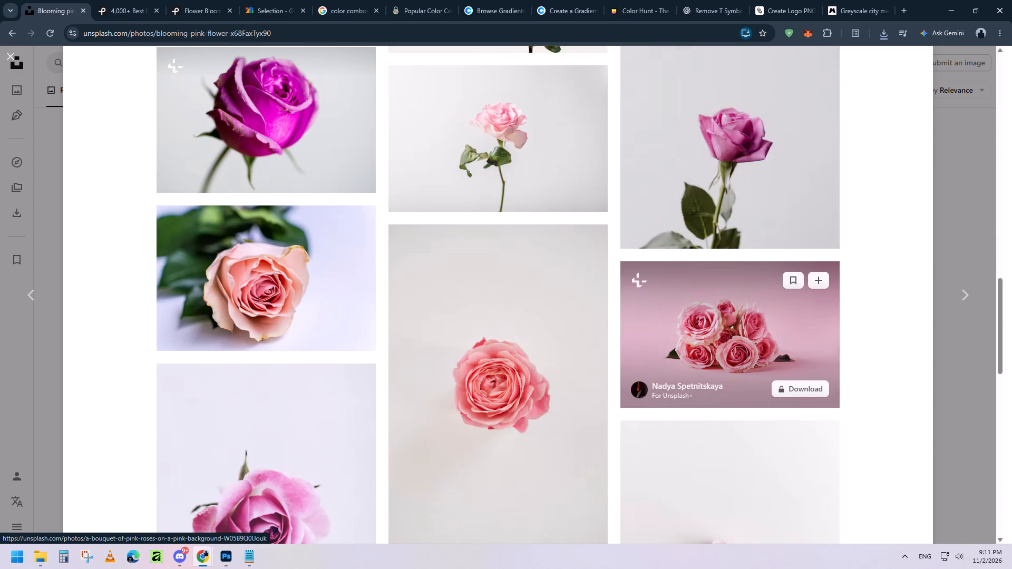
pyautogui.scroll(-4, 634, 335)
pyautogui.scroll(2, 901, 343)
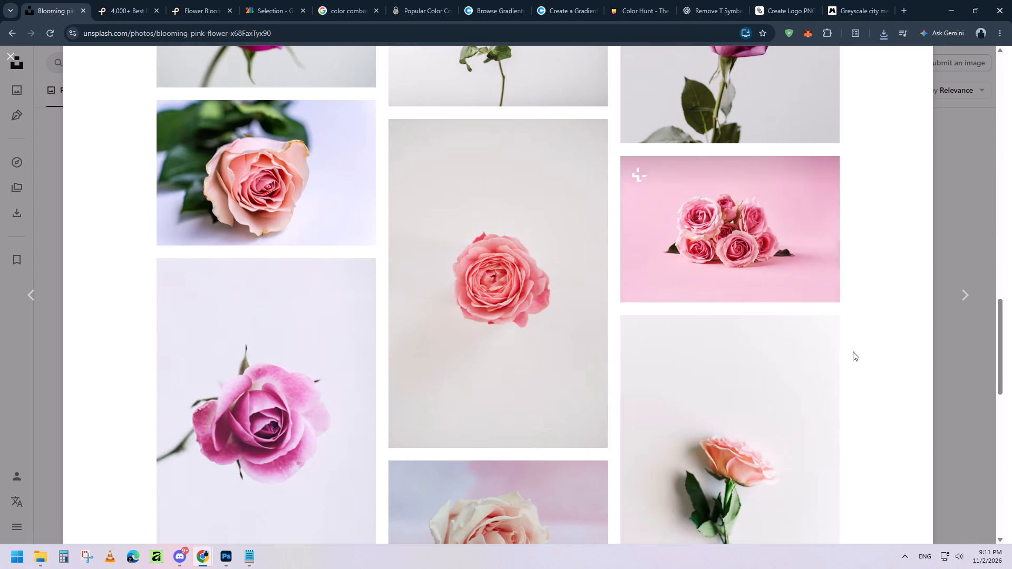
pyautogui.scroll(-4, 843, 335)
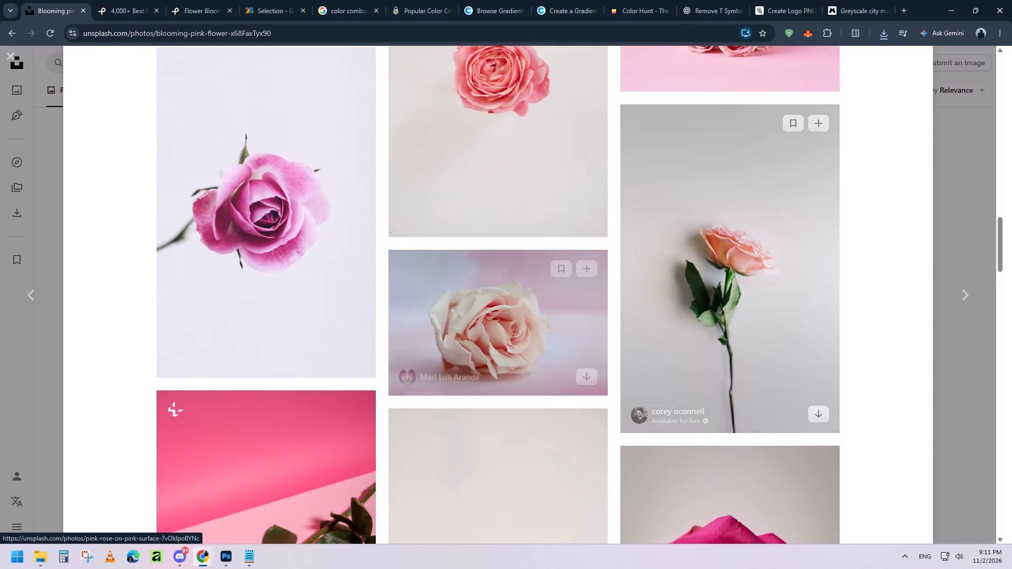
pyautogui.scroll(-9, 932, 291)
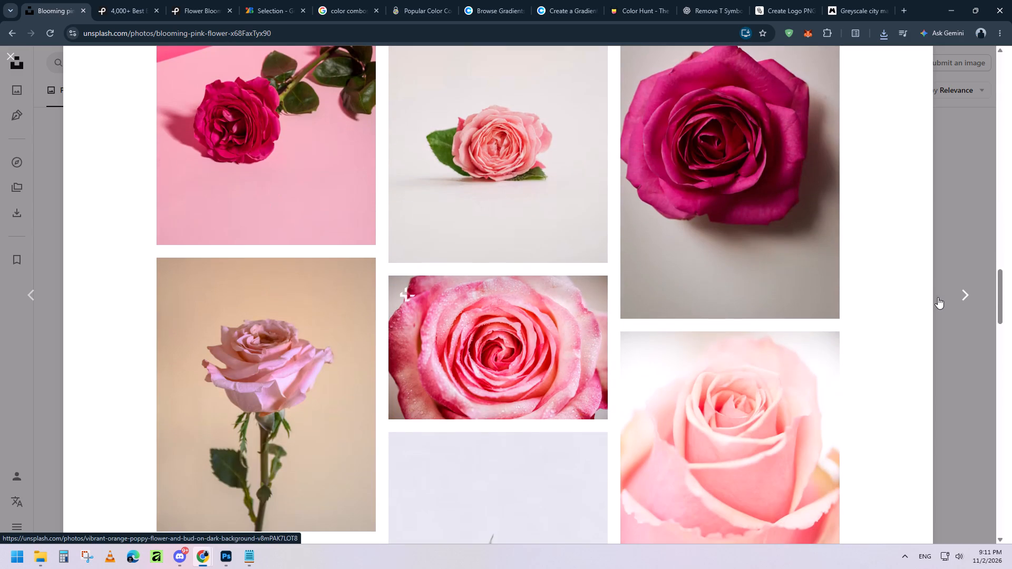
pyautogui.scroll(-3, 938, 297)
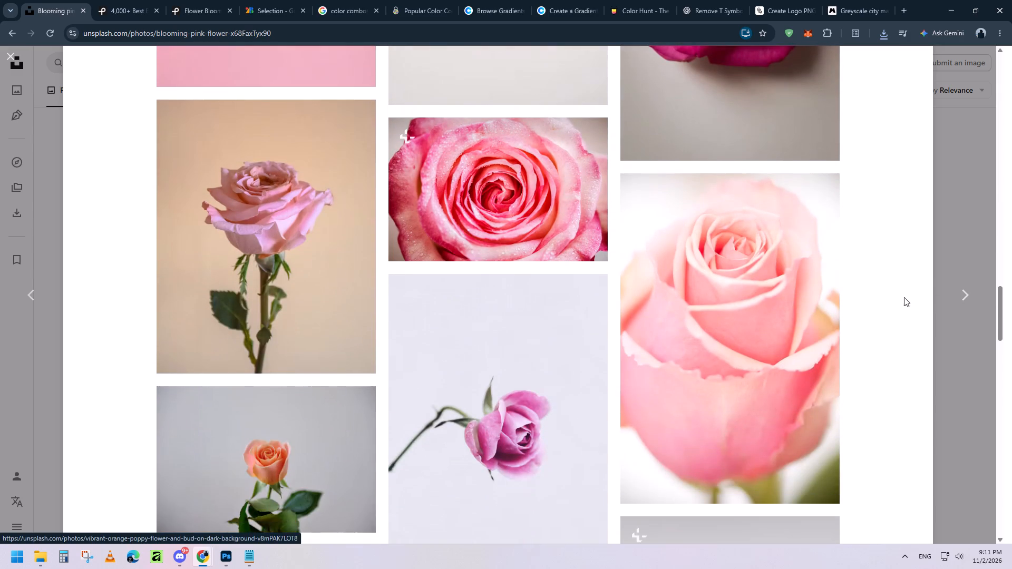
pyautogui.scroll(-14, 904, 297)
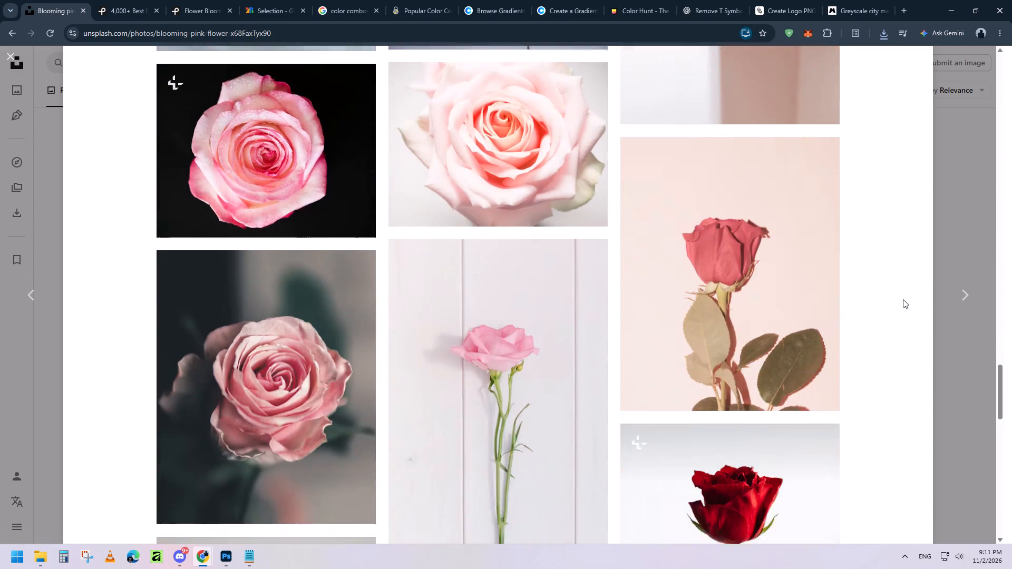
pyautogui.scroll(-7, 903, 299)
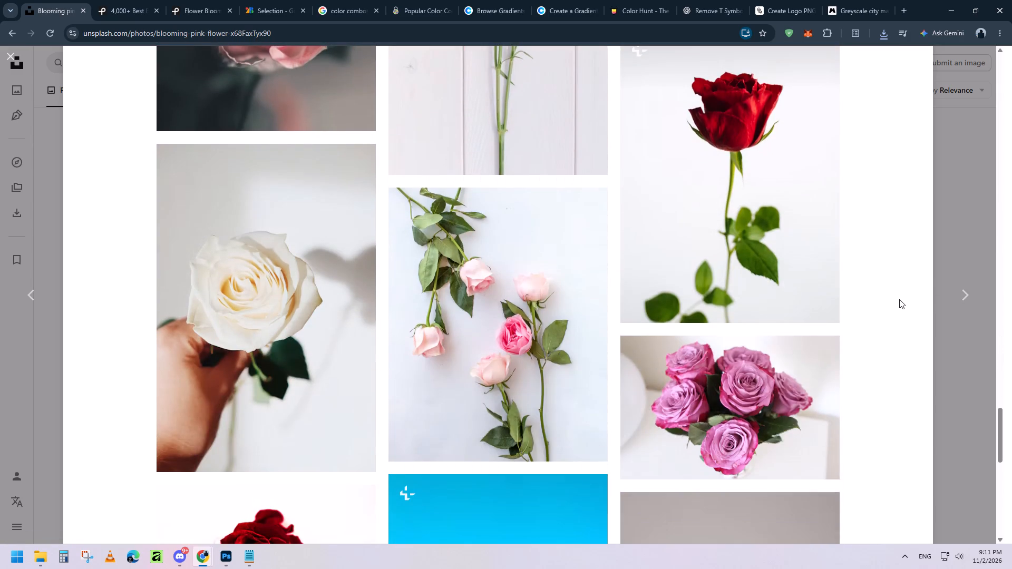
pyautogui.scroll(-12, 899, 299)
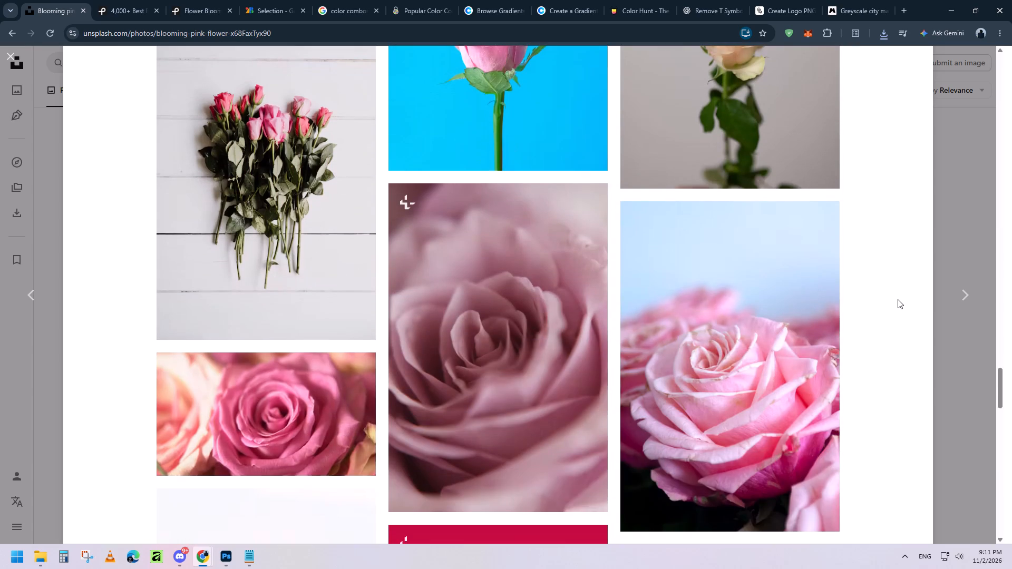
pyautogui.scroll(-5, 898, 299)
pyautogui.scroll(5, 898, 299)
pyautogui.scroll(-15, 897, 299)
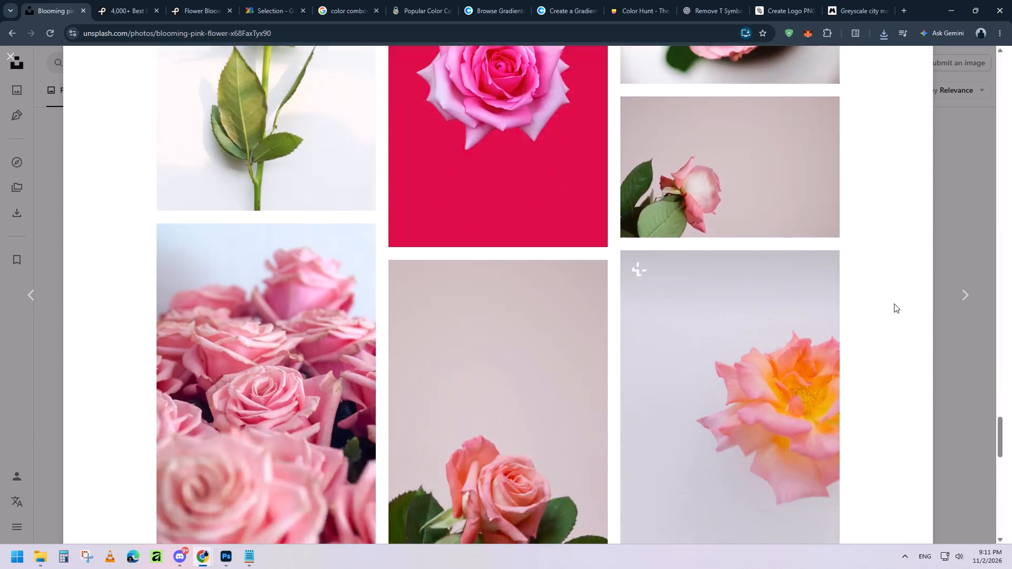
pyautogui.scroll(-16, 893, 303)
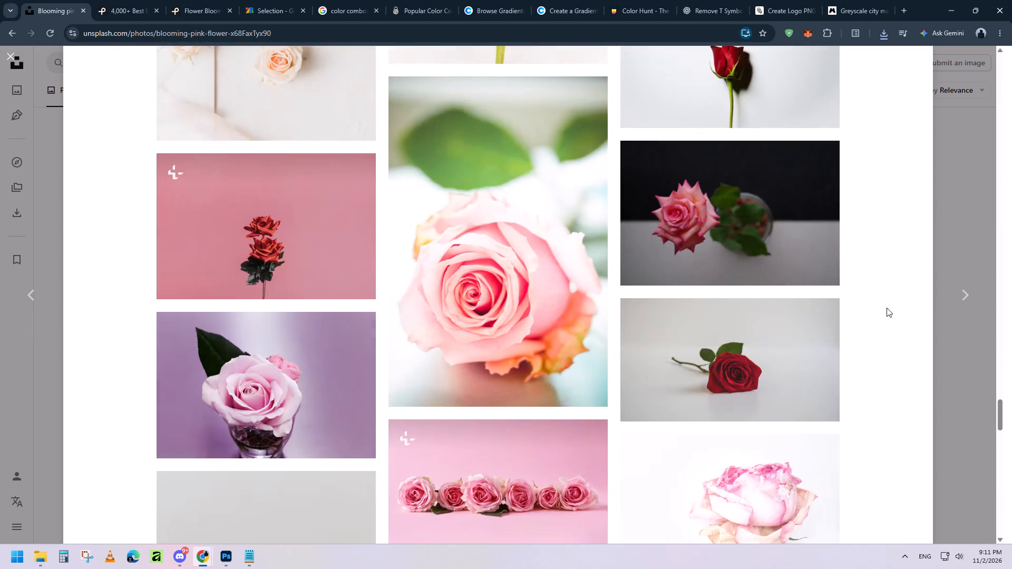
pyautogui.scroll(-5, 881, 310)
pyautogui.scroll(-11, 859, 375)
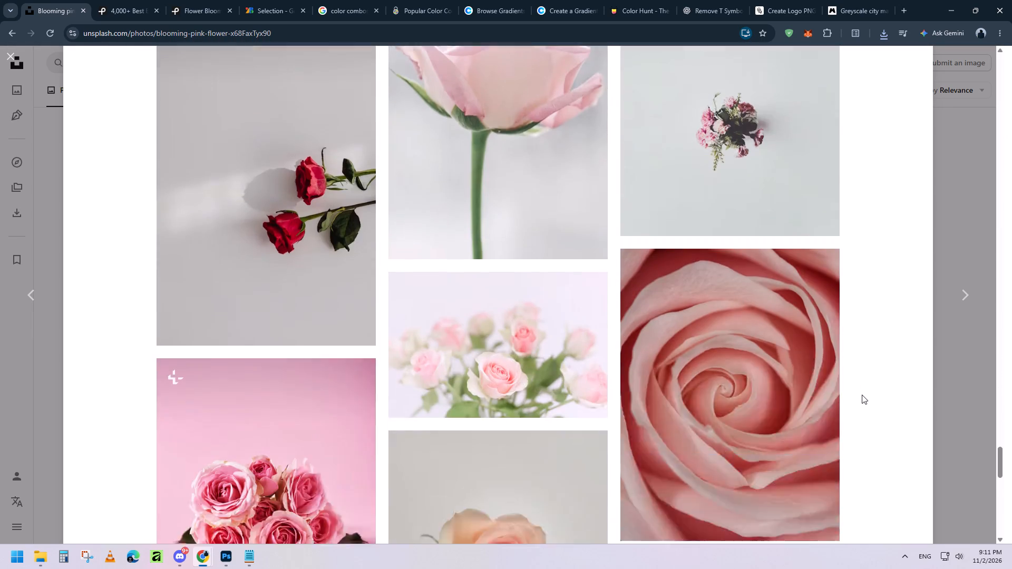
pyautogui.scroll(-6, 862, 396)
pyautogui.scroll(14, 862, 403)
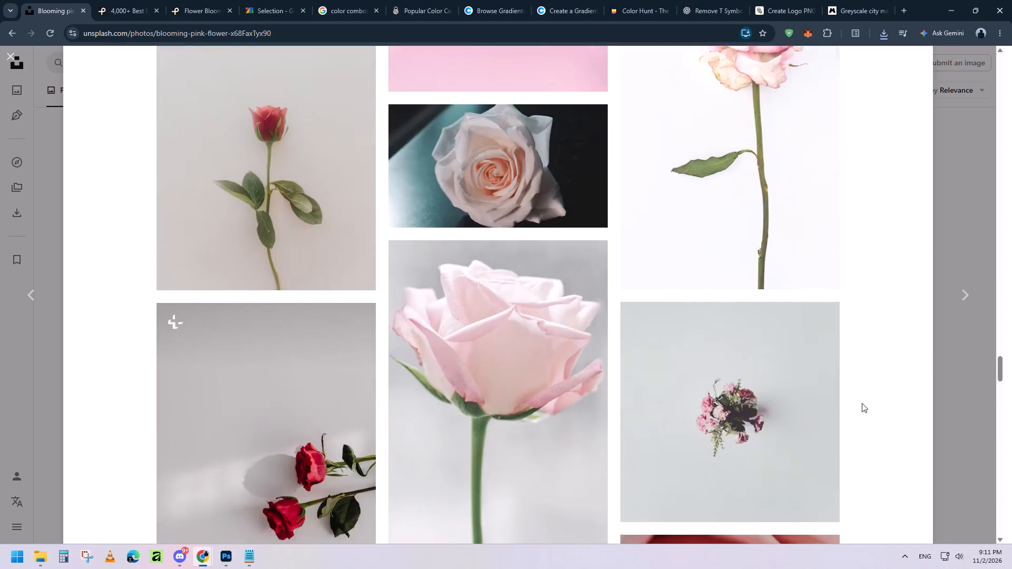
pyautogui.scroll(20, 862, 403)
pyautogui.scroll(20, 862, 403)
pyautogui.scroll(3, 862, 403)
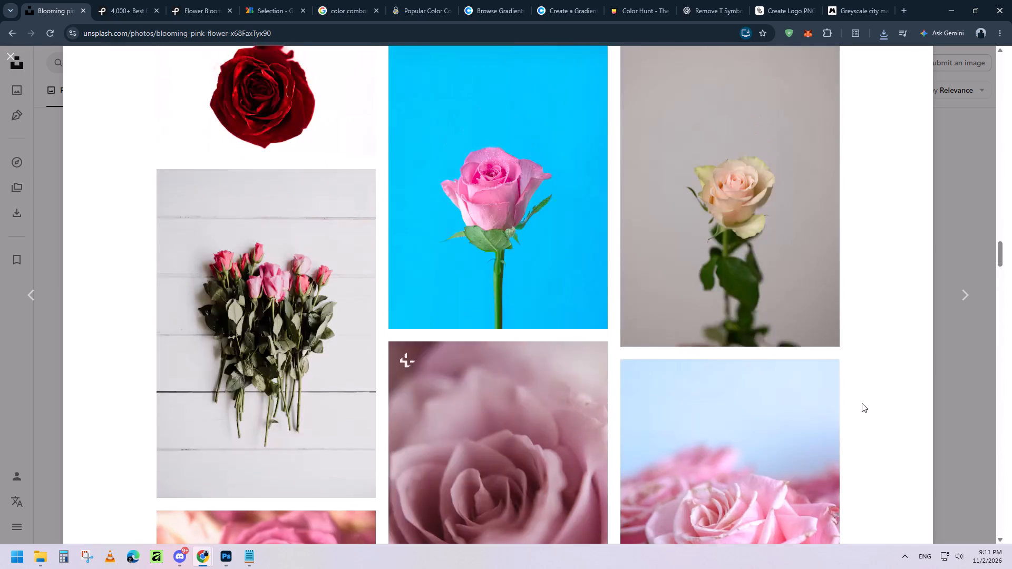
pyautogui.scroll(17, 862, 403)
pyautogui.scroll(15, 862, 403)
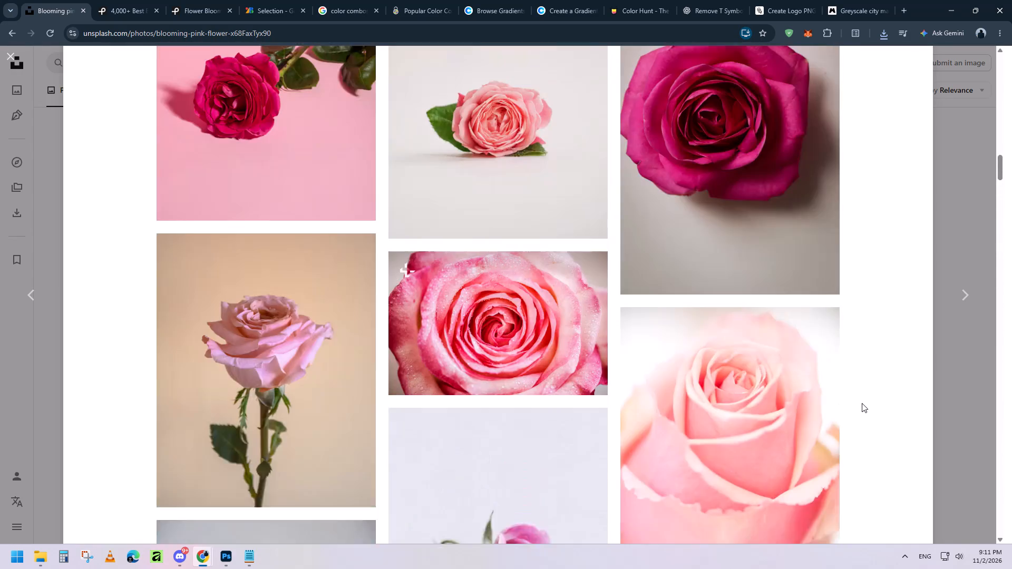
pyautogui.scroll(15, 862, 403)
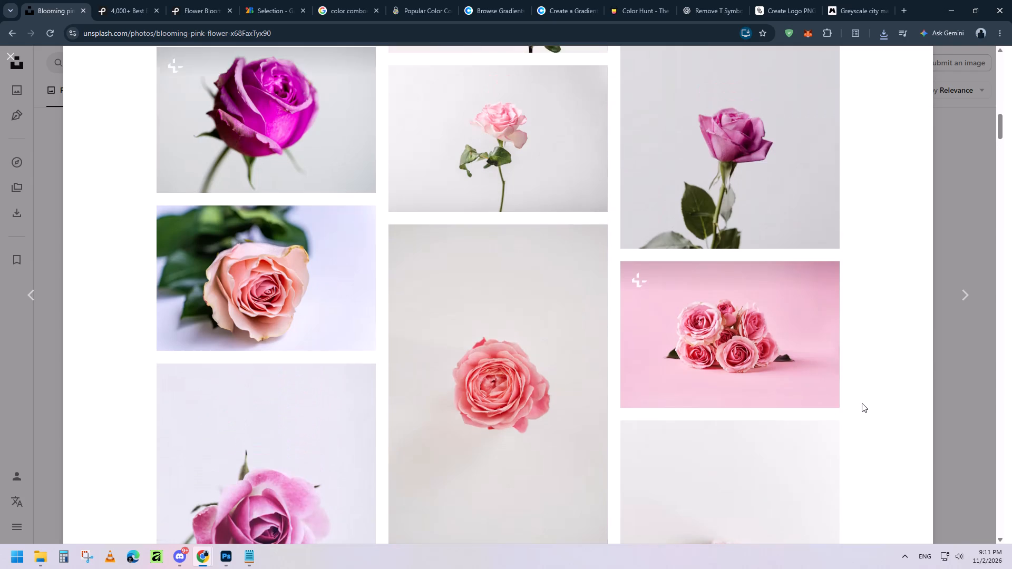
pyautogui.scroll(13, 862, 403)
pyautogui.scroll(-5, 862, 403)
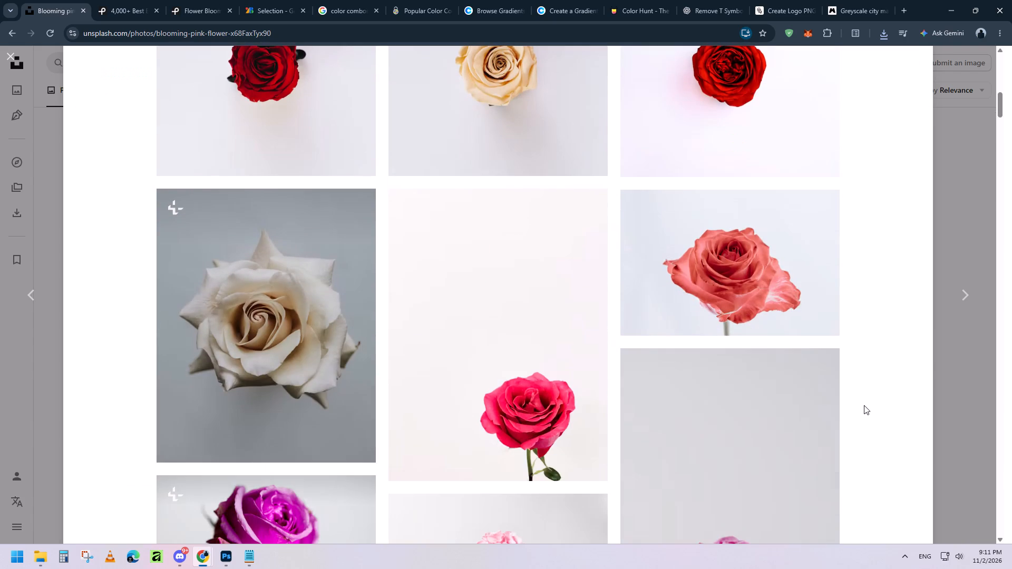
pyautogui.scroll(-10, 864, 405)
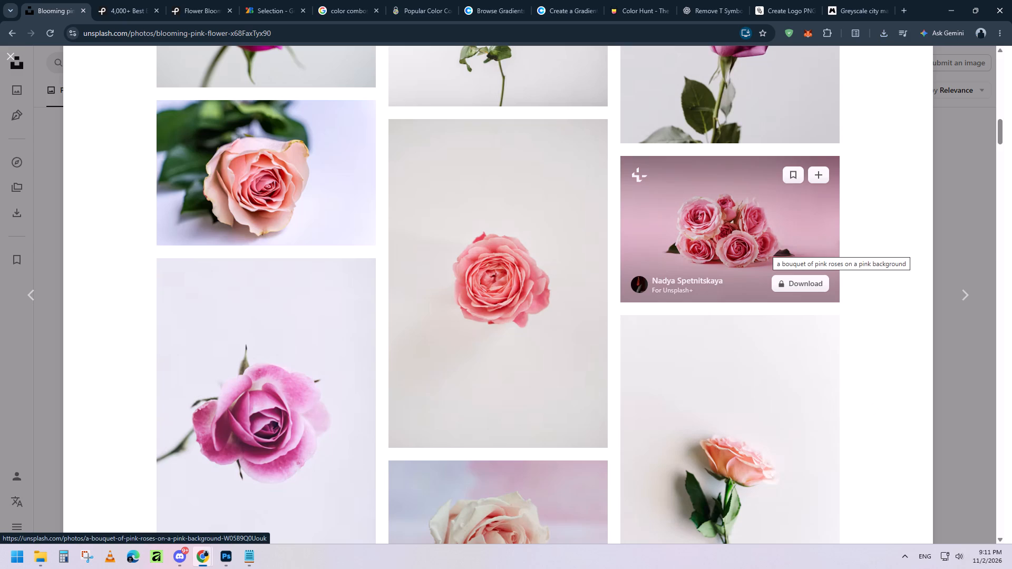
pyautogui.scroll(-10, 850, 354)
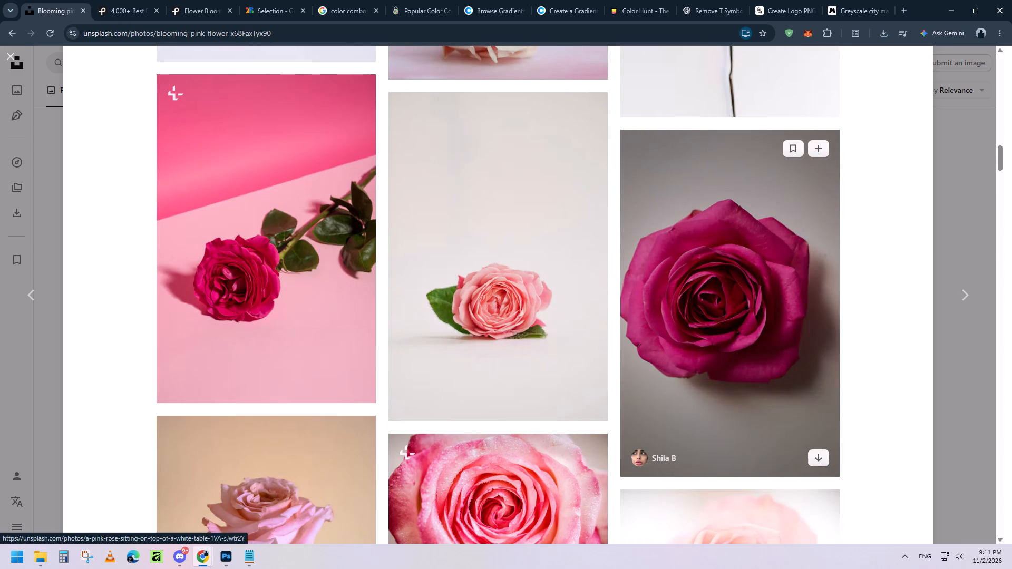
pyautogui.scroll(-16, 862, 315)
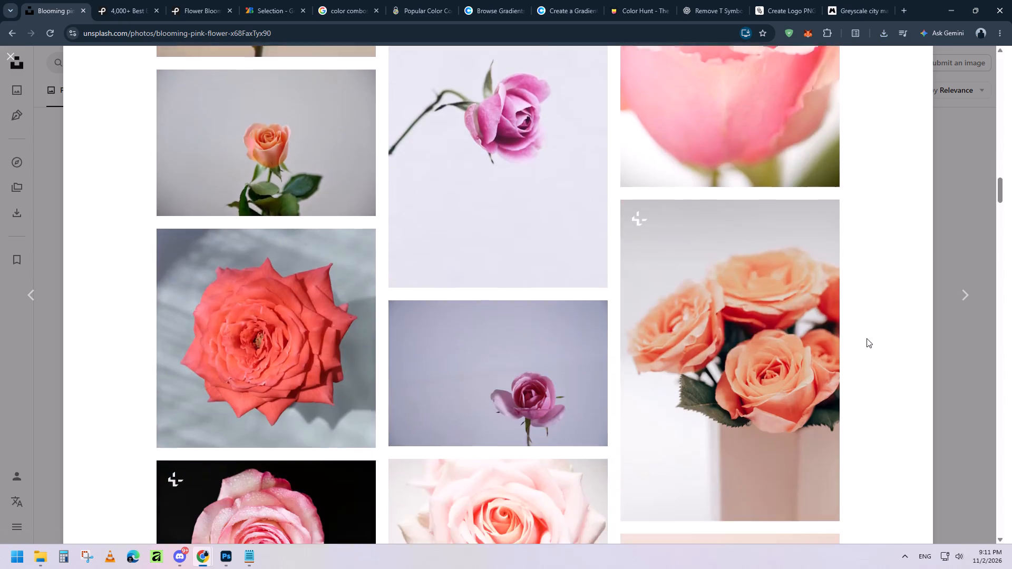
pyautogui.scroll(-12, 867, 338)
pyautogui.scroll(-20, 848, 374)
pyautogui.scroll(-1, 848, 374)
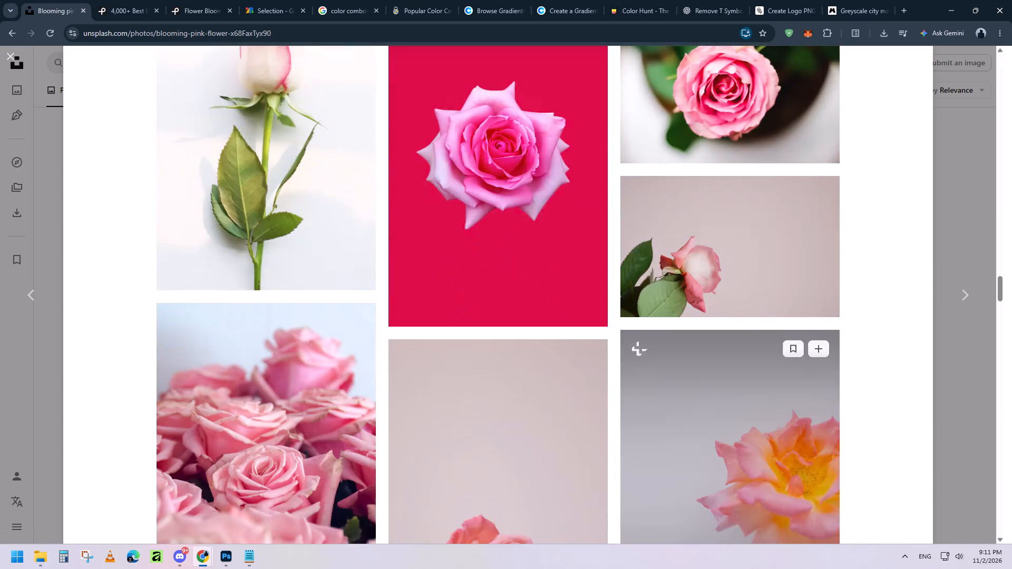
pyautogui.scroll(-20, 763, 370)
pyautogui.scroll(-7, 763, 370)
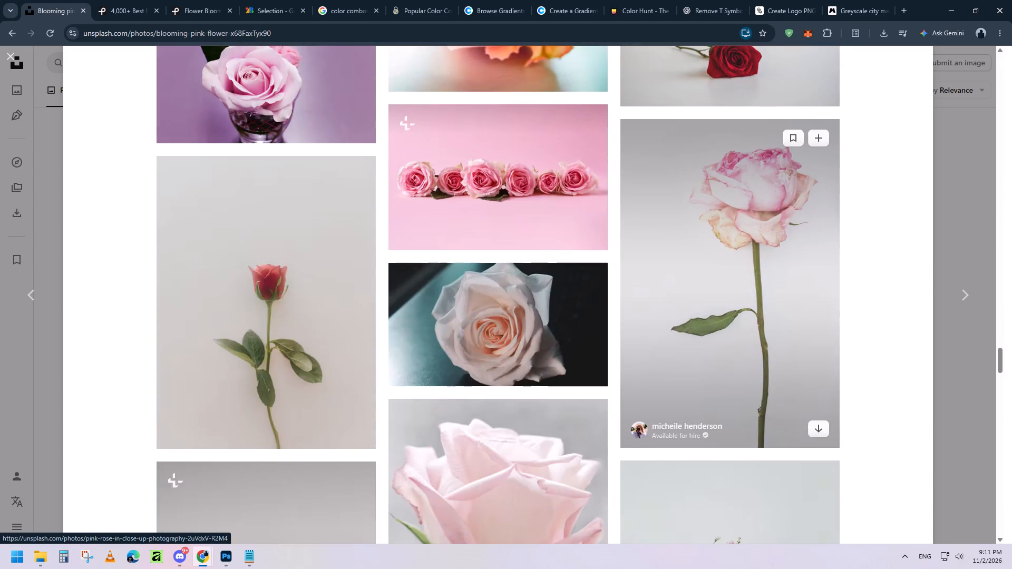
pyautogui.scroll(4, 709, 355)
pyautogui.scroll(-4, 709, 355)
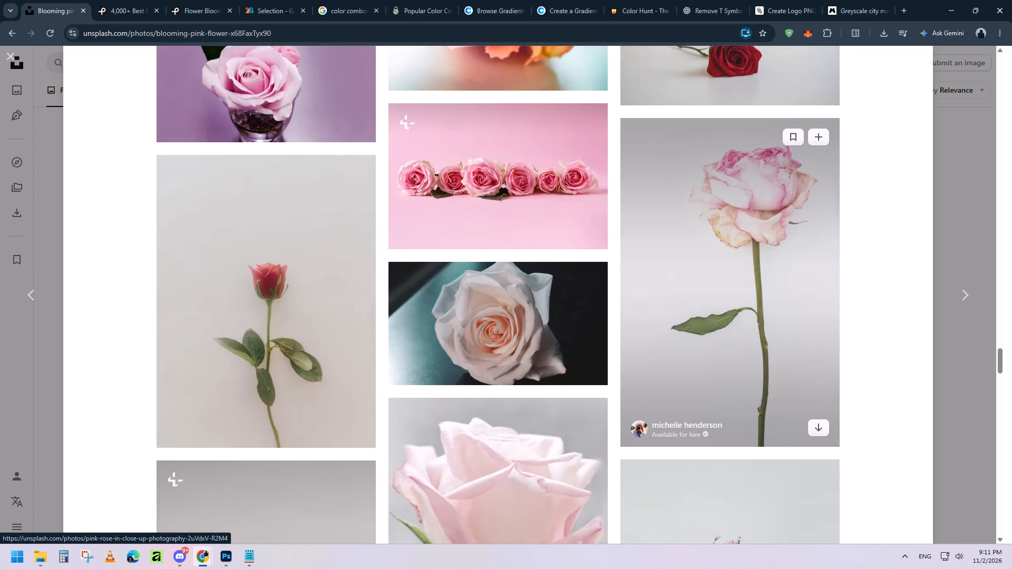
pyautogui.scroll(-10, 709, 355)
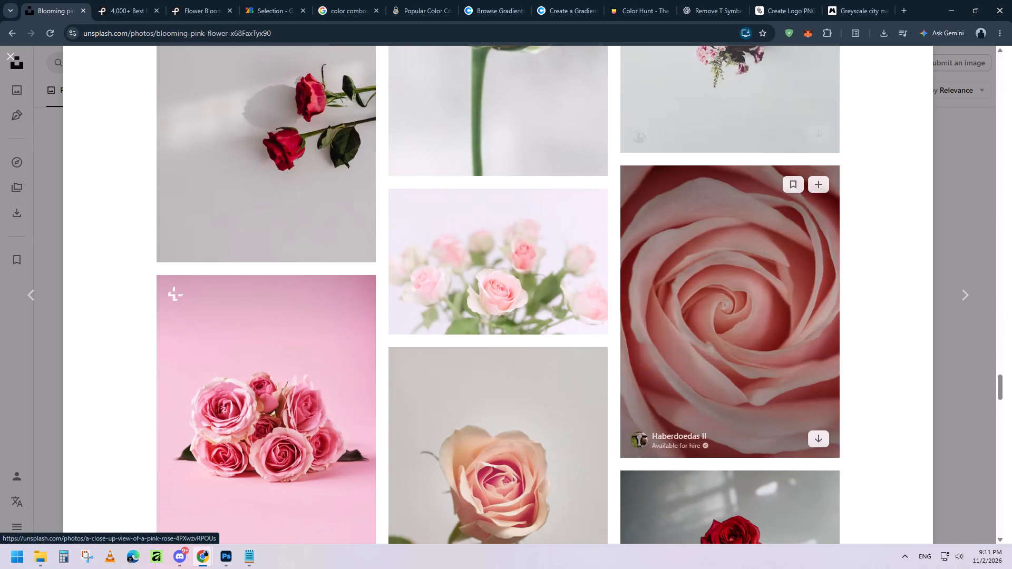
pyautogui.scroll(-7, 877, 337)
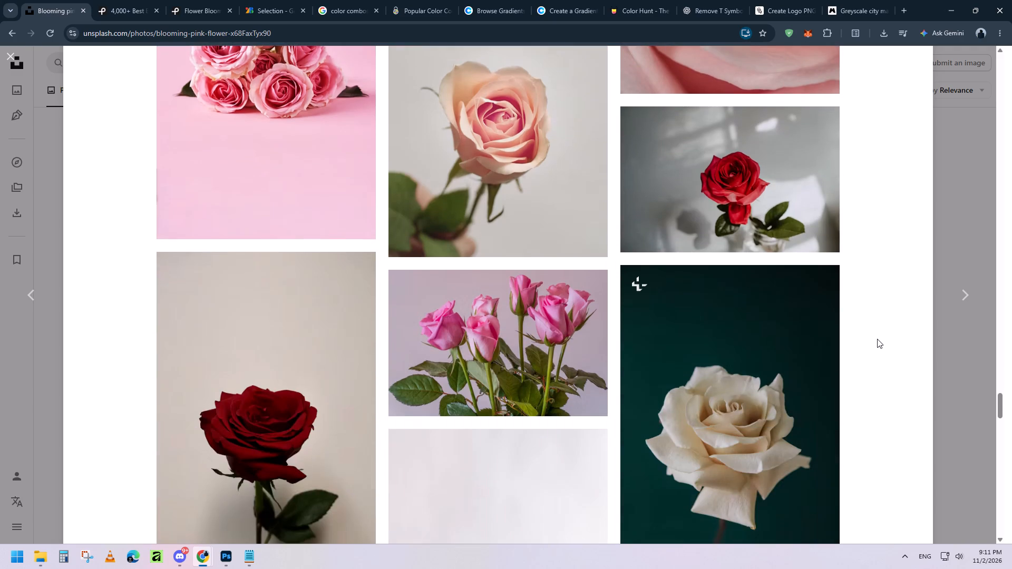
pyautogui.scroll(-9, 877, 339)
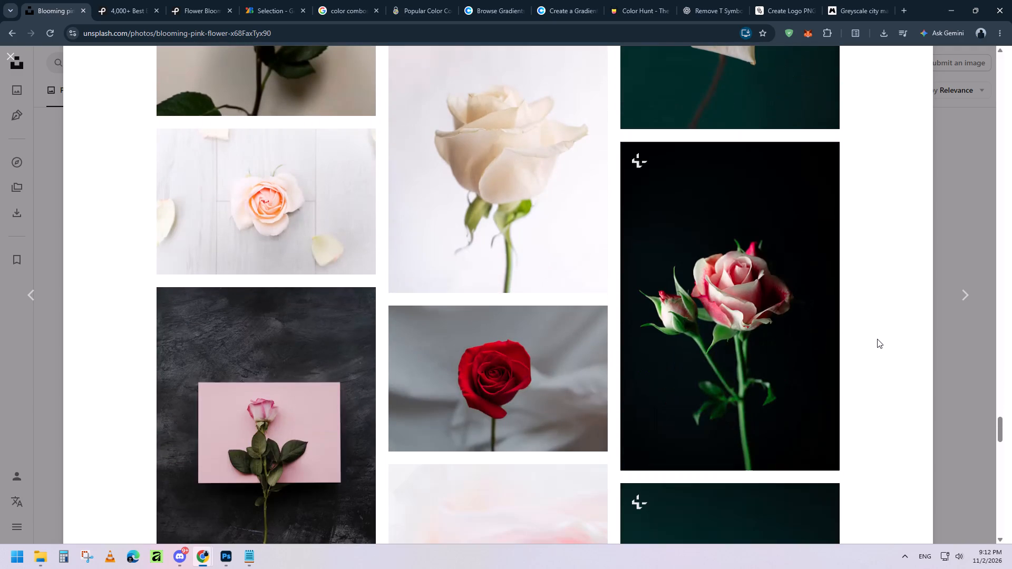
pyautogui.scroll(-14, 877, 339)
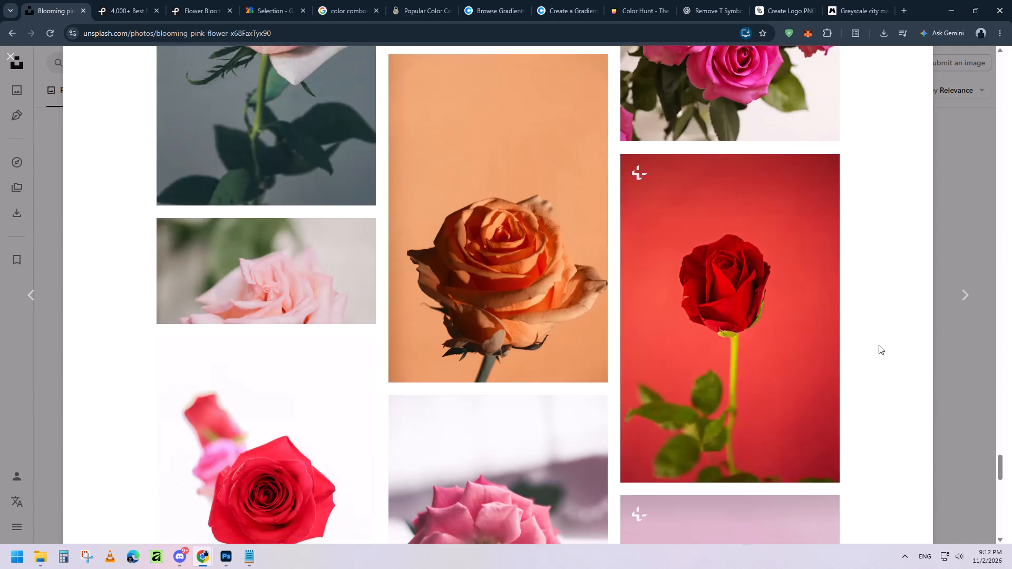
pyautogui.scroll(-9, 878, 348)
pyautogui.scroll(4, 876, 358)
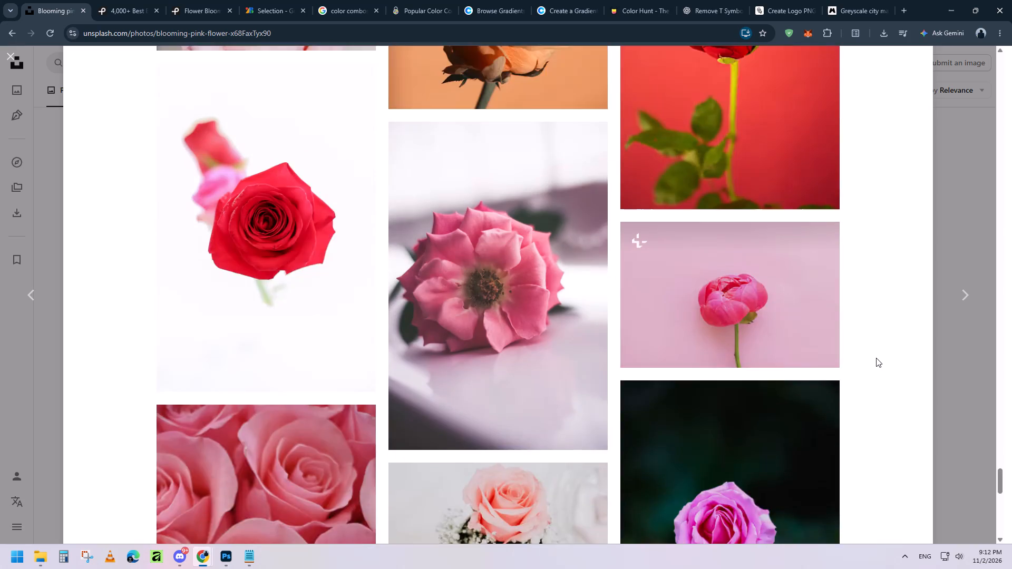
pyautogui.scroll(-20, 876, 360)
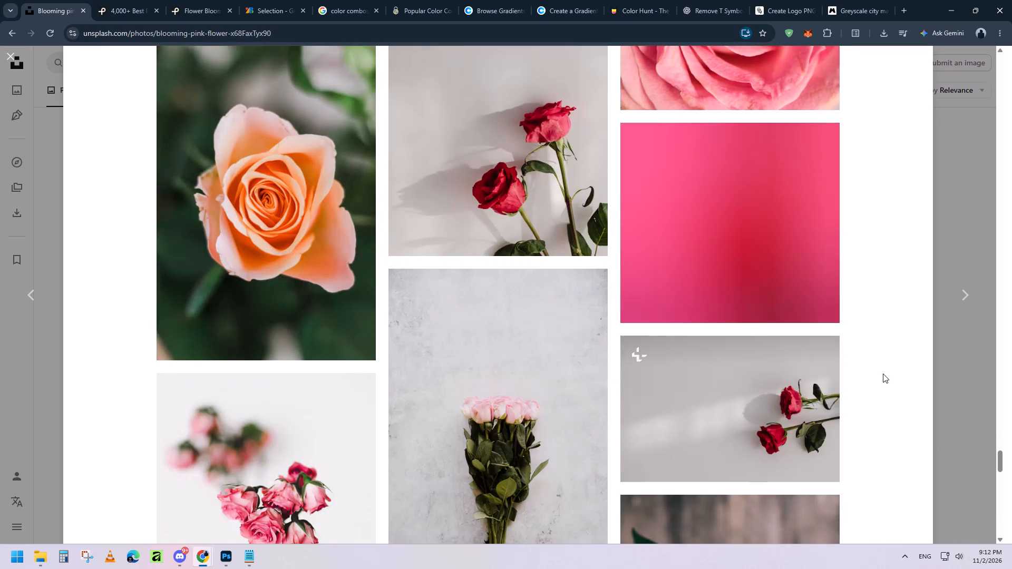
pyautogui.scroll(-17, 883, 374)
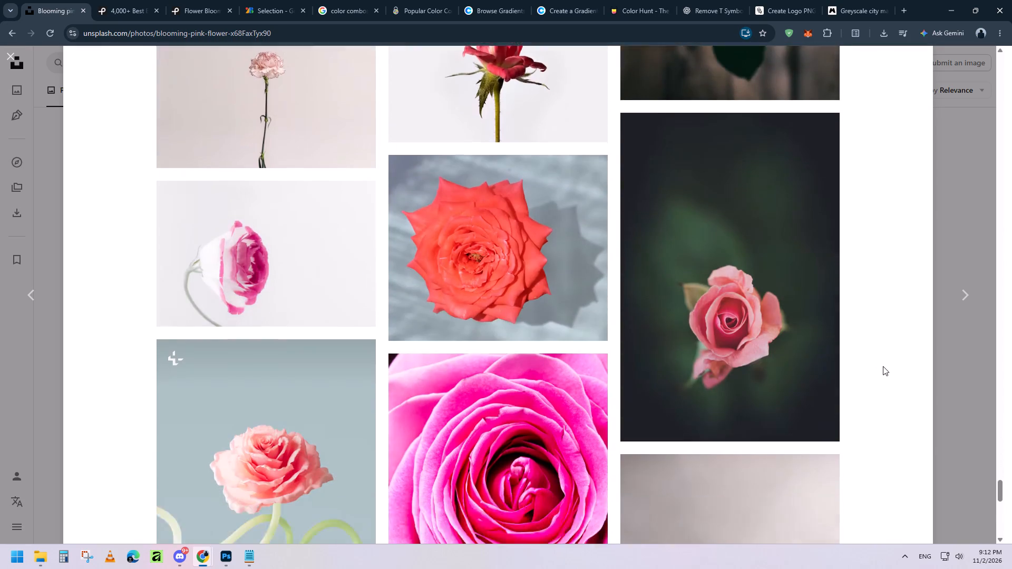
pyautogui.scroll(-15, 884, 368)
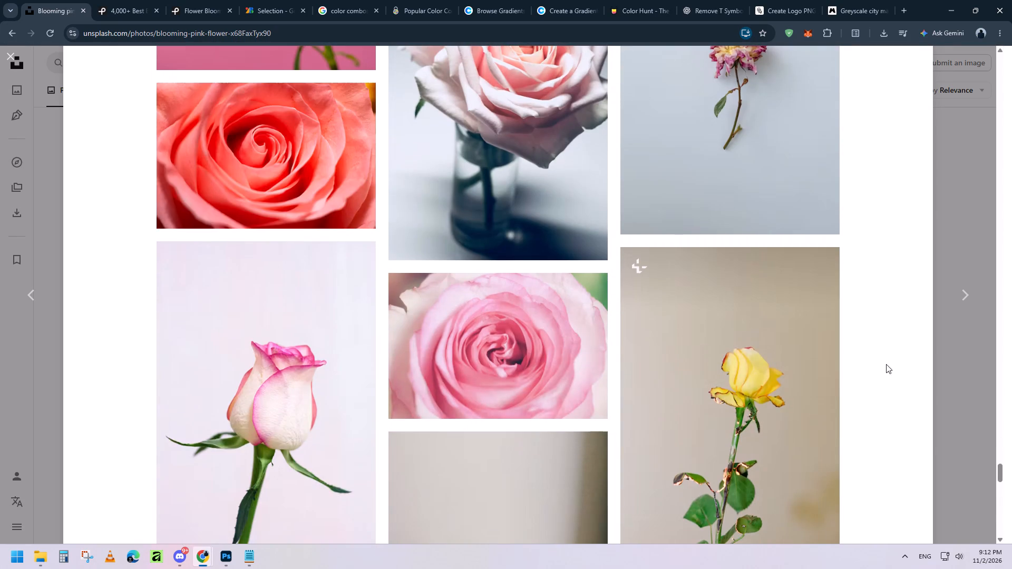
# Look through the related rose photos and download the bouquet of pink roses on a pale grey background.
pyautogui.scroll(4, 885, 363)
pyautogui.scroll(-12, 884, 362)
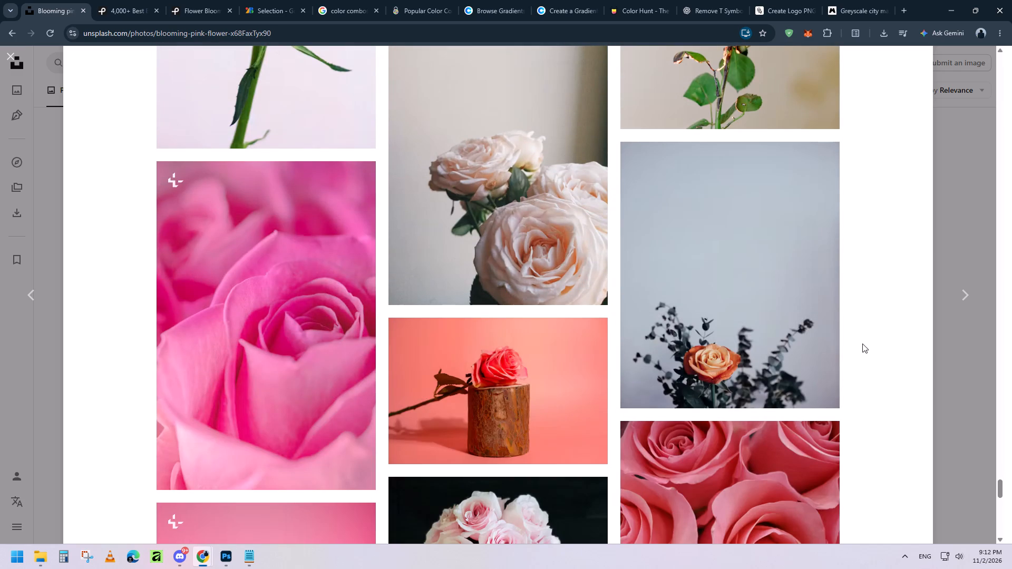
pyautogui.scroll(-4, 897, 318)
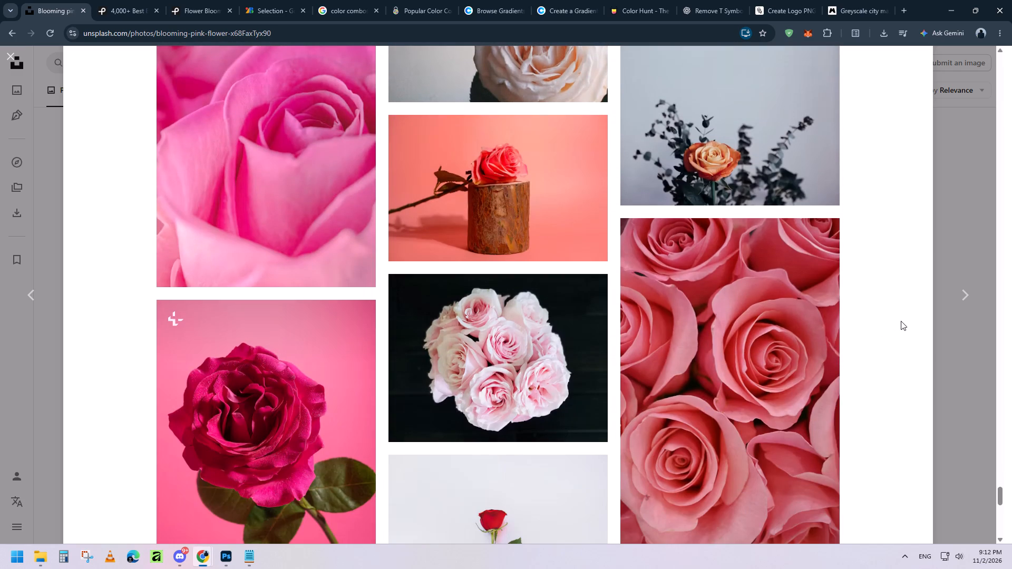
pyautogui.scroll(-3, 901, 321)
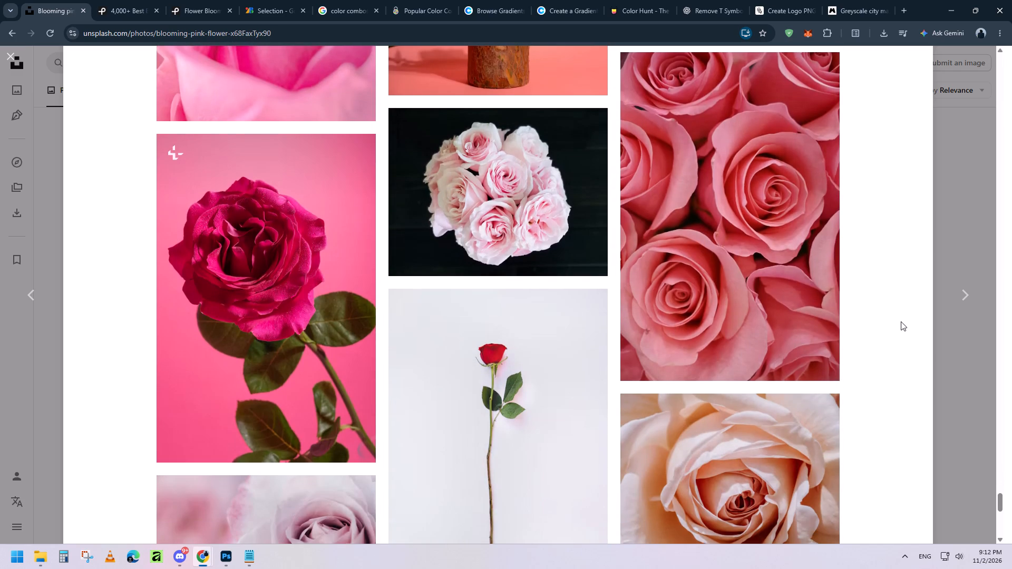
pyautogui.scroll(-4, 901, 321)
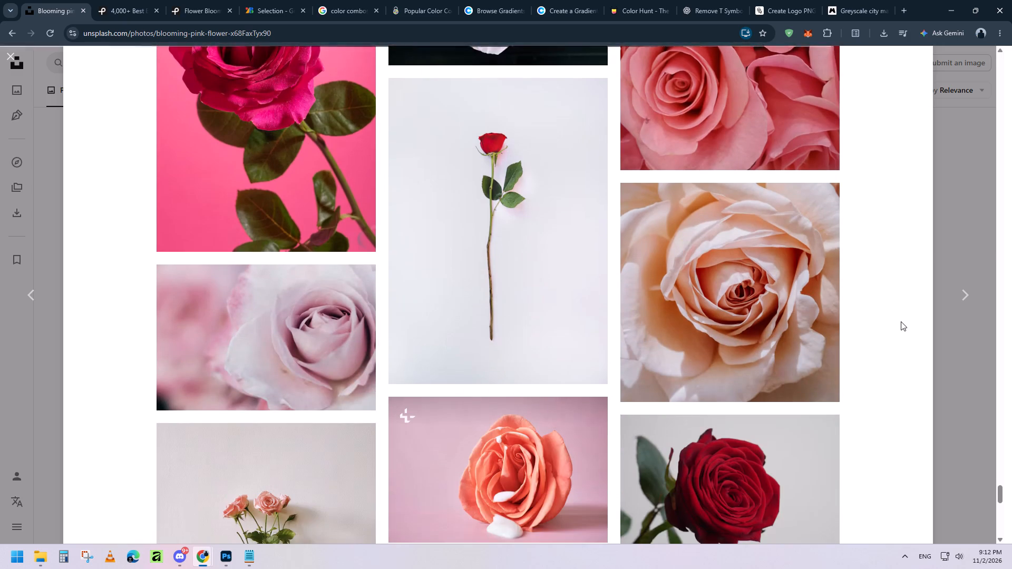
pyautogui.scroll(-15, 901, 321)
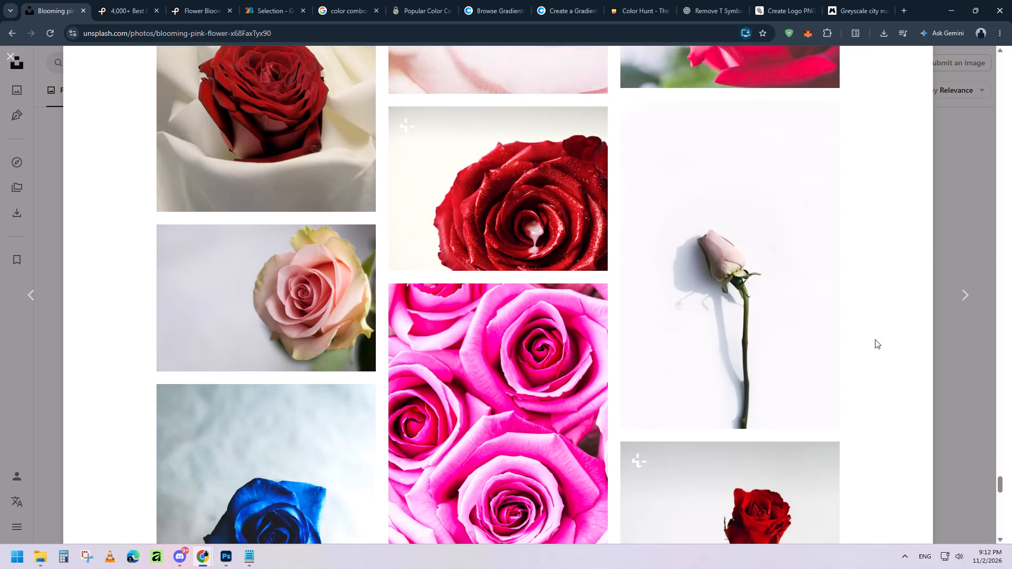
pyautogui.scroll(3, 873, 319)
pyautogui.scroll(-7, 873, 319)
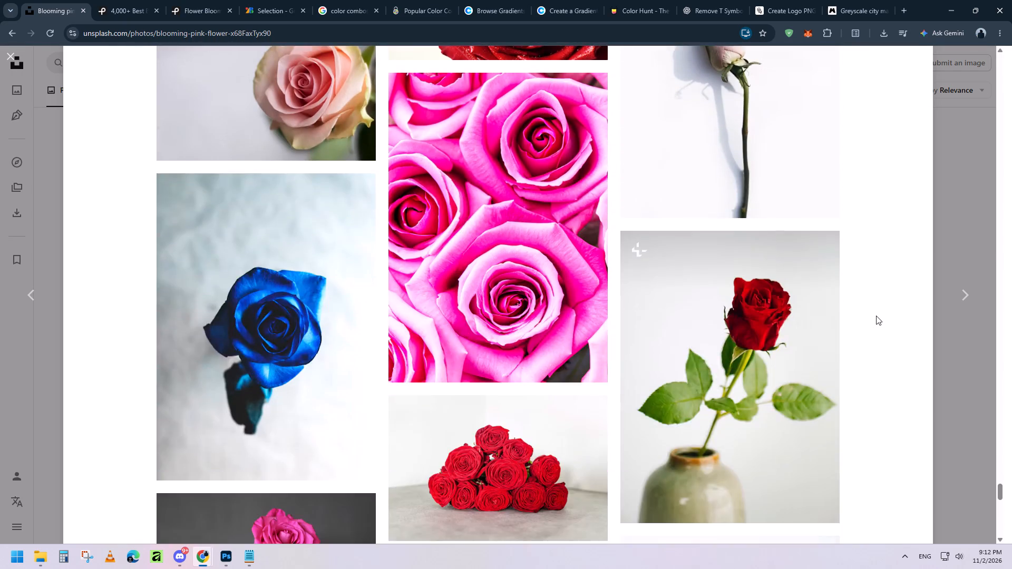
pyautogui.scroll(-19, 876, 316)
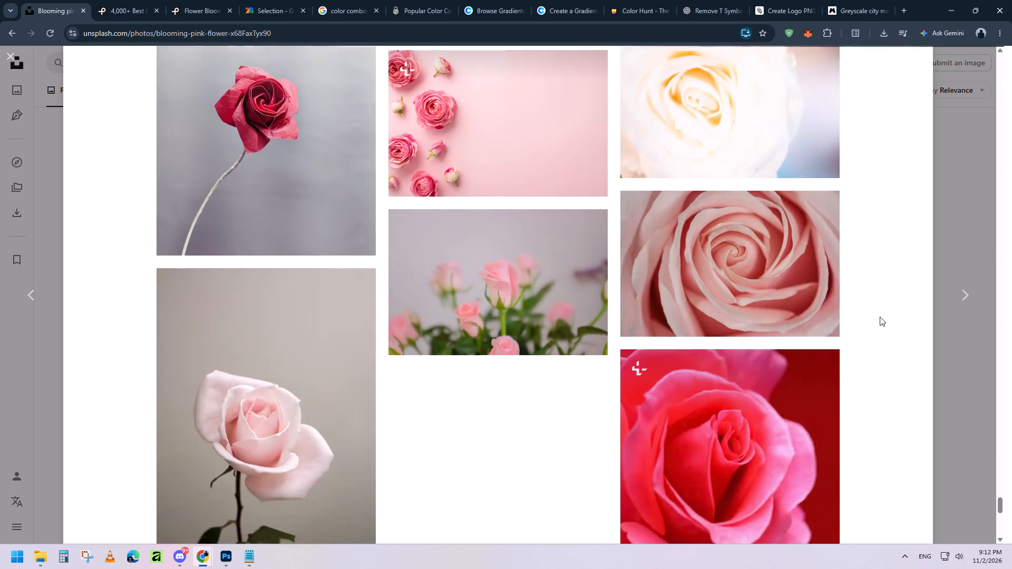
pyautogui.scroll(-2, 880, 317)
pyautogui.scroll(4, 872, 247)
pyautogui.scroll(-11, 866, 250)
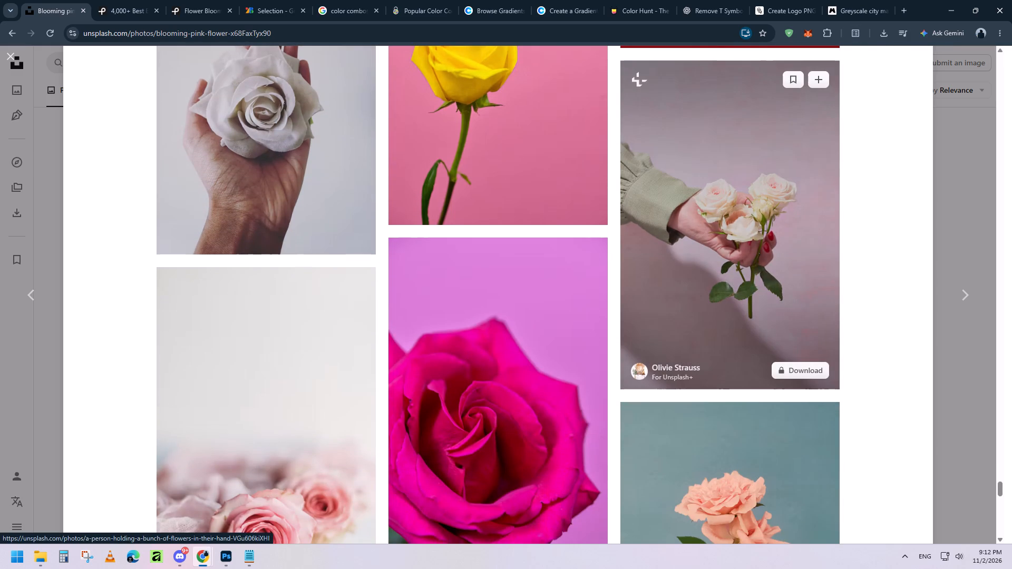
pyautogui.scroll(-10, 891, 229)
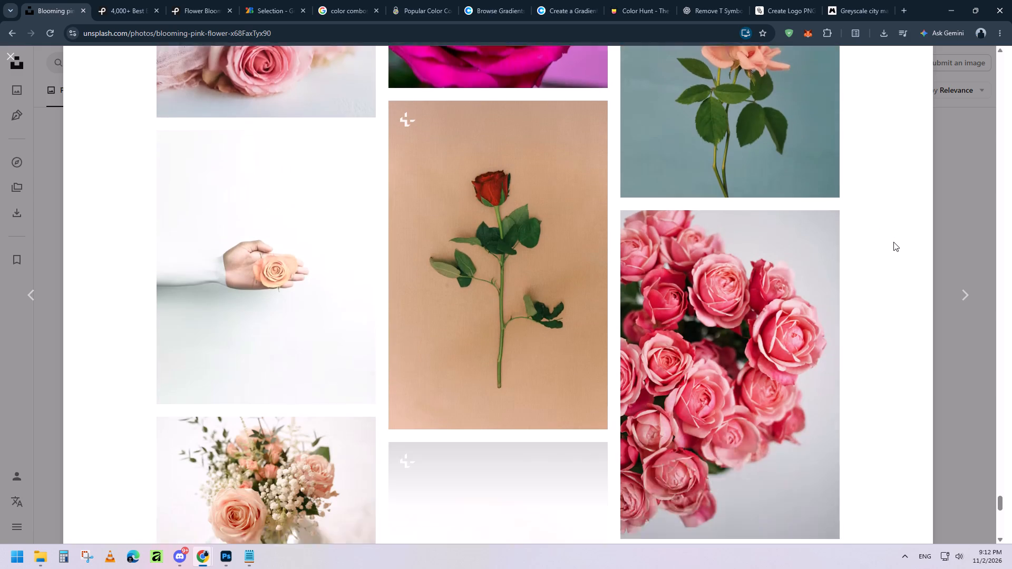
pyautogui.scroll(-5, 893, 242)
pyautogui.scroll(5, 897, 243)
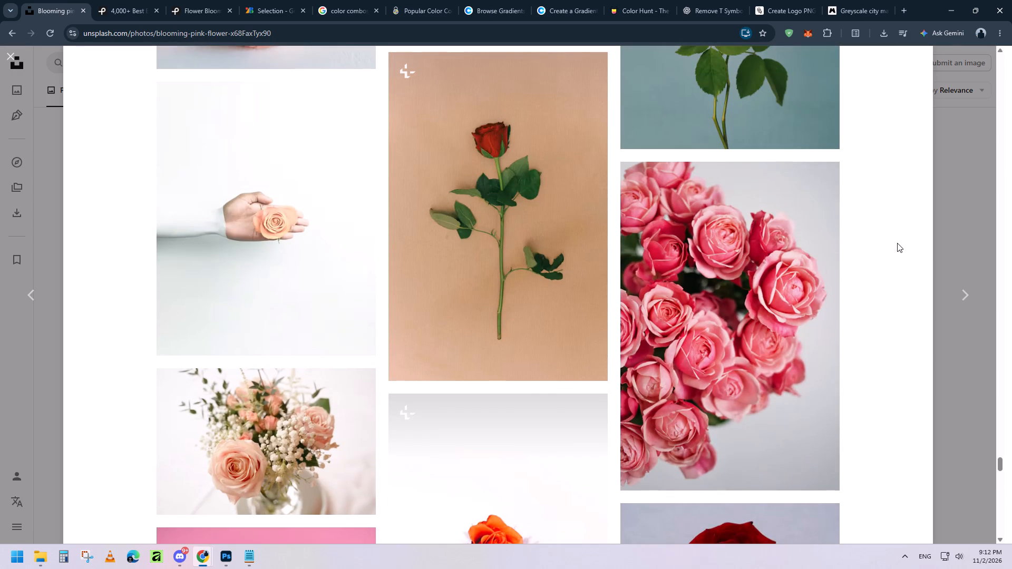
pyautogui.click(821, 468)
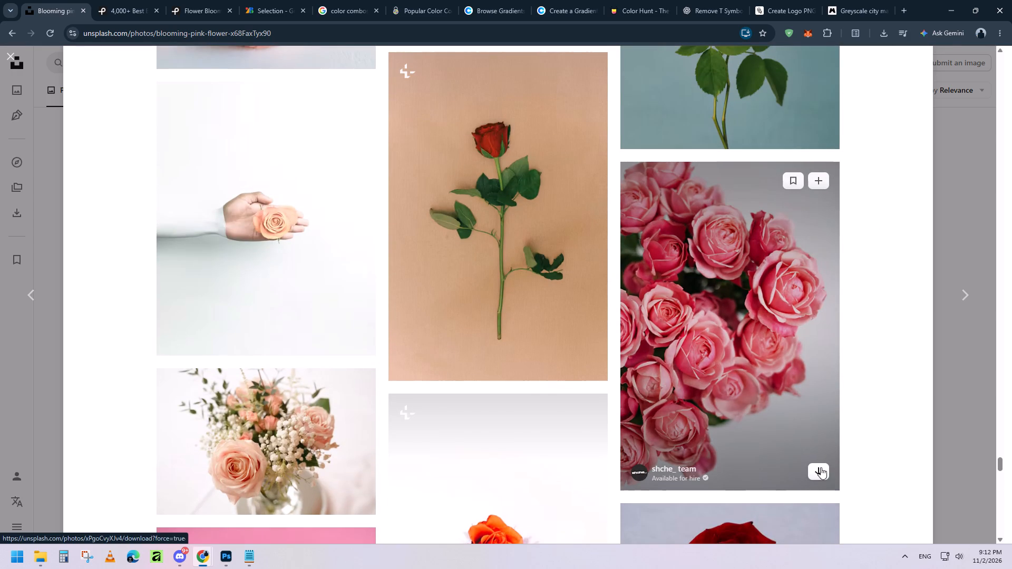
# Open the related photo of a hand holding pale pink roses and dismiss the attribution message.
pyautogui.scroll(-5, 835, 308)
pyautogui.scroll(11, 862, 258)
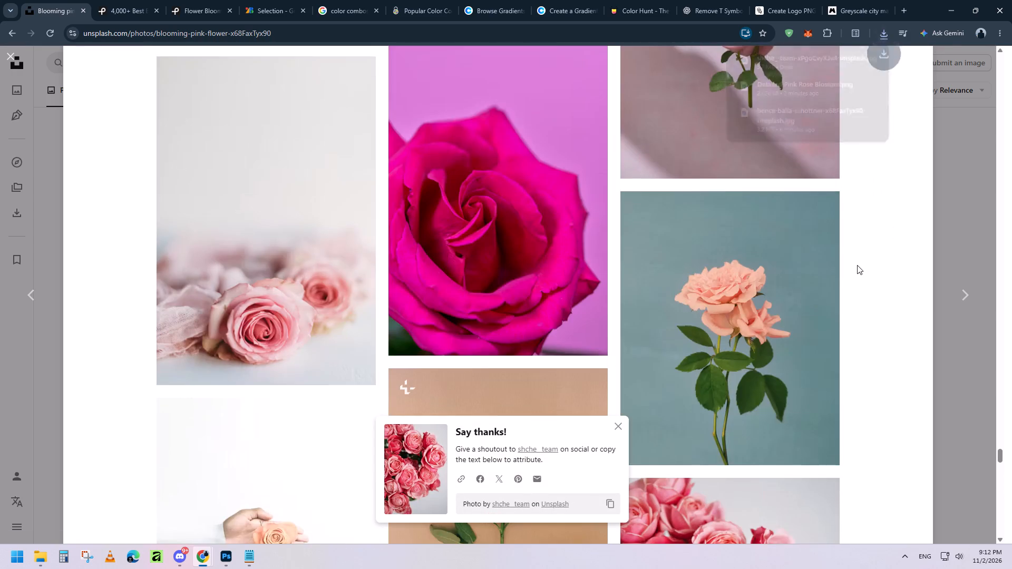
pyautogui.scroll(5, 838, 263)
pyautogui.click(695, 275)
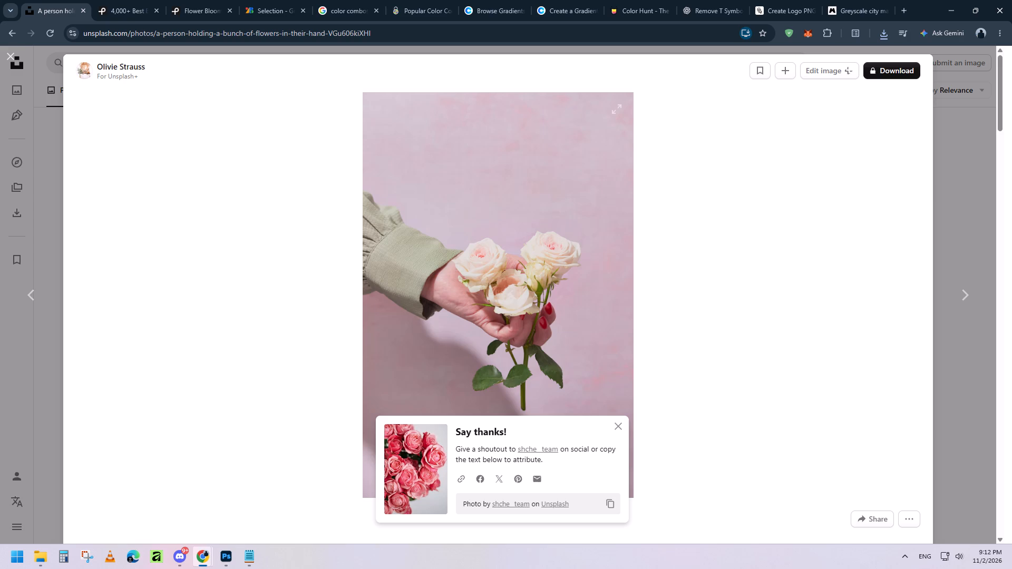
pyautogui.click(619, 428)
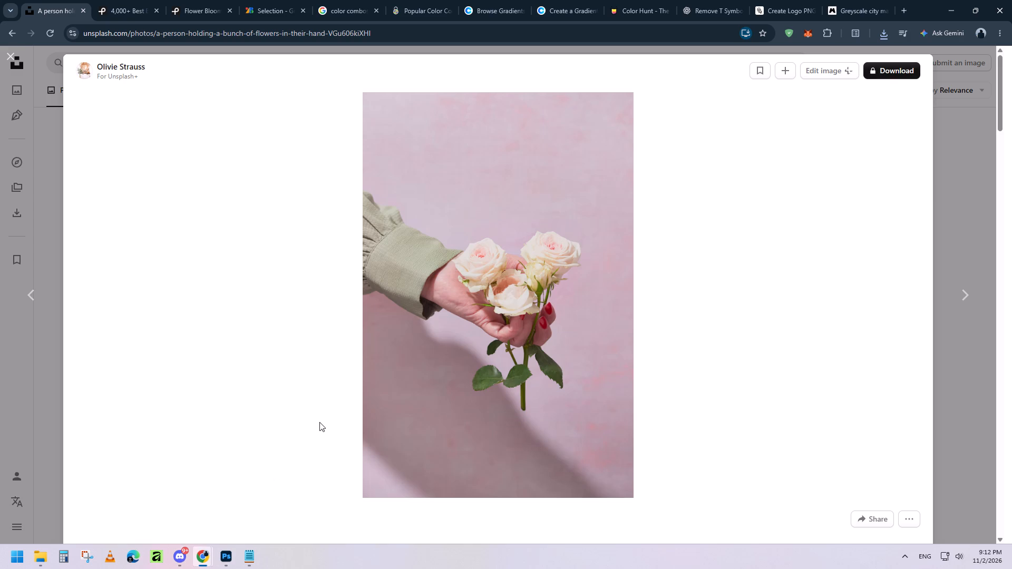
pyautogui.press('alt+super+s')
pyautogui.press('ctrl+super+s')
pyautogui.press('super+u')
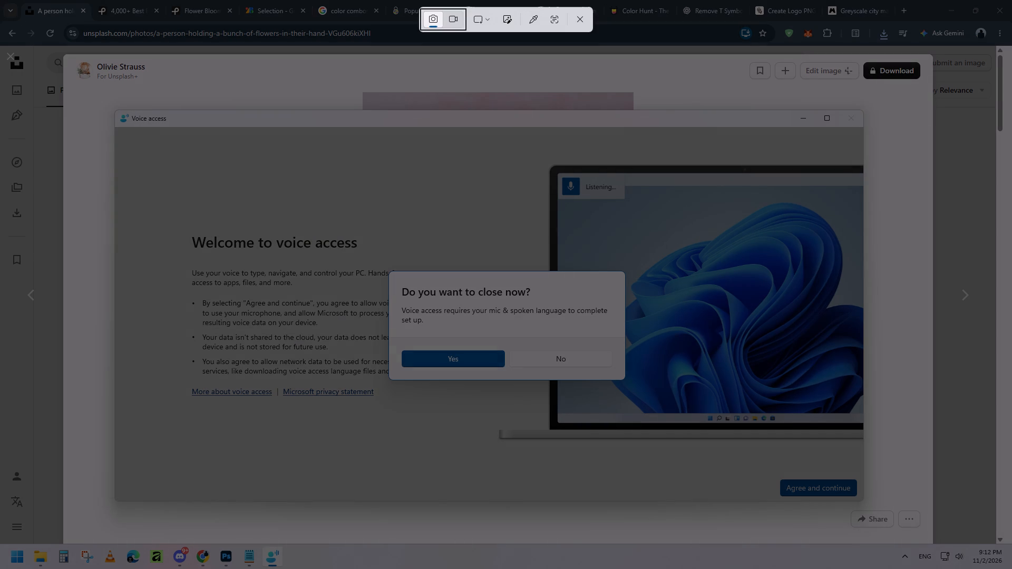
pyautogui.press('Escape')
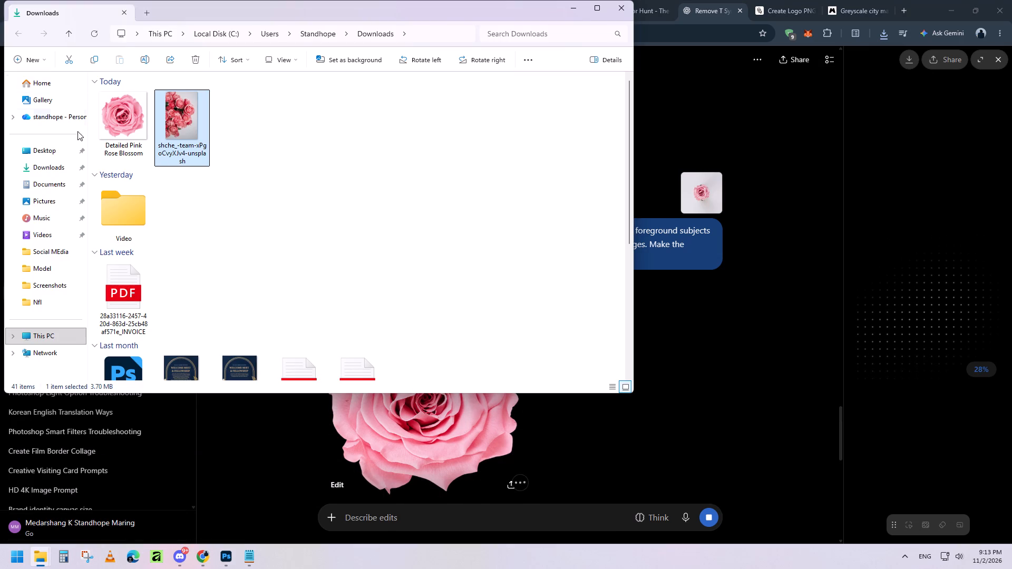
pyautogui.press('super+e')
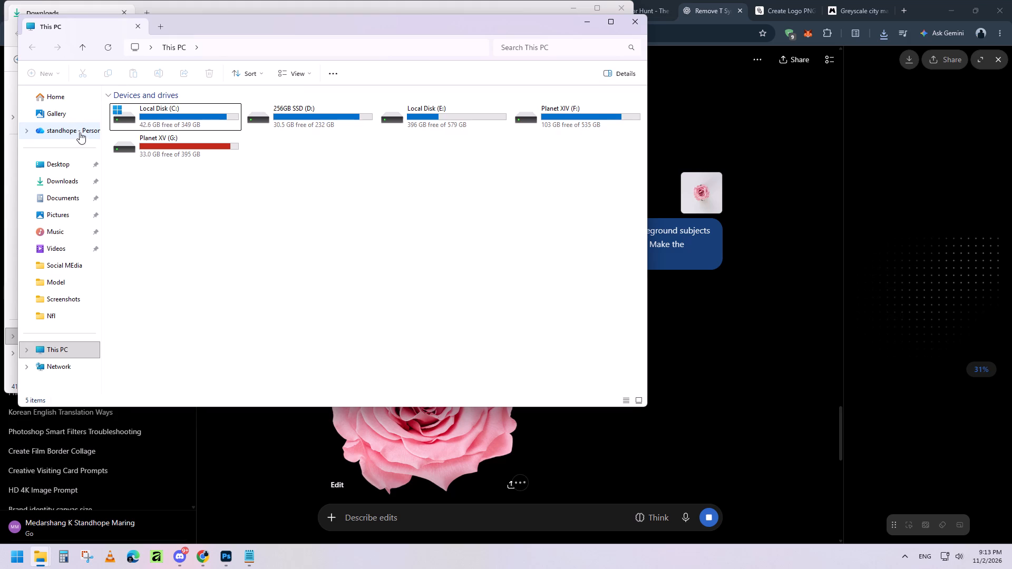
pyautogui.click(80, 133)
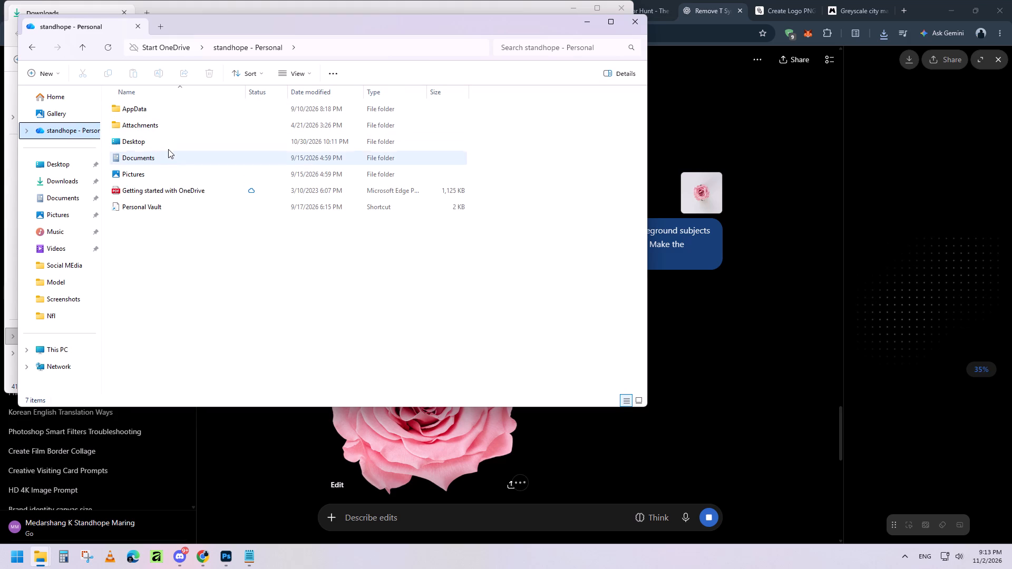
pyautogui.doubleClick(168, 176)
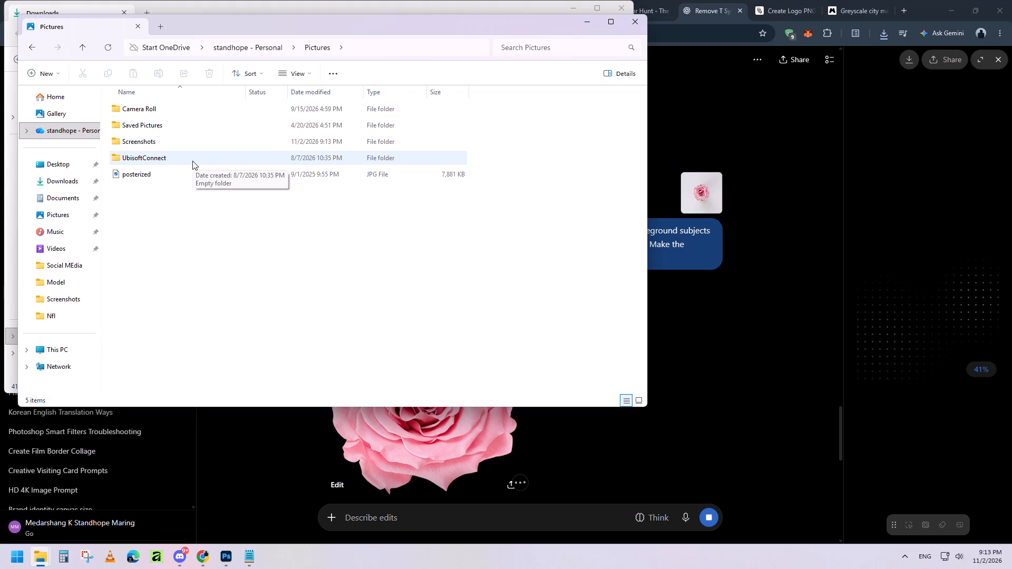
pyautogui.doubleClick(180, 136)
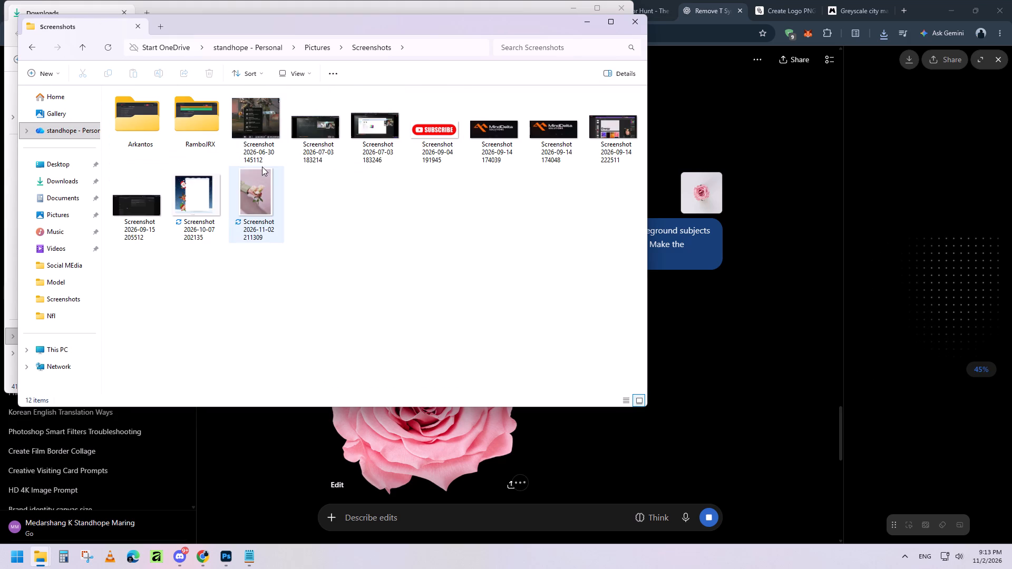
pyautogui.moveTo(426, 31); pyautogui.dragTo(637, 102)
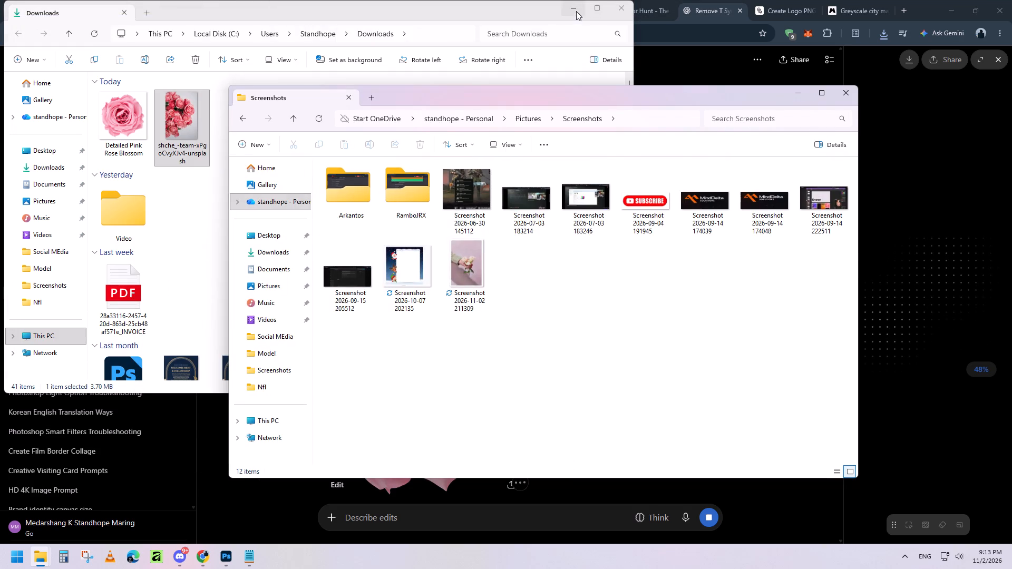
pyautogui.click(576, 11)
pyautogui.scroll(-7, 929, 319)
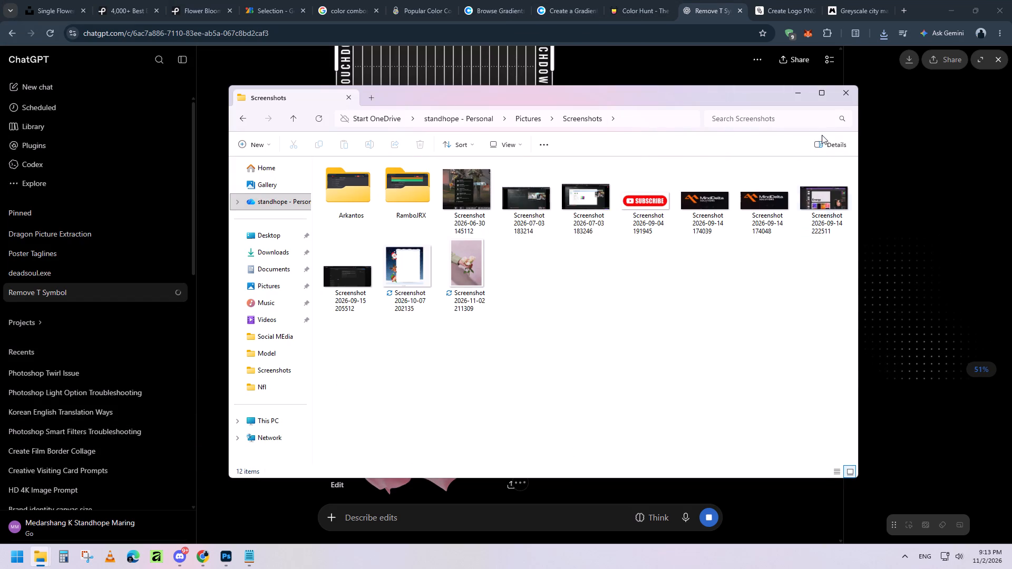
pyautogui.click(795, 94)
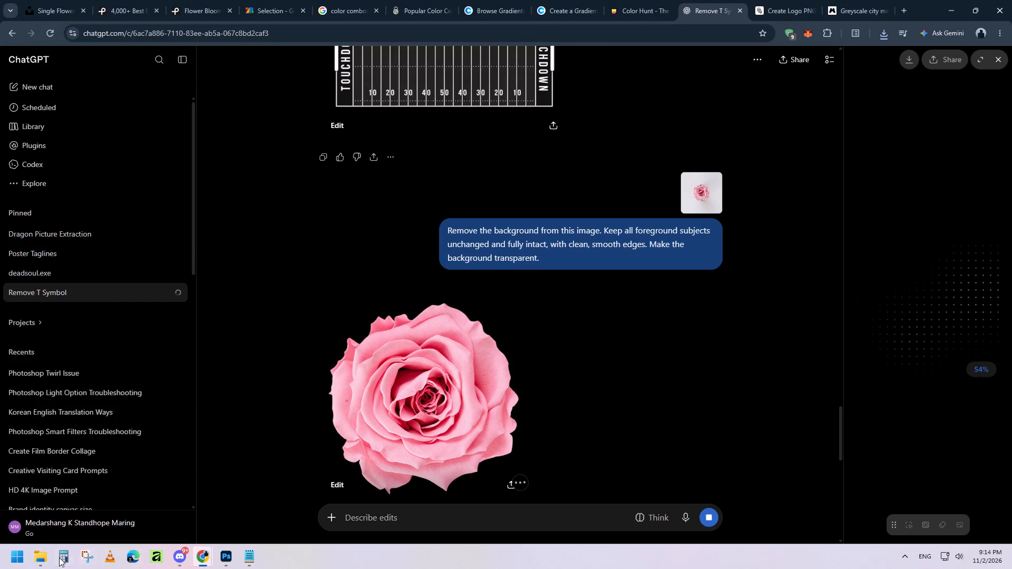
# Move the Detailed Pink Rose Blossom cutout from Downloads into the Asian Muse project folder.
pyautogui.click(955, 0)
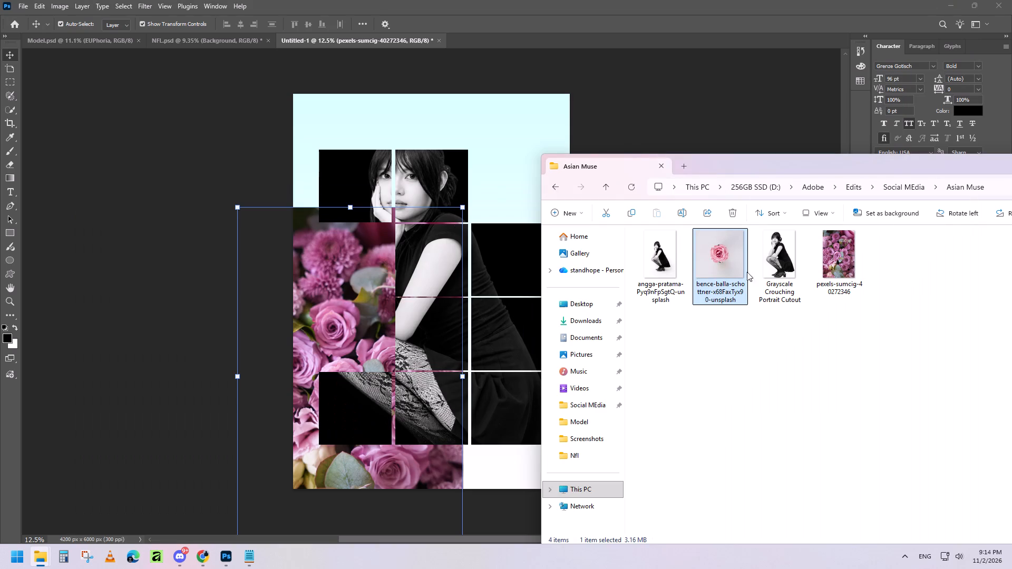
pyautogui.click(29, 556)
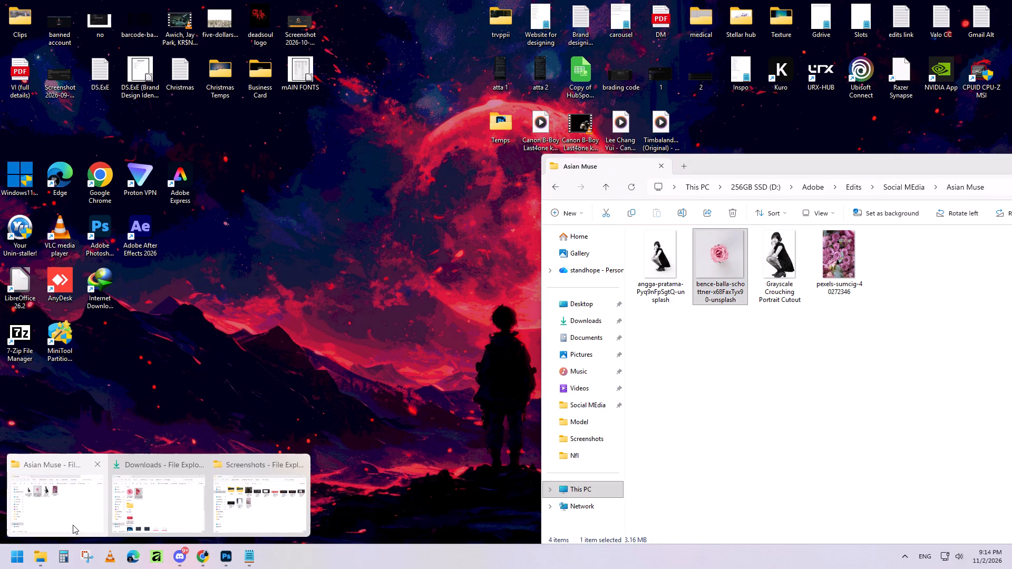
pyautogui.click(73, 525)
pyautogui.click(34, 557)
pyautogui.click(168, 507)
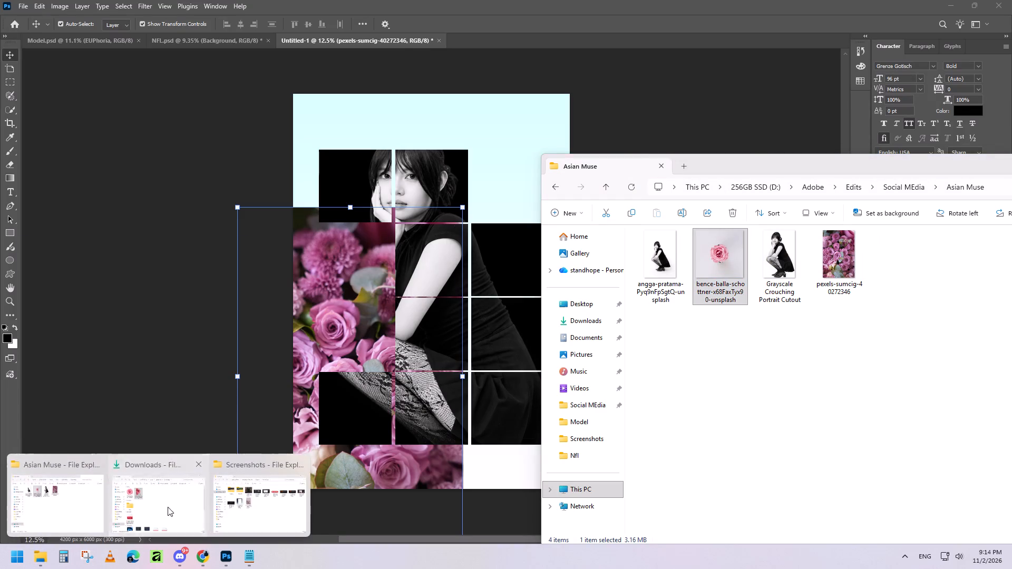
pyautogui.click(110, 115)
pyautogui.hotkey('ctrl', 'x')
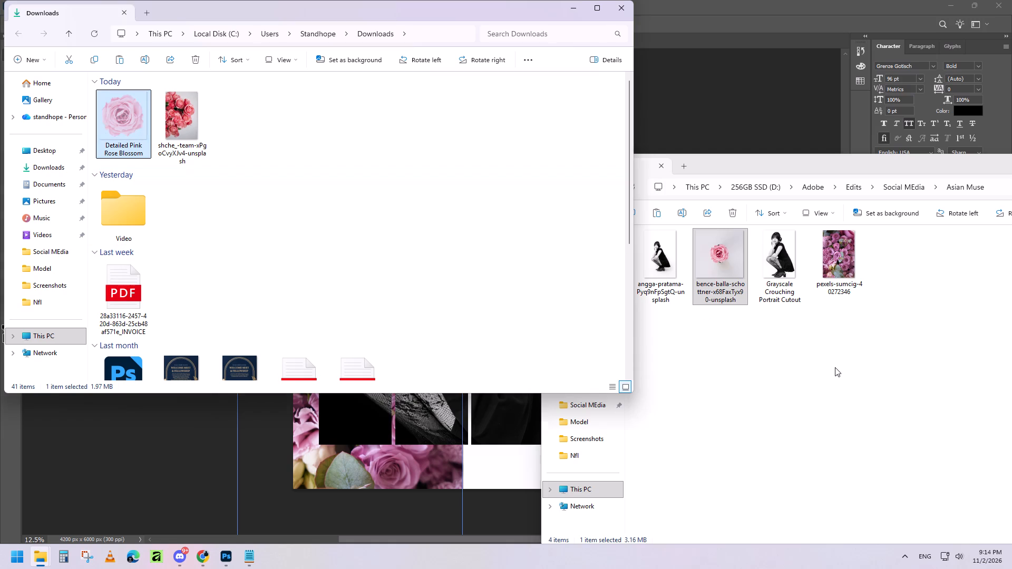
pyautogui.click(835, 367)
pyautogui.hotkey('ctrl', 'v')
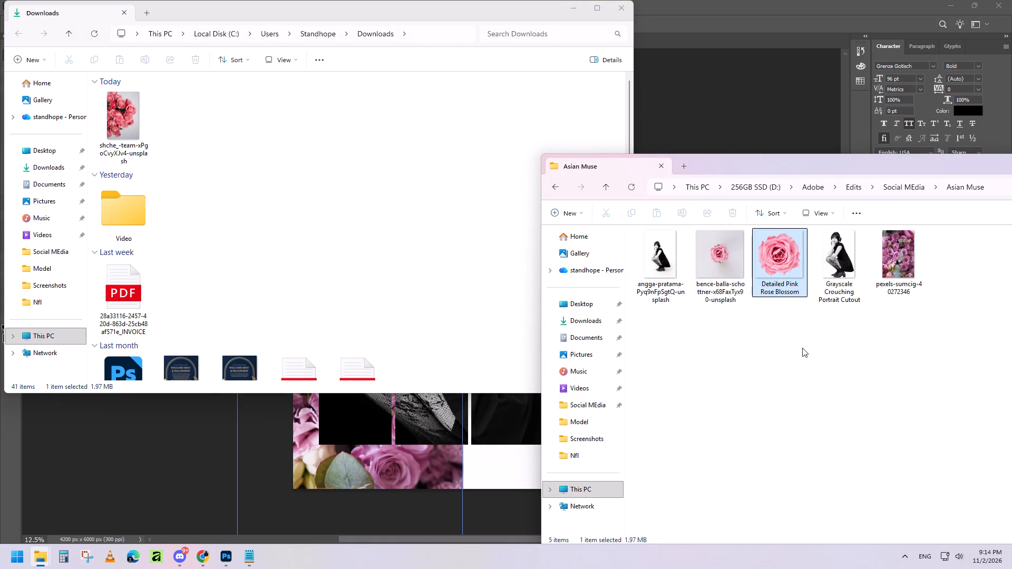
# Place the Detailed Pink Rose Blossom cutout in the Photoshop poster's upper right area and move its layer above the portrait cutout.
pyautogui.click(785, 336)
pyautogui.click(570, 7)
pyautogui.moveTo(792, 259); pyautogui.dragTo(526, 157)
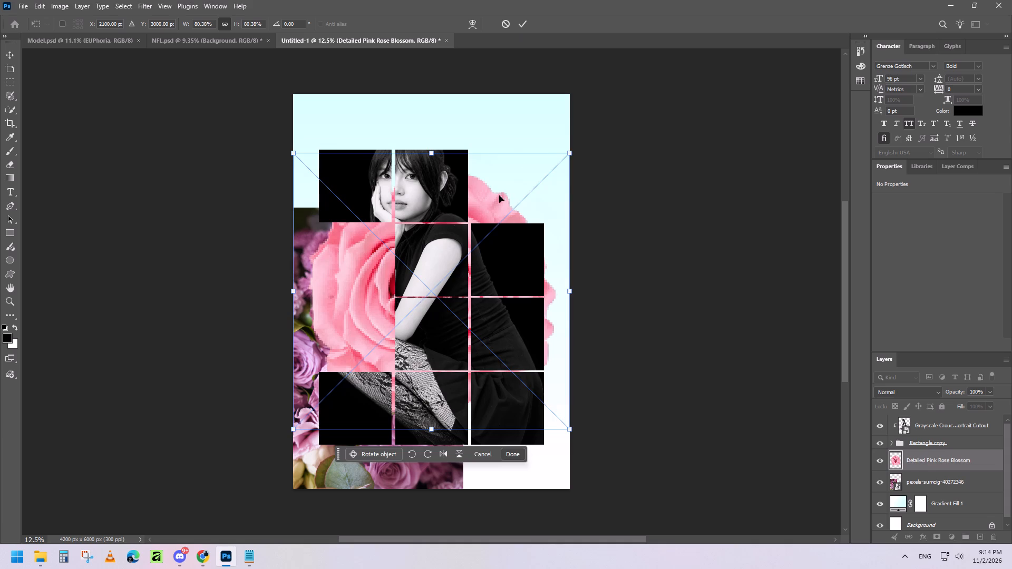
pyautogui.moveTo(489, 202); pyautogui.dragTo(569, 91)
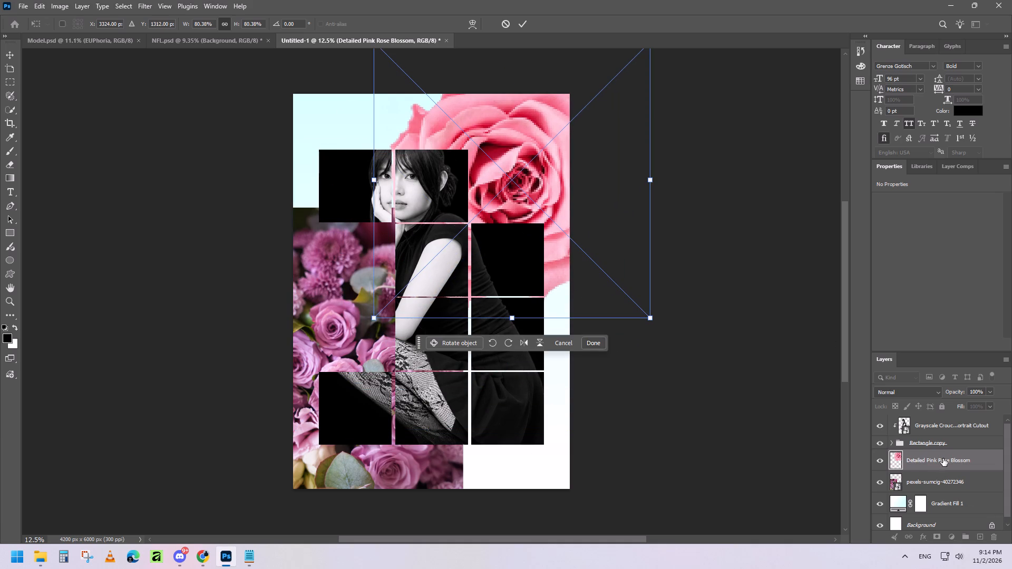
pyautogui.scroll(2, 951, 463)
pyautogui.moveTo(952, 463); pyautogui.dragTo(951, 417)
# Scale the pink rose to about 39.6%, rotate it about 29° and position it beside the woman's head at the poster's right edge.
pyautogui.hotkey('ctrl', 't')
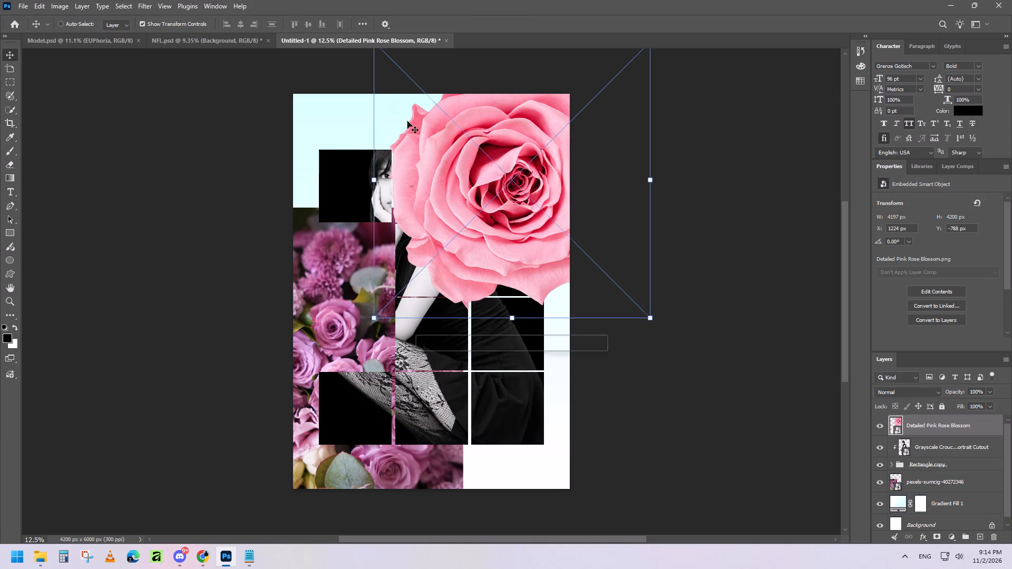
pyautogui.scroll(3, 634, 308)
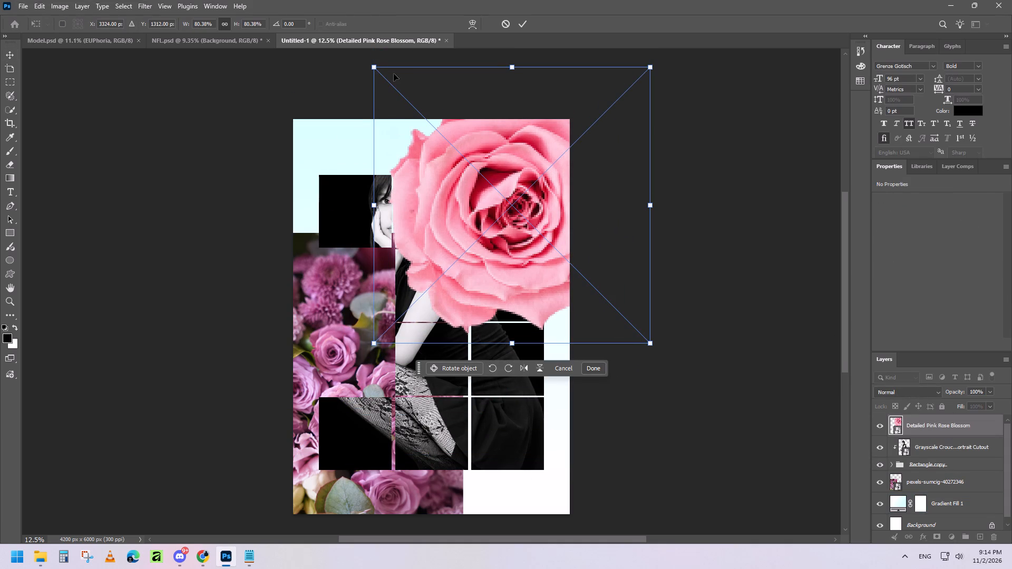
pyautogui.moveTo(377, 66); pyautogui.dragTo(449, 148)
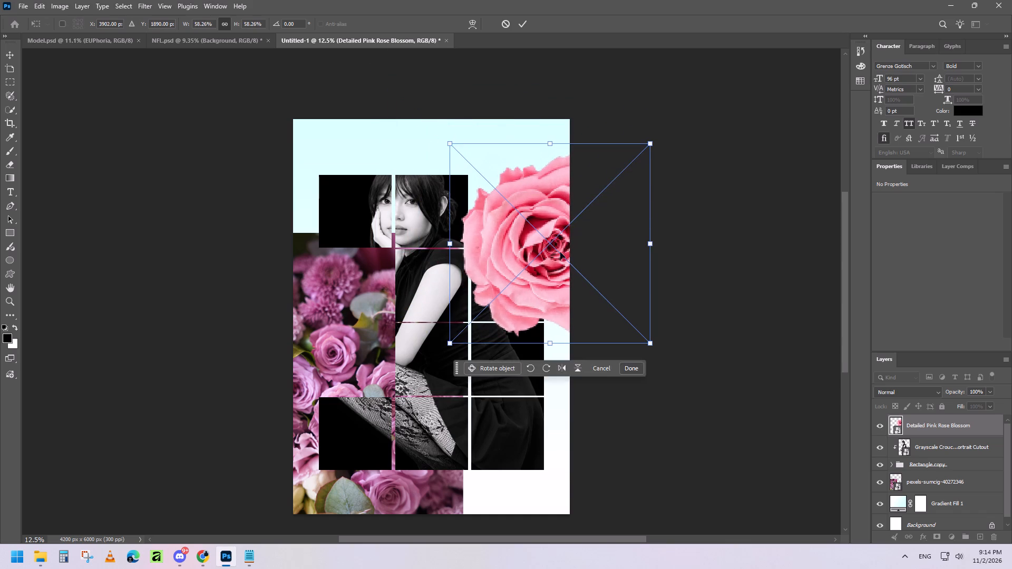
pyautogui.moveTo(556, 249); pyautogui.dragTo(539, 206)
pyautogui.moveTo(432, 100); pyautogui.dragTo(463, 126)
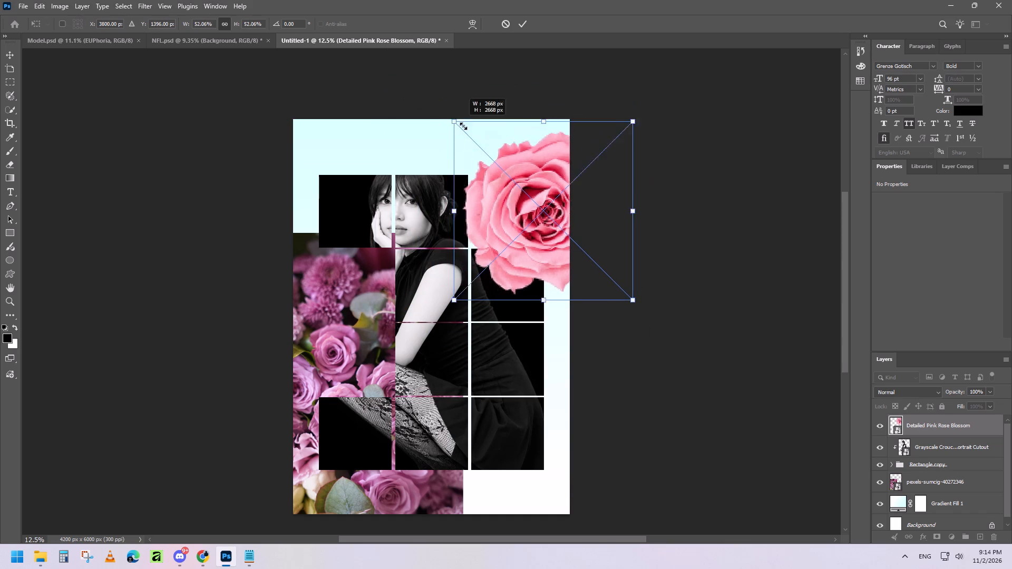
pyautogui.moveTo(463, 126); pyautogui.dragTo(512, 168)
pyautogui.moveTo(549, 236); pyautogui.dragTo(510, 211)
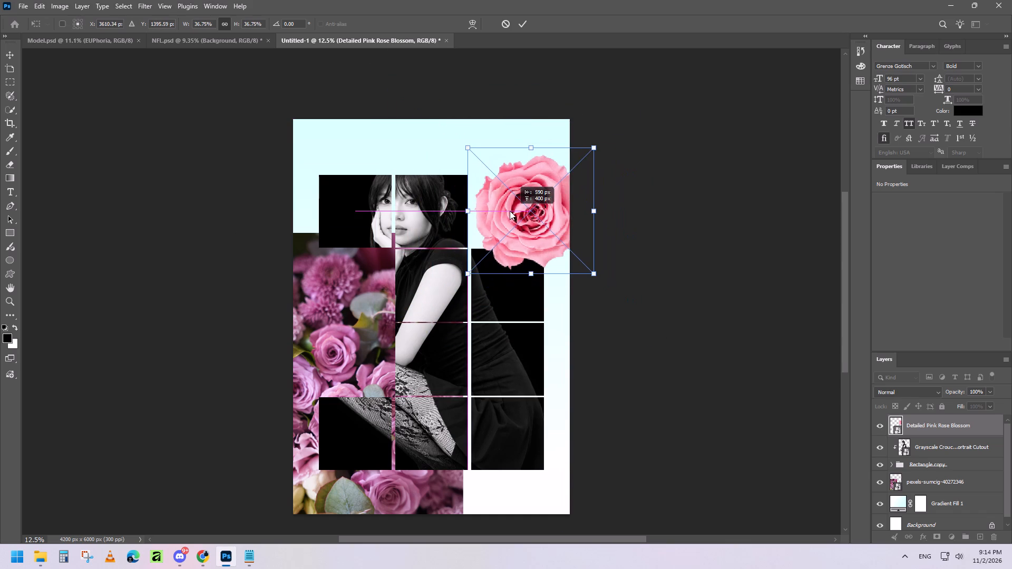
pyautogui.moveTo(510, 211); pyautogui.dragTo(509, 221)
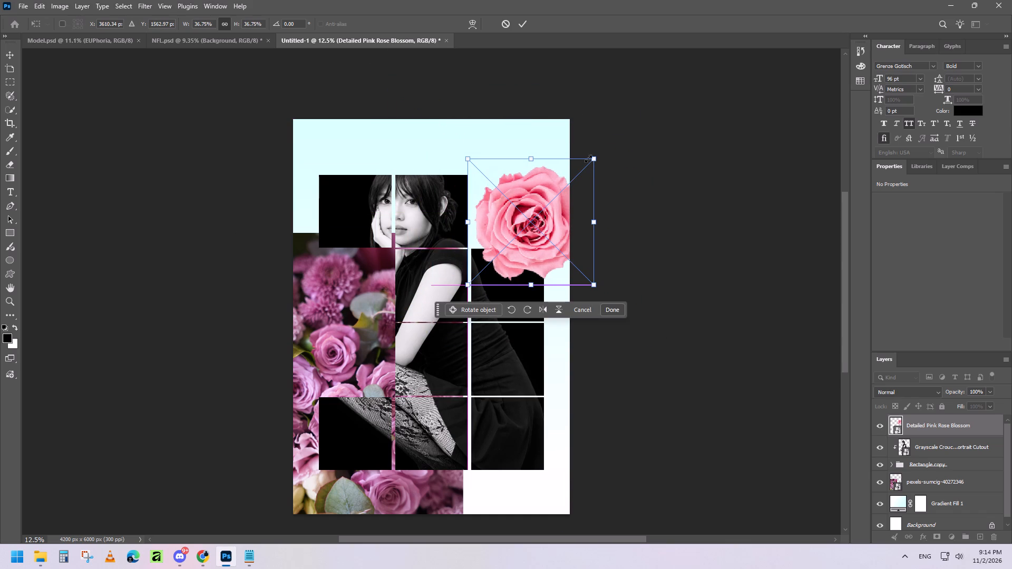
pyautogui.moveTo(594, 158); pyautogui.dragTo(606, 151)
pyautogui.moveTo(620, 140); pyautogui.dragTo(616, 129)
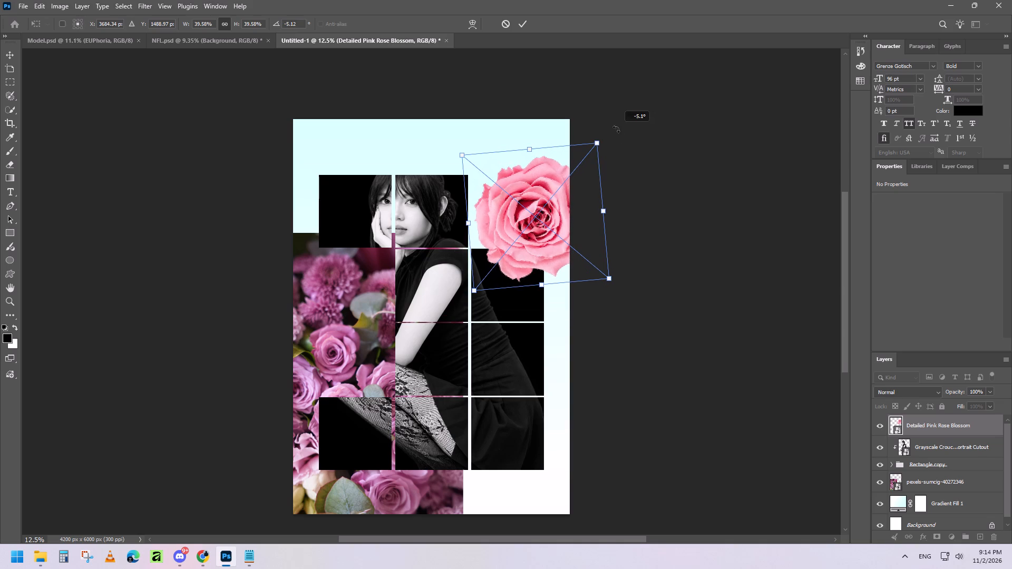
pyautogui.moveTo(616, 129); pyautogui.dragTo(646, 191)
pyautogui.moveTo(538, 236); pyautogui.dragTo(532, 241)
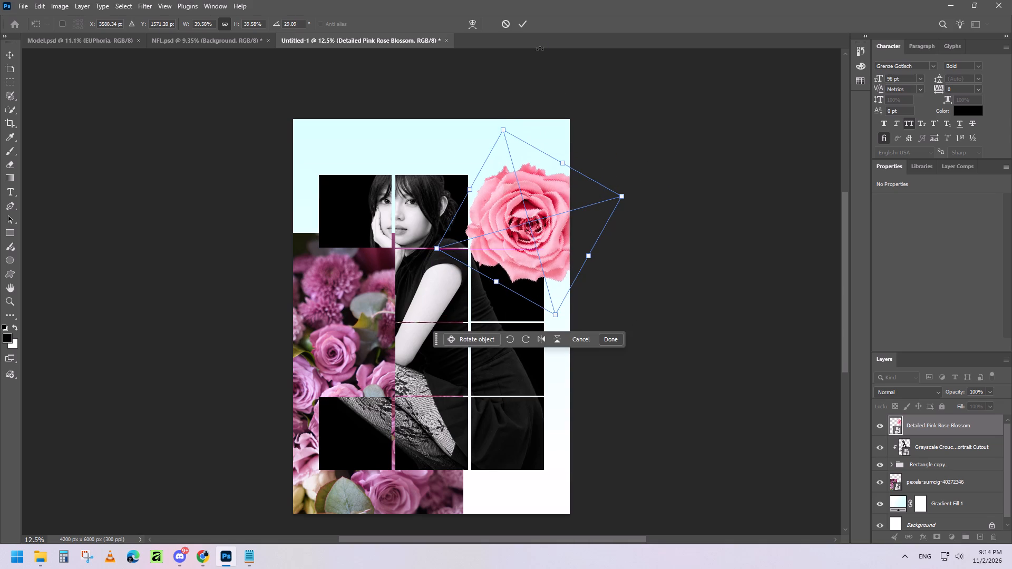
pyautogui.click(524, 26)
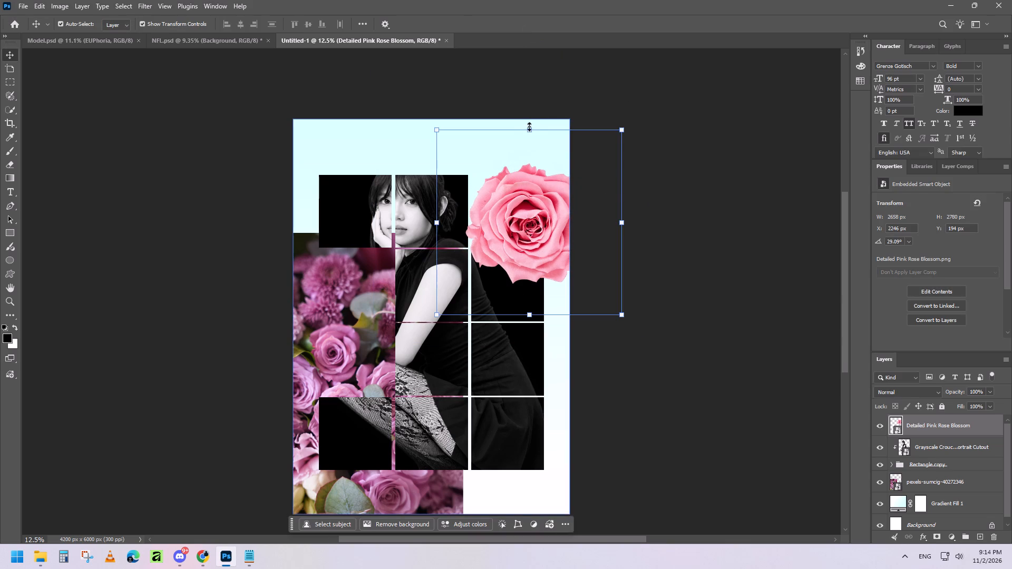
# Enlarge the pink rose to about 41.5%, with rotation about 29.4°, and shift it slightly lower beside the portrait.
pyautogui.click(530, 129)
pyautogui.moveTo(563, 161); pyautogui.dragTo(564, 161)
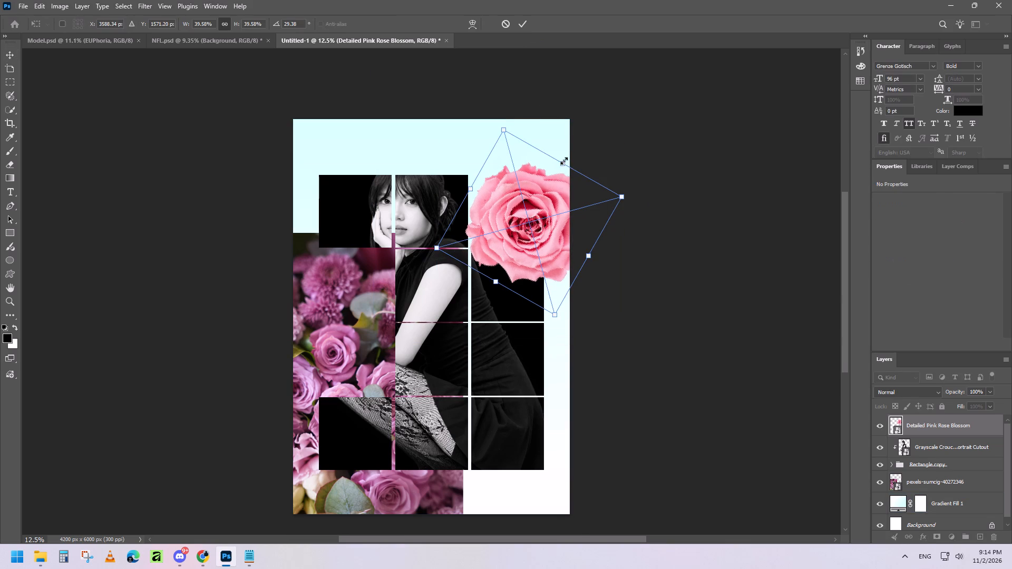
pyautogui.moveTo(564, 161); pyautogui.dragTo(570, 158)
pyautogui.moveTo(527, 233); pyautogui.dragTo(524, 246)
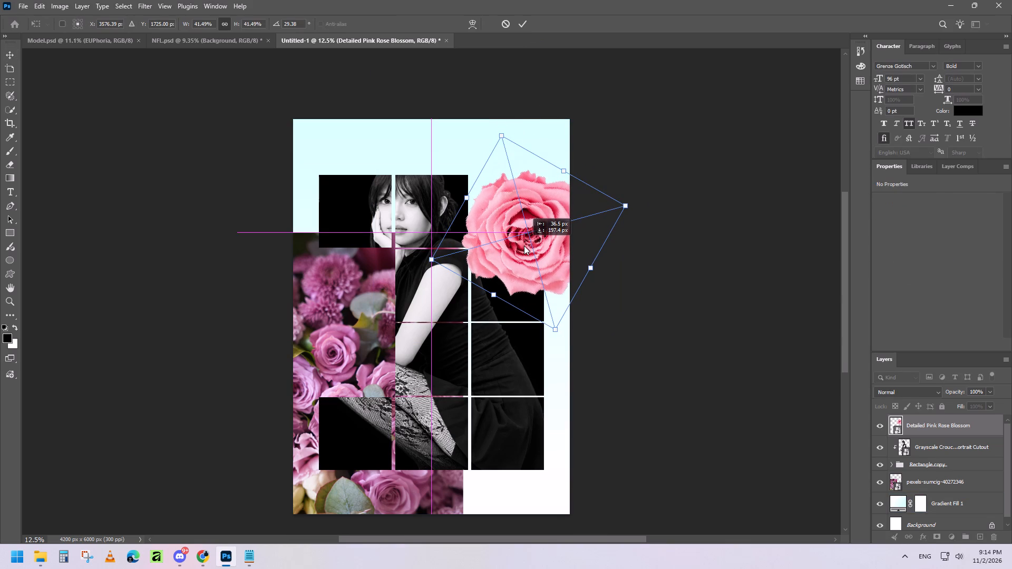
pyautogui.moveTo(524, 246); pyautogui.dragTo(523, 246)
pyautogui.click(656, 259)
pyautogui.click(658, 259)
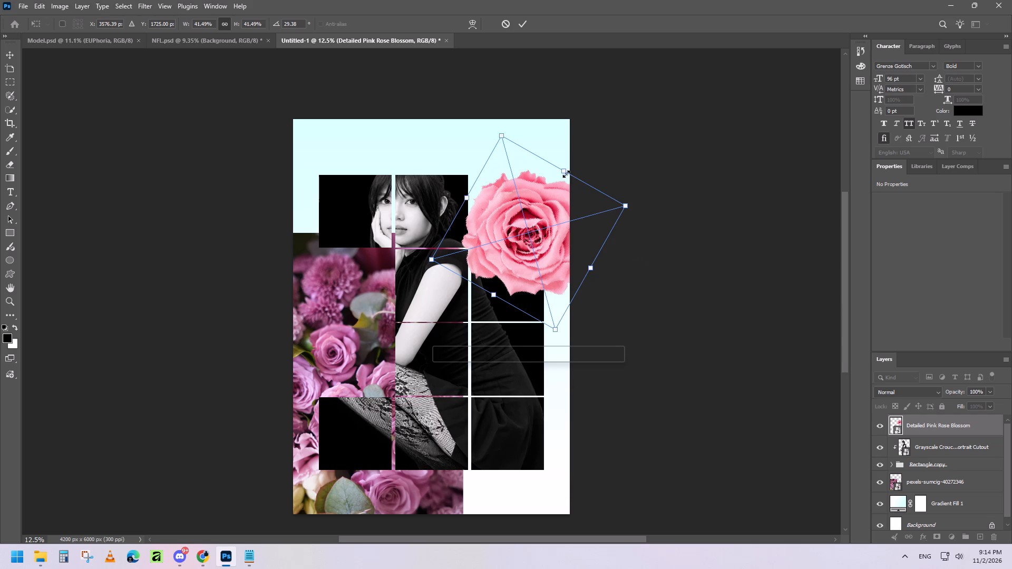
pyautogui.click(522, 23)
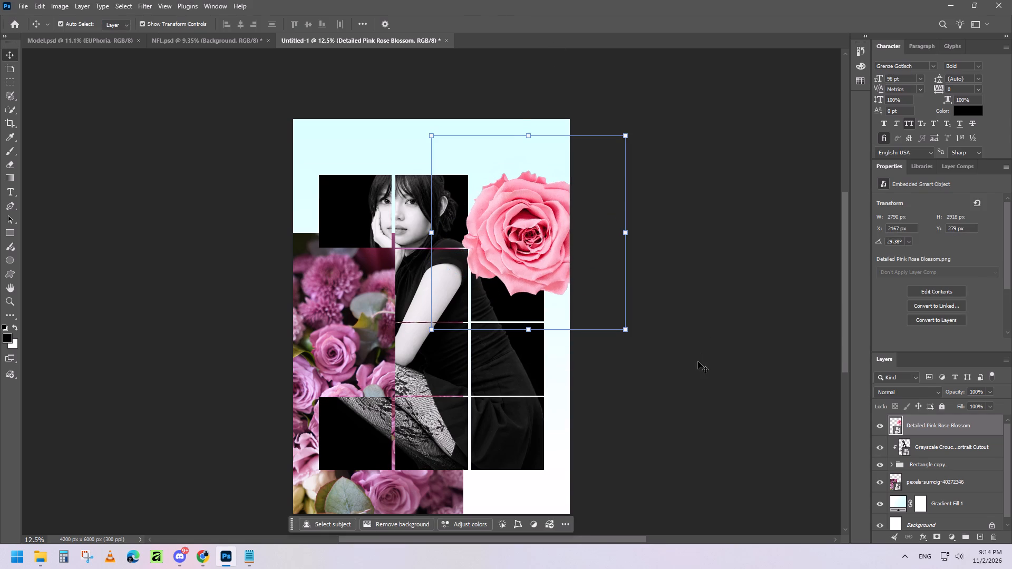
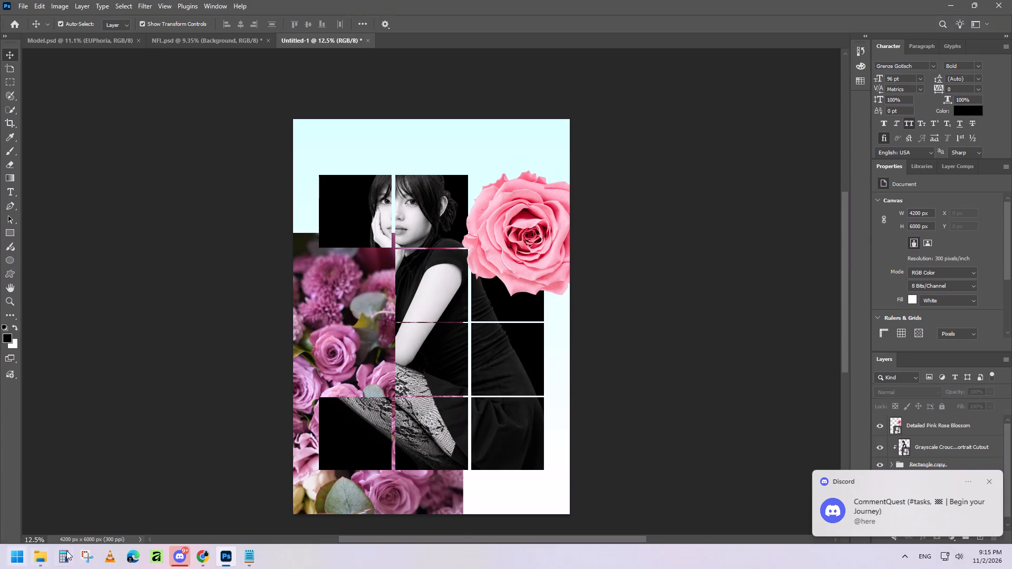
pyautogui.click(50, 556)
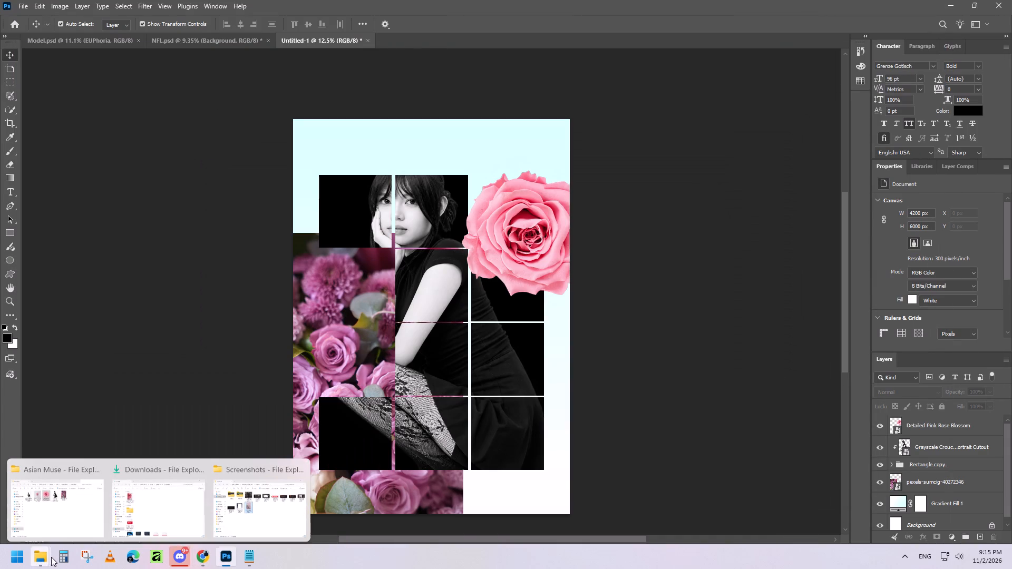
pyautogui.click(51, 557)
pyautogui.click(161, 509)
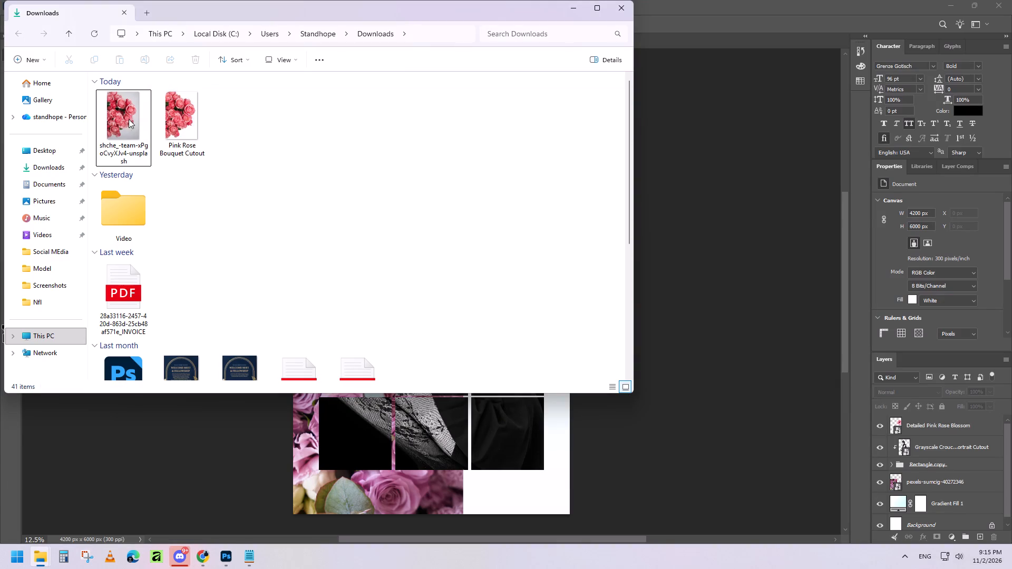
pyautogui.click(226, 149)
pyautogui.moveTo(227, 164); pyautogui.dragTo(97, 101)
pyautogui.hotkey('ctrl', 'x')
pyautogui.click(566, 8)
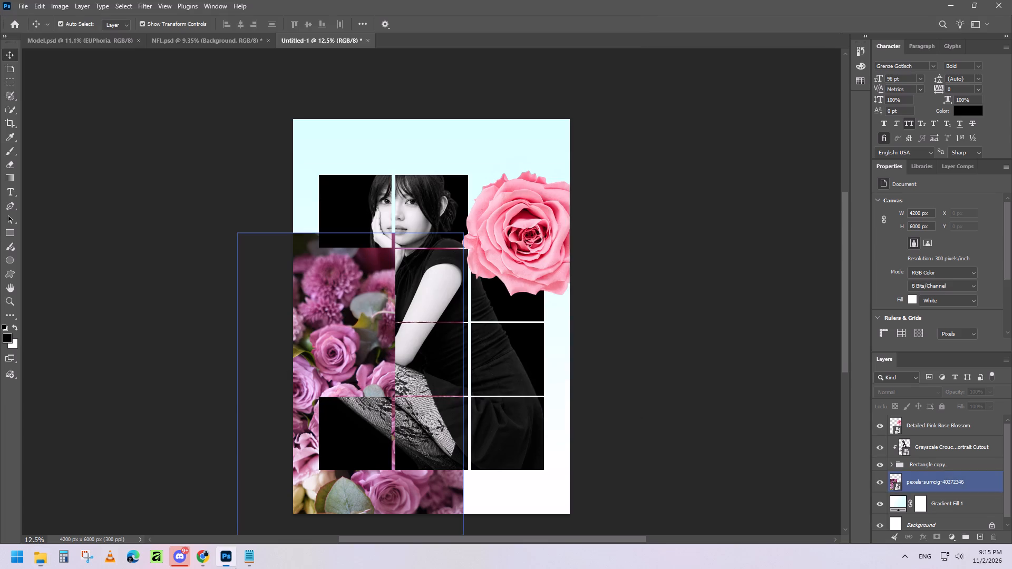
pyautogui.click(36, 556)
pyautogui.click(61, 506)
pyautogui.click(769, 412)
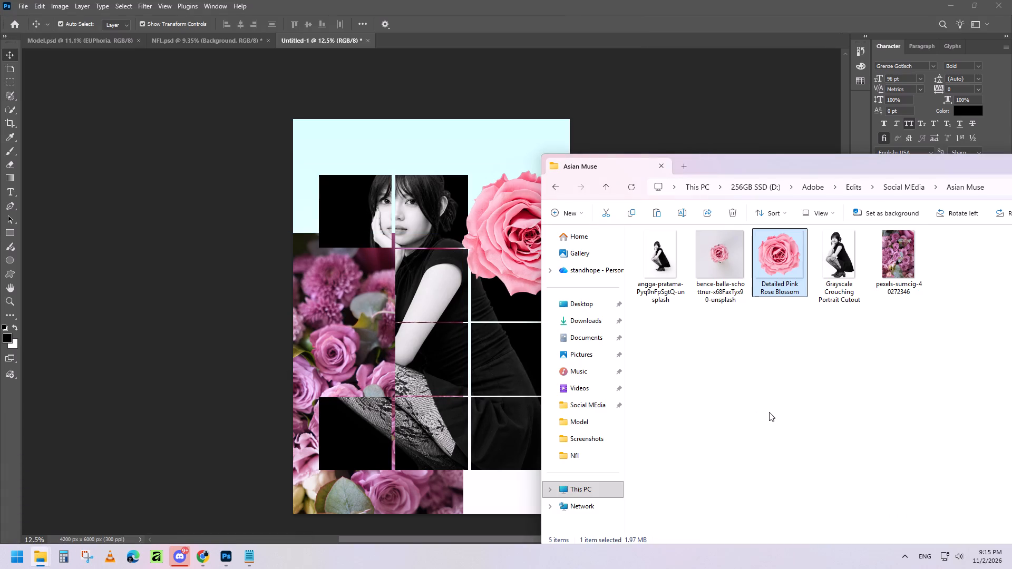
pyautogui.hotkey('ctrl', 'v')
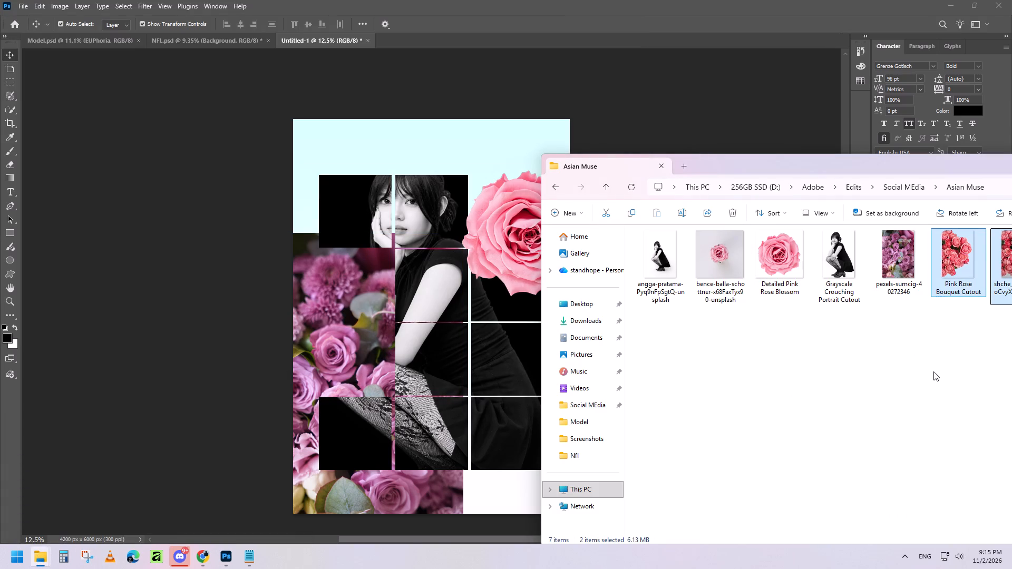
# Place the Pink Rose Bouquet Cutout in the Photoshop poster and flip it horizontally.
pyautogui.click(933, 371)
pyautogui.moveTo(950, 282); pyautogui.dragTo(500, 321)
pyautogui.rightClick(472, 307)
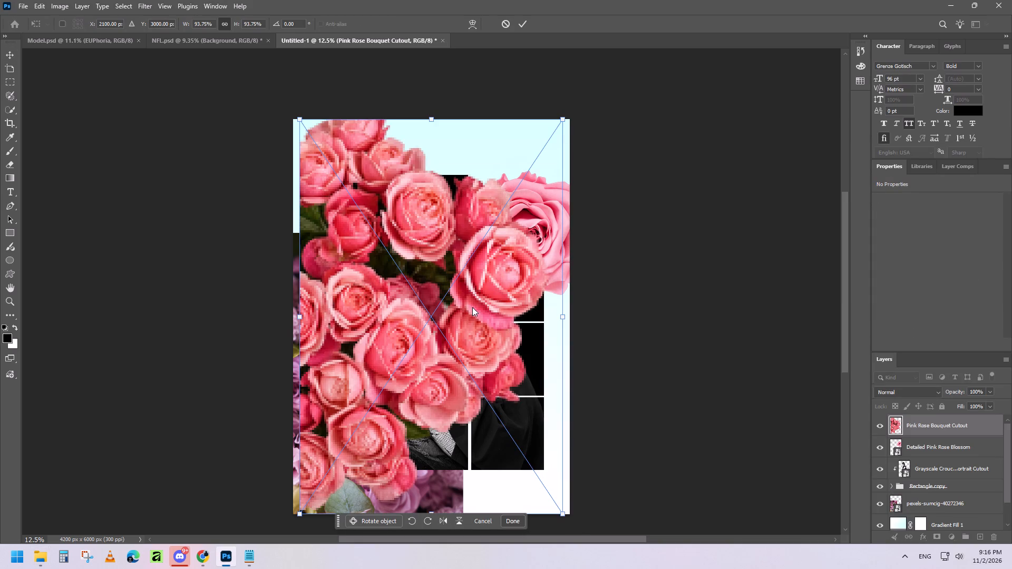
pyautogui.click(522, 516)
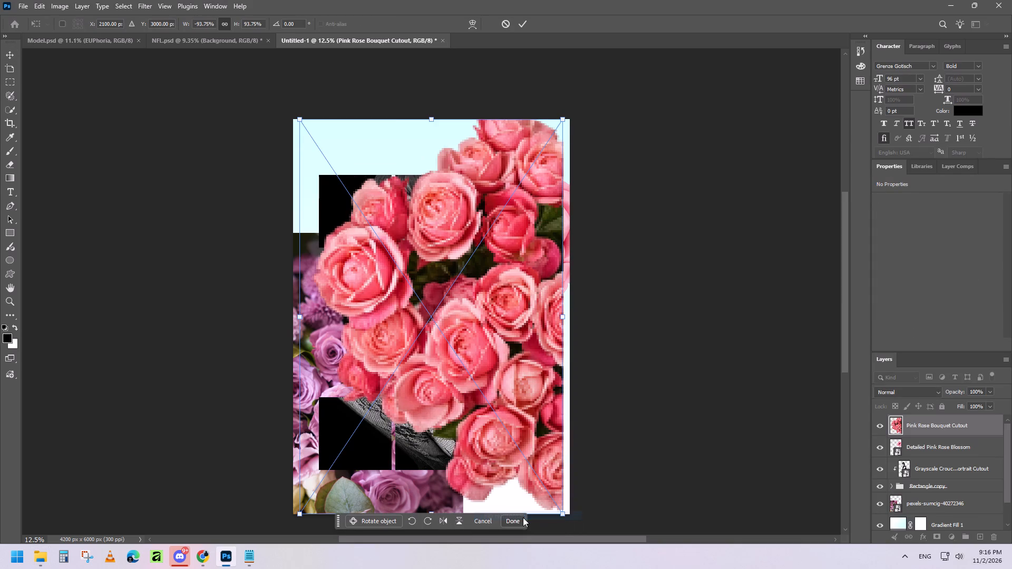
pyautogui.click(522, 23)
# Shift the bouquet slightly up and toward the poster's right edge, and hide the Detailed Pink Rose Blossom layer.
pyautogui.moveTo(509, 285); pyautogui.dragTo(512, 284)
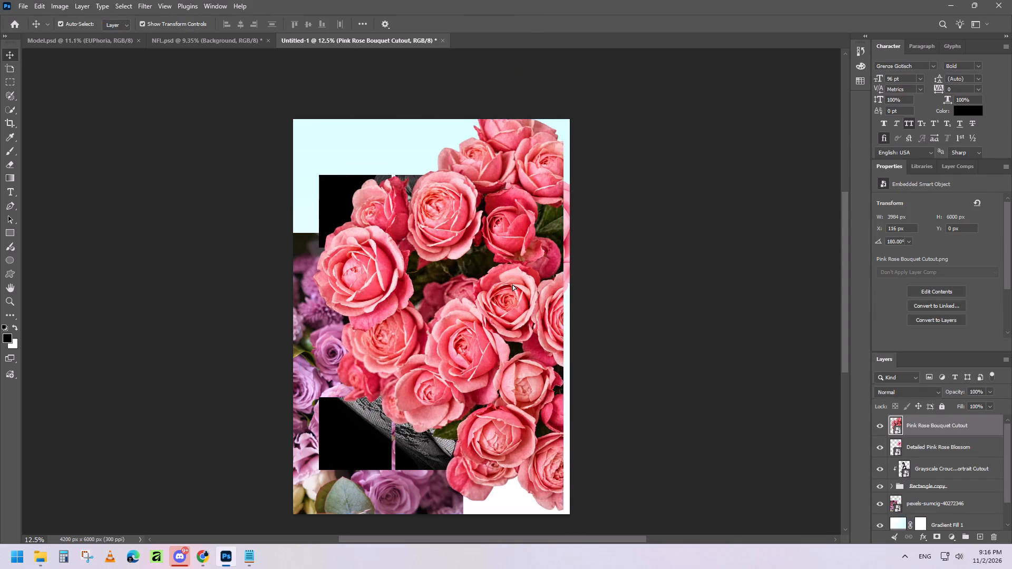
pyautogui.moveTo(512, 284); pyautogui.dragTo(528, 279)
pyautogui.click(881, 448)
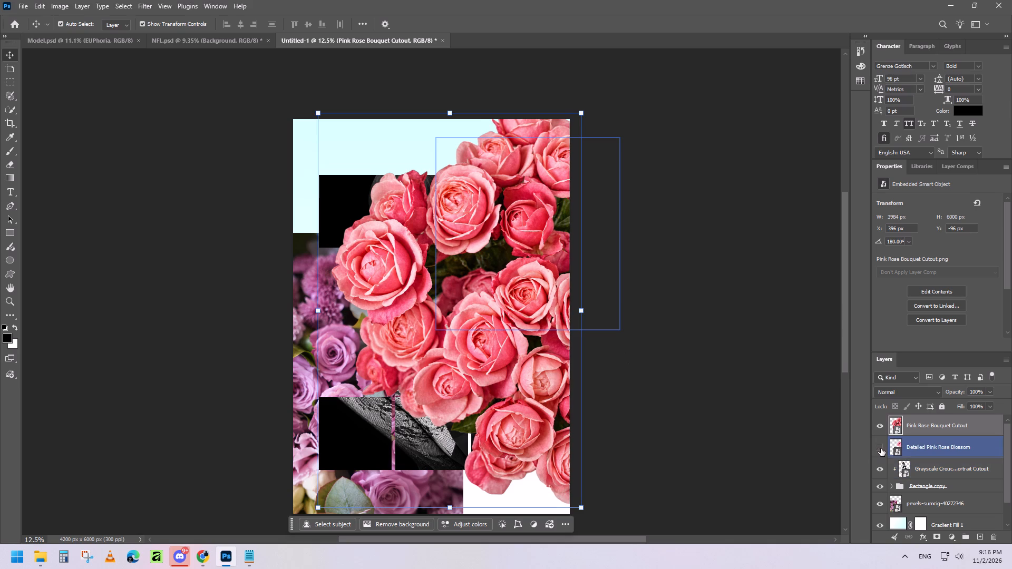
# Scale the bouquet down to about 41.5% and position it at the poster's right edge beside the woman's head and shoulder.
pyautogui.moveTo(319, 112); pyautogui.dragTo(463, 209)
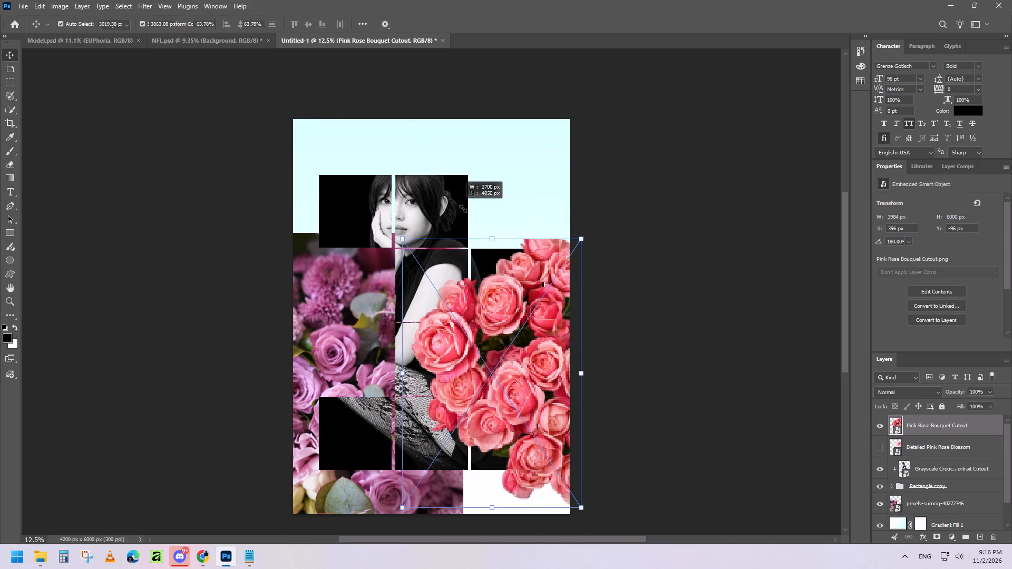
pyautogui.moveTo(463, 209); pyautogui.dragTo(485, 223)
pyautogui.moveTo(545, 432); pyautogui.dragTo(558, 288)
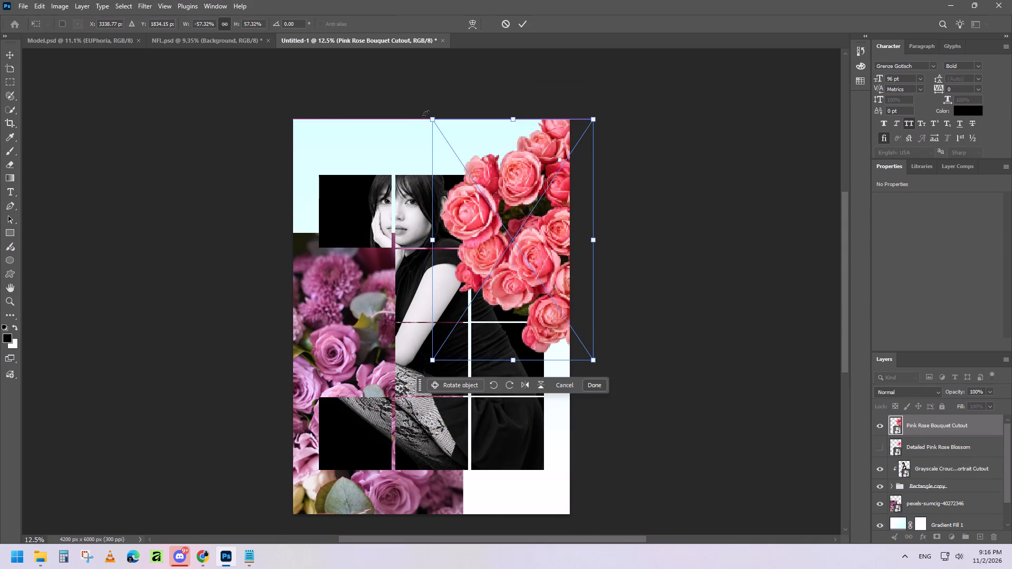
pyautogui.moveTo(432, 121); pyautogui.dragTo(495, 175)
pyautogui.moveTo(558, 288); pyautogui.dragTo(551, 269)
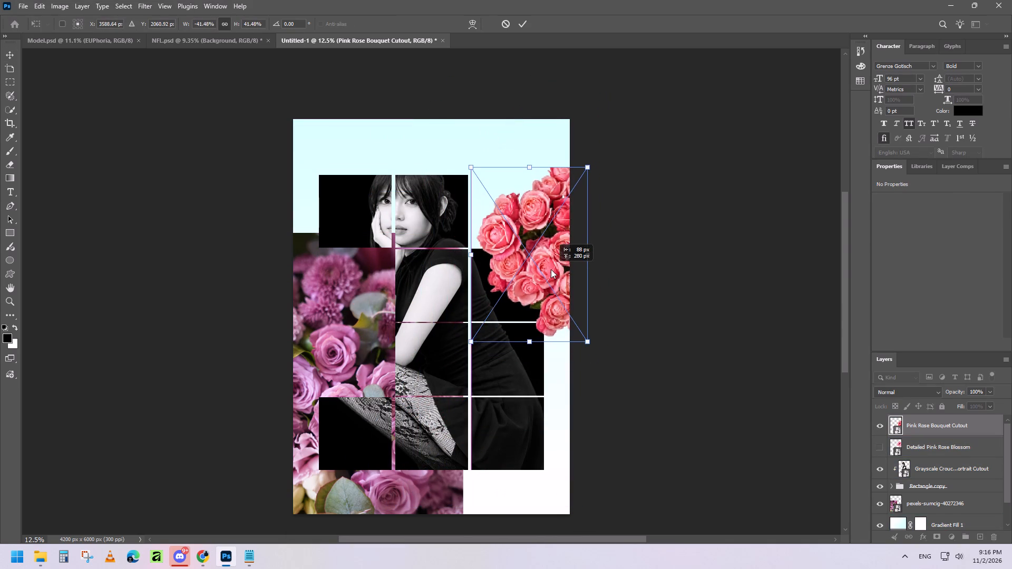
pyautogui.moveTo(551, 269); pyautogui.dragTo(546, 271)
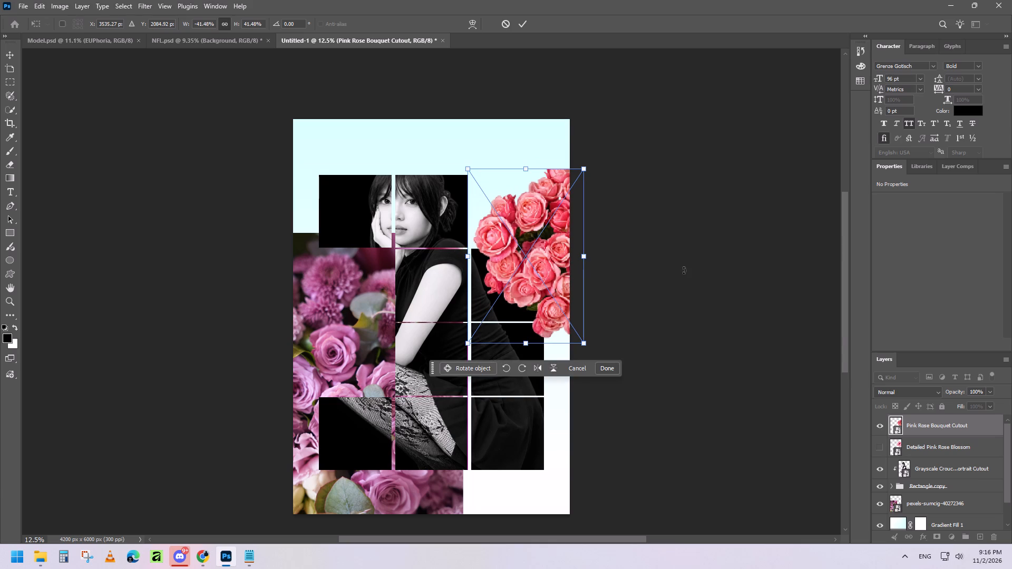
pyautogui.click(682, 271)
pyautogui.click(587, 86)
pyautogui.click(521, 26)
pyautogui.click(638, 188)
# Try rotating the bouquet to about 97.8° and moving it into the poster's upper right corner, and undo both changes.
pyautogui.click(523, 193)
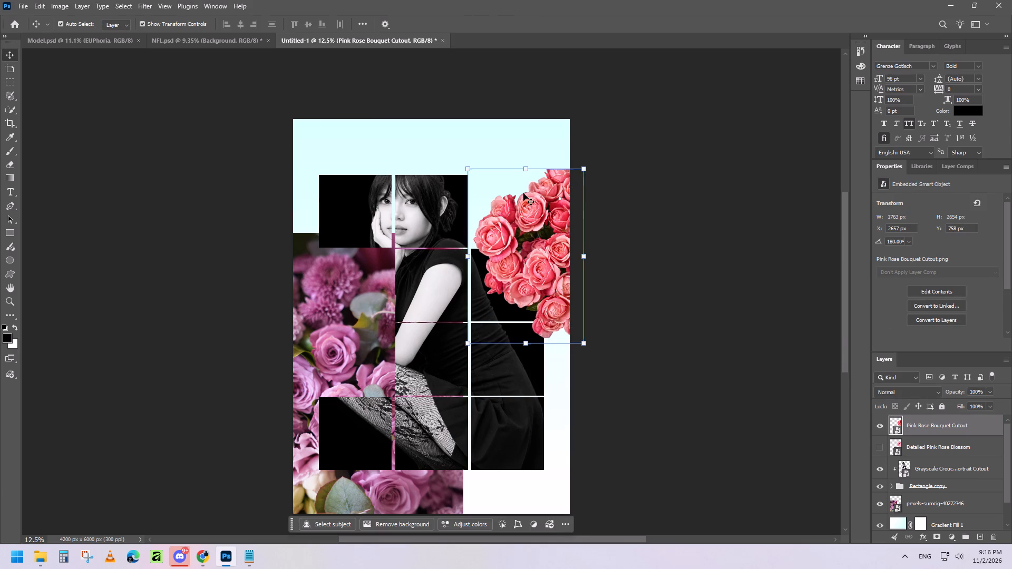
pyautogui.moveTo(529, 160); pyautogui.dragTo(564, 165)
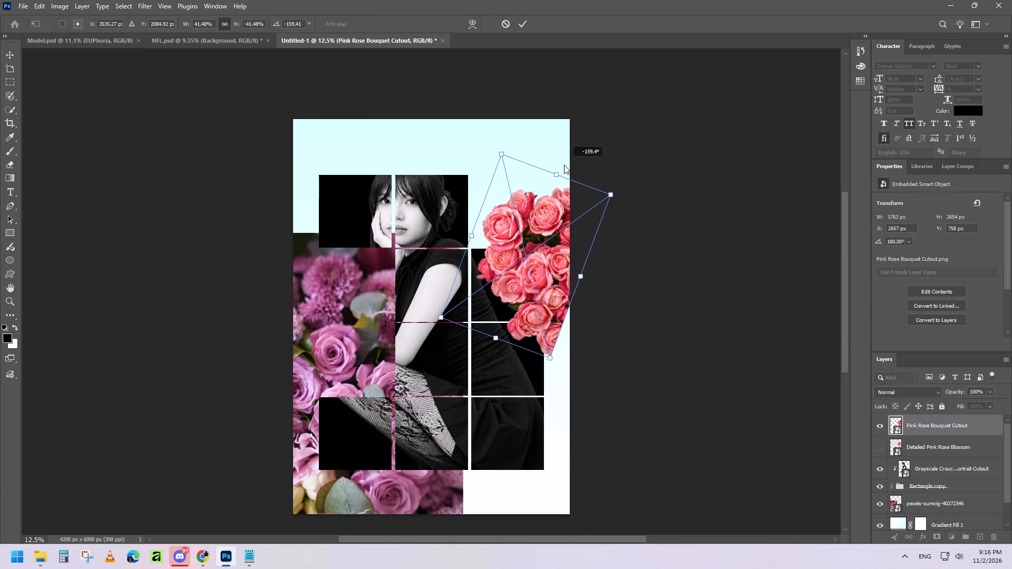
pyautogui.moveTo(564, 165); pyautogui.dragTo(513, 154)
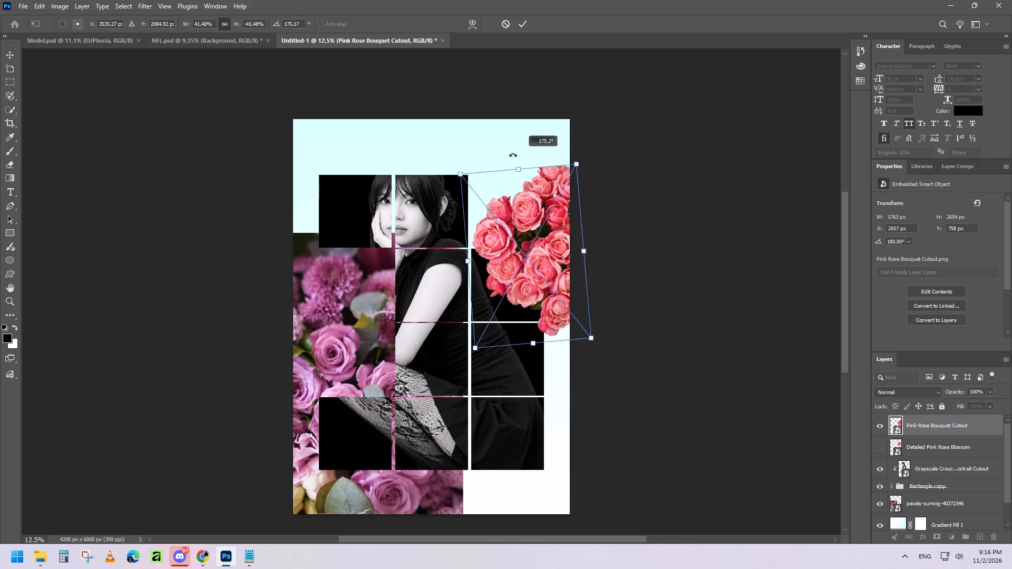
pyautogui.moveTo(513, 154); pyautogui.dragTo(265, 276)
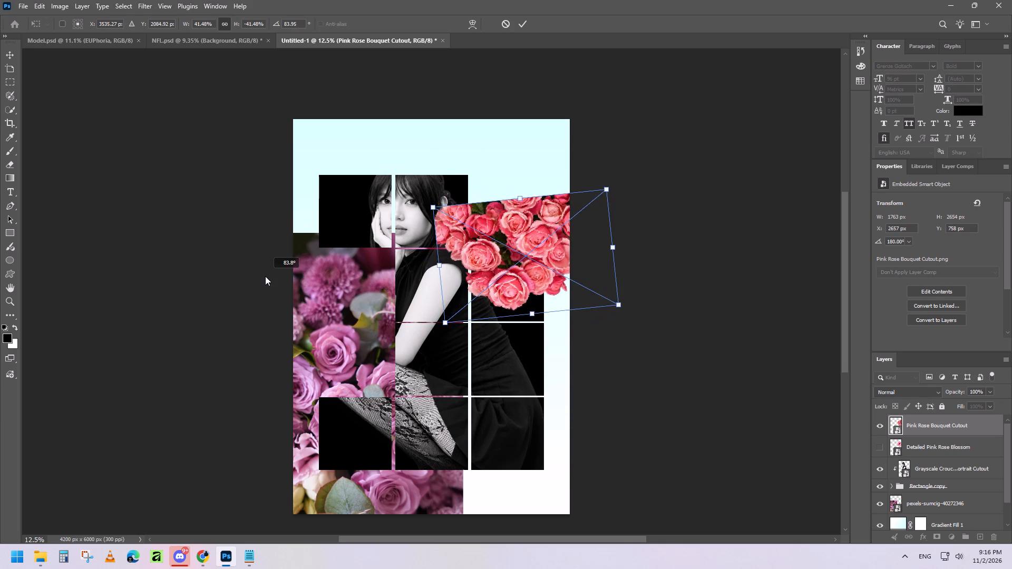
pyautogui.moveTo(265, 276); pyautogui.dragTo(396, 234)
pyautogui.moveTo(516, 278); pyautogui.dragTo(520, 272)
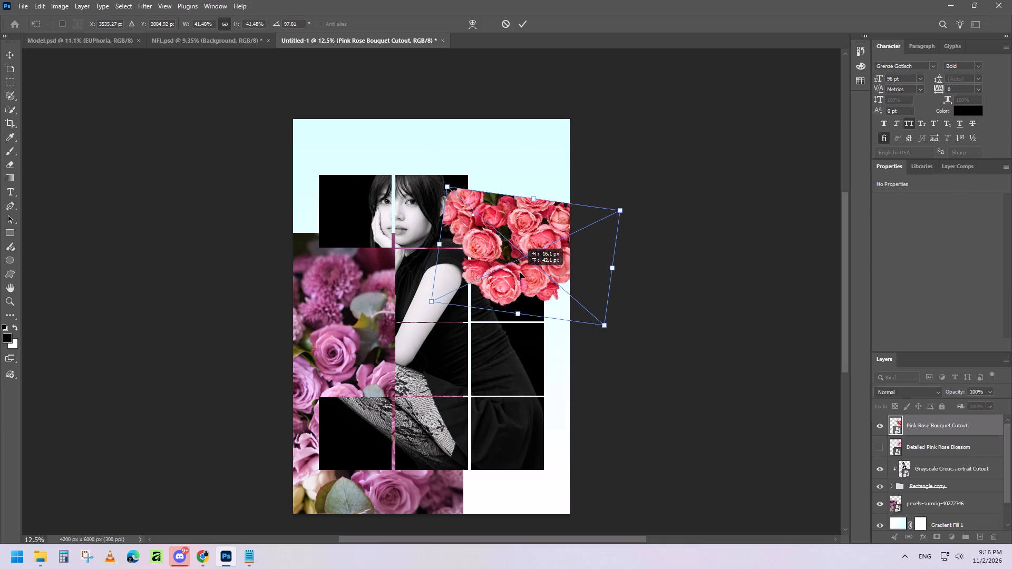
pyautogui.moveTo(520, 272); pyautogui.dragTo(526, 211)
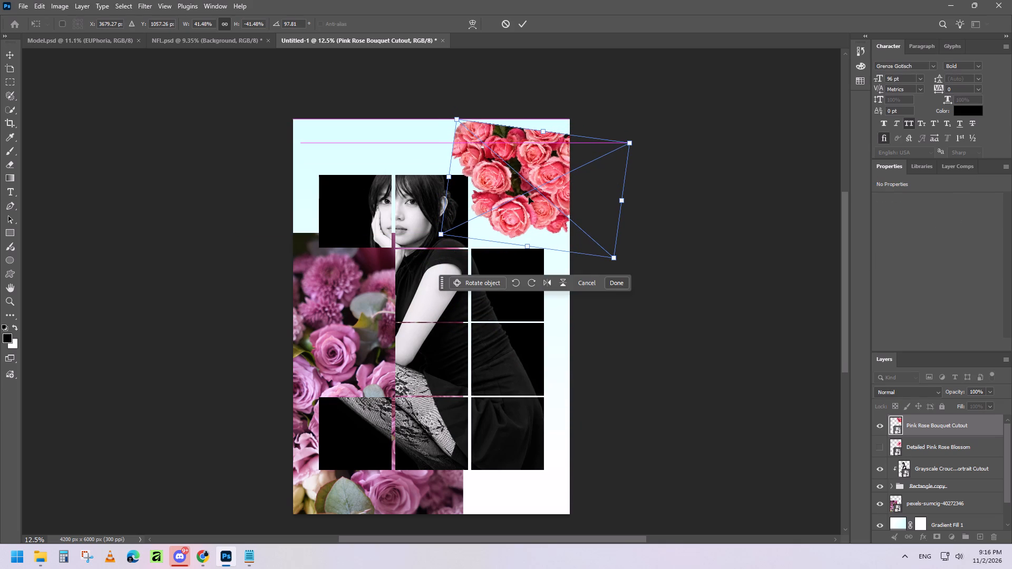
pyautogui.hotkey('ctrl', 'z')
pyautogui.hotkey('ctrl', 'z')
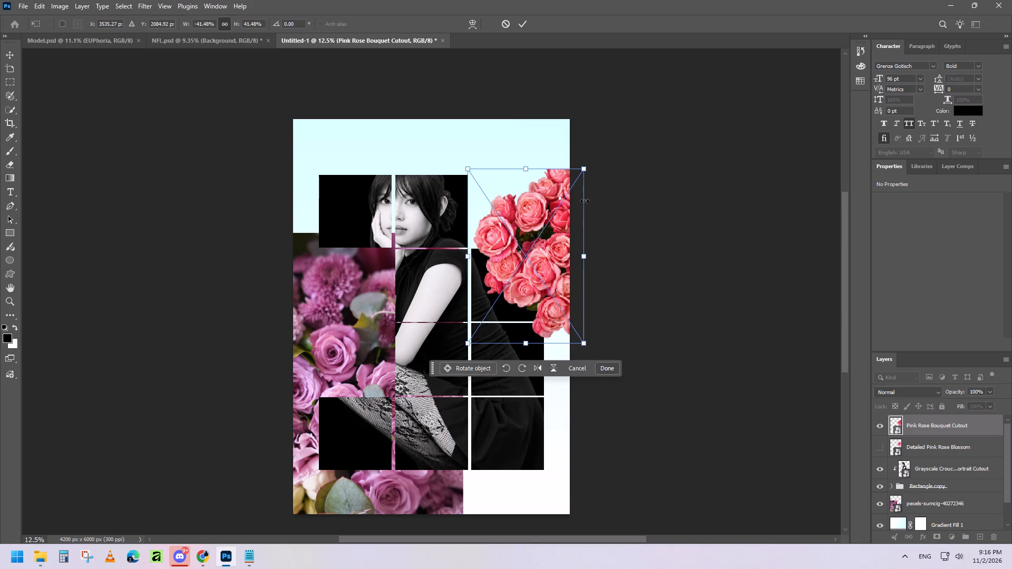
# Enlarge the Pink Rose Bouquet Cutout to about 42.5% and shift it down and inward over the woman's shoulder.
pyautogui.click(524, 23)
pyautogui.click(641, 248)
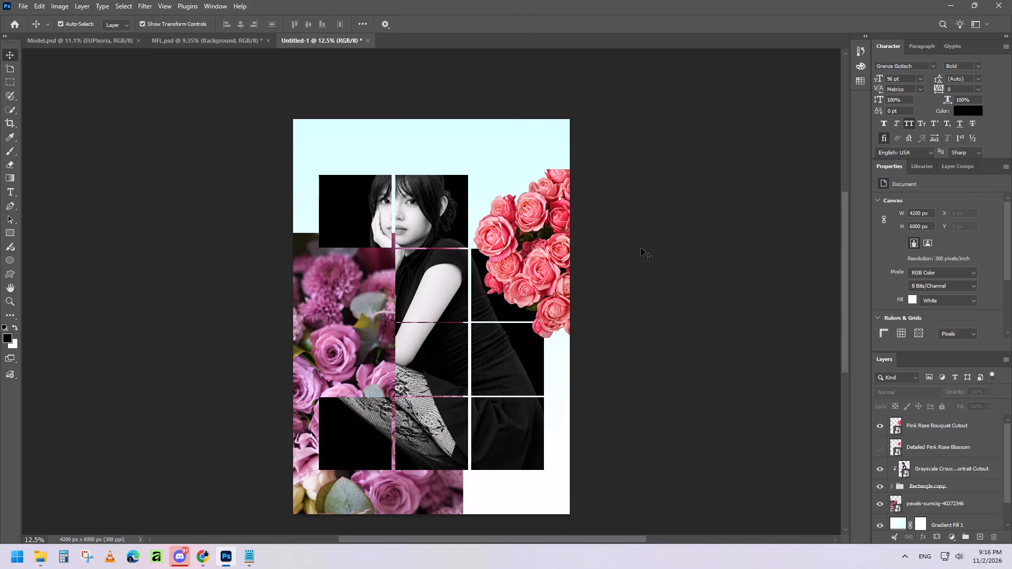
pyautogui.click(558, 231)
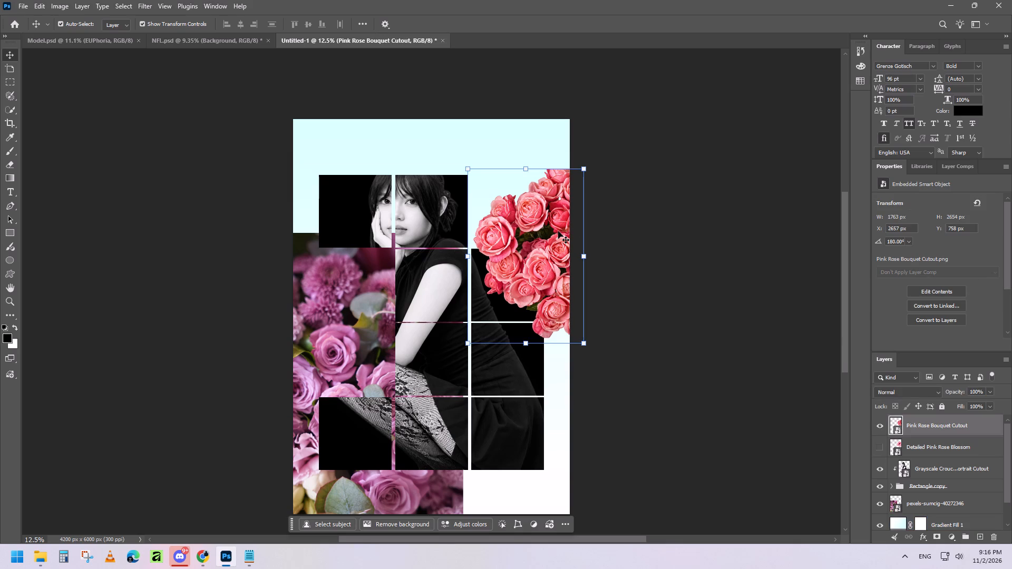
pyautogui.click(527, 165)
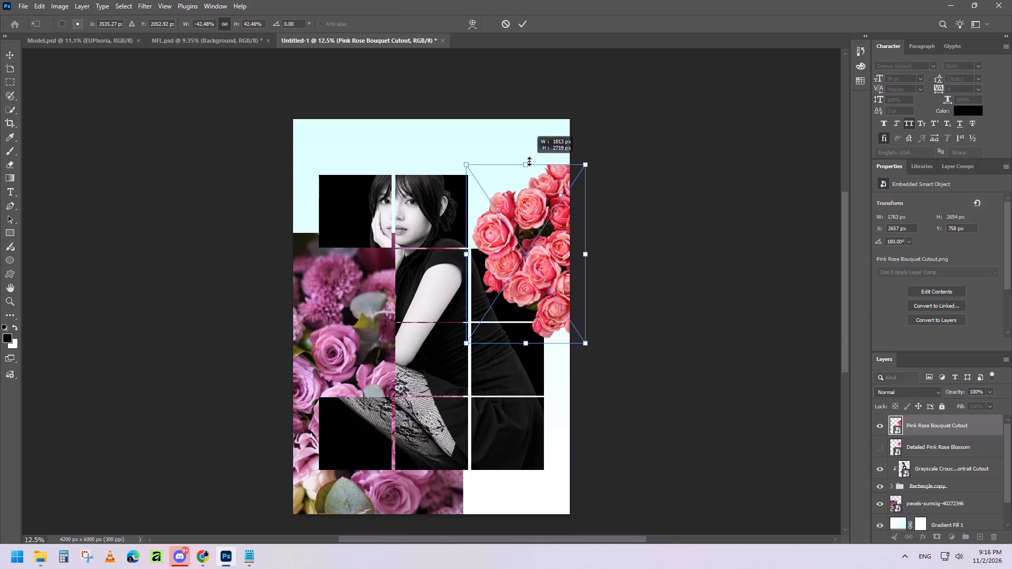
pyautogui.moveTo(539, 232); pyautogui.dragTo(539, 252)
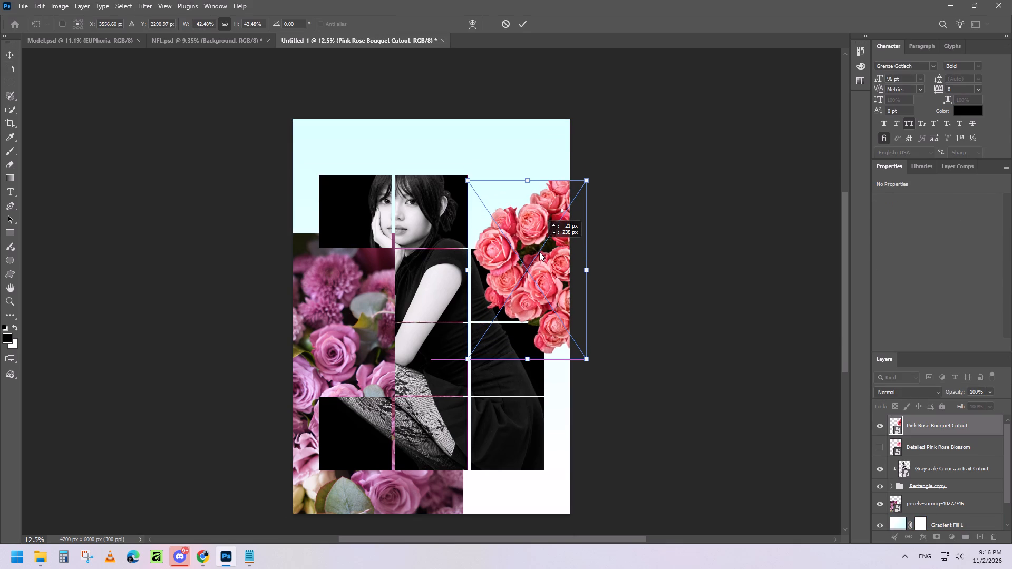
pyautogui.moveTo(539, 252); pyautogui.dragTo(516, 252)
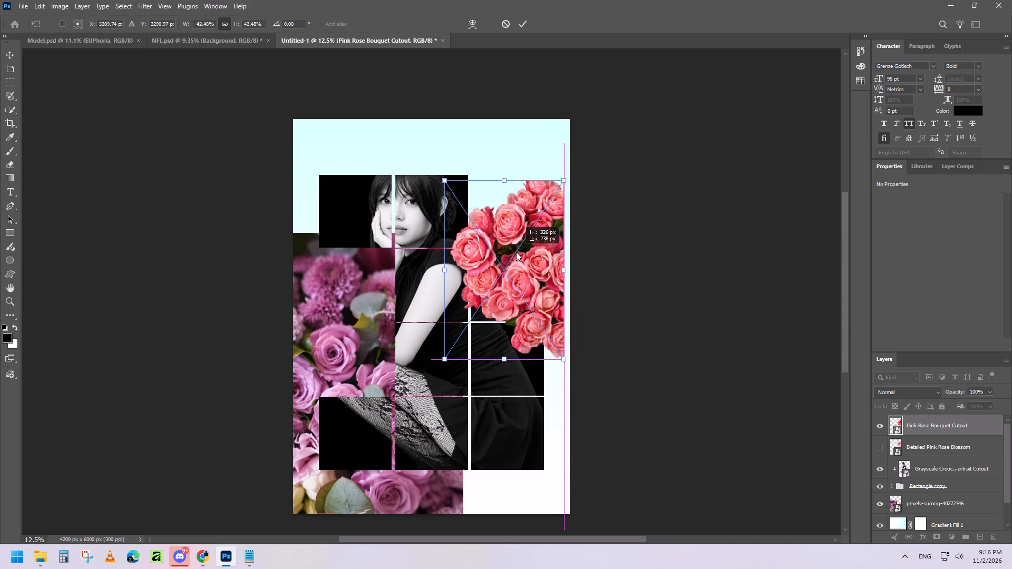
pyautogui.moveTo(516, 252); pyautogui.dragTo(530, 254)
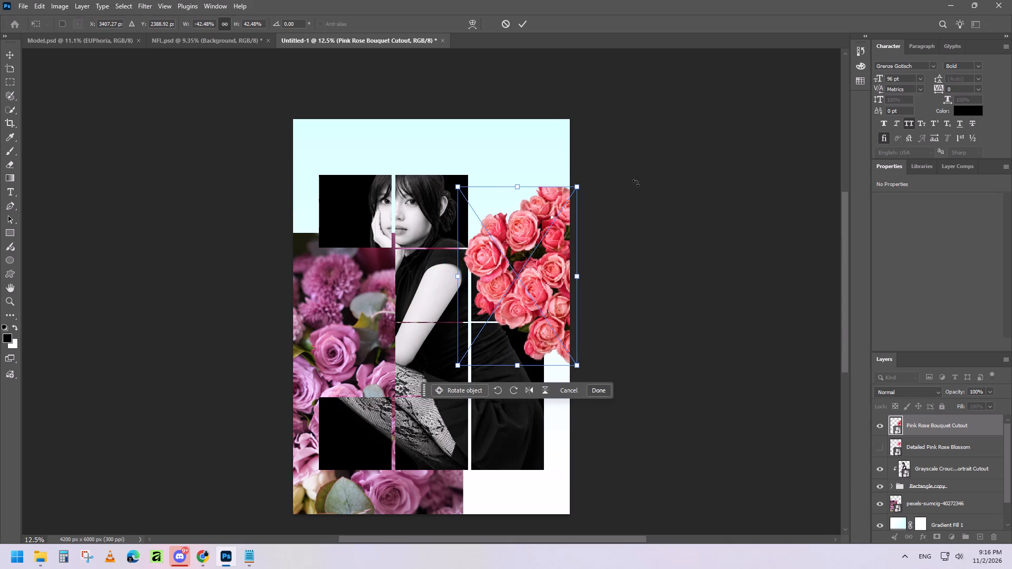
# Nudge the bouquet slightly up and left to about X 2444 px, Y 974 px, and finish the transform.
pyautogui.click(636, 183)
pyautogui.press('Up')
pyautogui.press('Up')
pyautogui.press('Up')
pyautogui.press('Up')
pyautogui.press('Up')
pyautogui.press('Up')
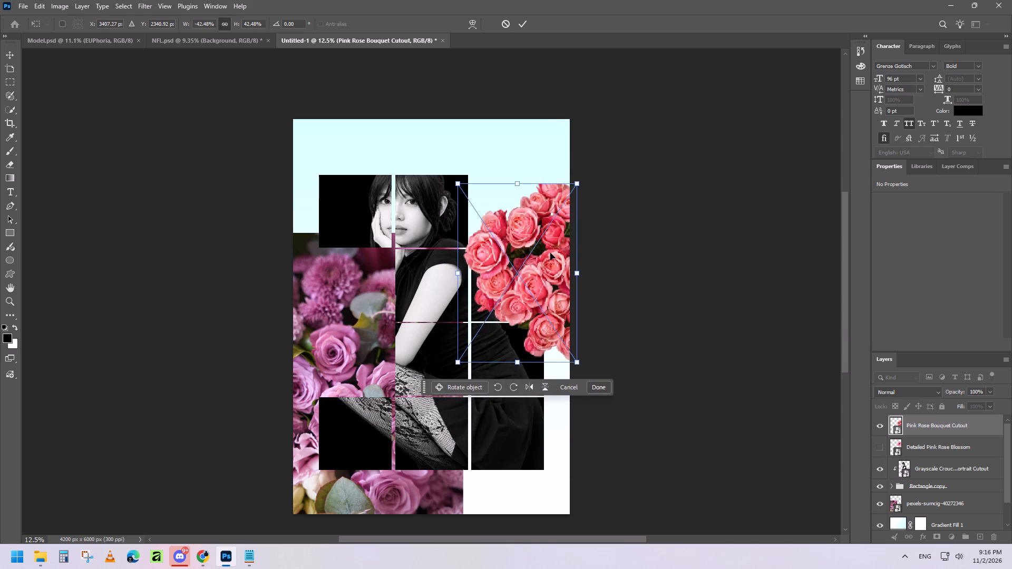
pyautogui.press('Left')
pyautogui.press('Left')
pyautogui.press('Left')
pyautogui.press('Left')
pyautogui.press('Left')
pyautogui.press('Left')
pyautogui.press('Down')
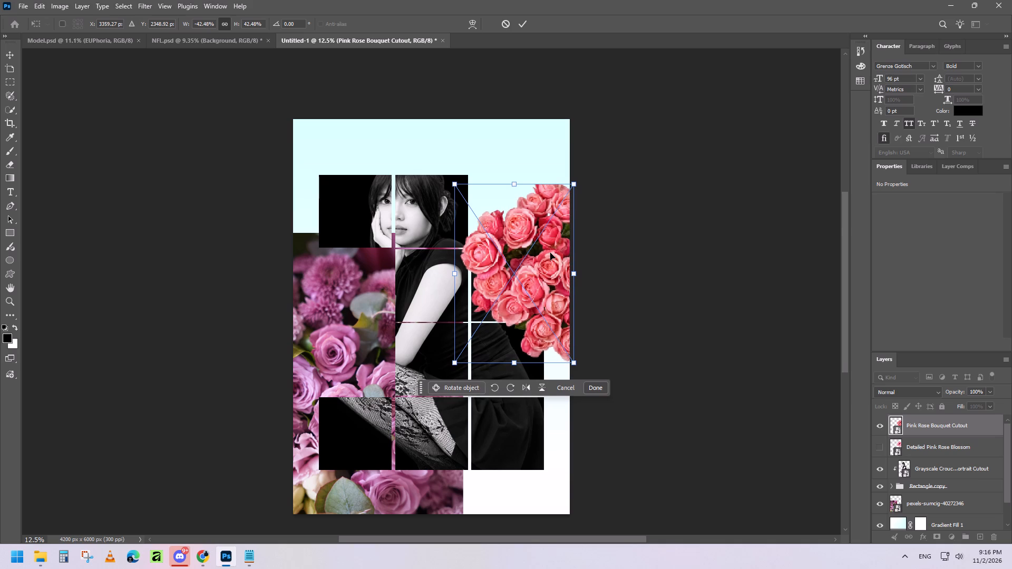
pyautogui.press('Left')
pyautogui.press('Left')
pyautogui.press('Up')
pyautogui.press('Up')
pyautogui.click(680, 324)
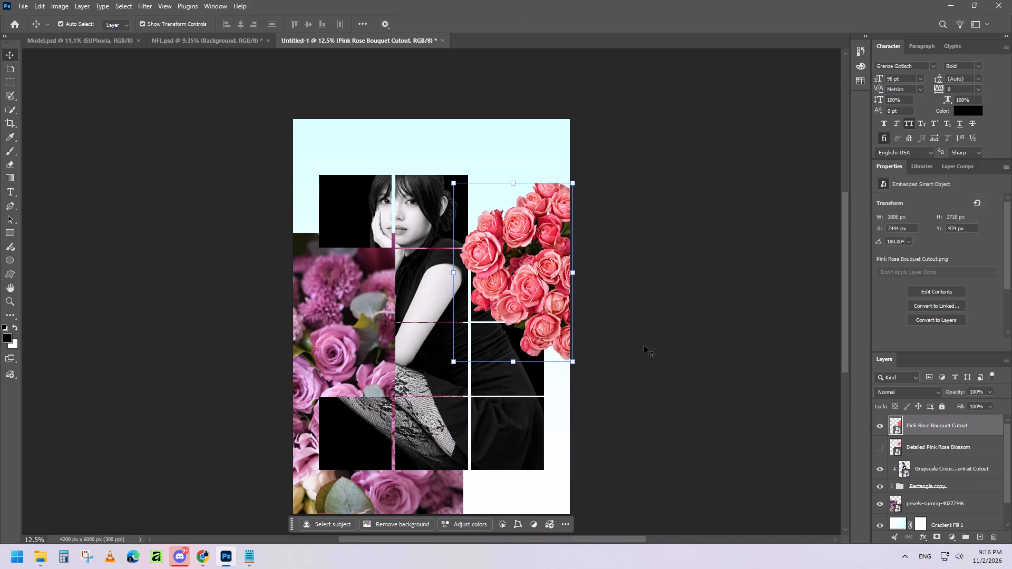
pyautogui.click(667, 346)
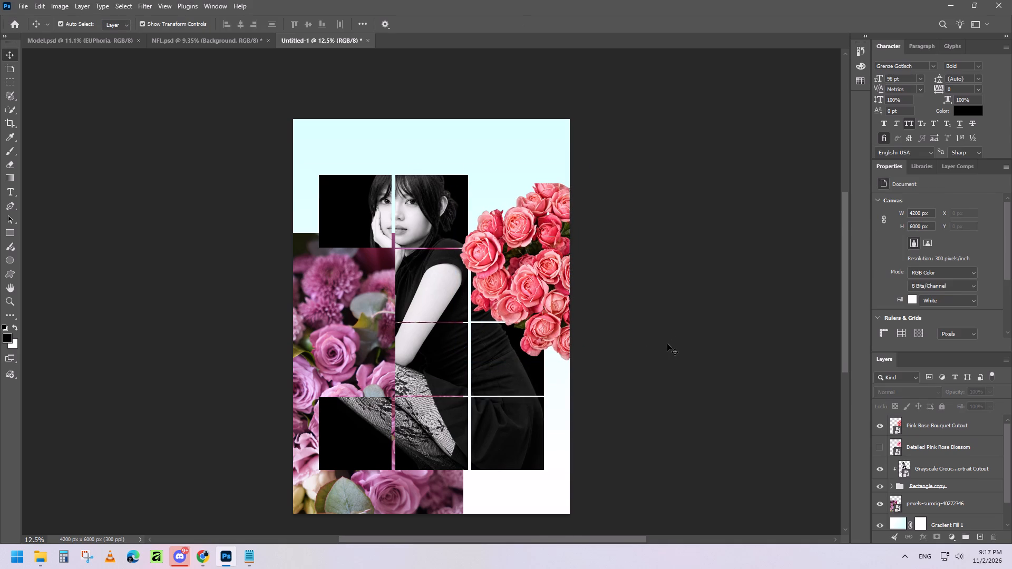
pyautogui.click(34, 556)
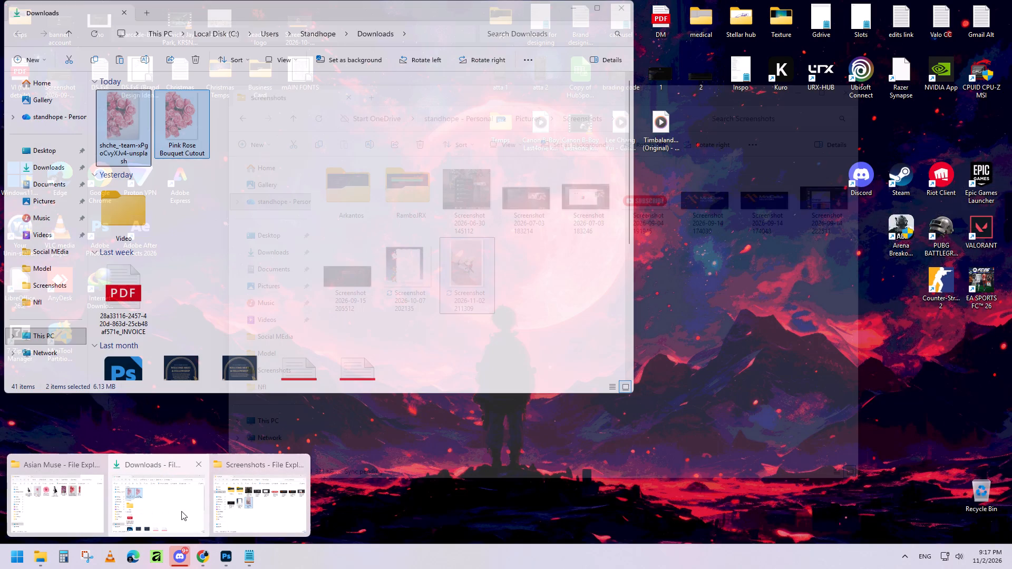
pyautogui.click(246, 511)
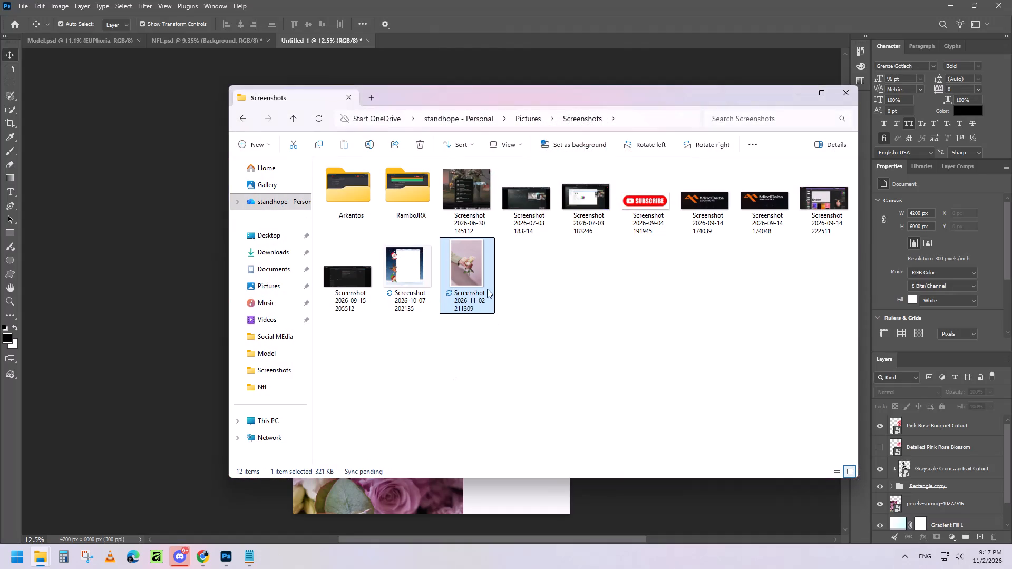
pyautogui.hotkey('ctrl', 'x')
pyautogui.click(842, 92)
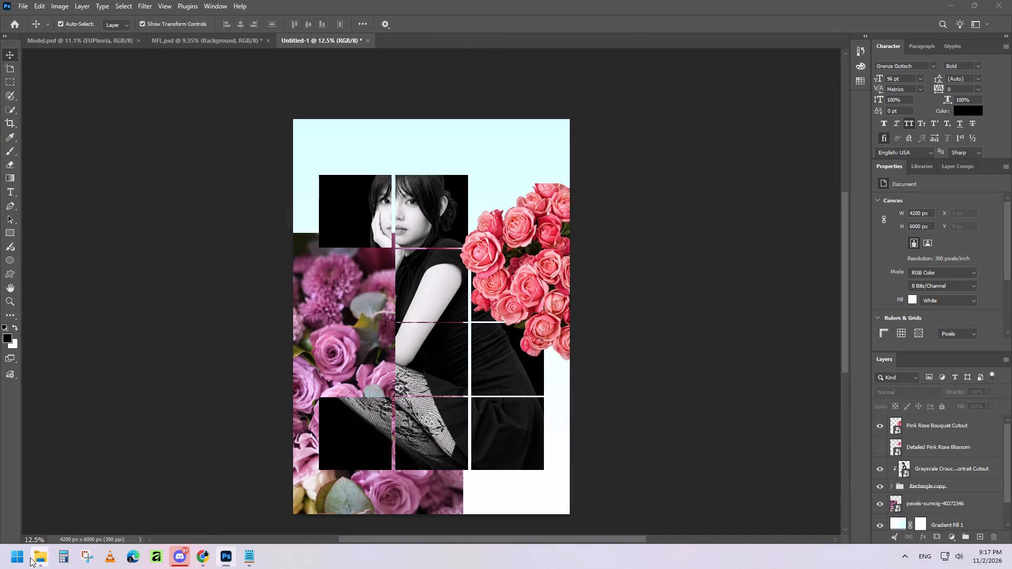
pyautogui.click(30, 557)
pyautogui.click(59, 518)
pyautogui.click(797, 382)
pyautogui.hotkey('ctrl', 'v')
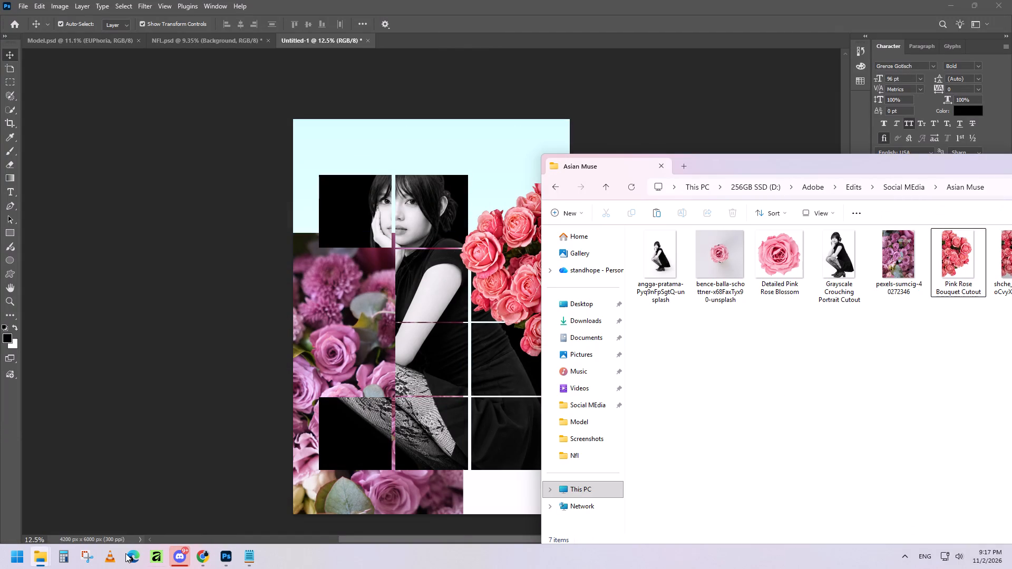
# Move the Hand Holding Pale Pink Rose Bouquet image from Downloads into the Asian Muse folder.
pyautogui.click(32, 554)
pyautogui.click(160, 499)
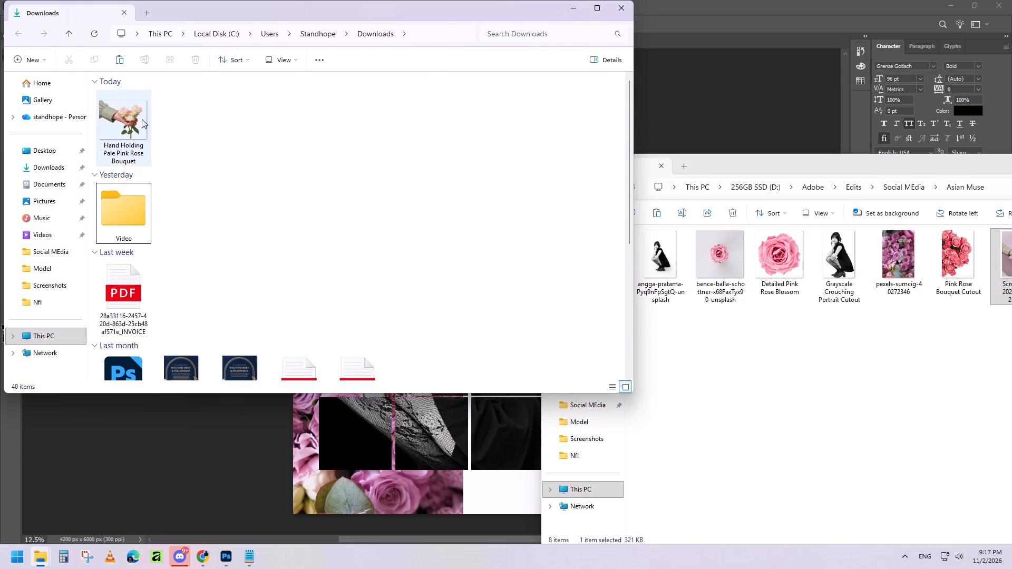
pyautogui.click(133, 116)
pyautogui.hotkey('ctrl', 'x')
pyautogui.click(572, 11)
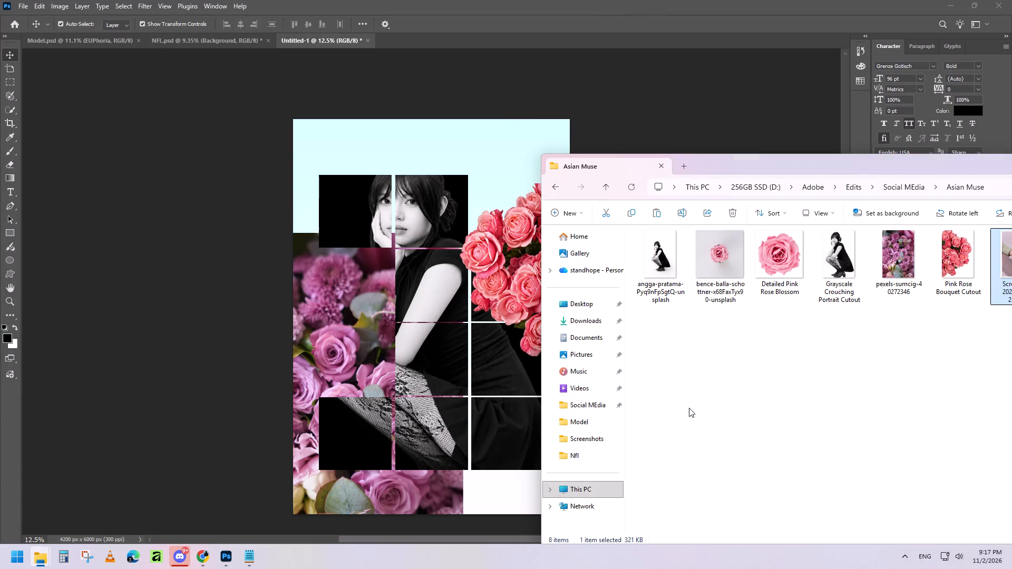
pyautogui.click(713, 416)
pyautogui.hotkey('ctrl', 'v')
# Place Hand Holding Pale Pink Rose Bouquet in the Photoshop poster and hide the Pink Rose Bouquet Cutout layer.
pyautogui.moveTo(812, 169); pyautogui.dragTo(793, 154)
pyautogui.moveTo(888, 258); pyautogui.dragTo(437, 189)
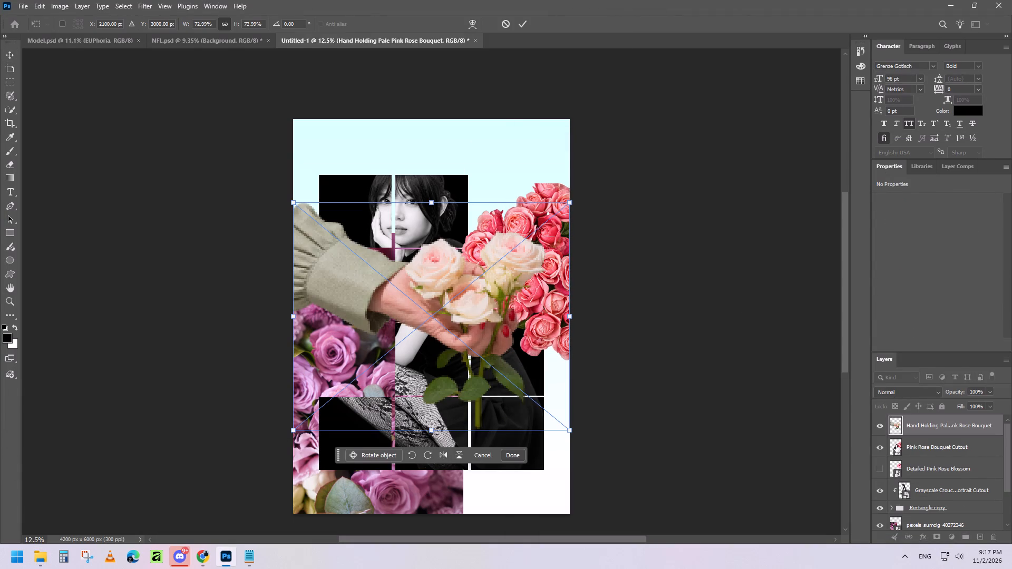
pyautogui.click(881, 448)
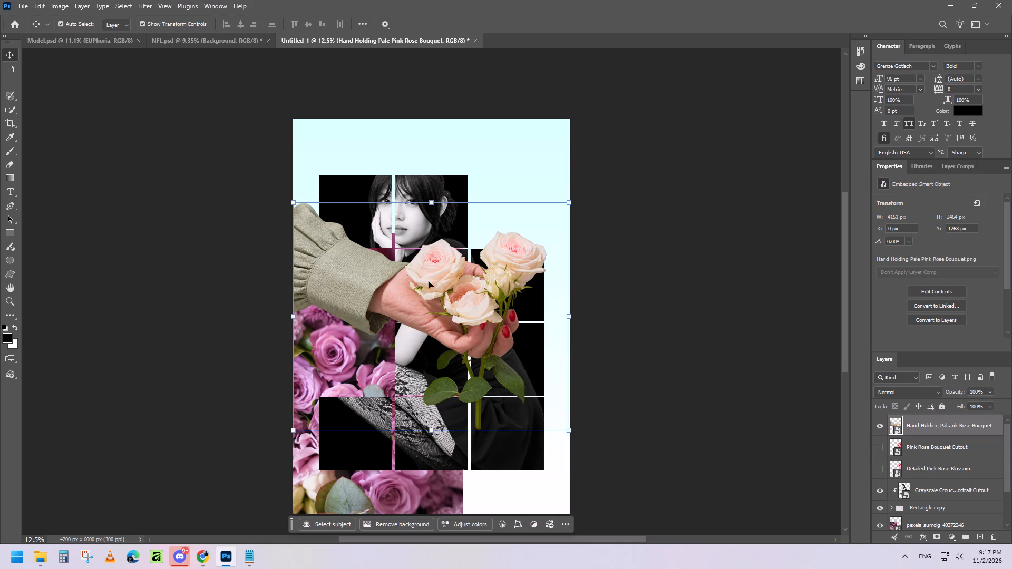
# Flip the hand cutout horizontally so the sleeve comes in from the poster's right edge.
pyautogui.click(379, 281)
pyautogui.rightClick(385, 287)
pyautogui.click(384, 286)
pyautogui.hotkey('ctrl', 't')
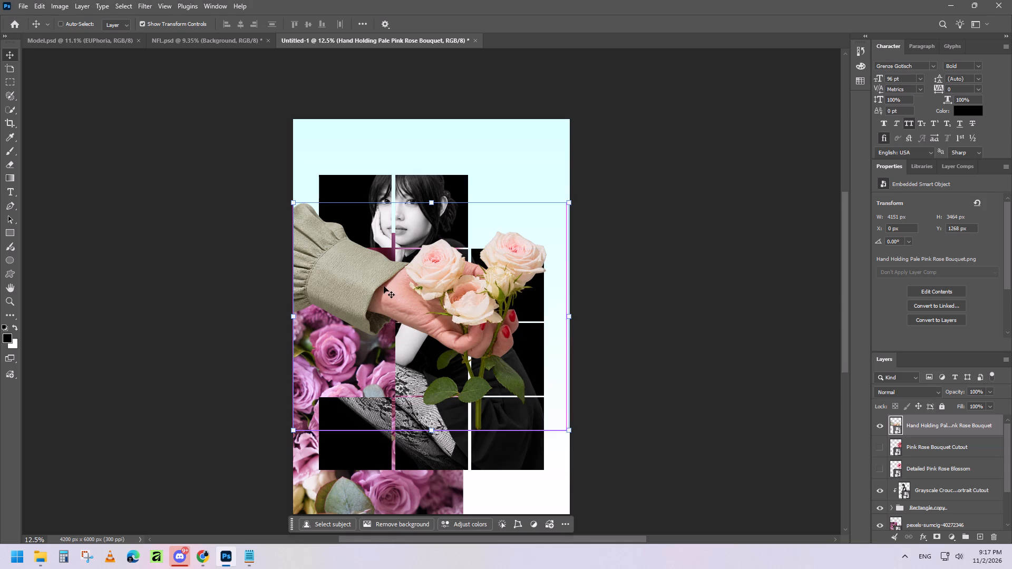
pyautogui.rightClick(413, 287)
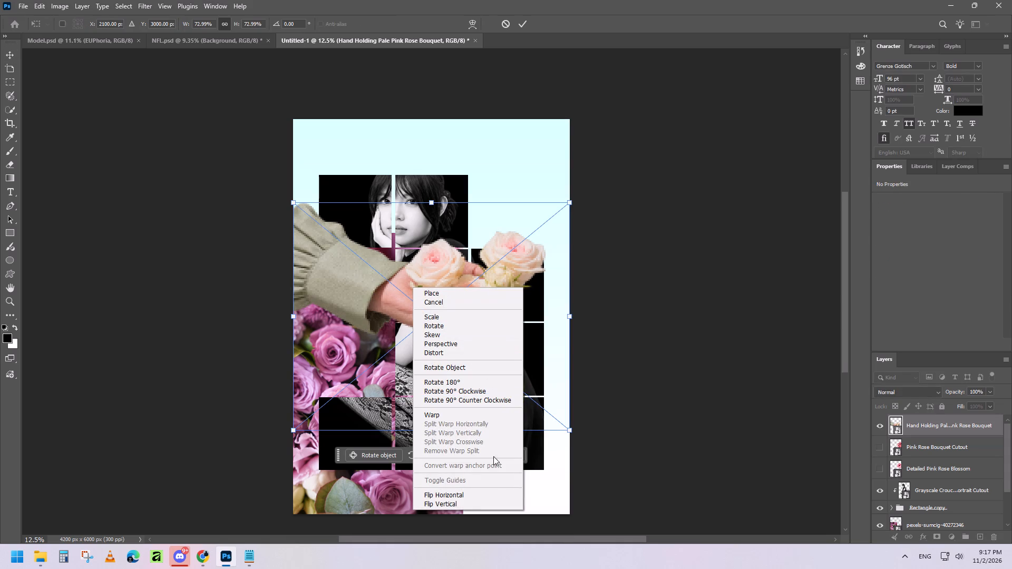
pyautogui.click(490, 491)
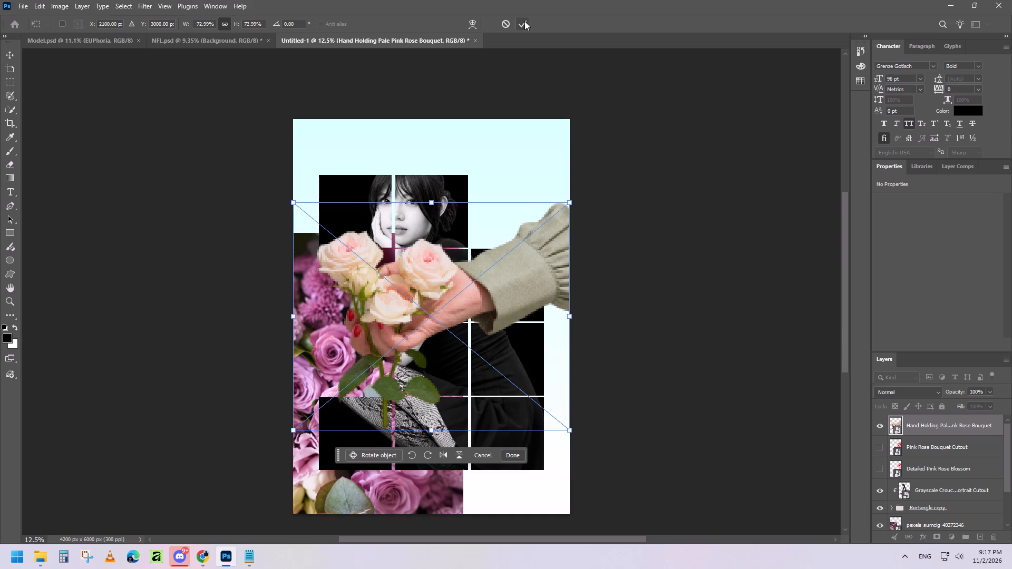
pyautogui.click(524, 21)
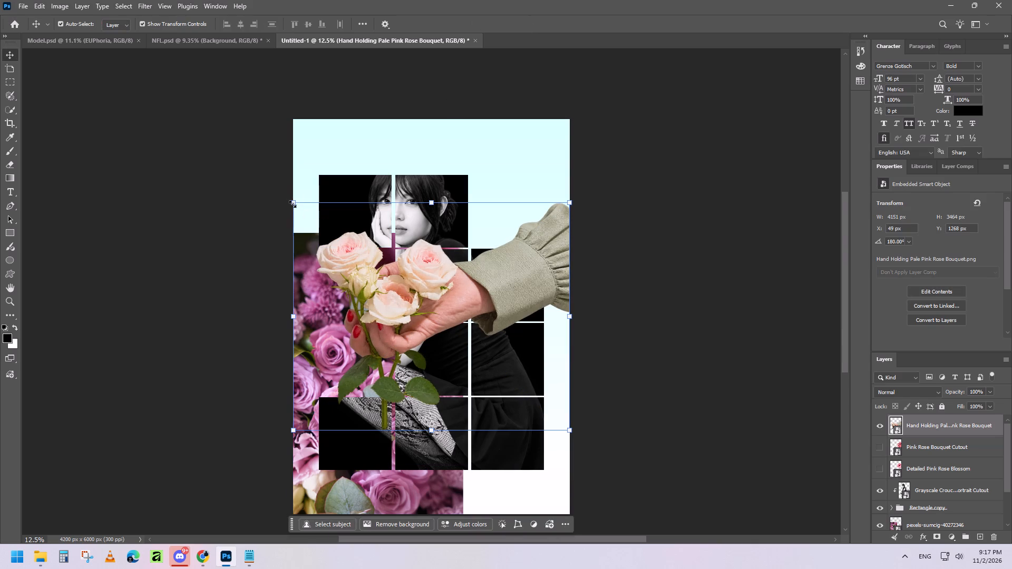
# Scale the hand cutout down to about 30.3% and position it near the poster's right edge beside the woman's shoulder.
pyautogui.moveTo(293, 204); pyautogui.dragTo(472, 246)
pyautogui.moveTo(527, 362); pyautogui.dragTo(529, 252)
pyautogui.moveTo(420, 200); pyautogui.dragTo(467, 207)
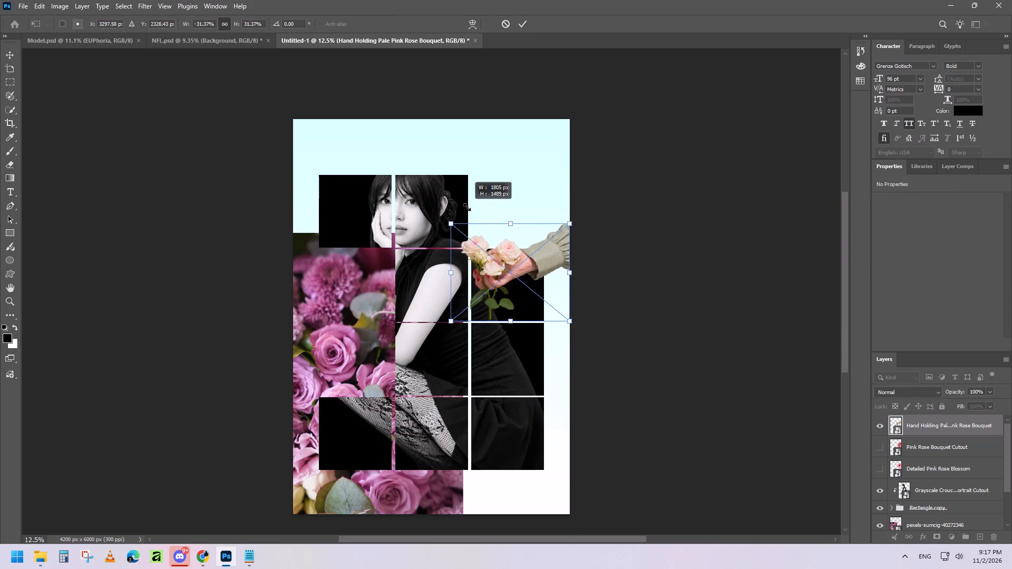
pyautogui.moveTo(467, 207); pyautogui.dragTo(473, 207)
pyautogui.moveTo(551, 263); pyautogui.dragTo(543, 243)
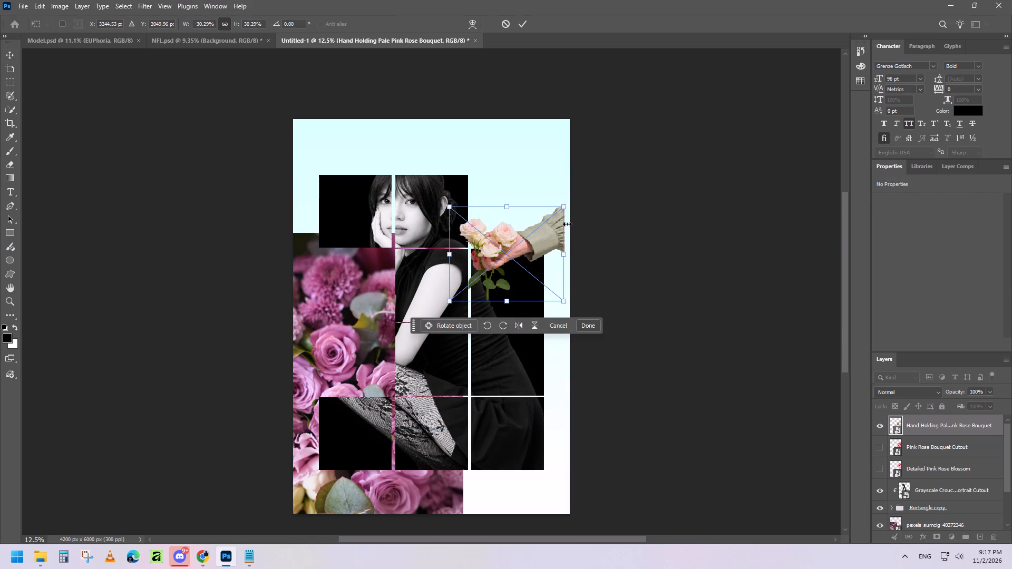
# Enlarge the hand cutout to about 43.4% and move it down so the roses overlap the woman's shoulder.
pyautogui.moveTo(564, 206); pyautogui.dragTo(608, 177)
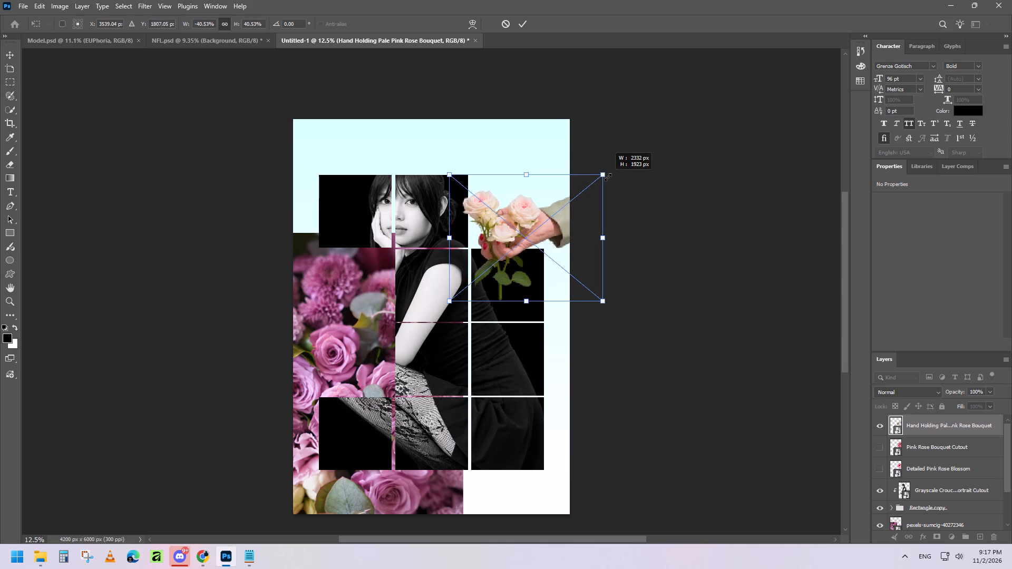
pyautogui.moveTo(608, 177); pyautogui.dragTo(619, 171)
pyautogui.moveTo(519, 240); pyautogui.dragTo(513, 249)
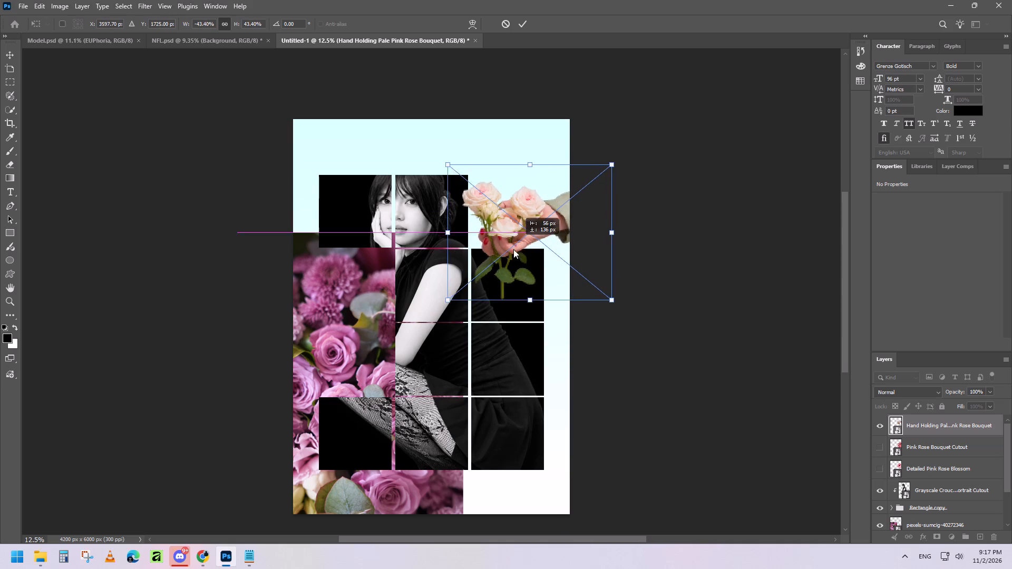
pyautogui.moveTo(513, 249); pyautogui.dragTo(502, 280)
# Nudge the hand cutout left and slightly down so the roses sit over the woman's shoulder.
pyautogui.press('Left')
pyautogui.press('Left')
pyautogui.press('Left')
pyautogui.press('Left')
pyautogui.press('Down')
pyautogui.press('Down')
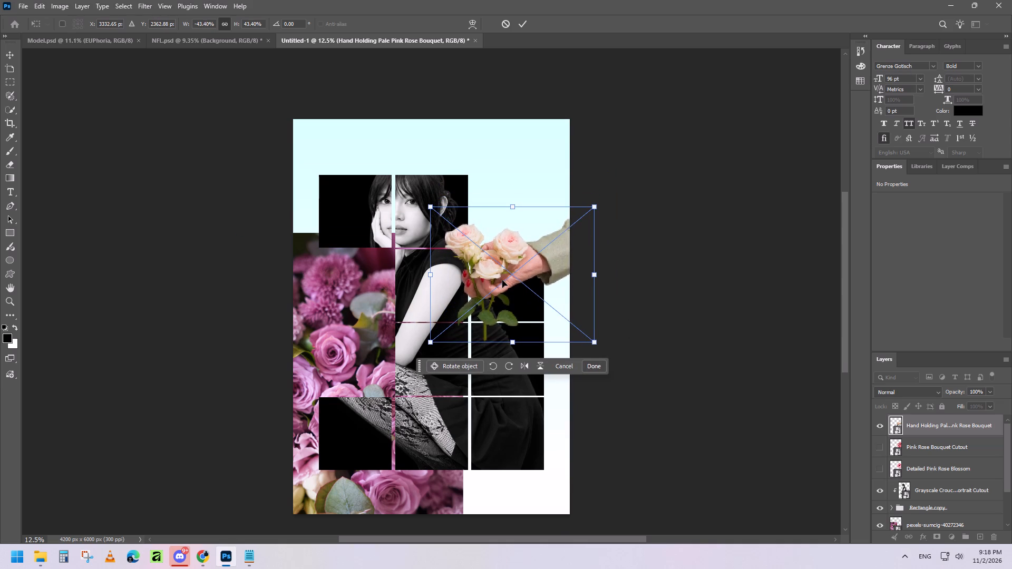
pyautogui.press('Down')
pyautogui.press('Left')
pyautogui.press('Left')
pyautogui.press('Left')
pyautogui.press('Left')
pyautogui.press('Left')
pyautogui.press('Left')
pyautogui.press('Left')
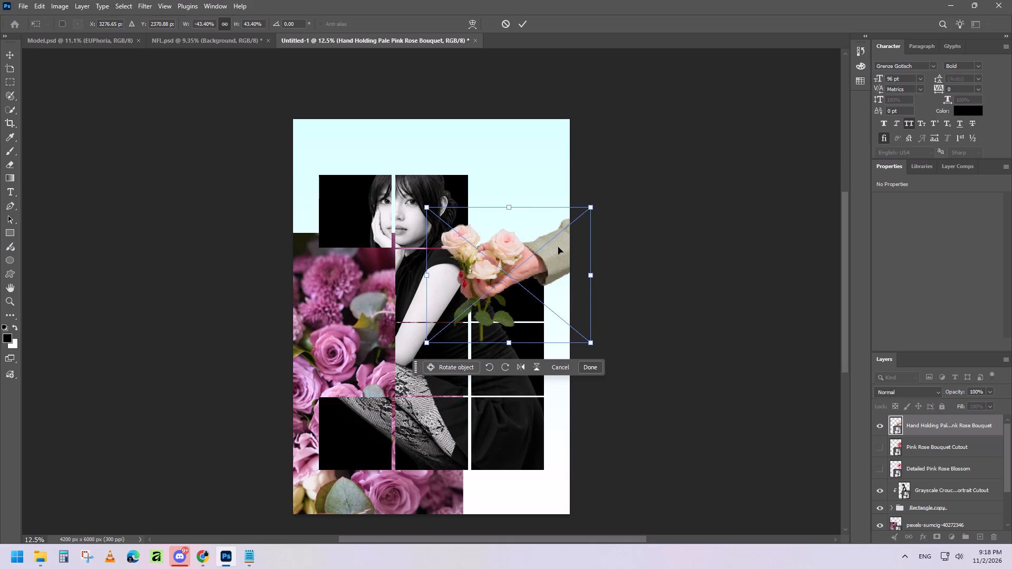
pyautogui.press('Left')
pyautogui.press('Left')
# Scale the hand cutout down to about 39.1% and align its sleeve with the poster's right edge.
pyautogui.moveTo(593, 205); pyautogui.dragTo(573, 214)
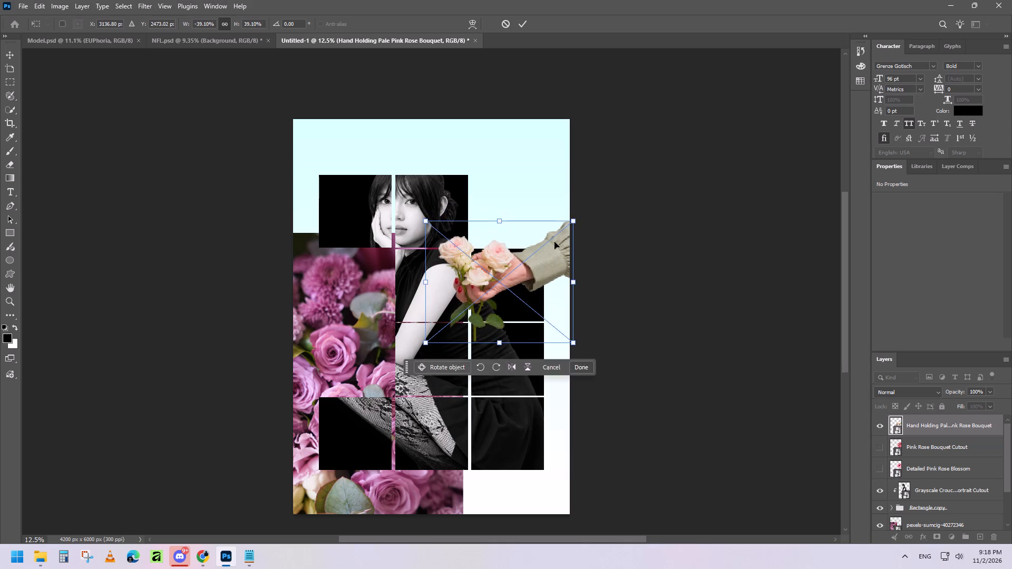
pyautogui.moveTo(537, 260); pyautogui.dragTo(534, 254)
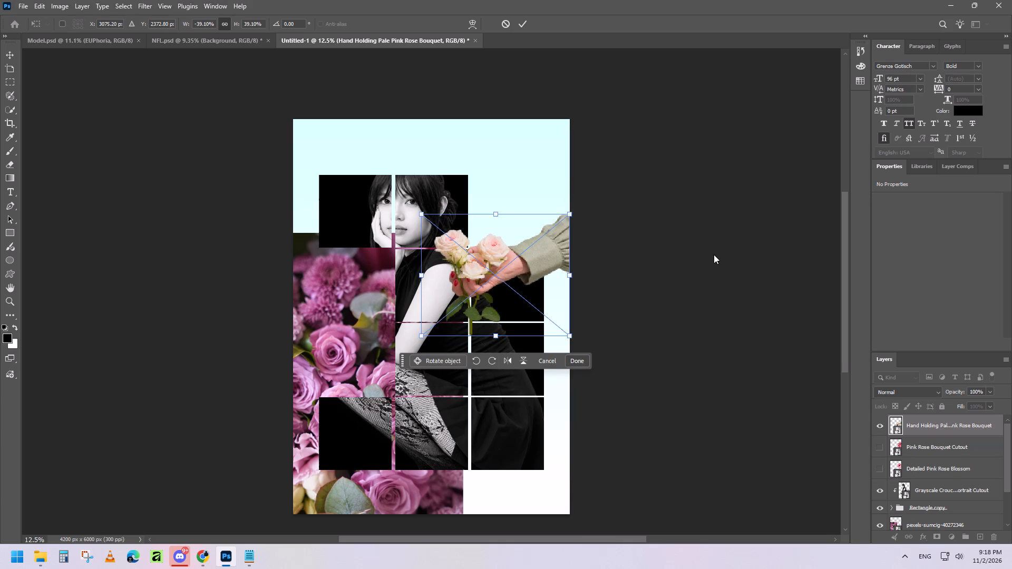
pyautogui.press('Down')
pyautogui.press('Down')
pyautogui.click(714, 254)
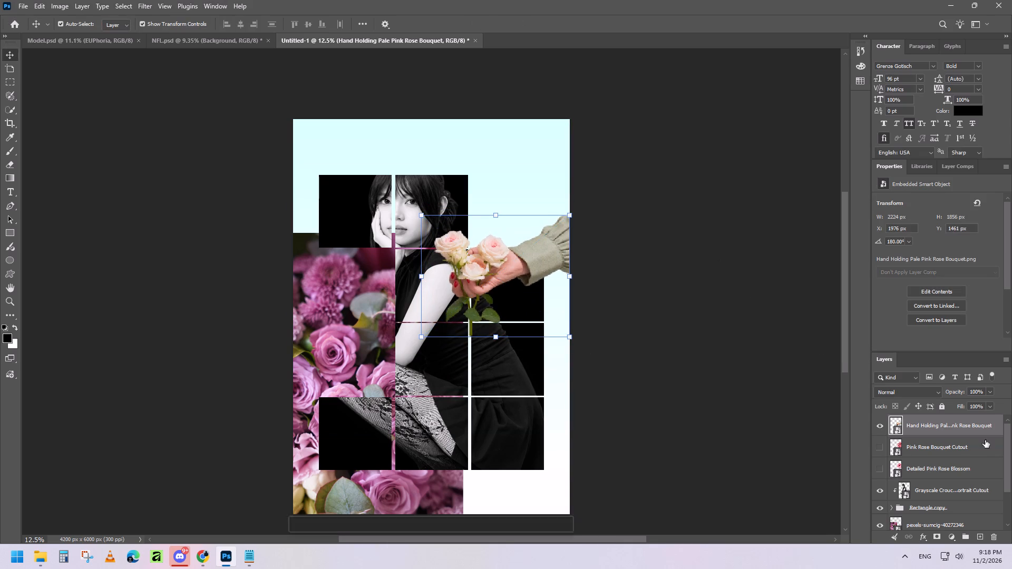
# Duplicate the Rectangle copy group of boxes and hide the original group.
pyautogui.scroll(-5, 956, 492)
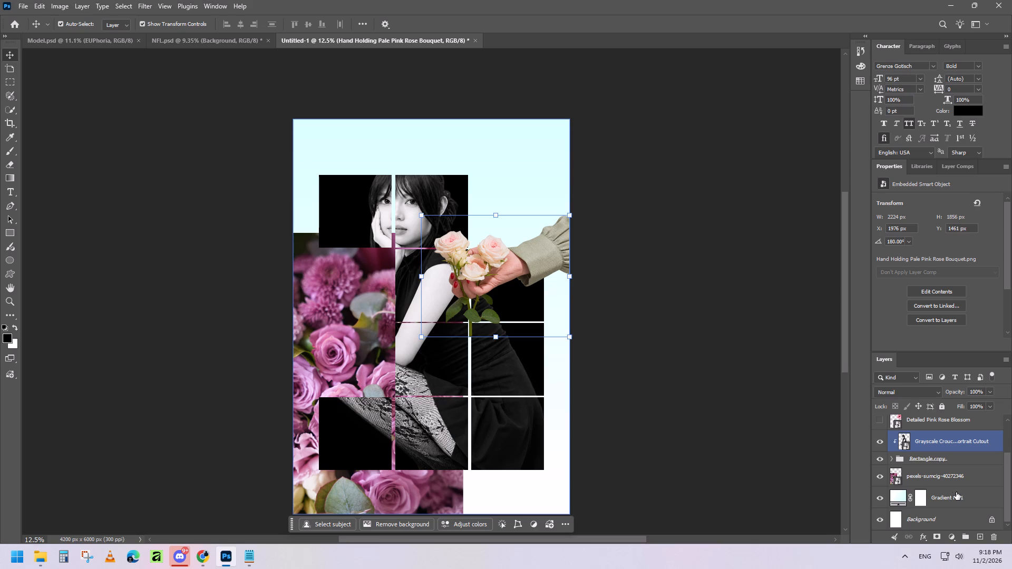
pyautogui.click(967, 458)
pyautogui.hotkey('ctrl', 'j')
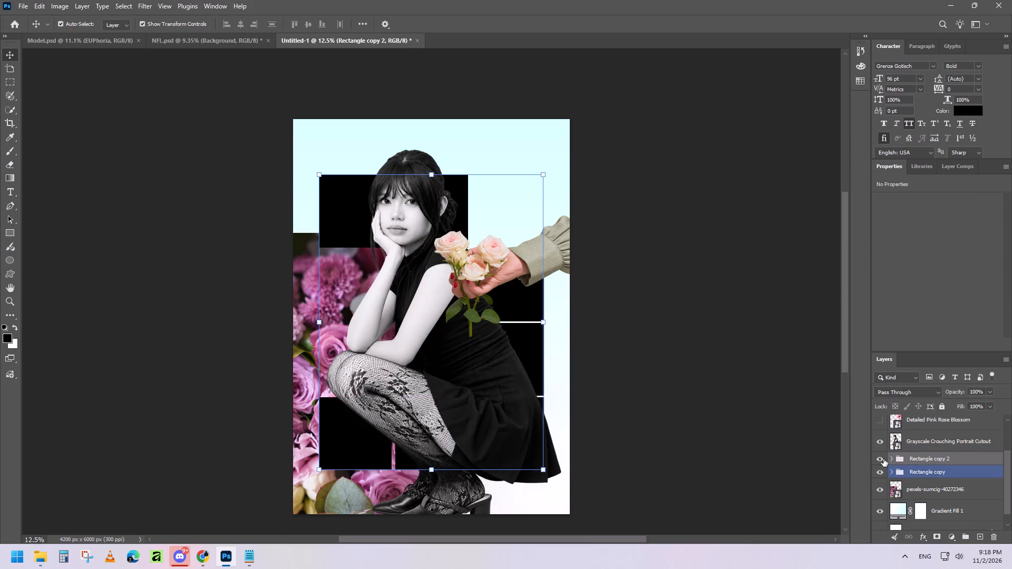
pyautogui.click(879, 473)
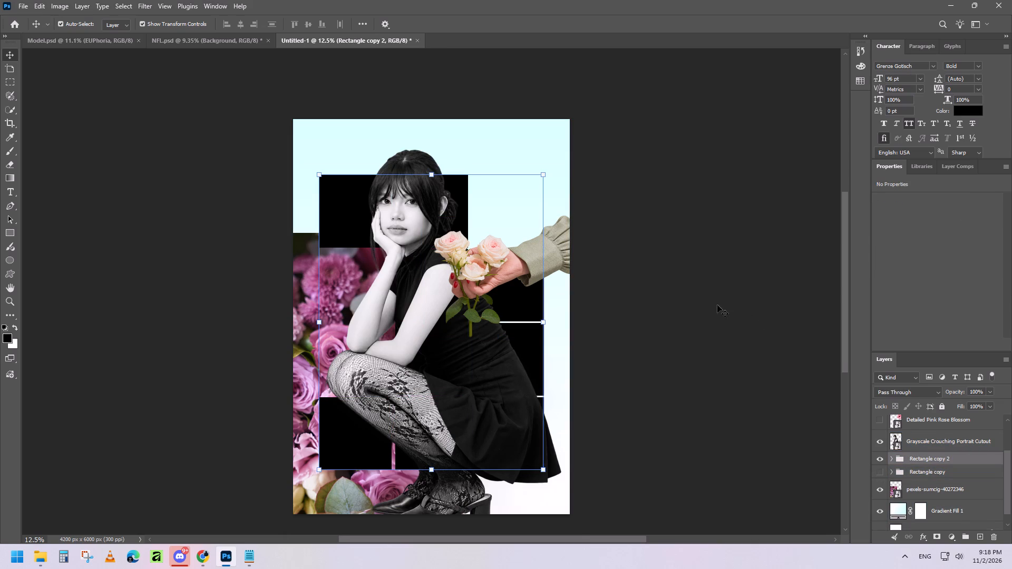
pyautogui.click(715, 305)
# Delete the box behind the hand, in the grid's right column, second row, from the duplicated group.
pyautogui.click(525, 310)
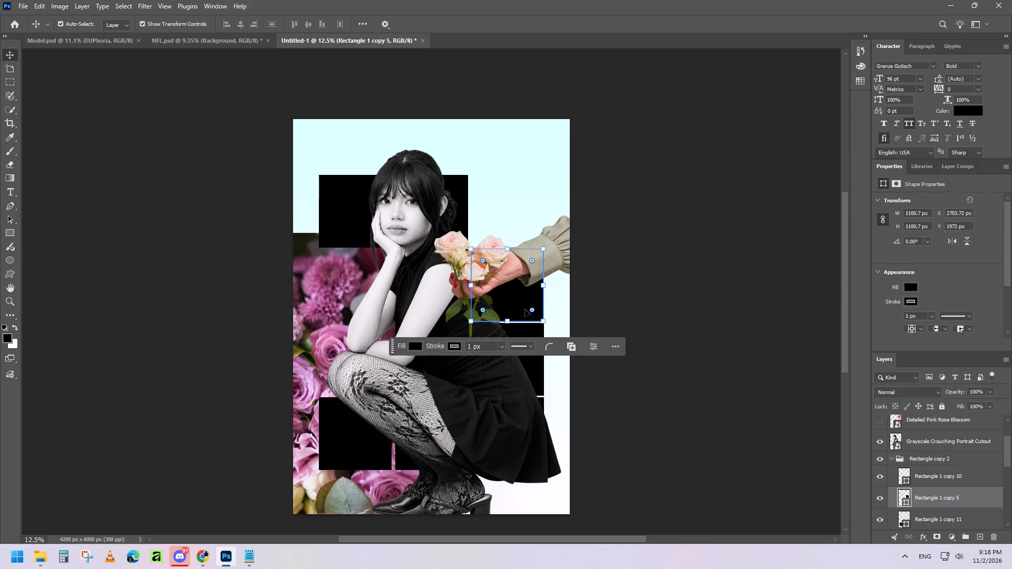
pyautogui.press('Delete')
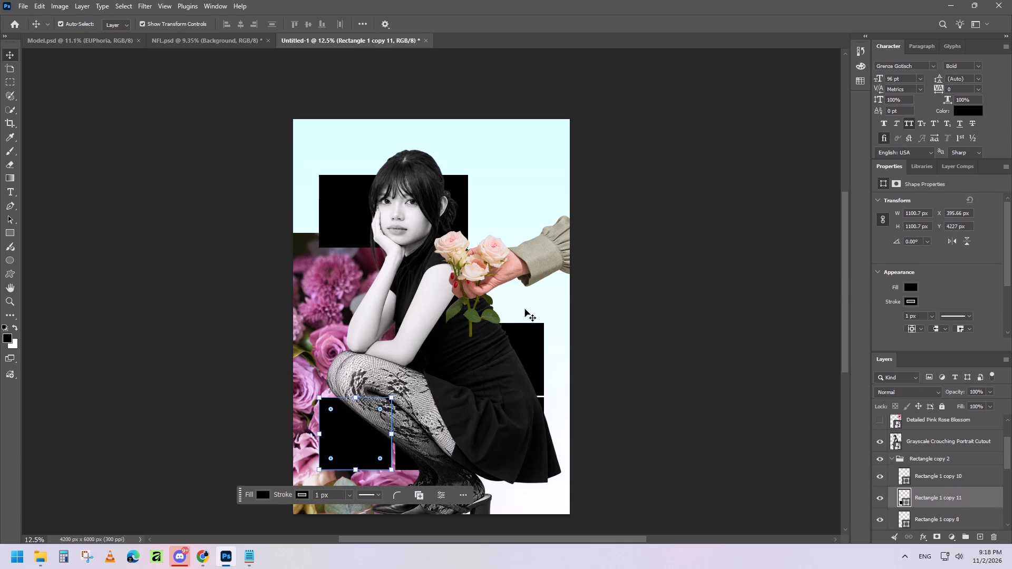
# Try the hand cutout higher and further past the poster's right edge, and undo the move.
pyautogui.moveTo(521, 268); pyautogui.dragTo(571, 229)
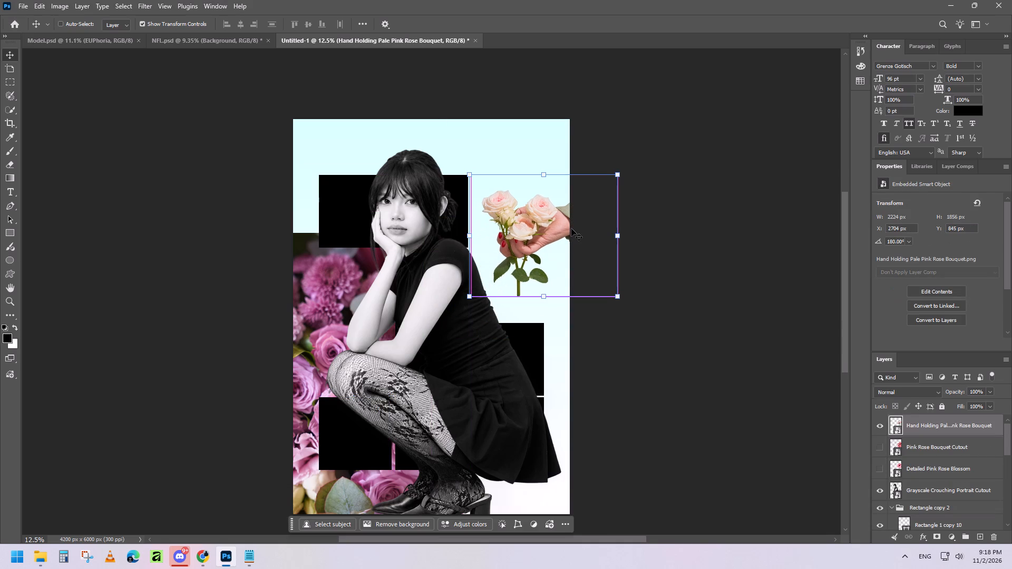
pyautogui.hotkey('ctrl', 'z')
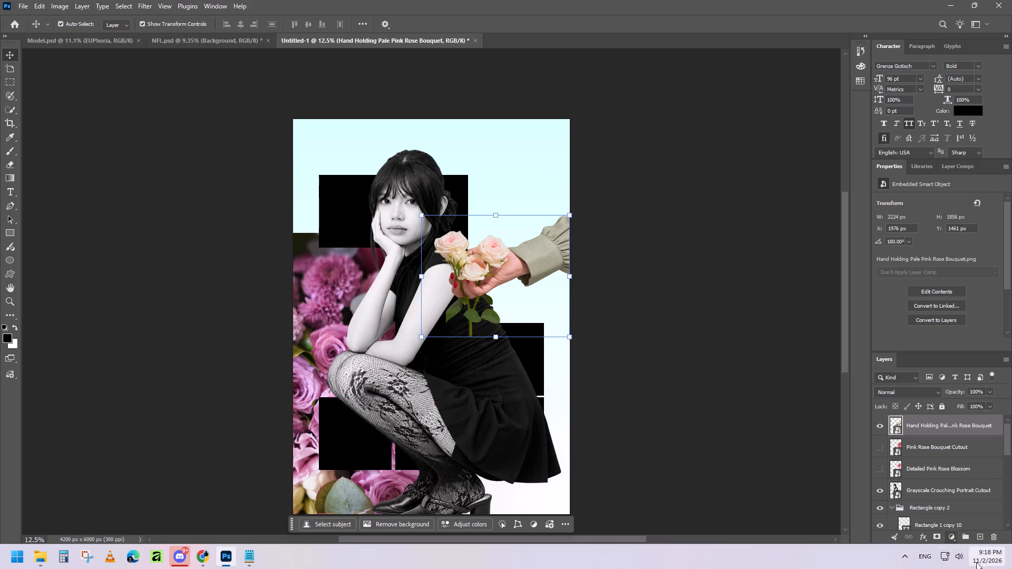
# Clip the Grayscale Crouching Portrait Cutout layer to the Rectangle copy 2 group.
pyautogui.keyDown('alt'); pyautogui.click(901, 502); pyautogui.keyUp('alt')
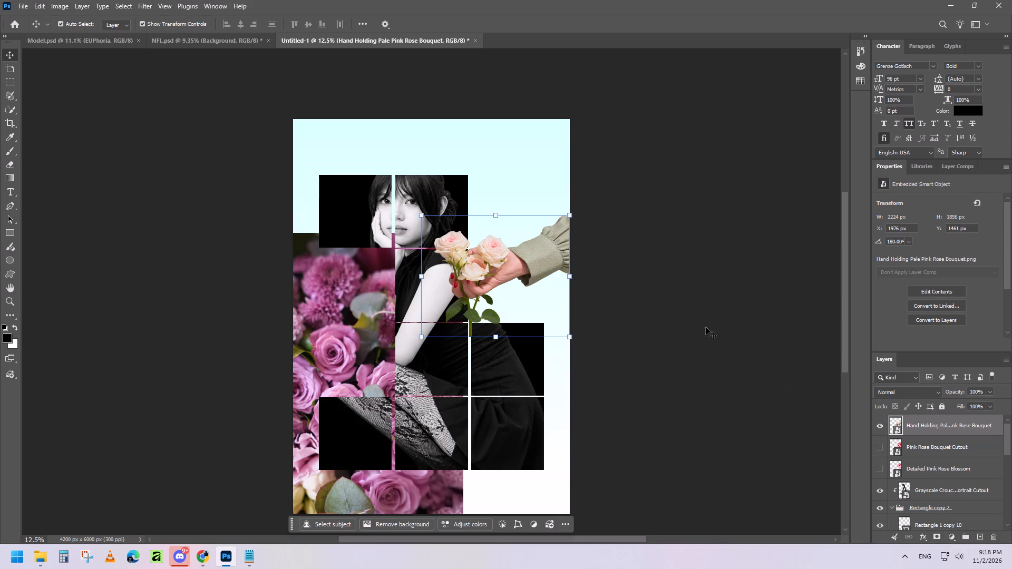
# Enlarge the hand cutout to about 40.3% and nudge it slightly right and down against the poster's right edge.
pyautogui.click(549, 253)
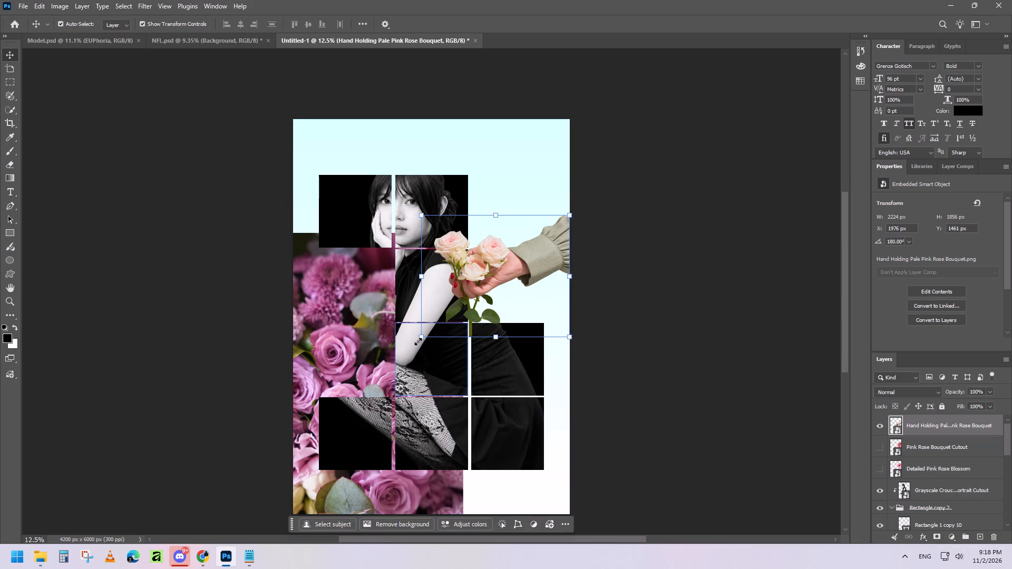
pyautogui.click(420, 339)
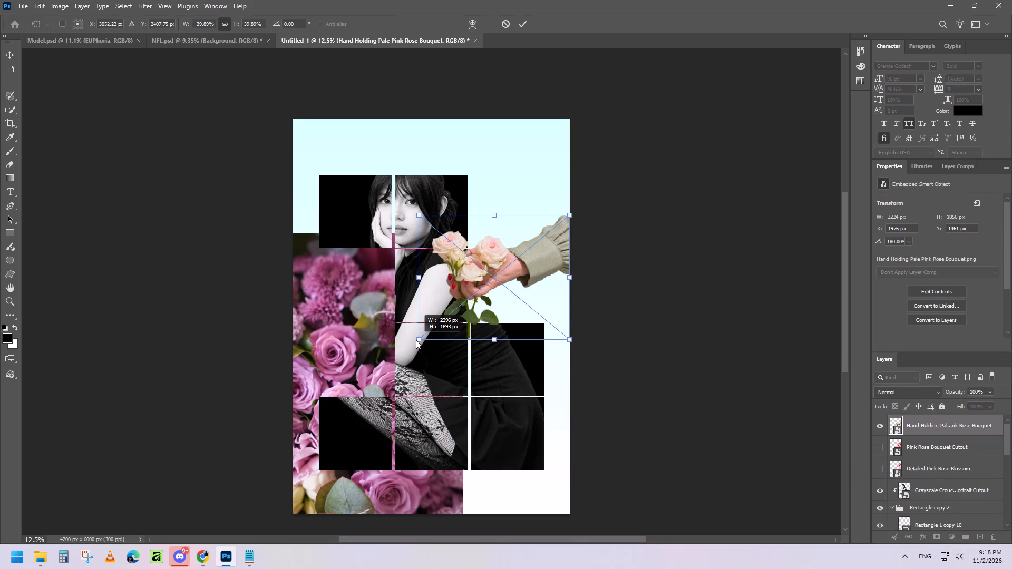
pyautogui.press('Right')
pyautogui.press('Right')
pyautogui.press('Down')
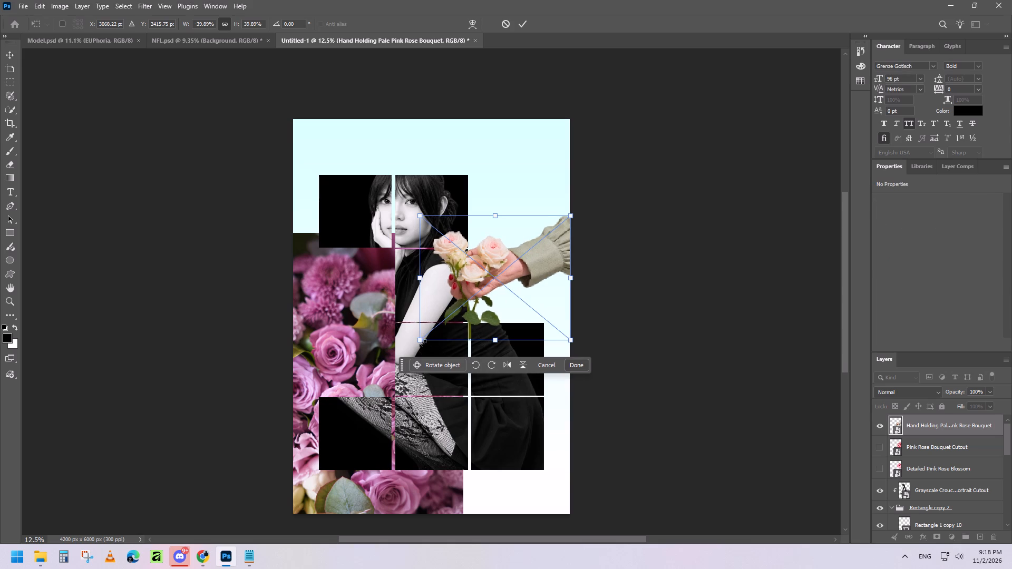
pyautogui.click(418, 340)
pyautogui.press('Right')
pyautogui.press('Right')
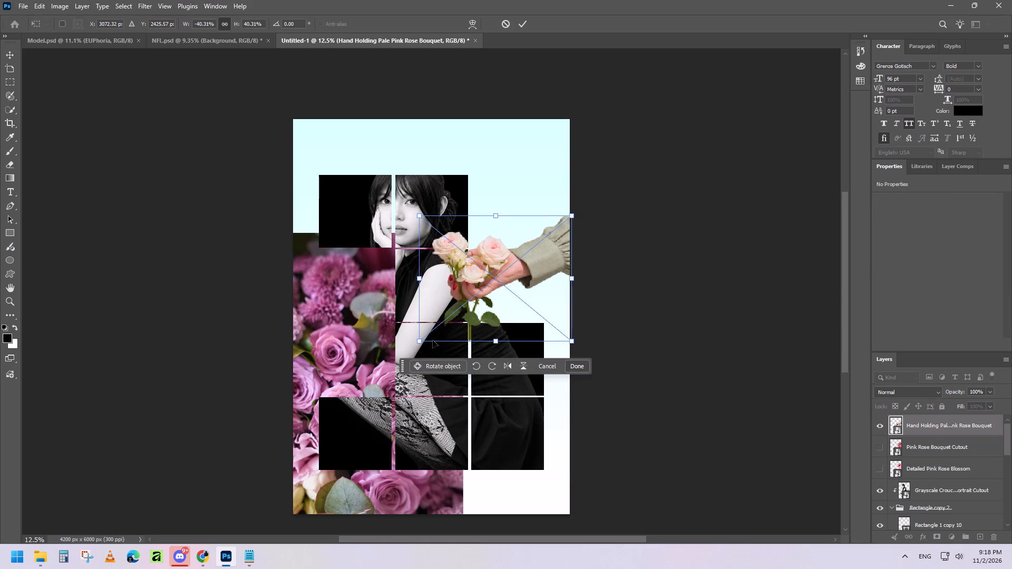
pyautogui.press('Left')
pyautogui.press('Right')
pyautogui.press('Down')
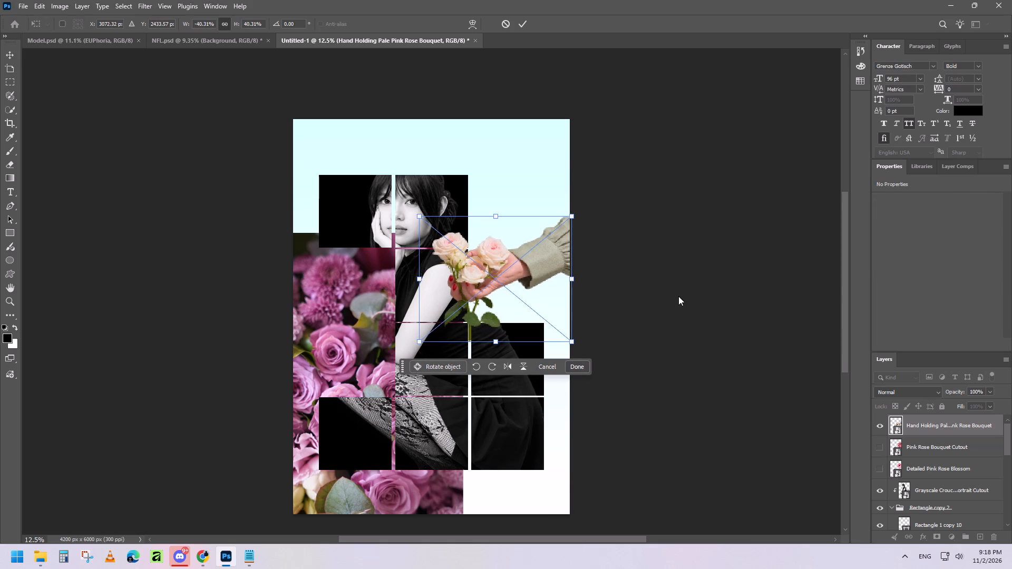
pyautogui.click(521, 20)
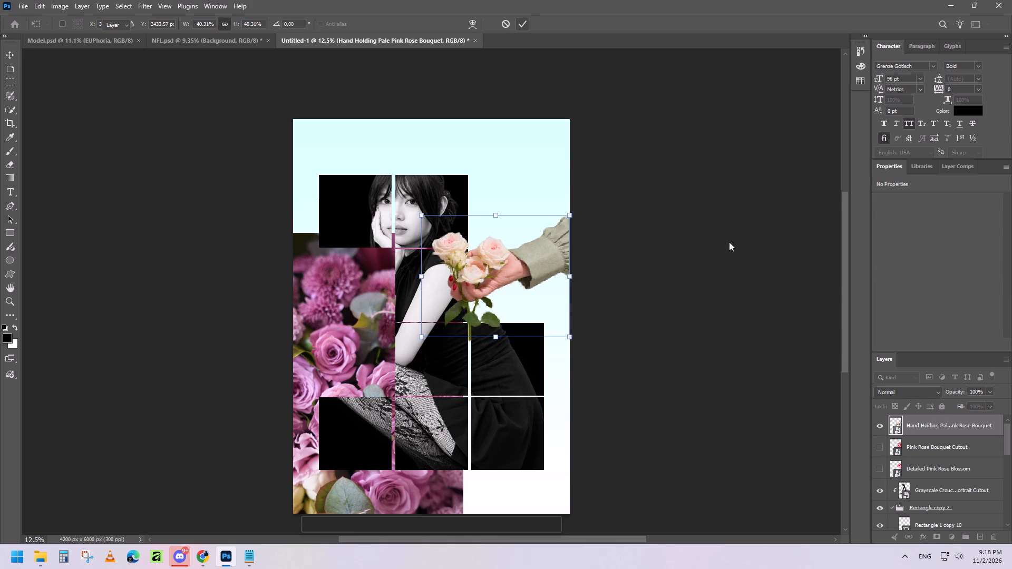
pyautogui.click(679, 326)
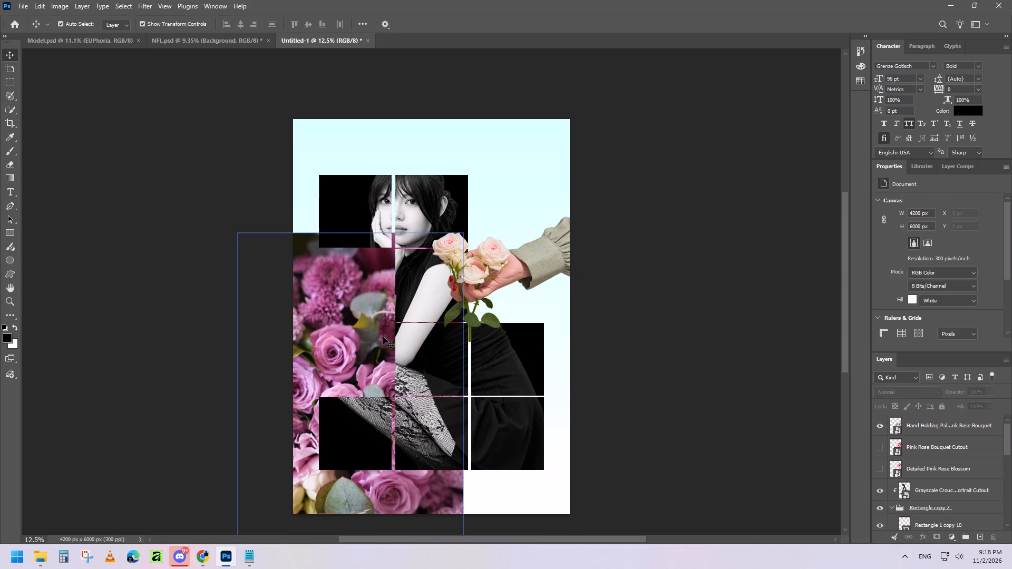
# Duplicate the middle-column box of the third row into the empty left-column cell beside it.
pyautogui.click(433, 360)
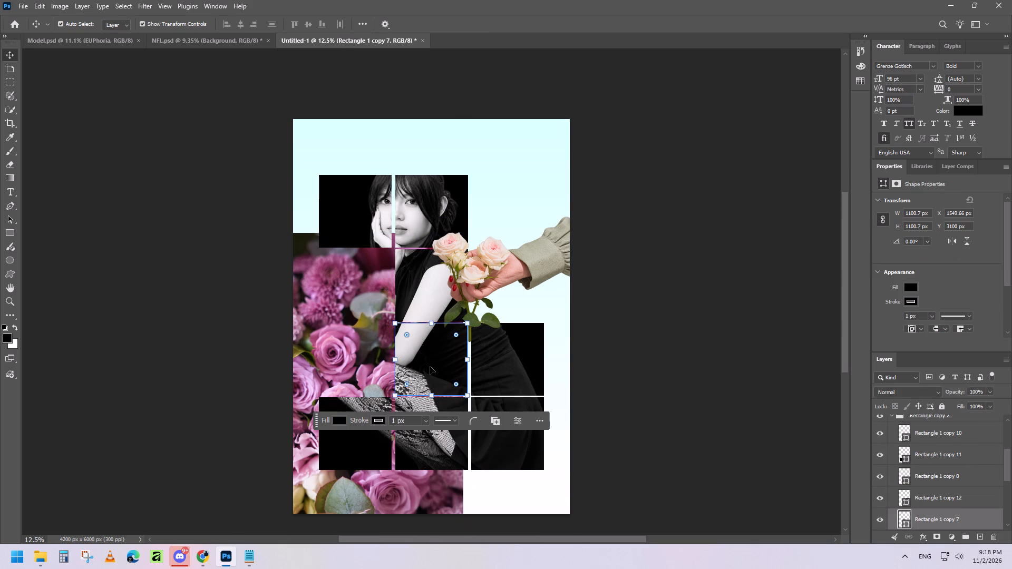
pyautogui.keyDown('alt'); pyautogui.moveTo(418, 379); pyautogui.dragTo(334, 372); pyautogui.keyUp('alt')
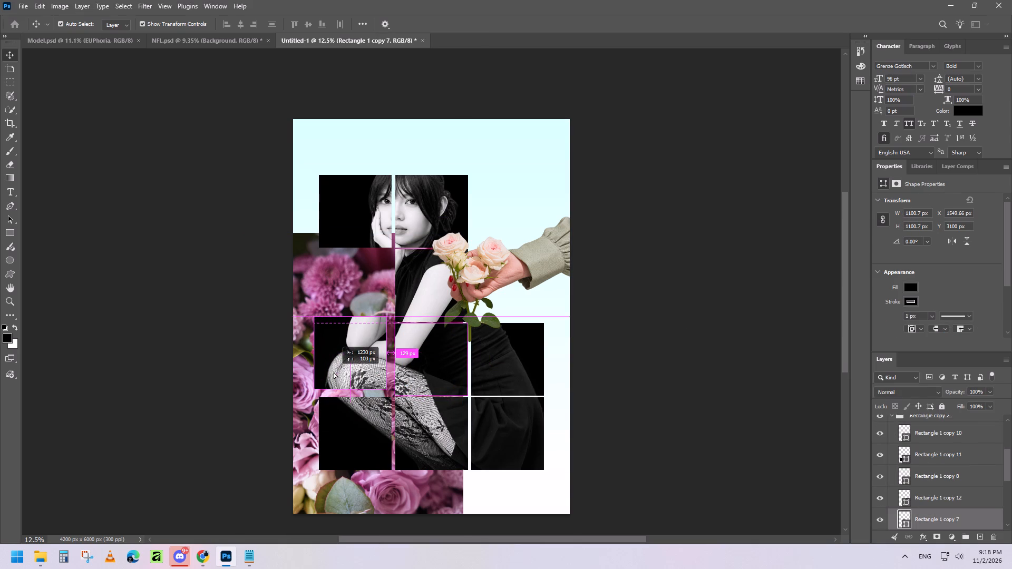
pyautogui.keyDown('alt'); pyautogui.moveTo(334, 372); pyautogui.dragTo(343, 380); pyautogui.keyUp('alt')
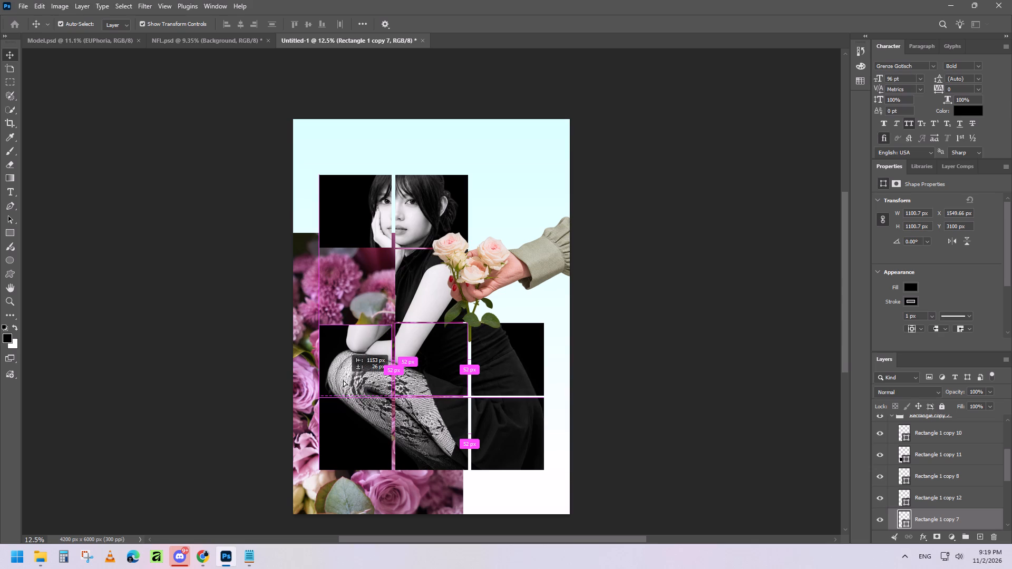
pyautogui.keyDown('alt'); pyautogui.moveTo(343, 380); pyautogui.dragTo(343, 379); pyautogui.keyUp('alt')
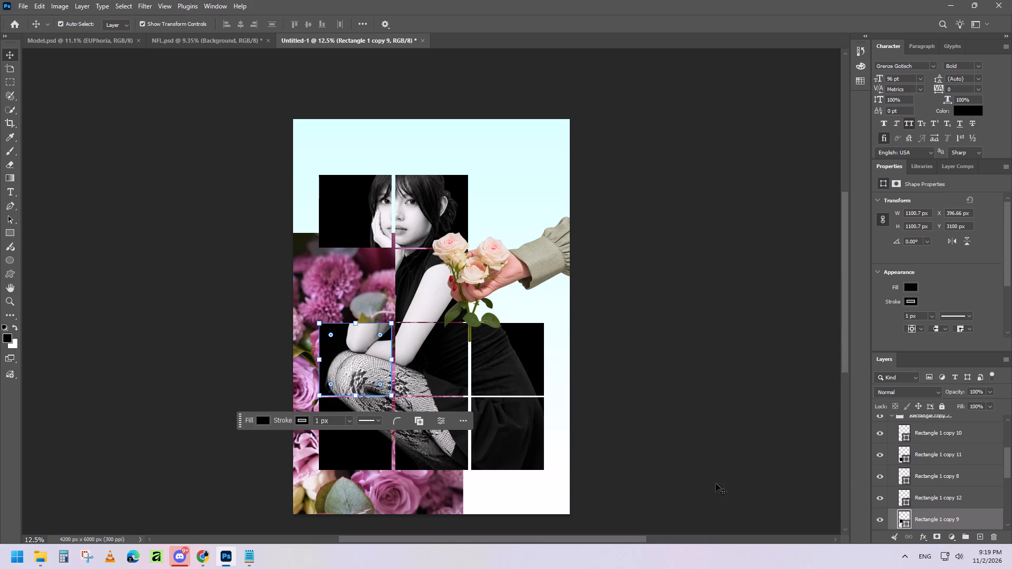
pyautogui.click(707, 473)
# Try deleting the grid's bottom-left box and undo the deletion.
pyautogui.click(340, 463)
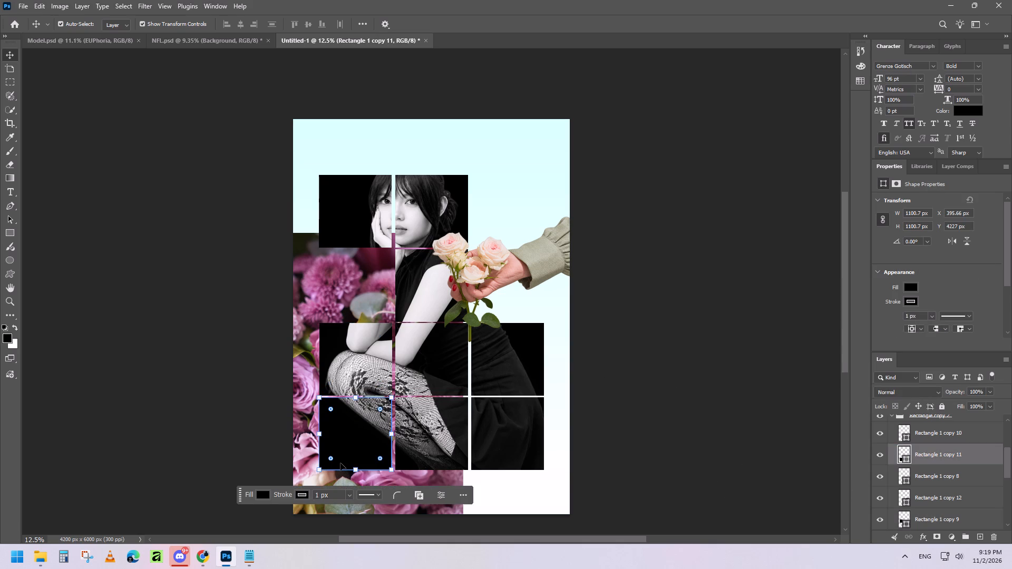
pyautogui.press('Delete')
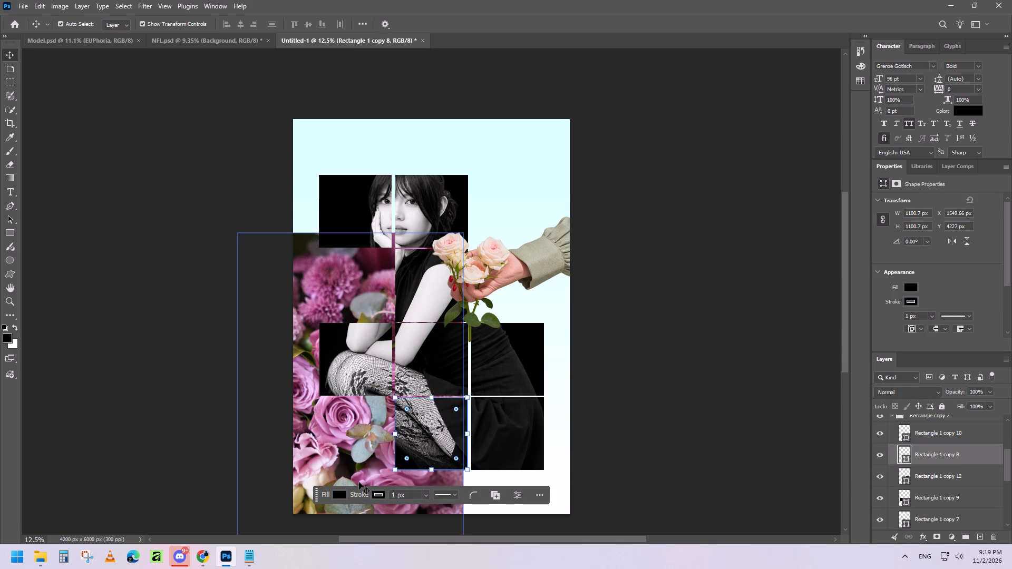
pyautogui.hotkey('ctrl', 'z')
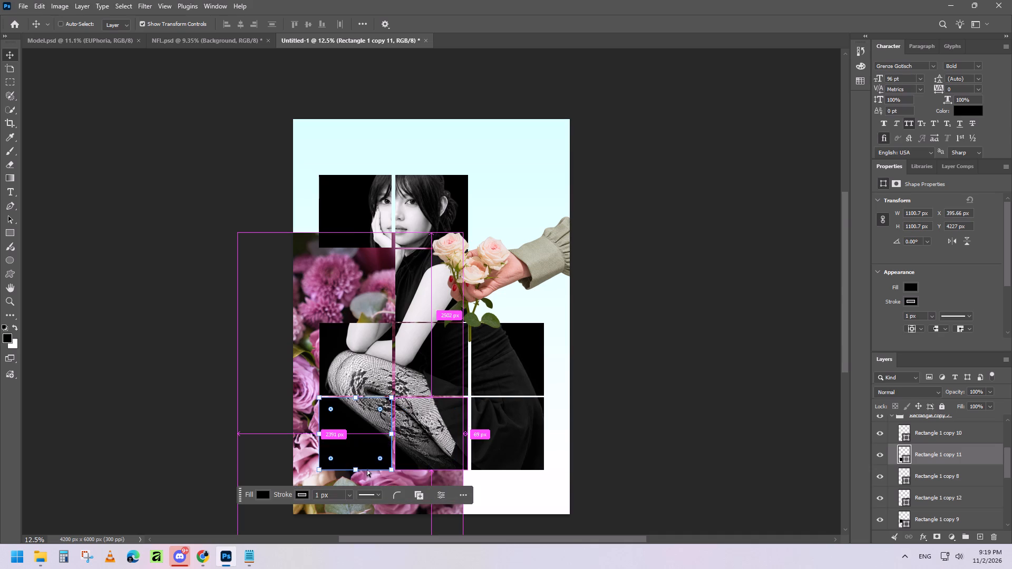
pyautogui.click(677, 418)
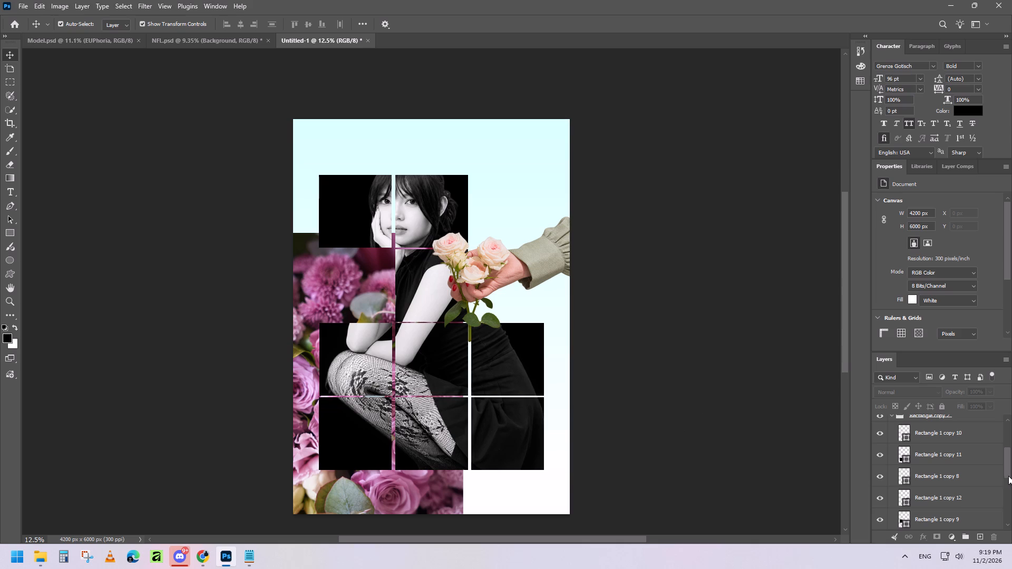
# Collapse the Rectangle copy 2 group and show the Pink Rose Bouquet Cutout layer.
pyautogui.scroll(3, 924, 476)
pyautogui.click(892, 480)
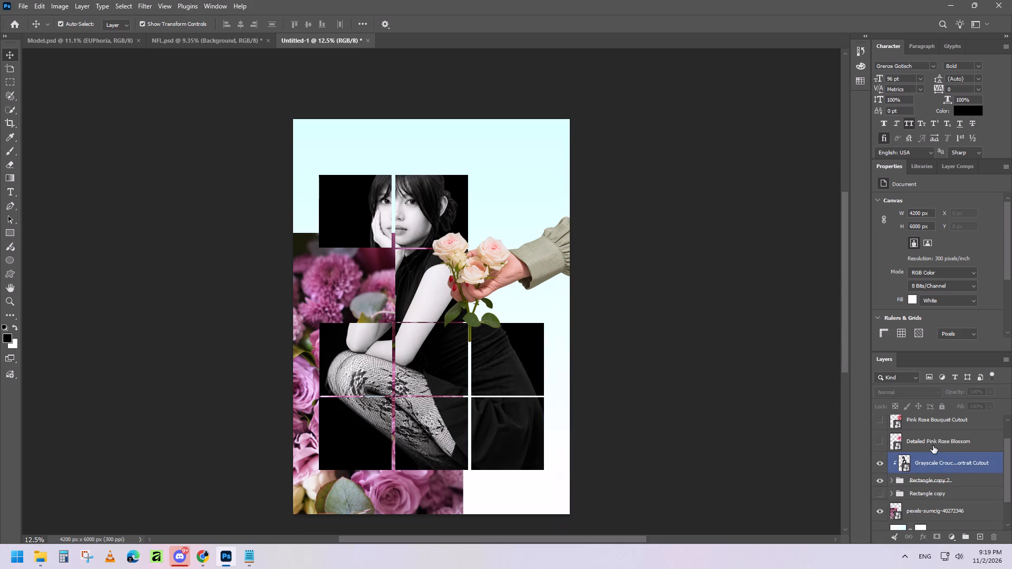
pyautogui.click(933, 446)
pyautogui.click(927, 425)
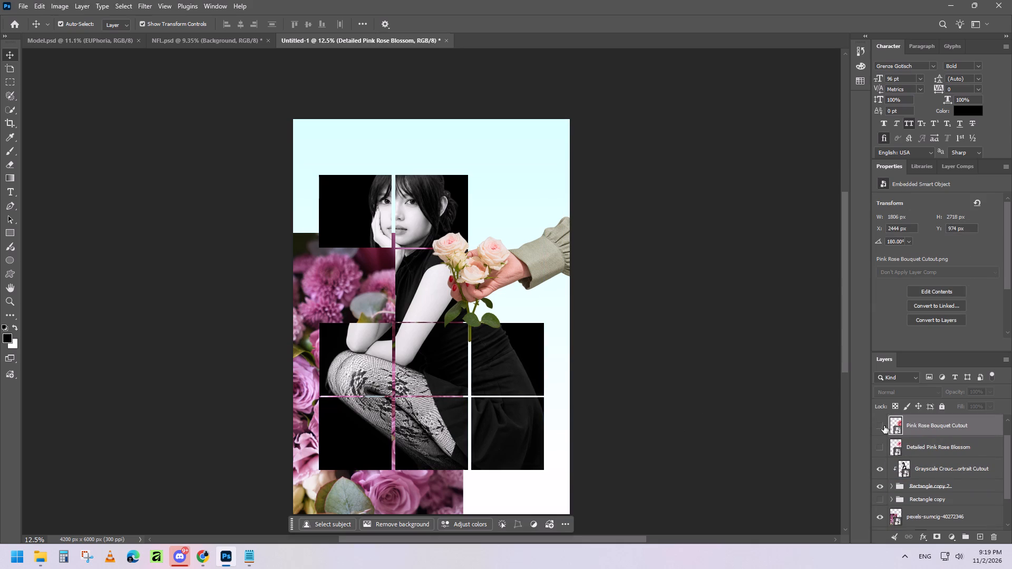
pyautogui.click(880, 426)
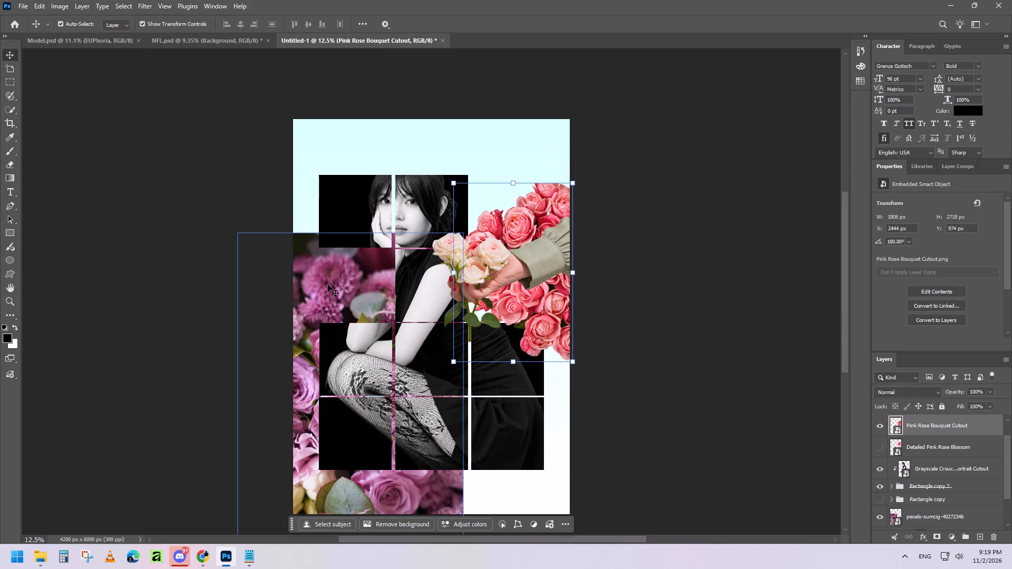
# Hide the purple flower photo layer pexels-sumcig-40272346.
pyautogui.click(328, 284)
pyautogui.click(880, 517)
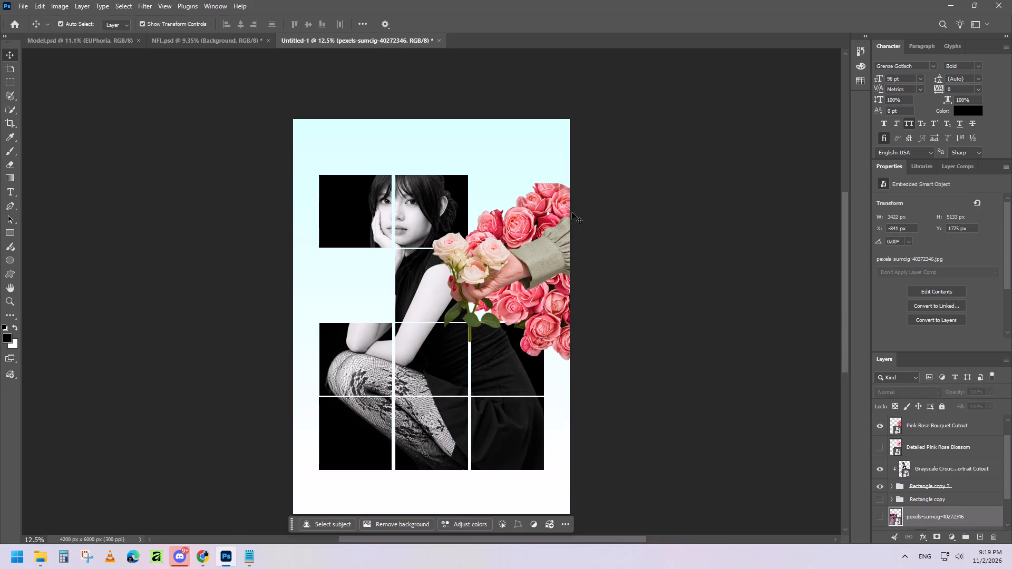
# Flip the Pink Rose Bouquet Cutout horizontally and move it over to the poster's left edge, beside the crouching portrait.
pyautogui.click(550, 198)
pyautogui.rightClick(550, 198)
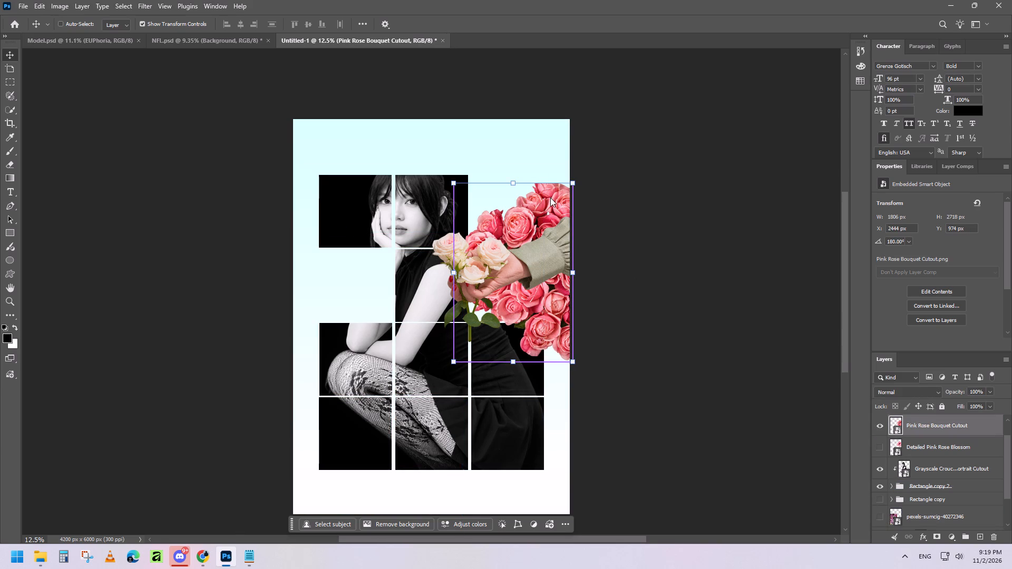
pyautogui.hotkey('ctrl', 't')
pyautogui.click(527, 218)
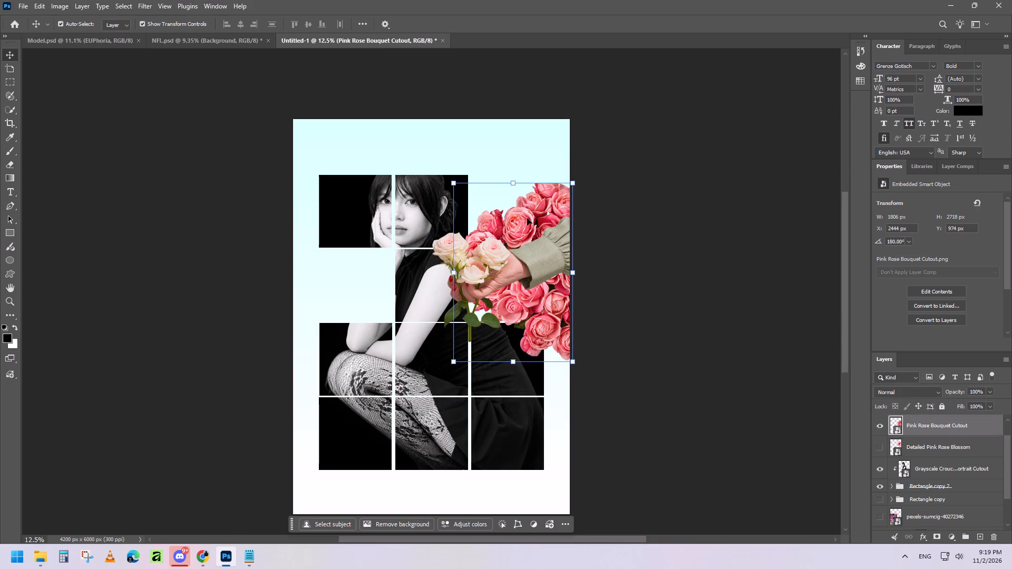
pyautogui.hotkey('ctrl', 't')
pyautogui.rightClick(539, 337)
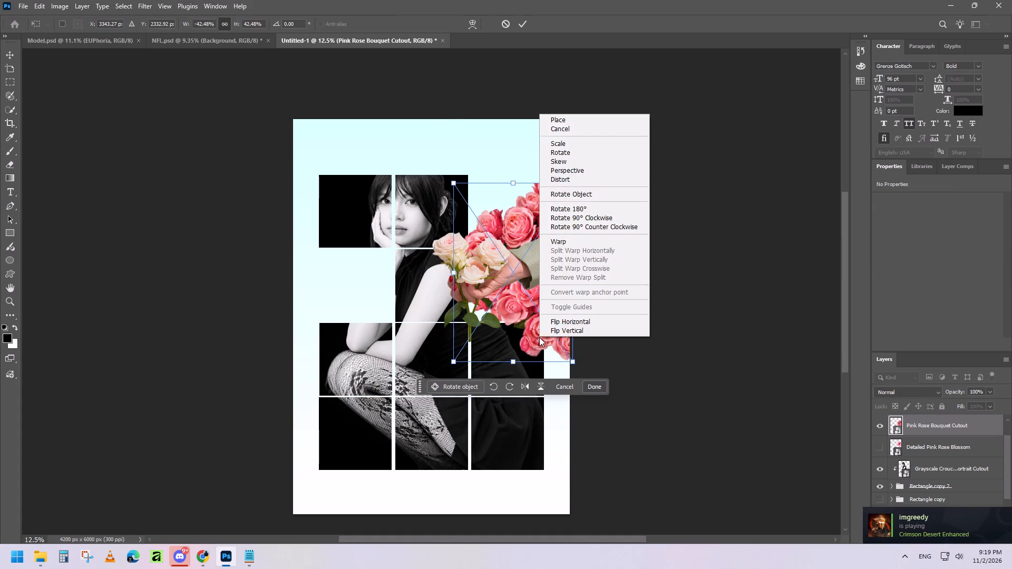
pyautogui.click(592, 323)
pyautogui.moveTo(509, 225); pyautogui.dragTo(373, 291)
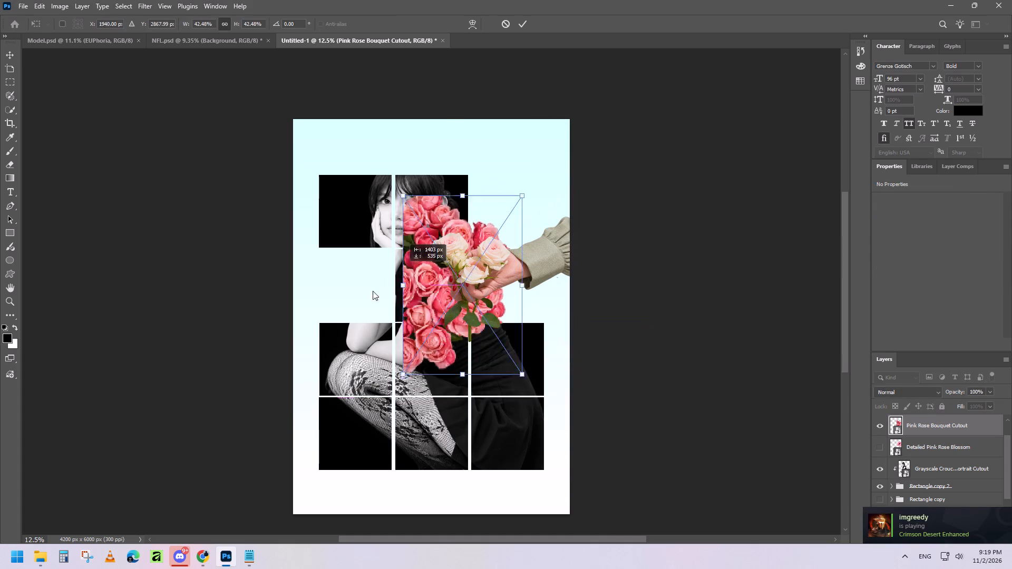
pyautogui.moveTo(373, 291); pyautogui.dragTo(340, 287)
# Enlarge the rose bouquet to about 68.5% and reposition it along the poster's lower left side.
pyautogui.moveTo(342, 426); pyautogui.dragTo(342, 426)
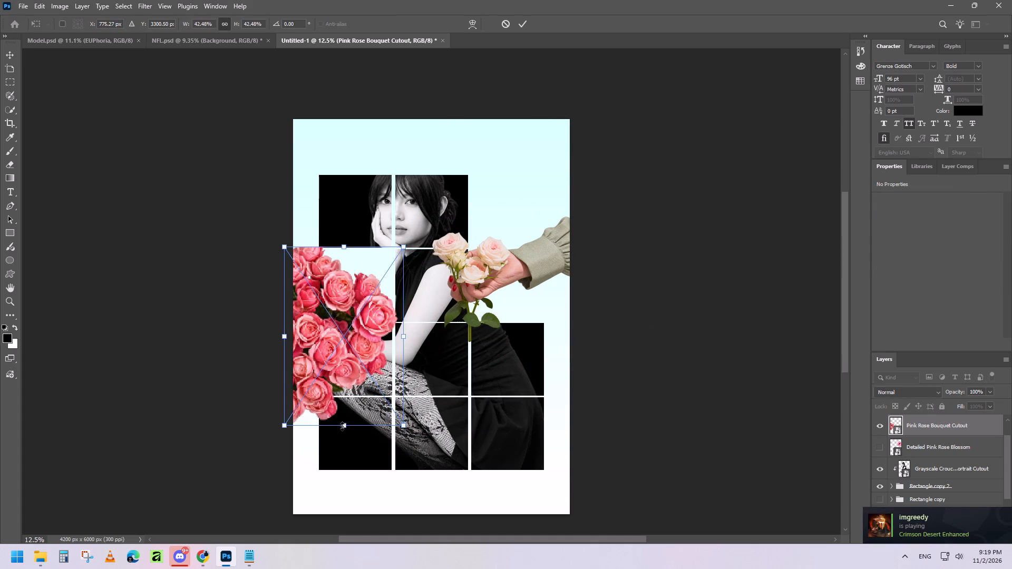
pyautogui.moveTo(342, 426); pyautogui.dragTo(356, 472)
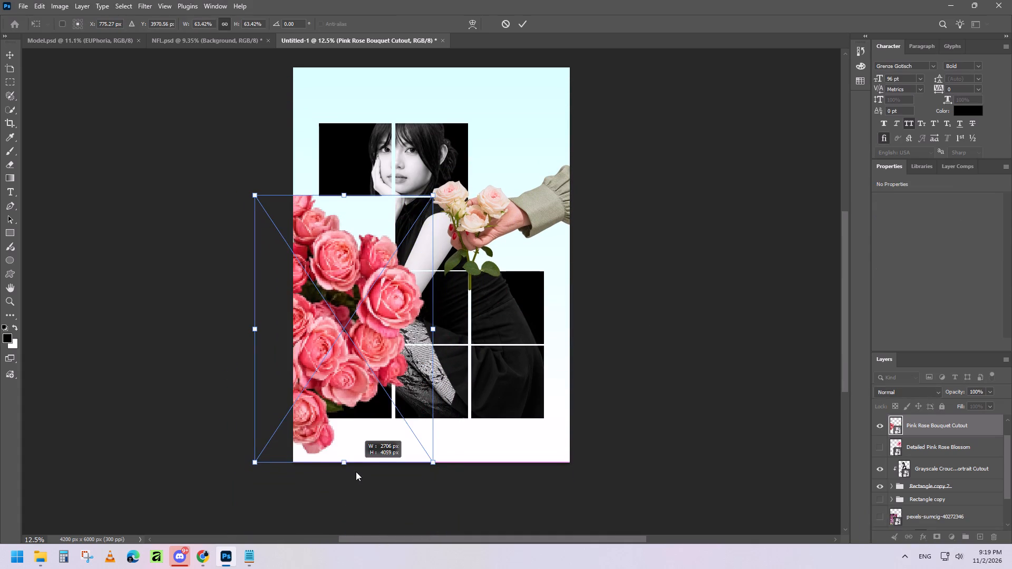
pyautogui.moveTo(356, 472); pyautogui.dragTo(356, 484)
pyautogui.moveTo(340, 372); pyautogui.dragTo(354, 368)
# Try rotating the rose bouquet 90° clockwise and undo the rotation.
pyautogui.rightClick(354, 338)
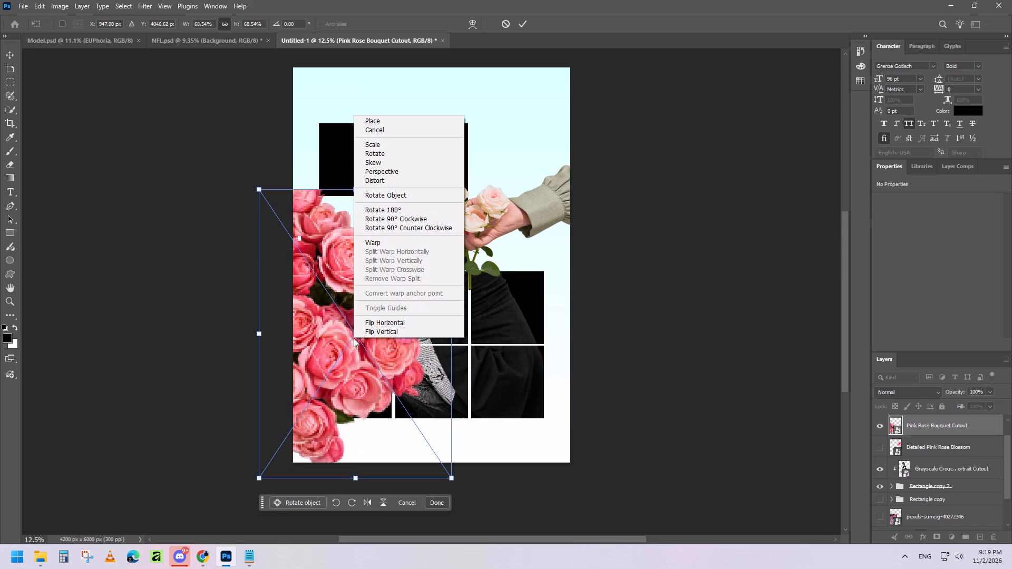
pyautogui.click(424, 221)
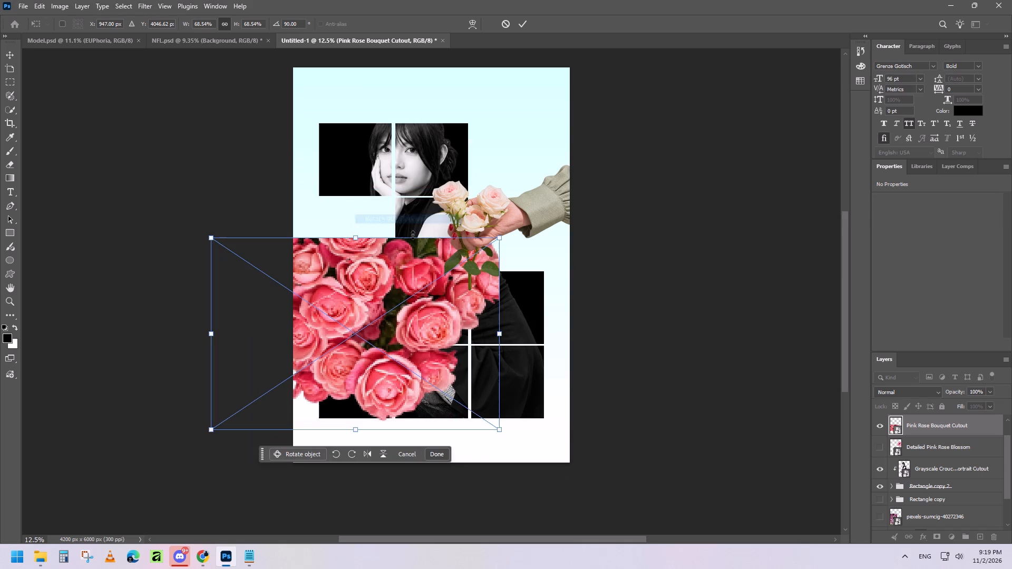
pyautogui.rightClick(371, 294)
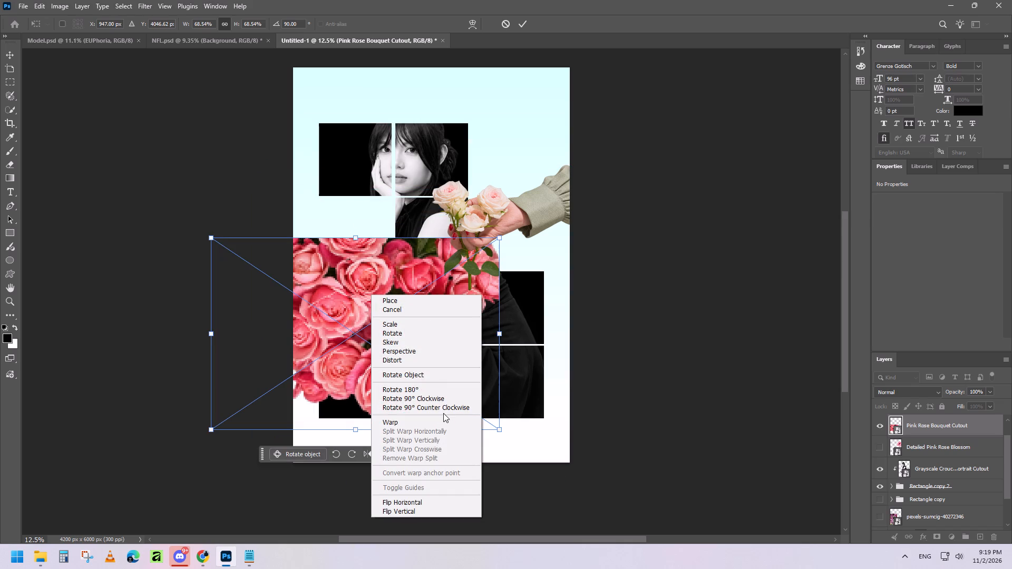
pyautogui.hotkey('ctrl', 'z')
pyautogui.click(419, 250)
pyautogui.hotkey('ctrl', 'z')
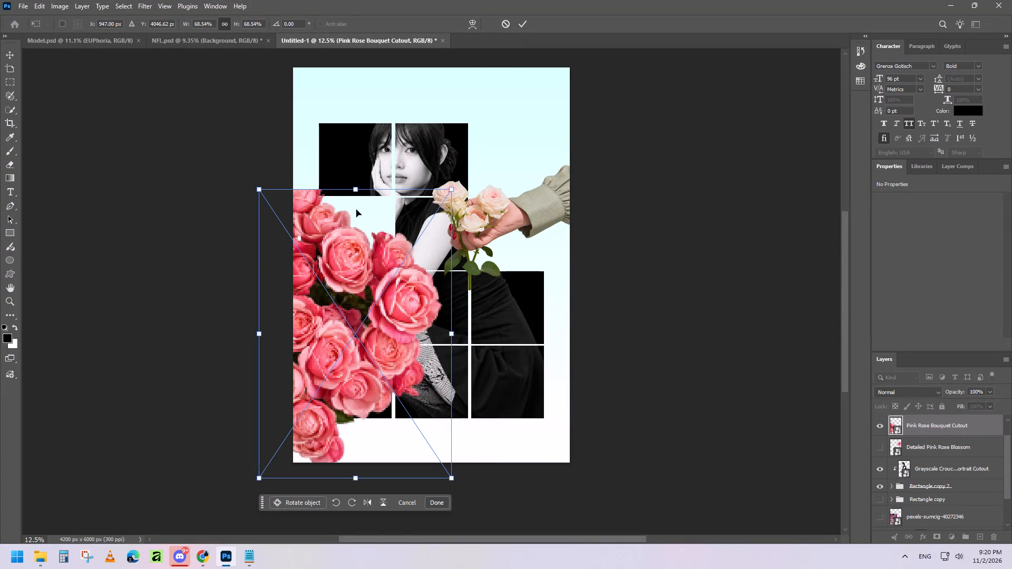
# Flip the rose bouquet vertically, shift it slightly up and inward, and scale it to about 70.5%.
pyautogui.rightClick(378, 355)
pyautogui.click(409, 349)
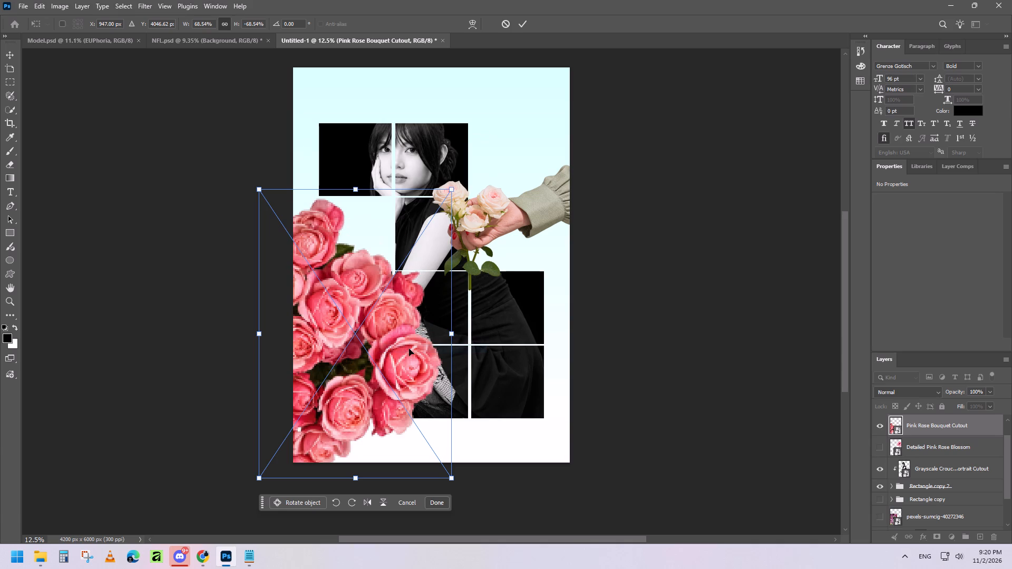
pyautogui.moveTo(319, 355); pyautogui.dragTo(337, 342)
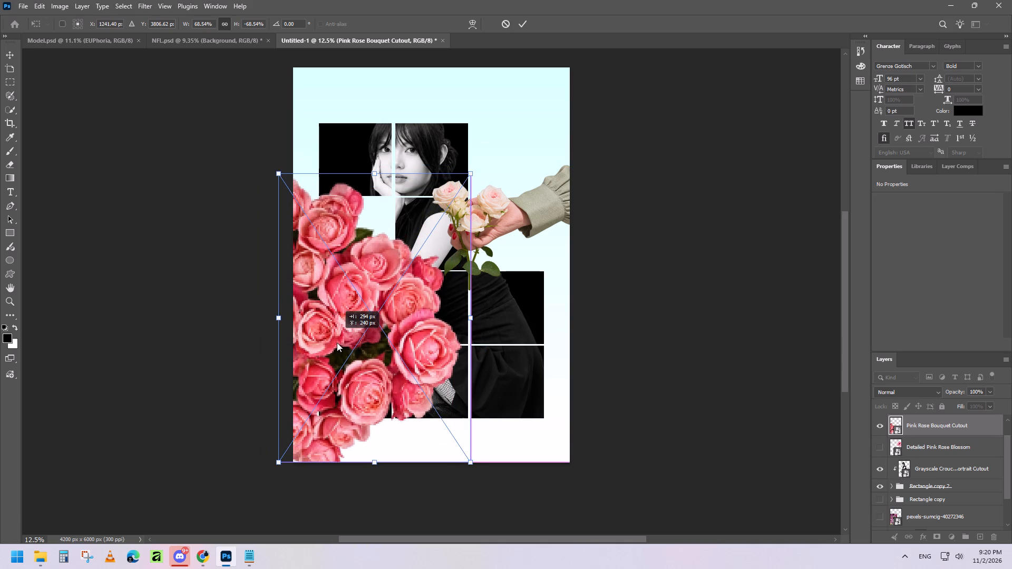
pyautogui.moveTo(337, 342); pyautogui.dragTo(337, 343)
pyautogui.moveTo(376, 176); pyautogui.dragTo(376, 170)
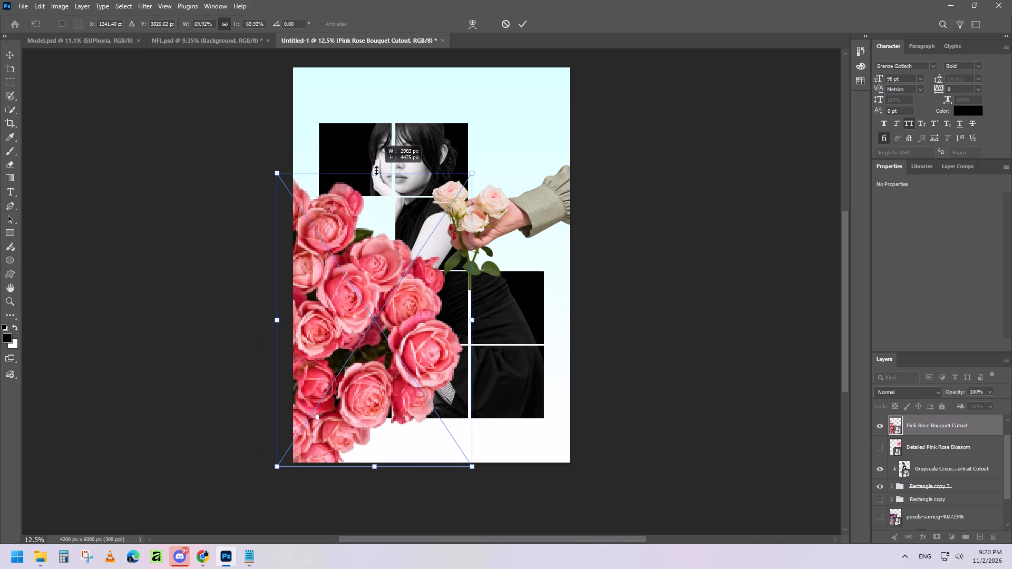
pyautogui.moveTo(376, 170); pyautogui.dragTo(376, 168)
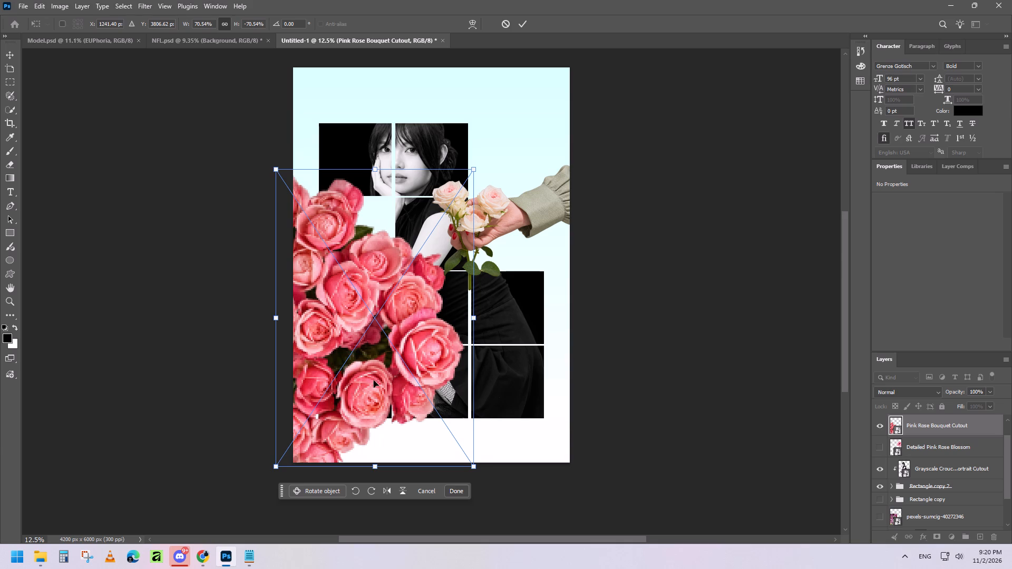
# Fine-tune the rose bouquet's fit along the poster's left edge, ending at a scale of about 72.6%, and apply the transform.
pyautogui.moveTo(476, 319); pyautogui.dragTo(540, 314)
pyautogui.moveTo(414, 344); pyautogui.dragTo(352, 332)
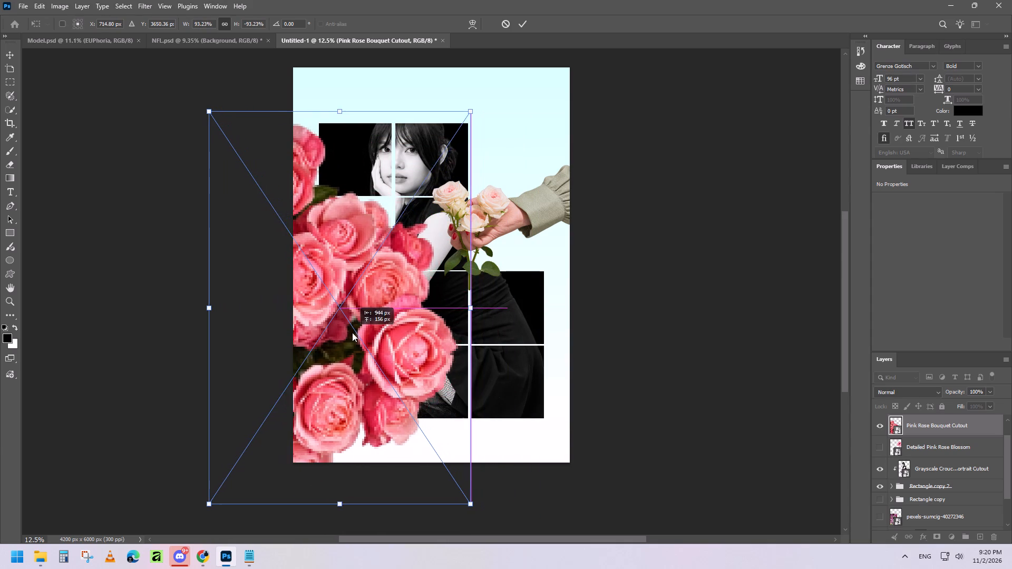
pyautogui.moveTo(352, 332); pyautogui.dragTo(364, 332)
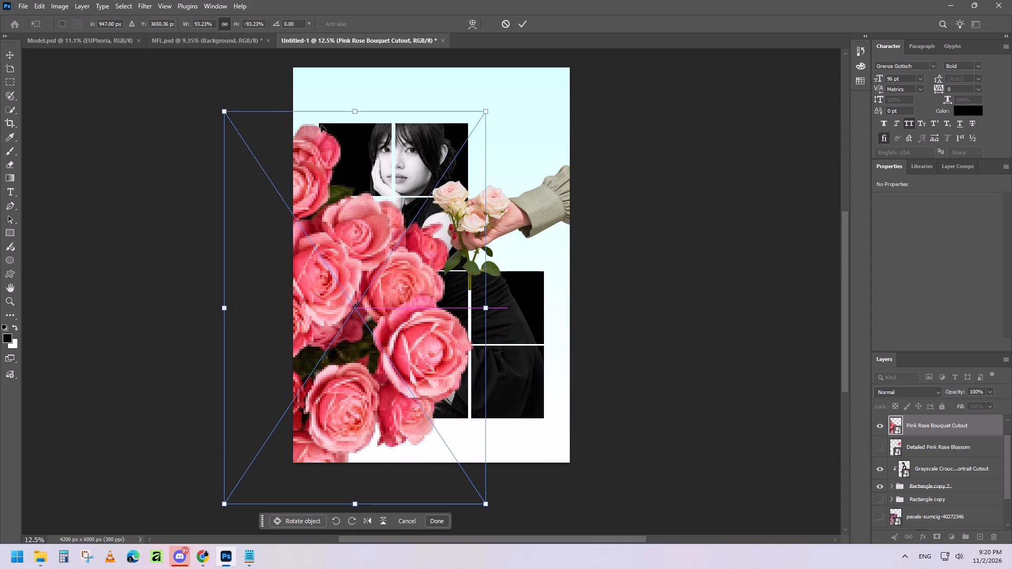
pyautogui.moveTo(358, 109); pyautogui.dragTo(358, 150)
pyautogui.moveTo(335, 267); pyautogui.dragTo(351, 251)
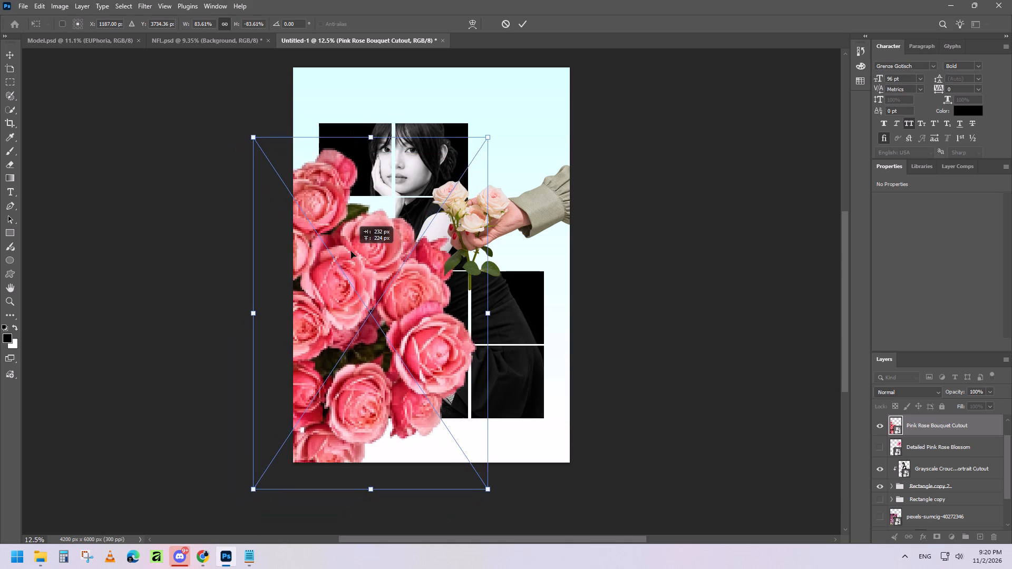
pyautogui.moveTo(351, 251); pyautogui.dragTo(355, 243)
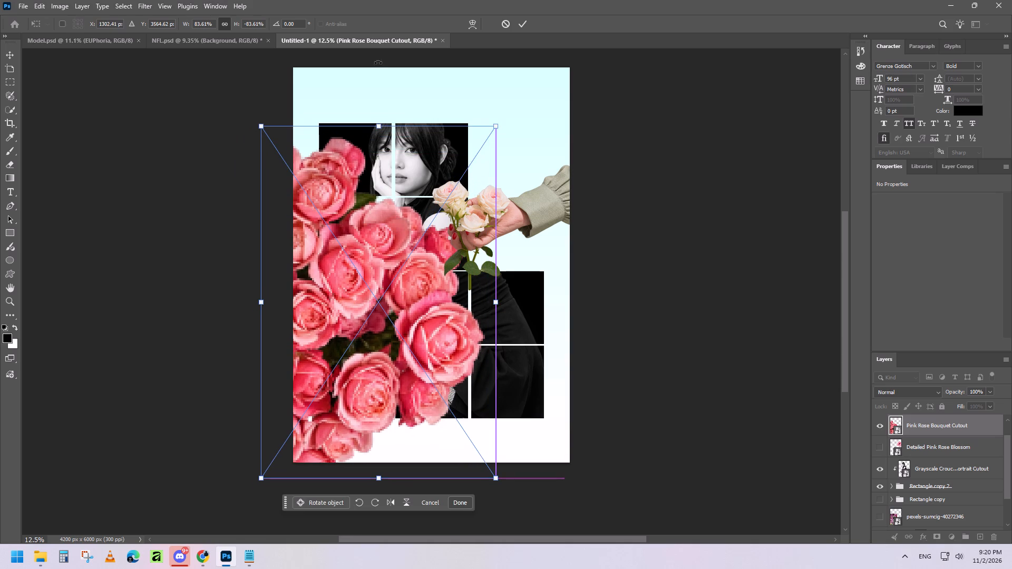
pyautogui.moveTo(379, 124); pyautogui.dragTo(367, 174)
pyautogui.moveTo(367, 316); pyautogui.dragTo(358, 296)
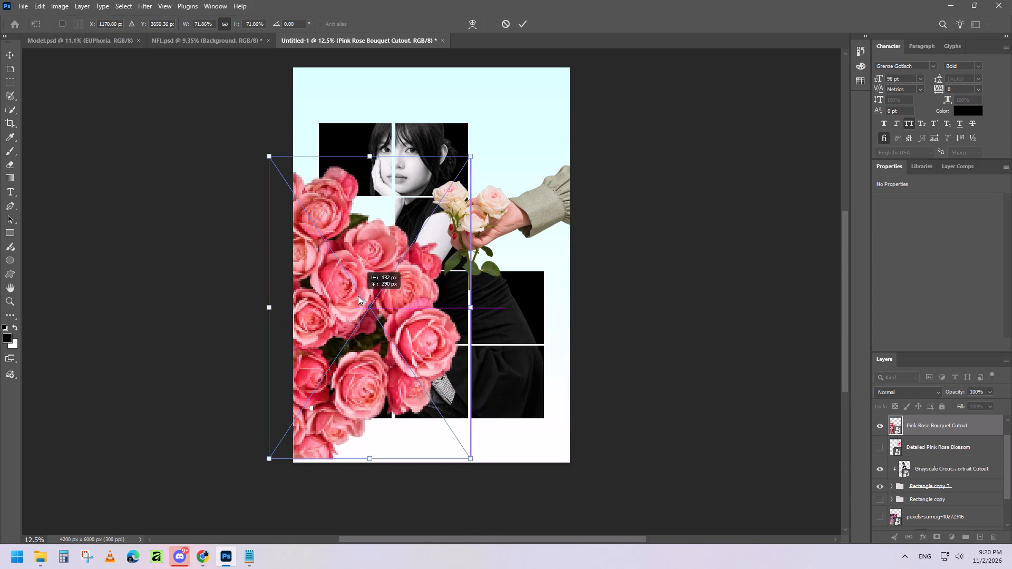
pyautogui.moveTo(358, 296); pyautogui.dragTo(366, 289)
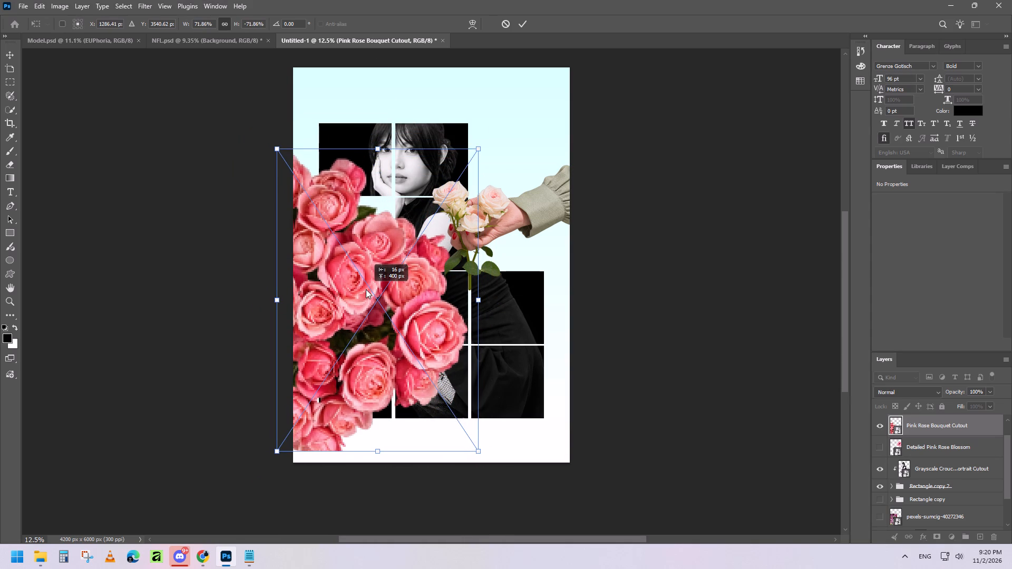
pyautogui.moveTo(366, 289); pyautogui.dragTo(357, 302)
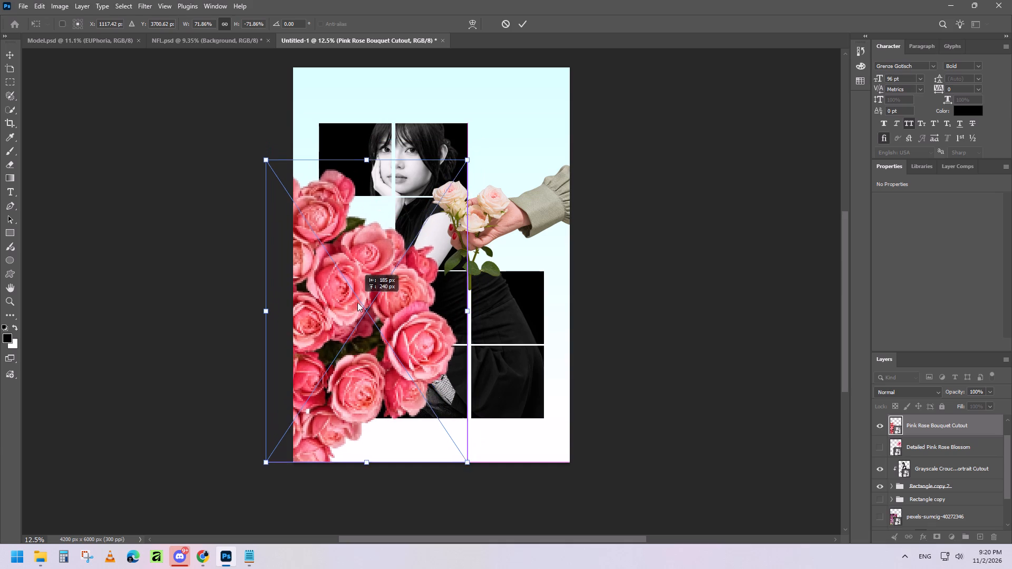
pyautogui.moveTo(357, 302); pyautogui.dragTo(359, 305)
pyautogui.moveTo(371, 163); pyautogui.dragTo(371, 156)
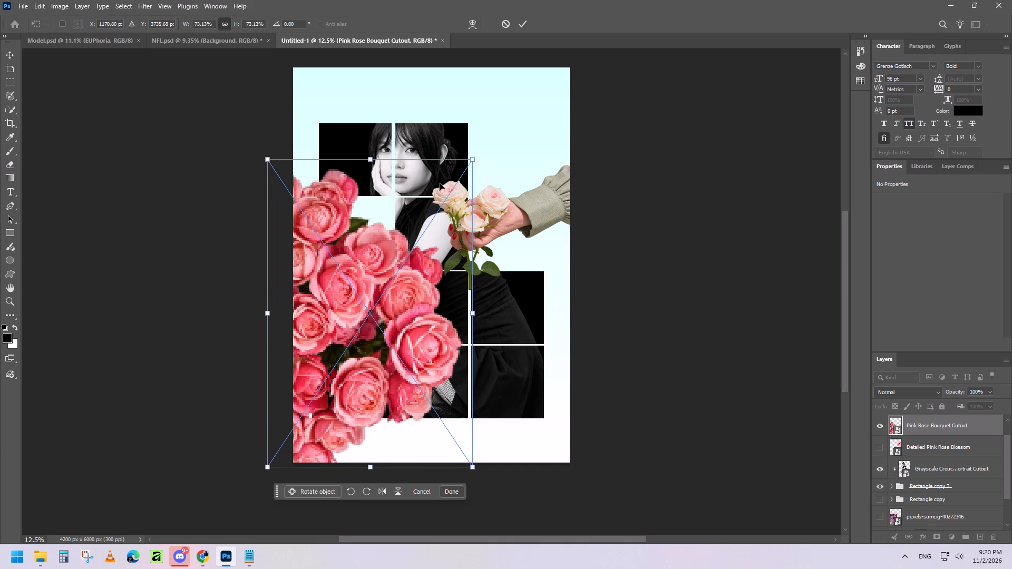
pyautogui.click(471, 158)
pyautogui.click(526, 21)
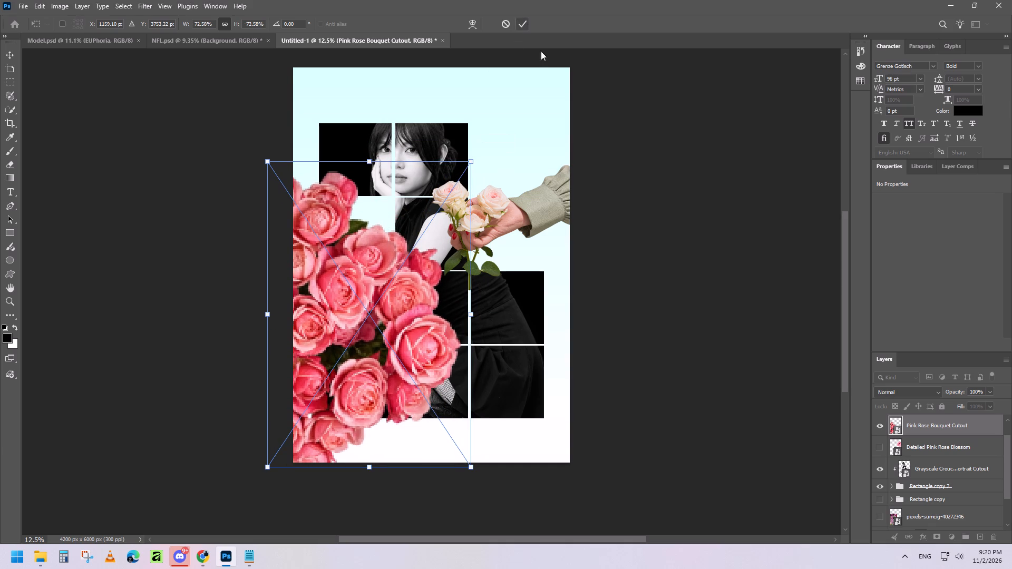
# Move the Pink Rose Bouquet Cutout layer directly below the Rectangle copy 2 group so the roses sit behind the box grid.
pyautogui.moveTo(952, 425); pyautogui.dragTo(947, 505)
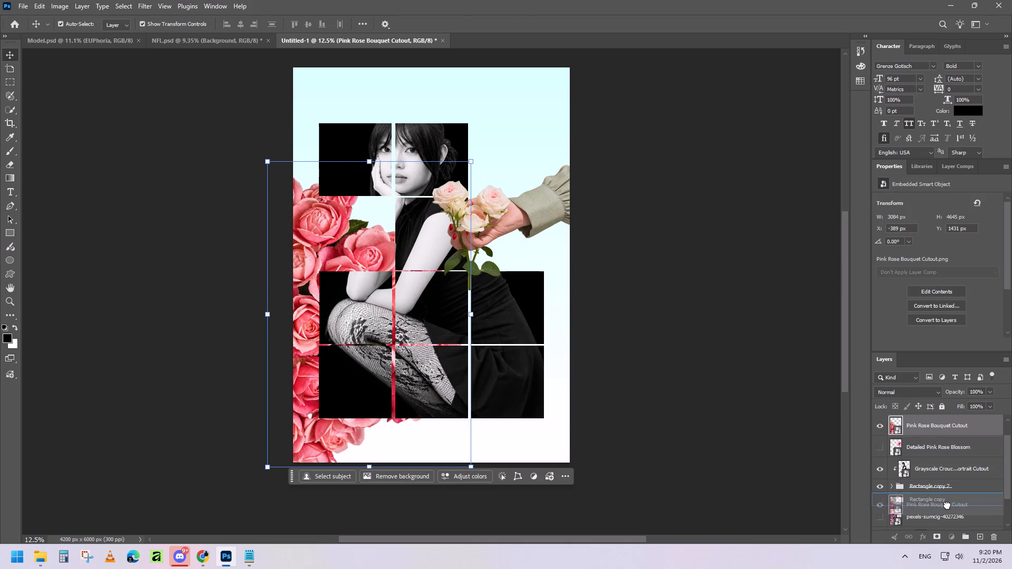
pyautogui.moveTo(947, 505); pyautogui.dragTo(941, 493)
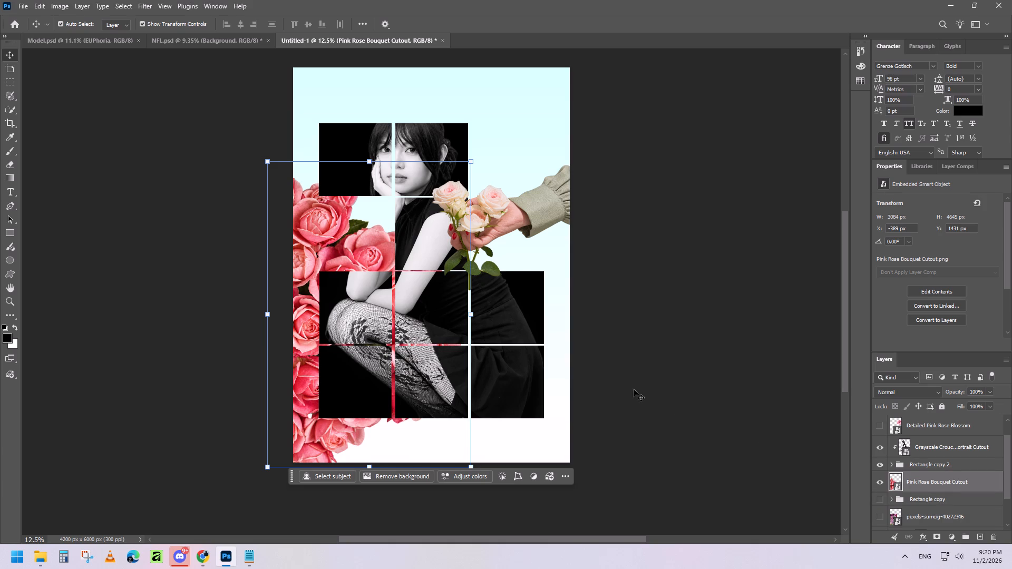
# Nudge the rose bouquet up slightly and enlarge it to about 3508 x 5284 px, extending up beside the grid's first row.
pyautogui.click(330, 246)
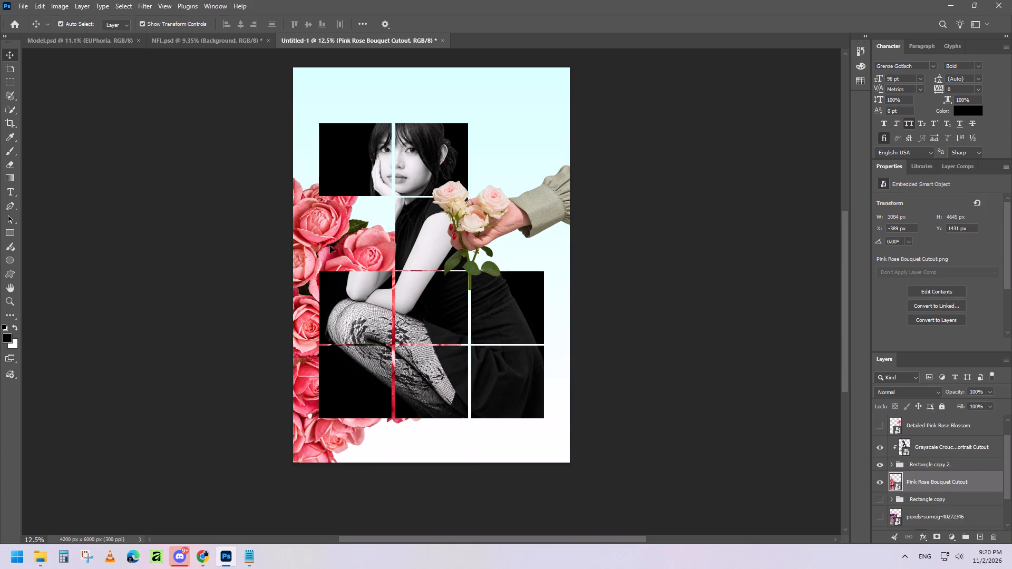
pyautogui.press('Up')
pyautogui.press('Up')
pyautogui.press('Up')
pyautogui.press('Up')
pyautogui.press('Up')
pyautogui.press('Up')
pyautogui.press('Up')
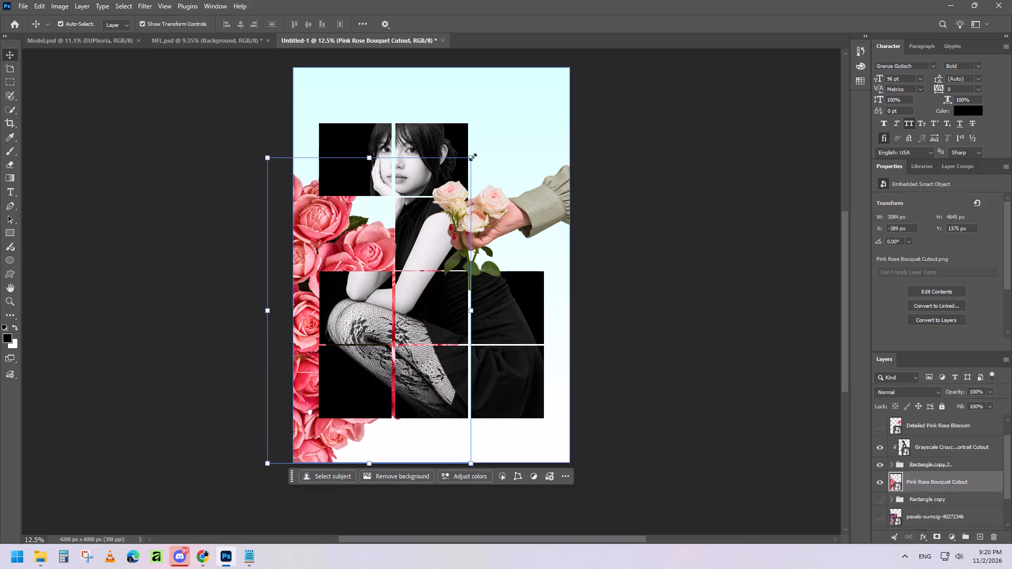
pyautogui.moveTo(473, 157); pyautogui.dragTo(520, 127)
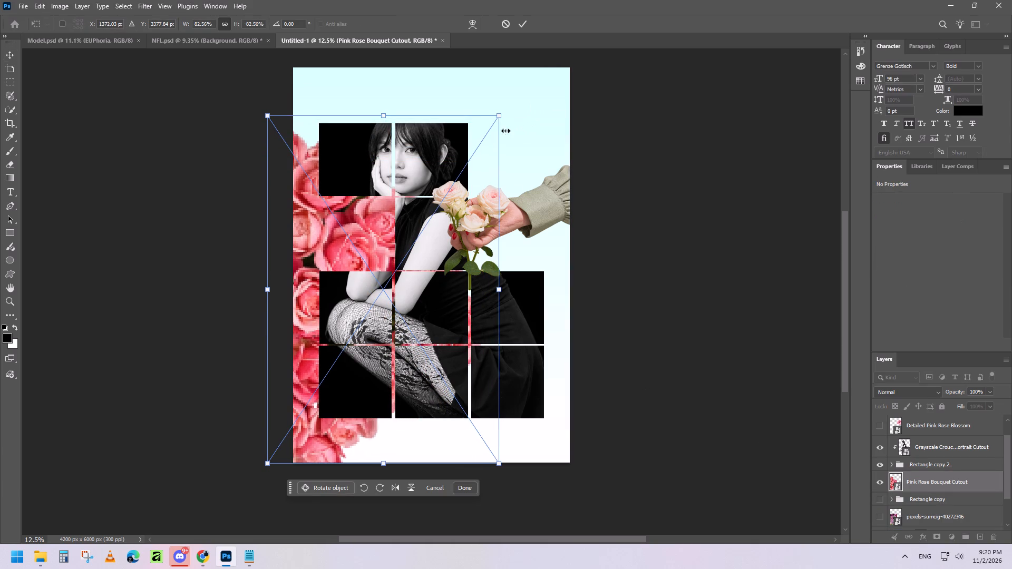
pyautogui.click(524, 22)
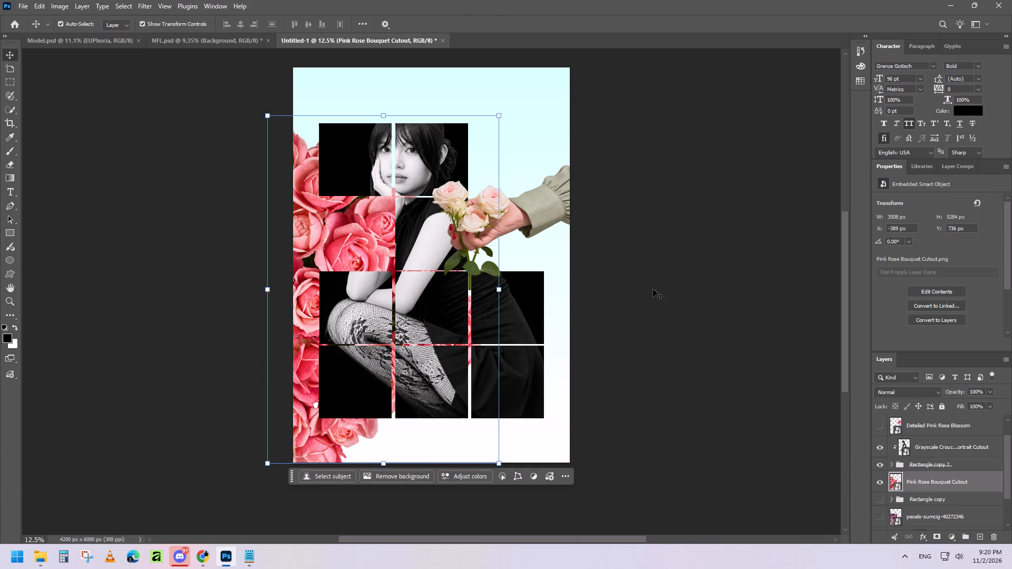
# Delete the left-column box in the grid's third row.
pyautogui.click(345, 301)
pyautogui.press('Delete')
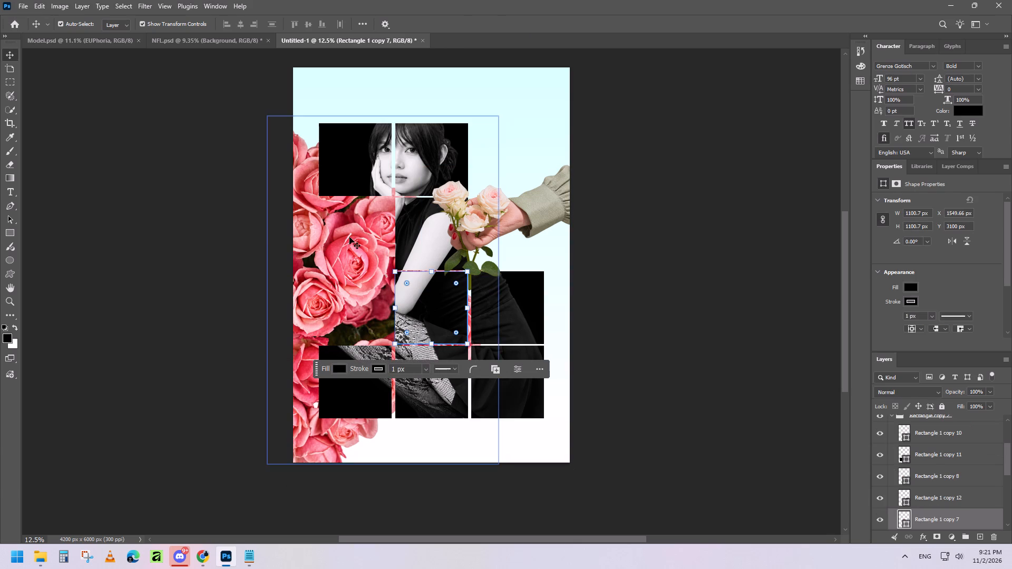
# Duplicate the second row's middle box into the empty left-column cell beside it, at about X 396, Y 1946 px.
pyautogui.click(424, 236)
pyautogui.keyDown('alt'); pyautogui.moveTo(424, 236); pyautogui.dragTo(388, 236); pyautogui.keyUp('alt')
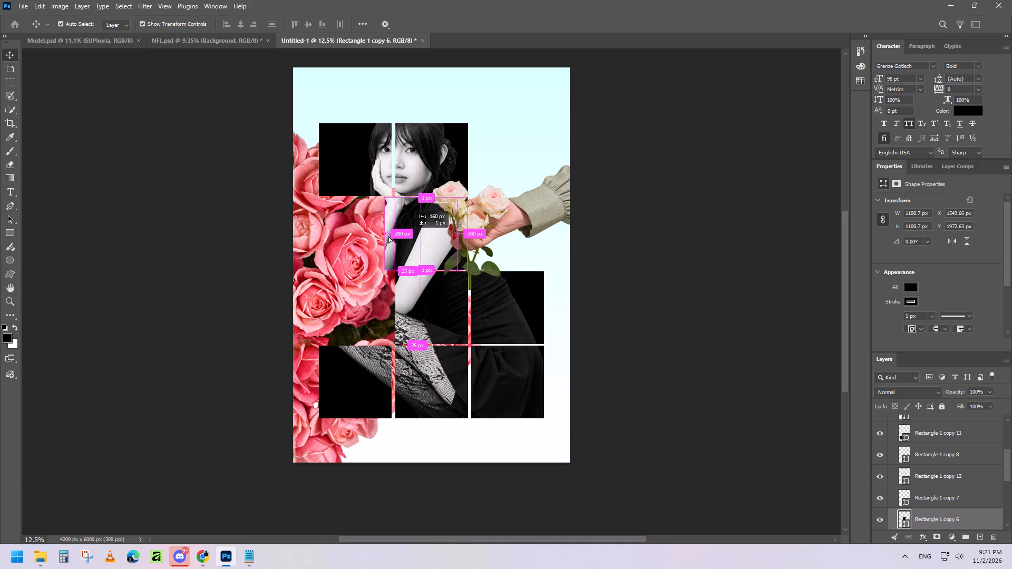
pyautogui.keyDown('alt'); pyautogui.moveTo(388, 236); pyautogui.dragTo(346, 236); pyautogui.keyUp('alt')
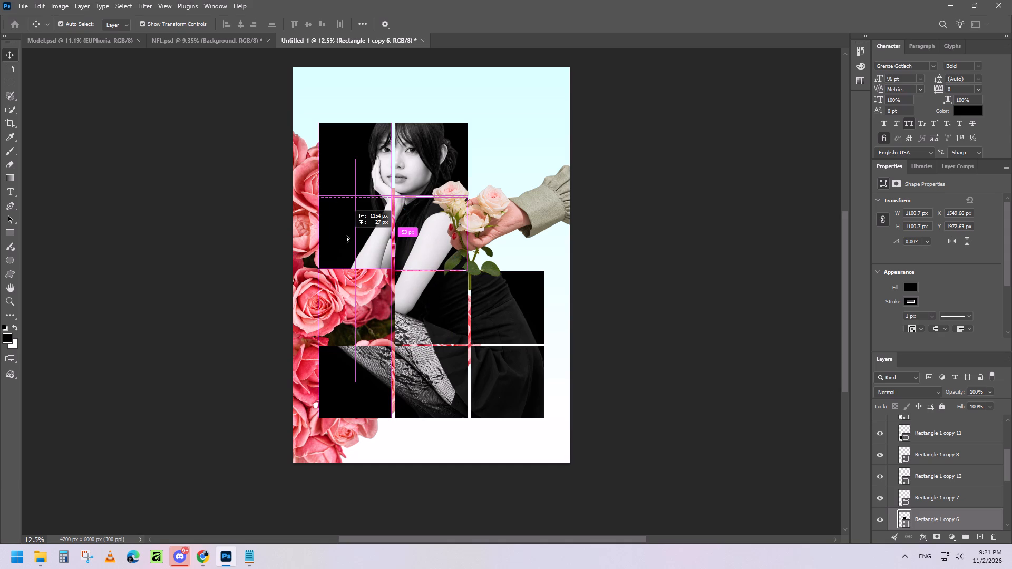
pyautogui.keyDown('alt'); pyautogui.moveTo(346, 236); pyautogui.dragTo(345, 237); pyautogui.keyUp('alt')
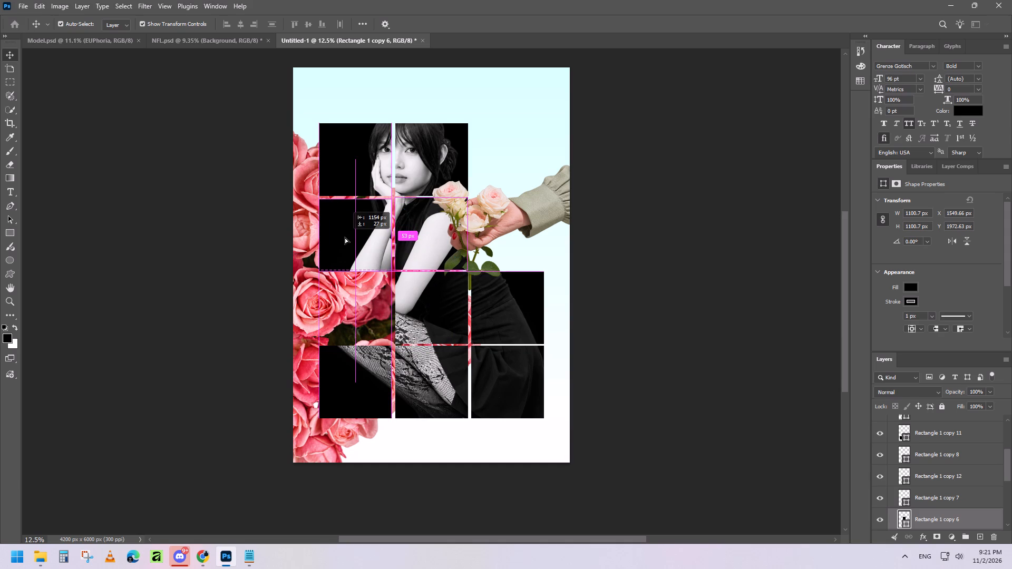
pyautogui.keyDown('alt'); pyautogui.moveTo(345, 237); pyautogui.dragTo(345, 236); pyautogui.keyUp('alt')
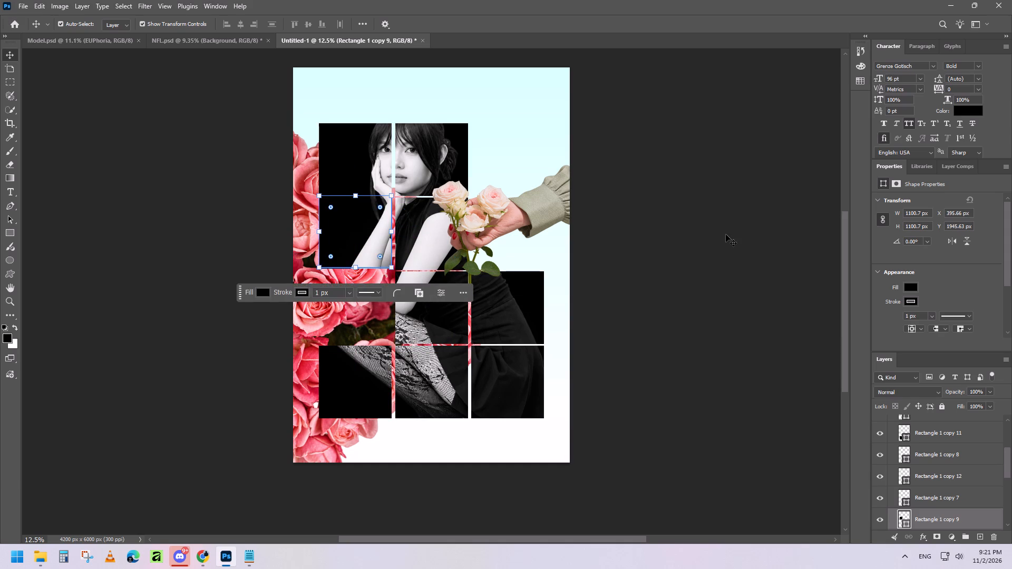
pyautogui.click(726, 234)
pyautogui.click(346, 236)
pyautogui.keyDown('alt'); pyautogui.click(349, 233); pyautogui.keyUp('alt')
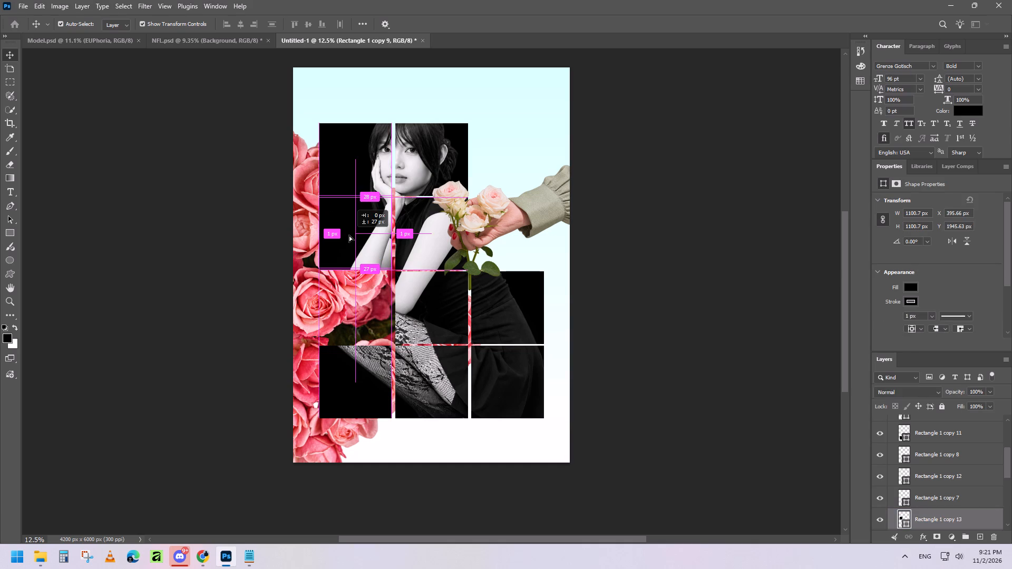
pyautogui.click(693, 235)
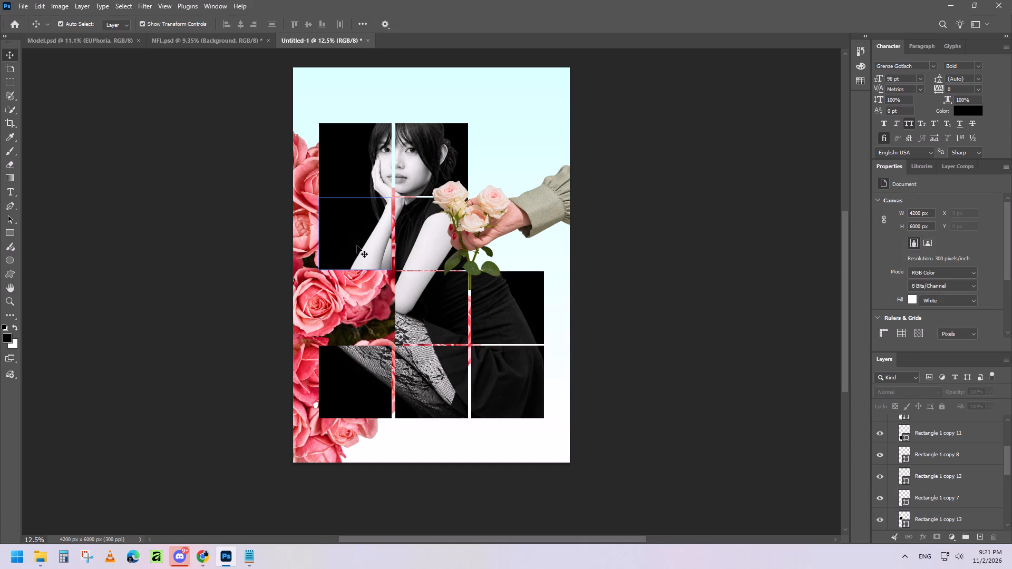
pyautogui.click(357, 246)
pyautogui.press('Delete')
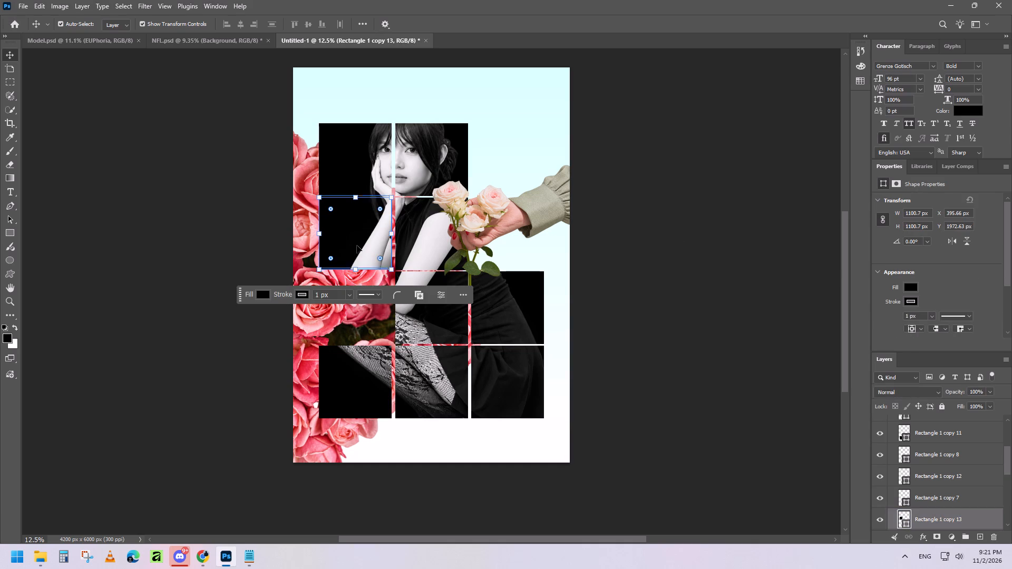
# Move the second row's left-column box down to about Y 1973 px to even the gaps between rows.
pyautogui.click(357, 246)
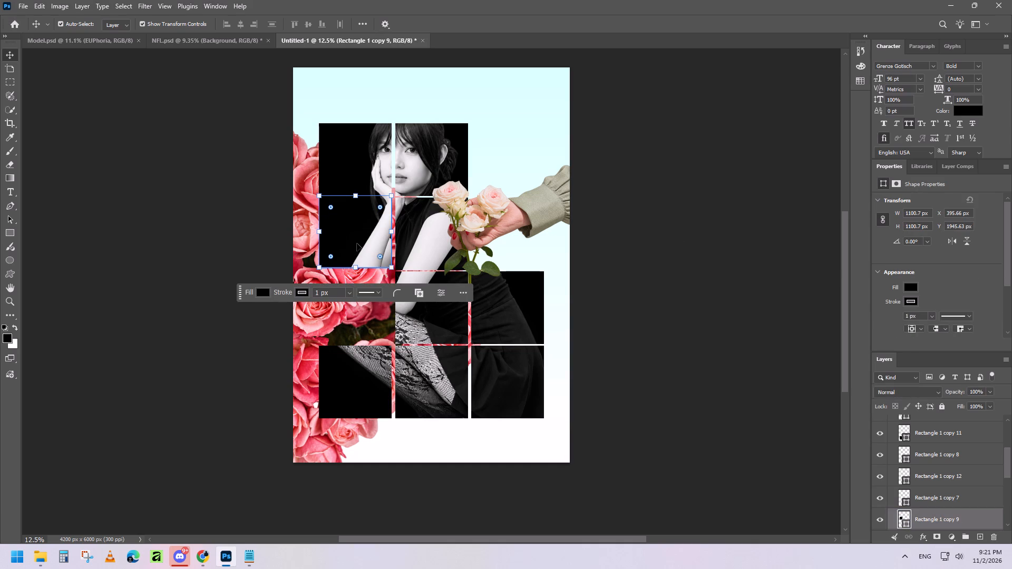
pyautogui.keyDown('shift'); pyautogui.click(357, 242); pyautogui.keyUp('shift')
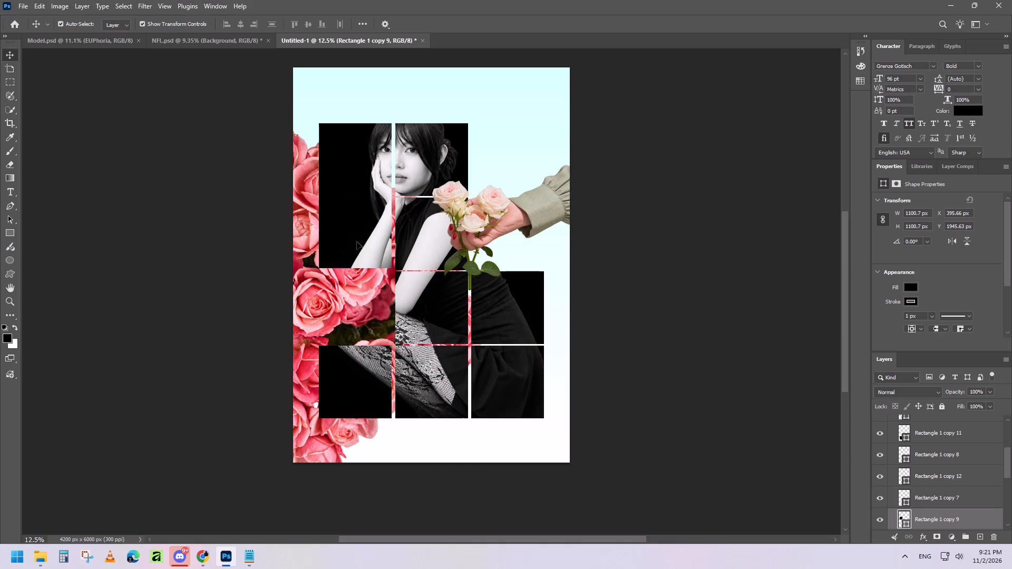
pyautogui.click(699, 243)
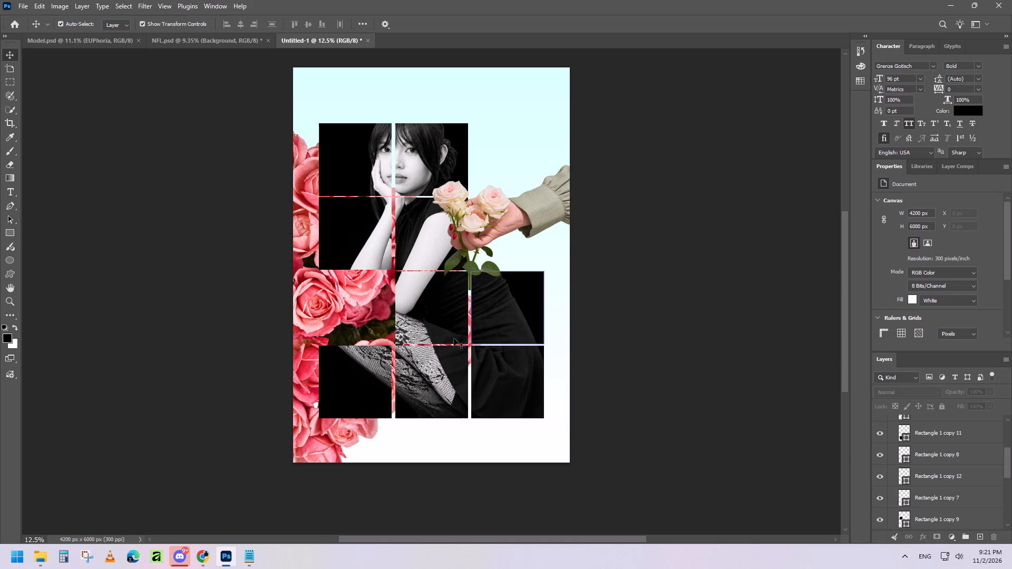
# Nudge the Pink Rose Bouquet Cutout down and slightly right to about X -349, Y 1272 px.
pyautogui.click(334, 304)
pyautogui.press('Down')
pyautogui.press('Down')
pyautogui.press('Down')
pyautogui.press('Down')
pyautogui.press('Down')
pyautogui.press('Down')
pyautogui.press('Down')
pyautogui.press('Down')
pyautogui.press('Down')
pyautogui.press('Down')
pyautogui.press('Down')
pyautogui.press('Down')
pyautogui.press('Down')
pyautogui.press('Down')
pyautogui.press('Down')
pyautogui.press('Down')
pyautogui.press('Down')
pyautogui.press('Down')
pyautogui.press('Down')
pyautogui.press('Down')
pyautogui.press('Down')
pyautogui.press('Down')
pyautogui.press('Down')
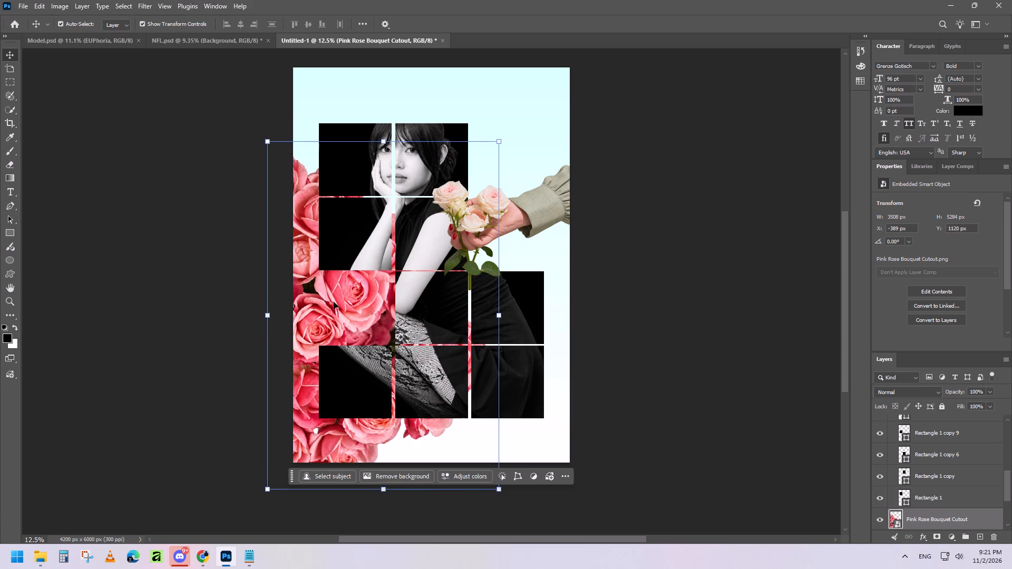
pyautogui.press('Right')
pyautogui.press('Right')
pyautogui.press('Right')
pyautogui.press('Right')
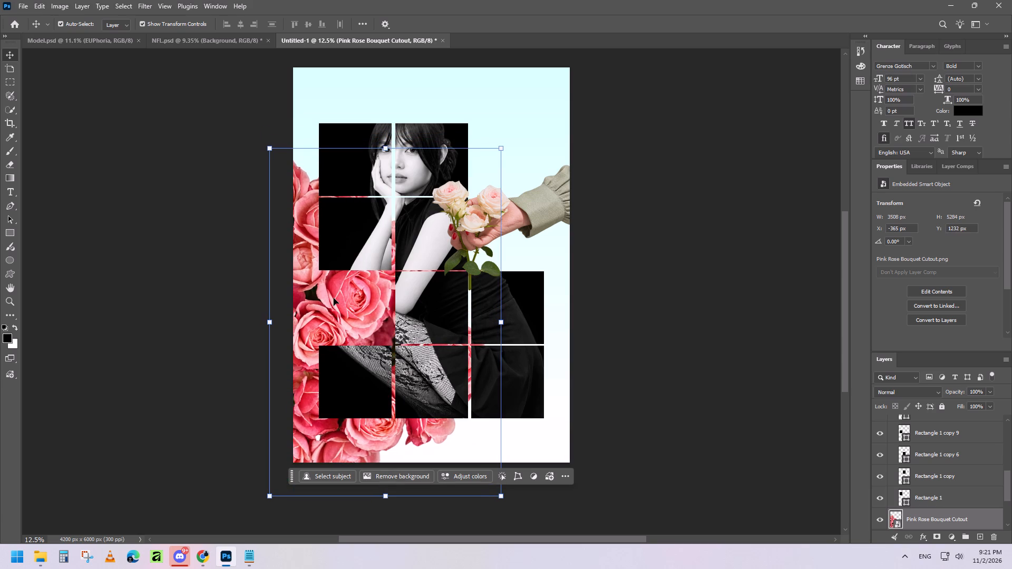
pyautogui.press('Right')
pyautogui.press('Down')
pyautogui.press('Down')
pyautogui.press('Down')
pyautogui.press('Down')
pyautogui.press('Down')
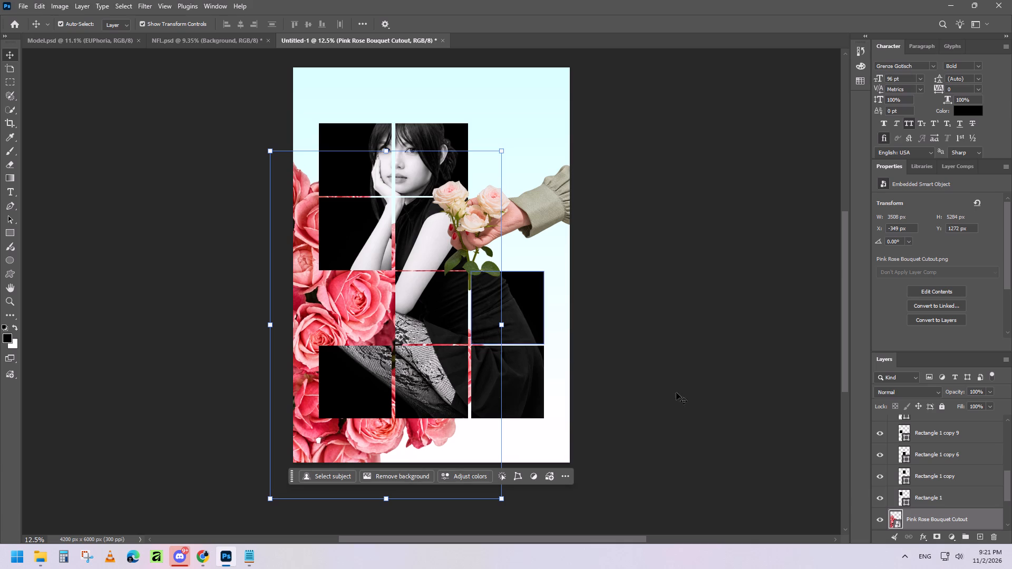
pyautogui.click(723, 335)
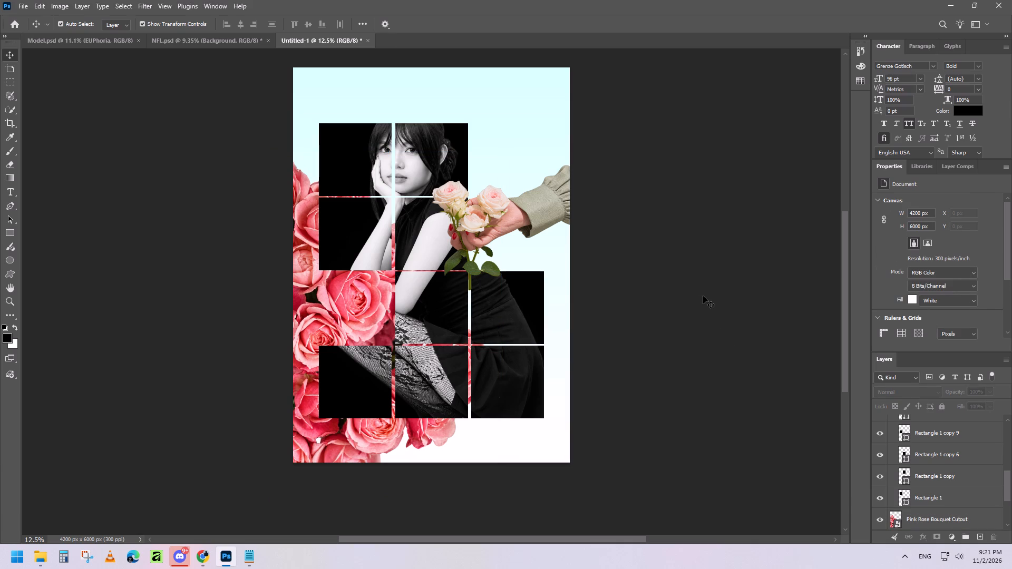
# Nudge the hand-held rose bouquet up and right to about X 2028, Y 1429 px.
pyautogui.click(560, 192)
pyautogui.press('Up')
pyautogui.press('Up')
pyautogui.press('Up')
pyautogui.press('Up')
pyautogui.press('Up')
pyautogui.press('Up')
pyautogui.press('Up')
pyautogui.press('Up')
pyautogui.press('Up')
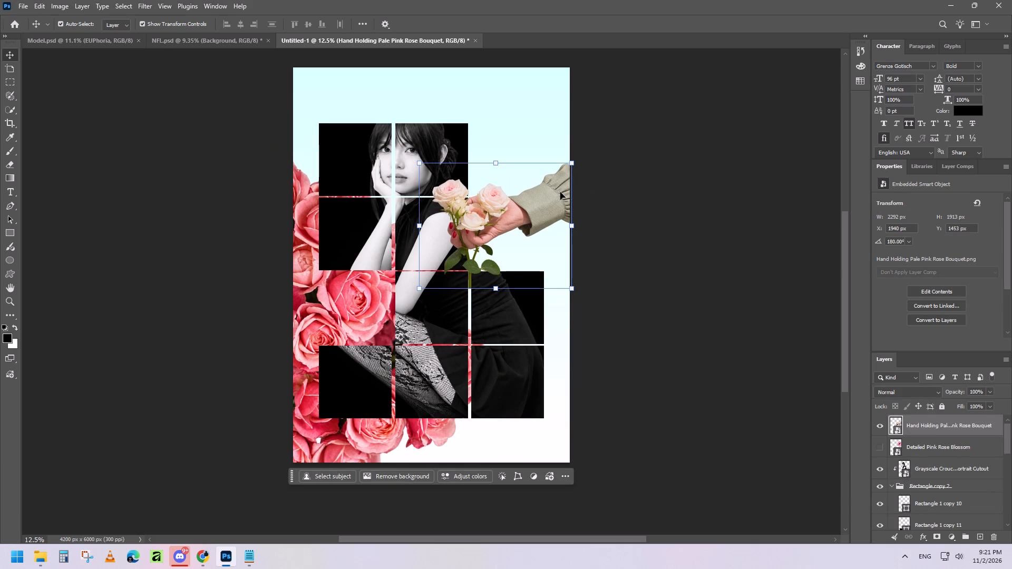
pyautogui.press('Right')
pyautogui.press('Right')
pyautogui.press('Right')
pyautogui.press('Right')
pyautogui.press('Right')
pyautogui.press('Right')
pyautogui.press('Right')
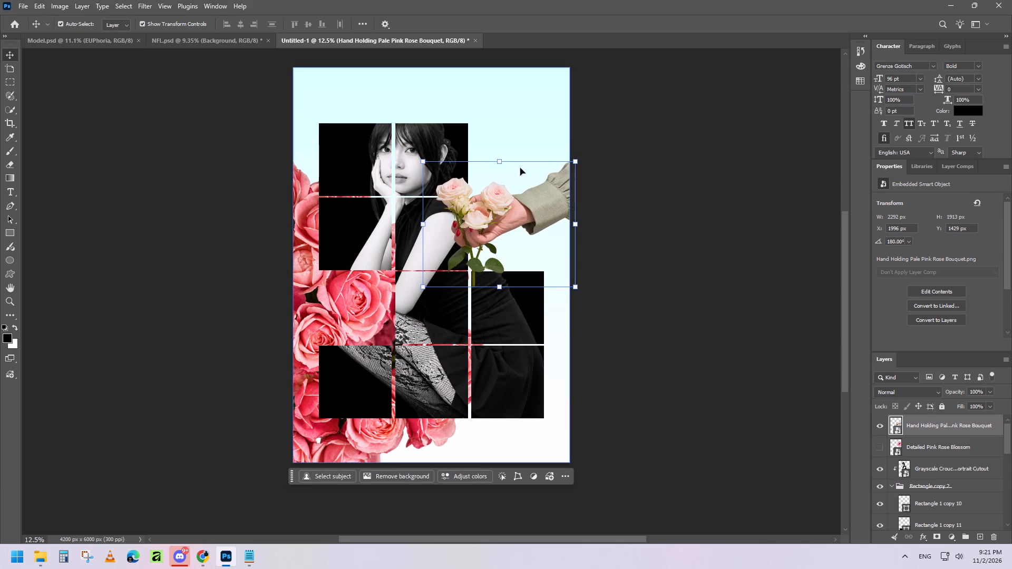
pyautogui.press('Right')
pyautogui.press('Right')
pyautogui.press('Right')
pyautogui.press('Right')
# Enlarge the hand-held bouquet to about 2332 x 1946 px and nudge it slightly down.
pyautogui.click(503, 161)
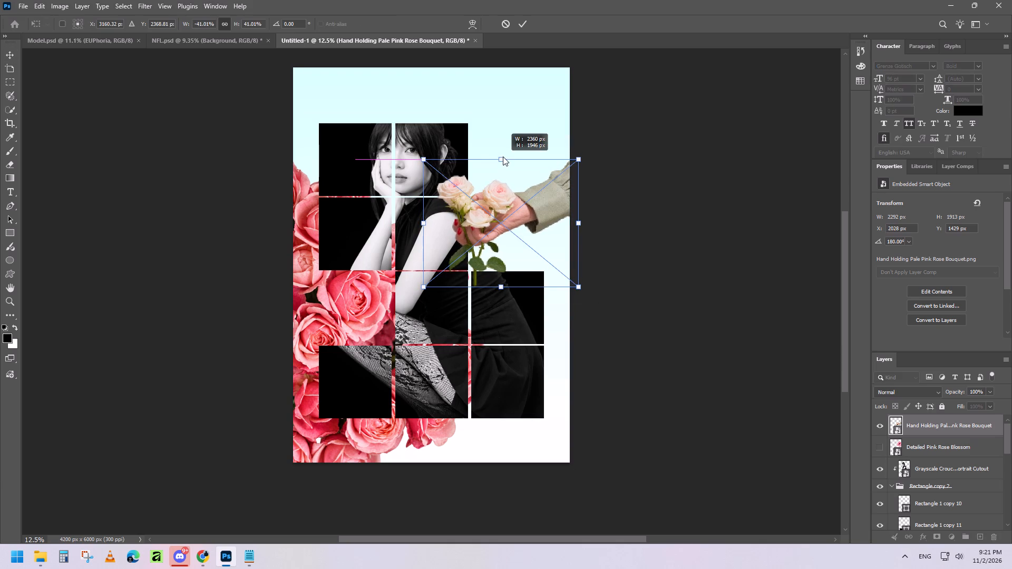
pyautogui.press('Left')
pyautogui.press('Right')
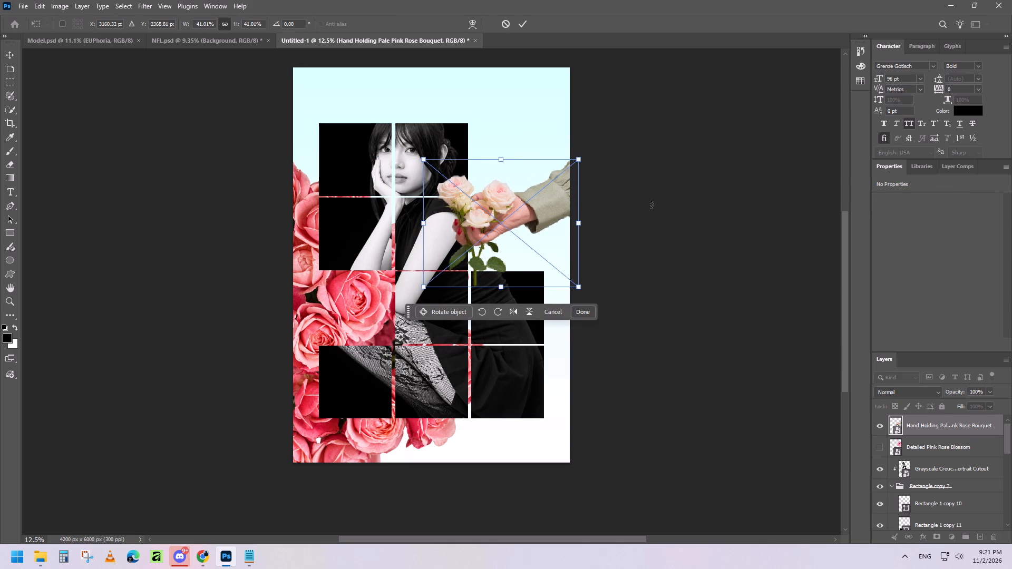
pyautogui.click(651, 204)
pyautogui.press('Down')
pyautogui.press('Down')
pyautogui.press('Down')
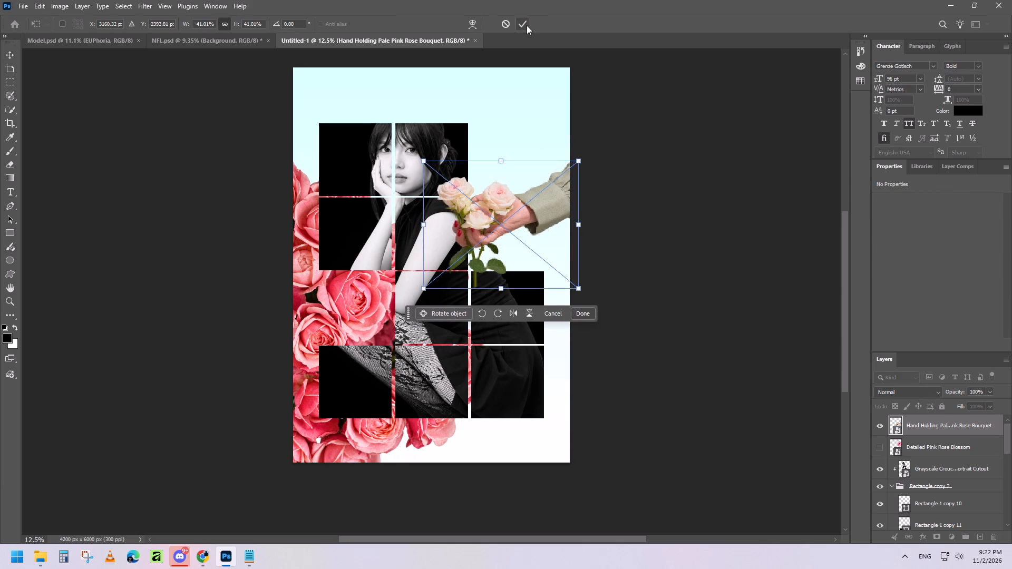
pyautogui.click(527, 25)
pyautogui.click(712, 214)
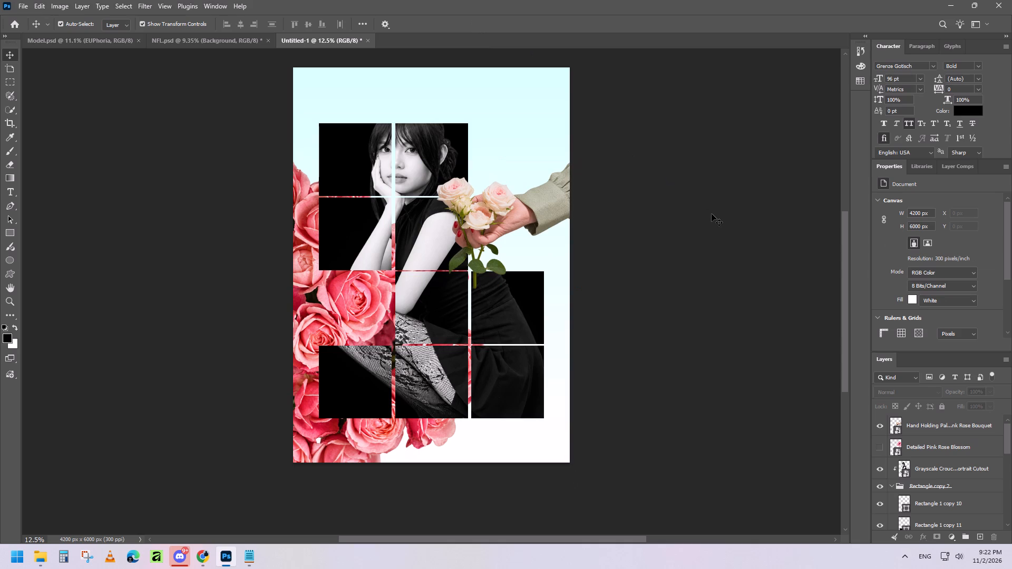
# Nudge the three left-column boxes three increments right to narrow the gap beside the middle column.
pyautogui.click(357, 165)
pyautogui.press('Right')
pyautogui.press('Right')
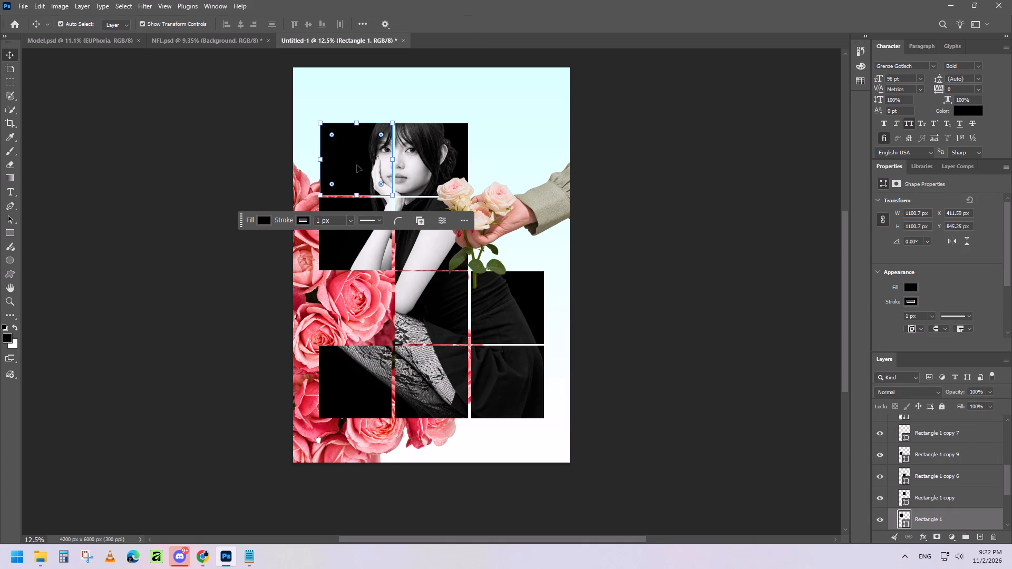
pyautogui.press('Right')
pyautogui.click(371, 238)
pyautogui.press('Right')
pyautogui.press('Right')
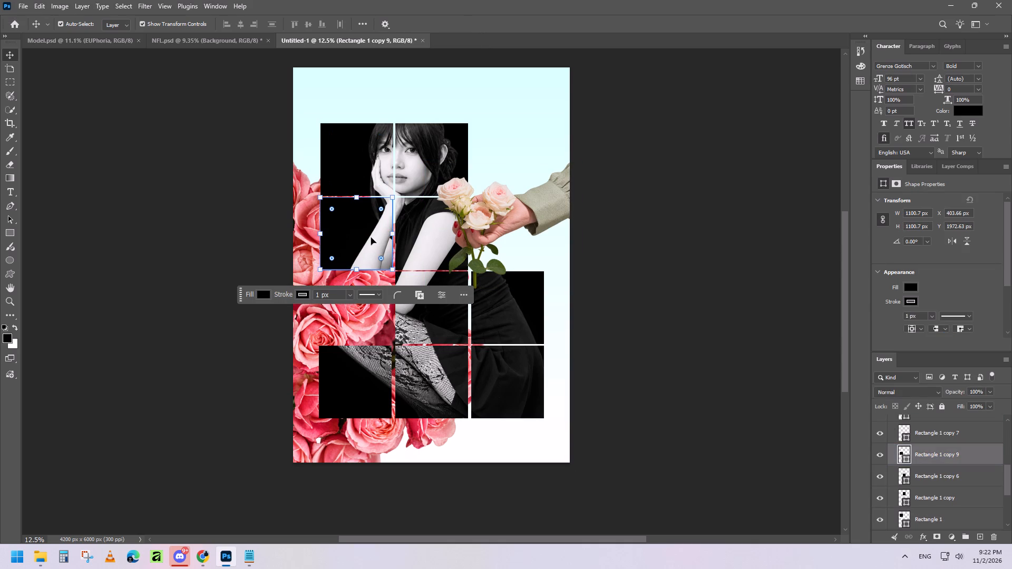
pyautogui.press('Right')
pyautogui.click(348, 384)
pyautogui.press('Right')
pyautogui.press('Right')
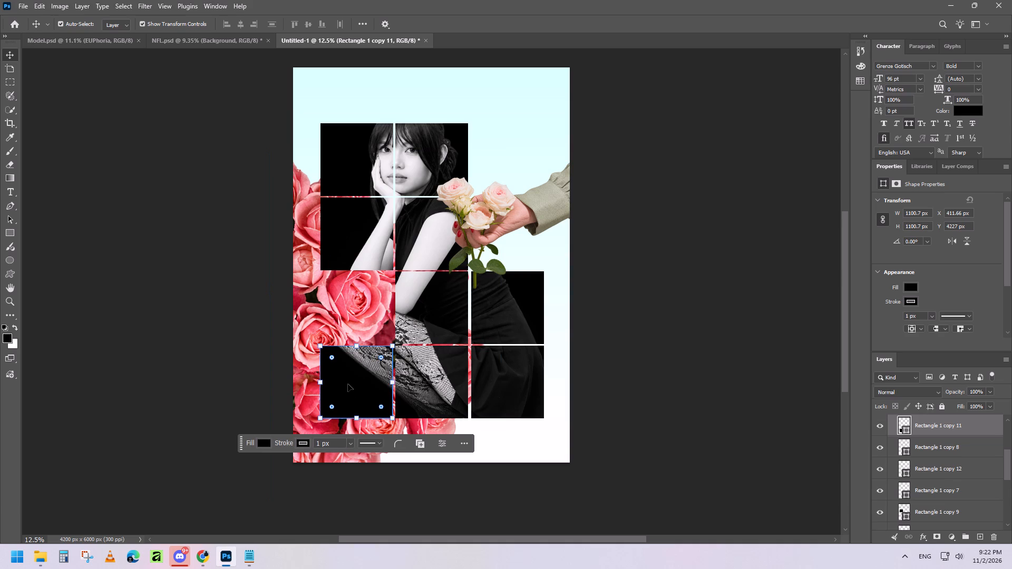
pyautogui.press('Right')
# Nudge the third row's right-column box left to about X 2688 px, narrowing its gap to the middle column.
pyautogui.click(618, 293)
pyautogui.click(523, 293)
pyautogui.press('Left')
pyautogui.press('Left')
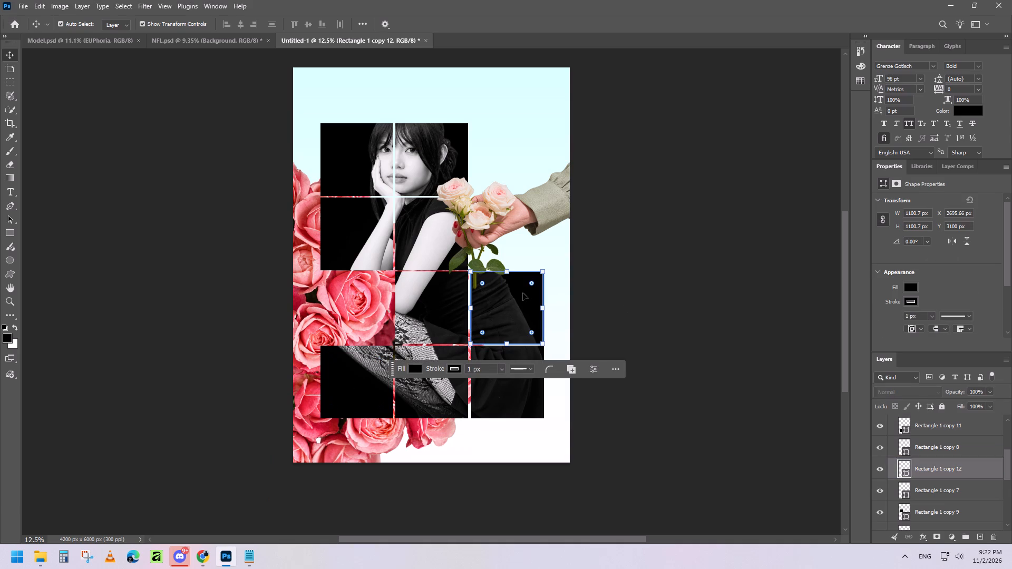
pyautogui.press('Left')
pyautogui.click(618, 324)
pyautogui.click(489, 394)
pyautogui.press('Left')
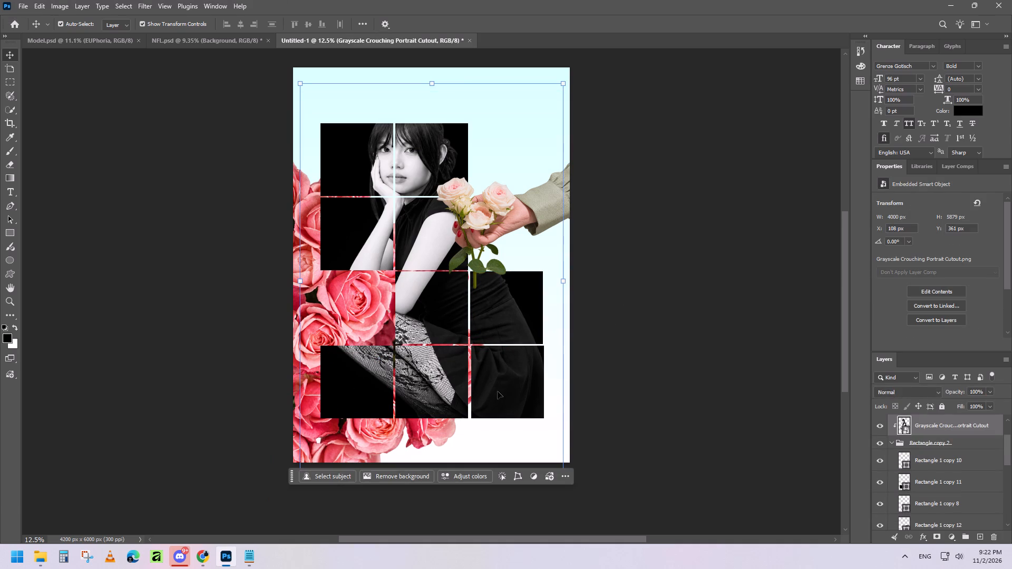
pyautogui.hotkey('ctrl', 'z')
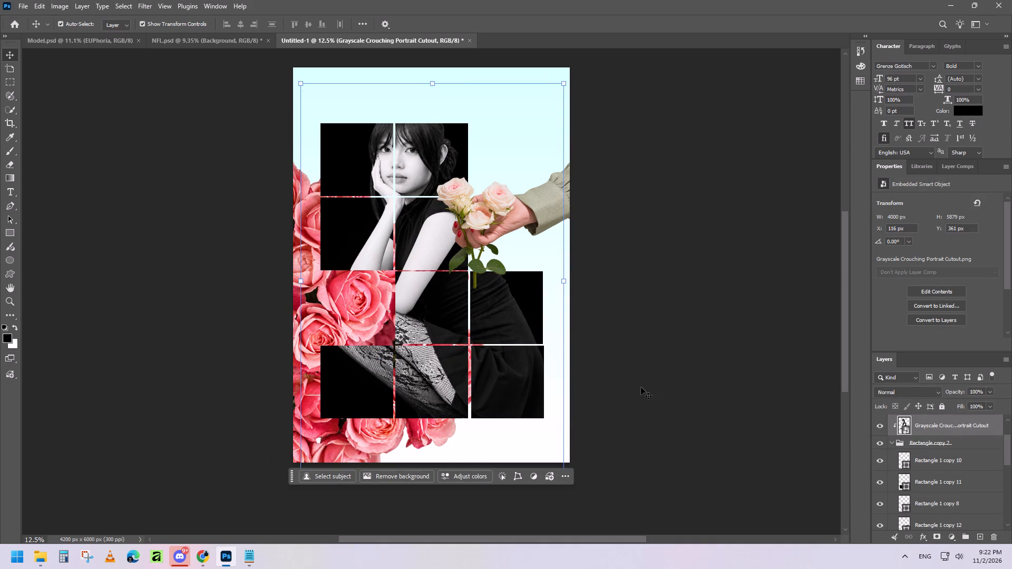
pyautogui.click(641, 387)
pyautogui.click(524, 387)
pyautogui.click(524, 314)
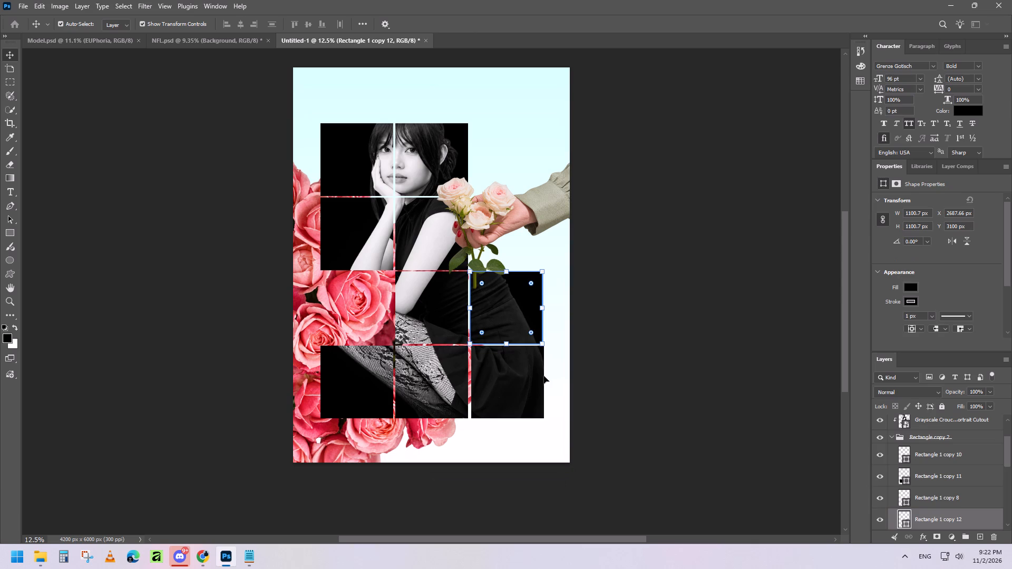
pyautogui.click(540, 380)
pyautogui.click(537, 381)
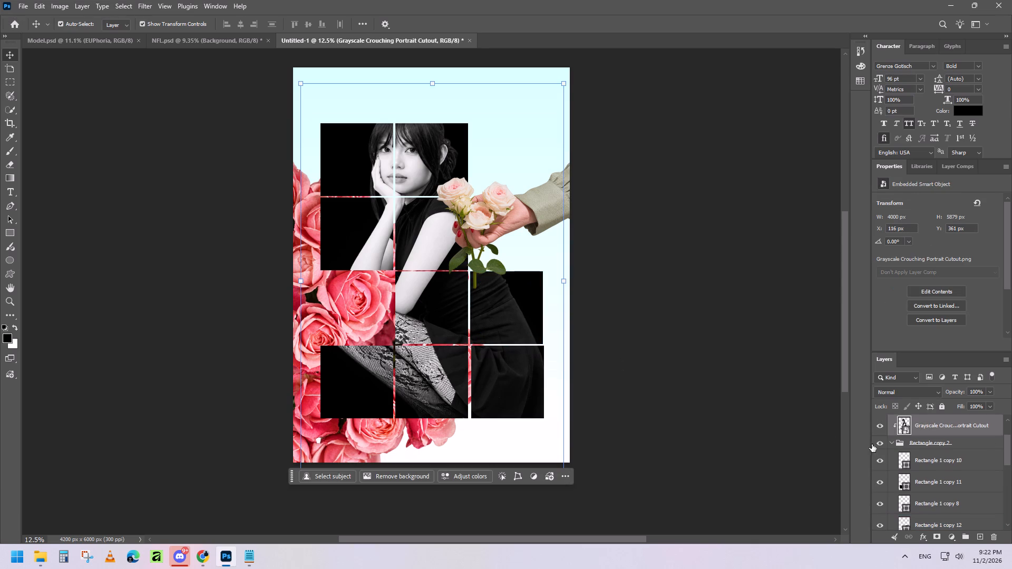
# Hide the crouching portrait layer and nudge both right-column boxes left until they line up closer to the middle column.
pyautogui.click(879, 426)
pyautogui.click(523, 376)
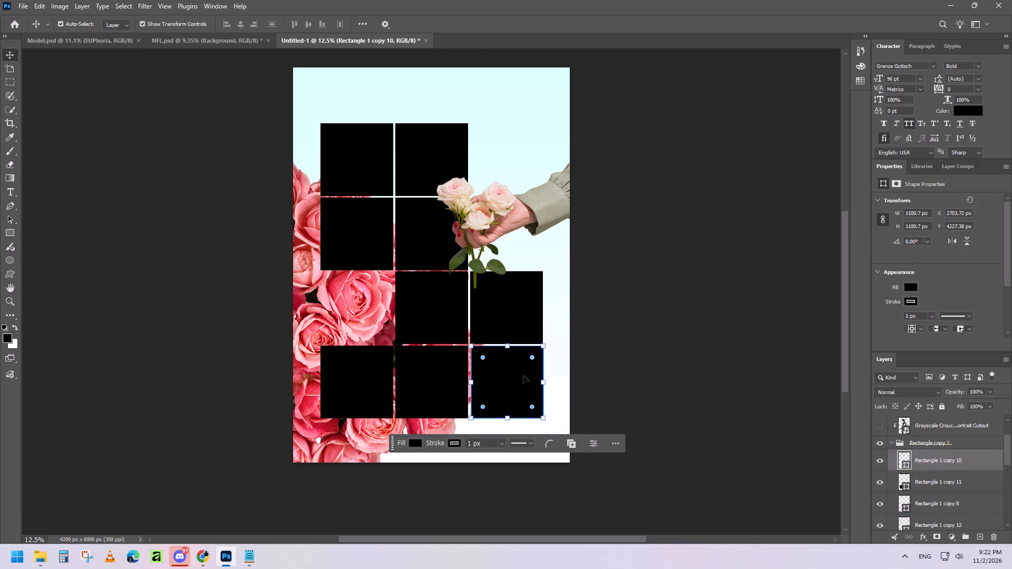
pyautogui.press('Left')
pyautogui.press('Left')
pyautogui.press('Left')
pyautogui.click(643, 369)
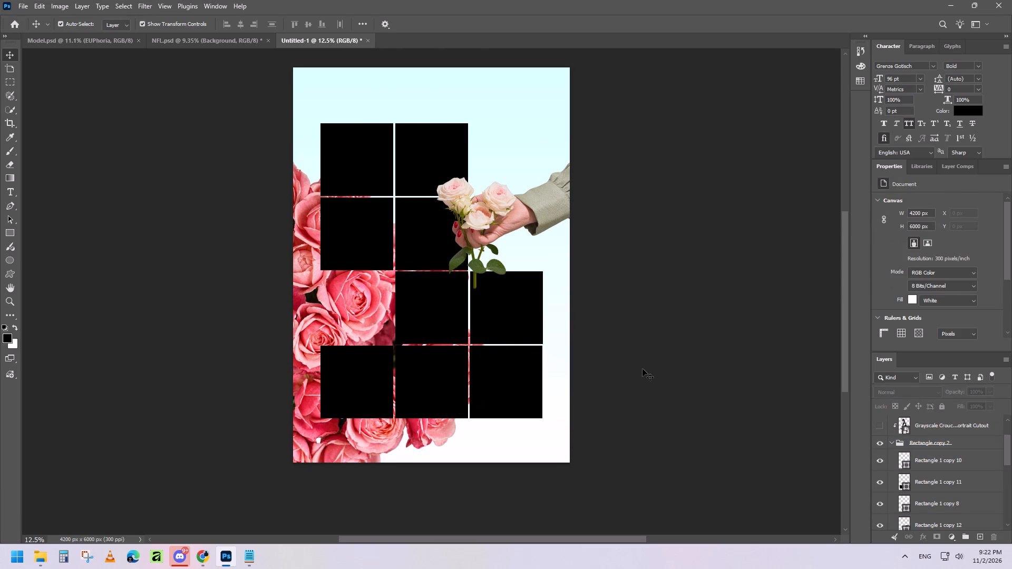
pyautogui.click(517, 297)
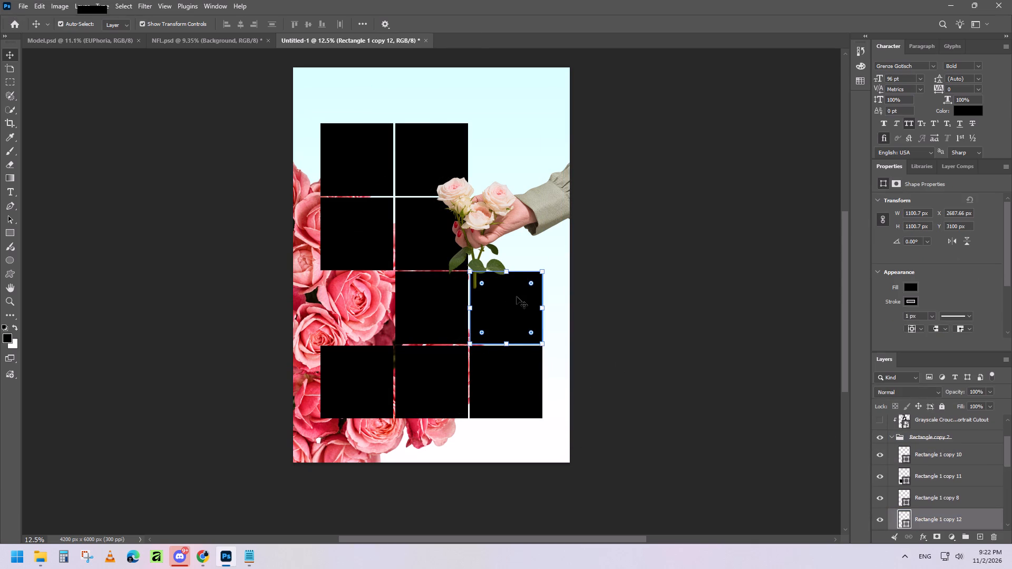
pyautogui.press('Left')
pyautogui.click(619, 297)
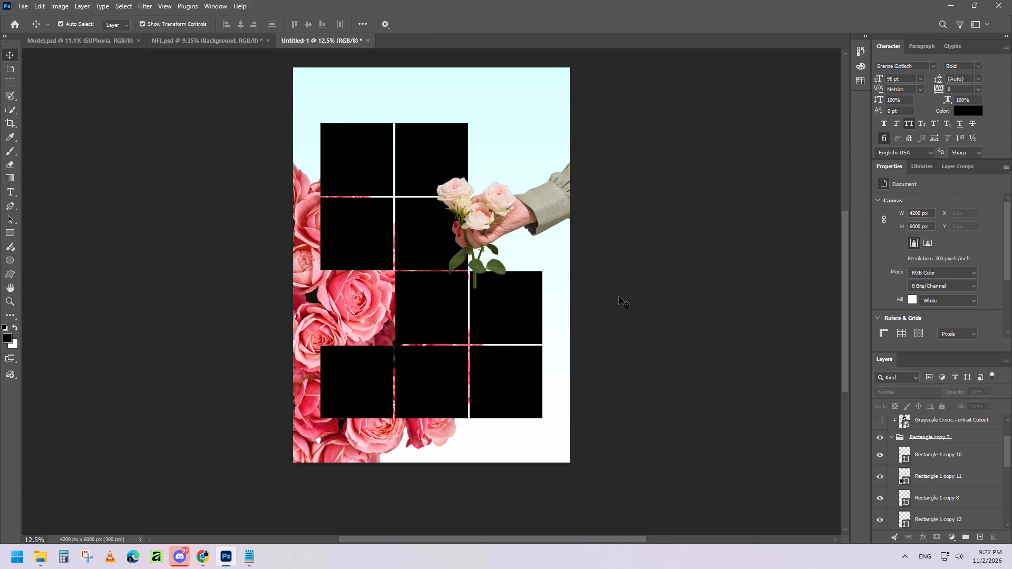
# Nudge the three left-column boxes right once more, to about X 428 px.
pyautogui.click(346, 398)
pyautogui.press('Right')
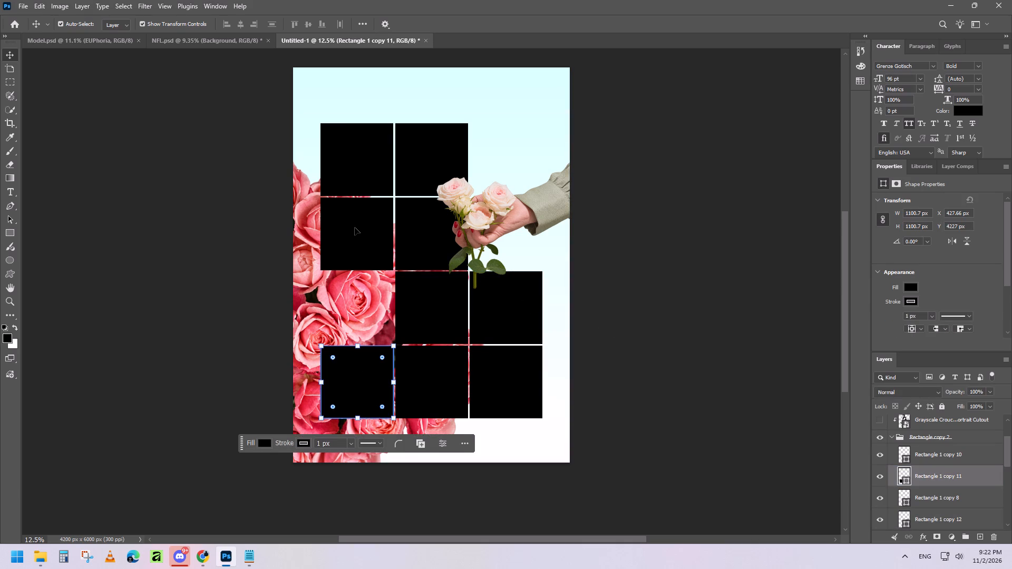
pyautogui.click(355, 228)
pyautogui.press('Right')
pyautogui.click(355, 153)
pyautogui.press('Right')
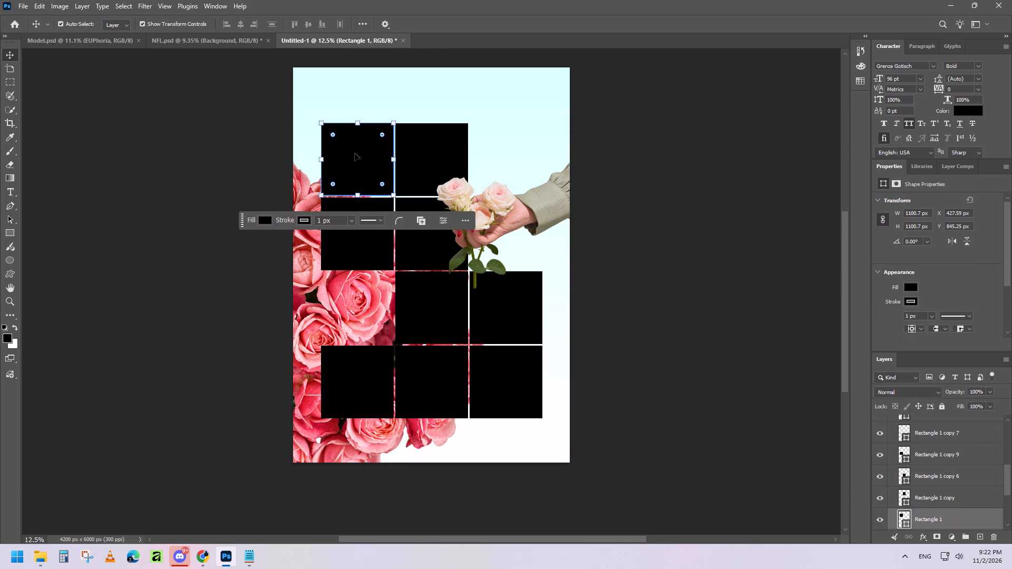
pyautogui.click(725, 262)
# Show the crouching portrait layer again and collapse the Rectangle copy 2 group.
pyautogui.scroll(7, 917, 481)
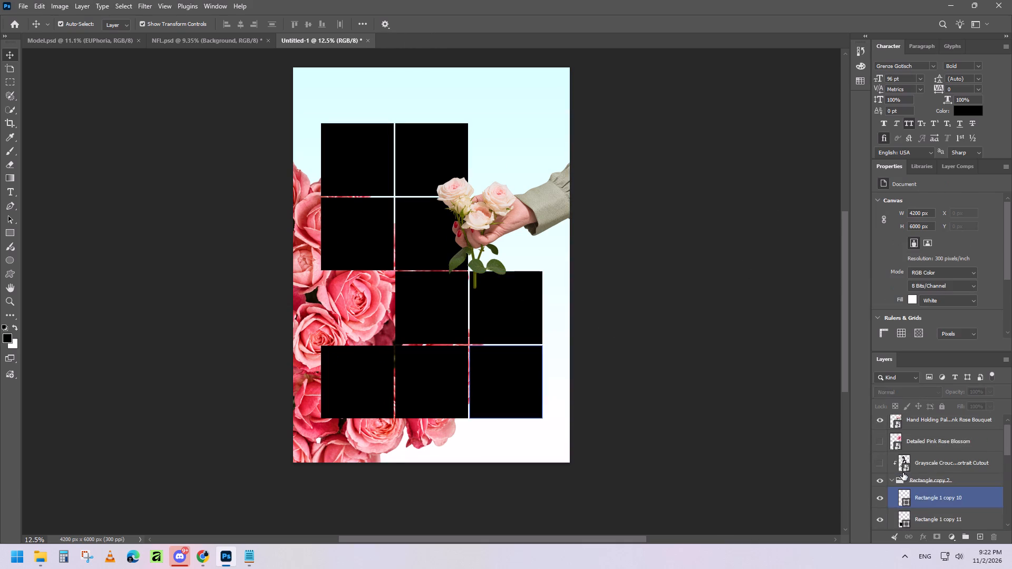
pyautogui.scroll(2, 903, 473)
pyautogui.click(879, 469)
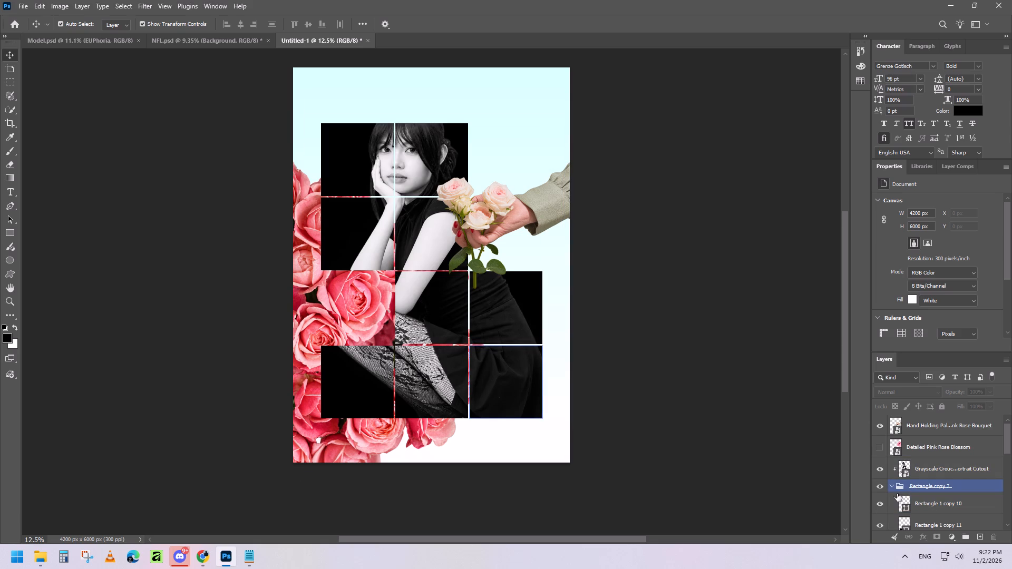
pyautogui.click(891, 485)
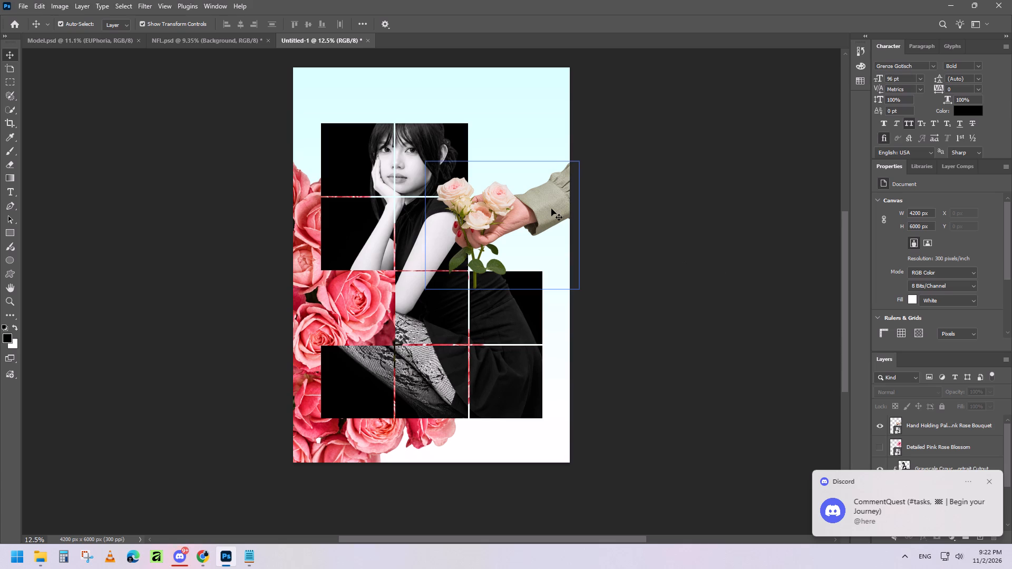
# Reposition the hand-held bouquet down and left to about X 1908, Y 1534 px, keeping the sleeve reaching the canvas's right edge.
pyautogui.moveTo(547, 208); pyautogui.dragTo(541, 217)
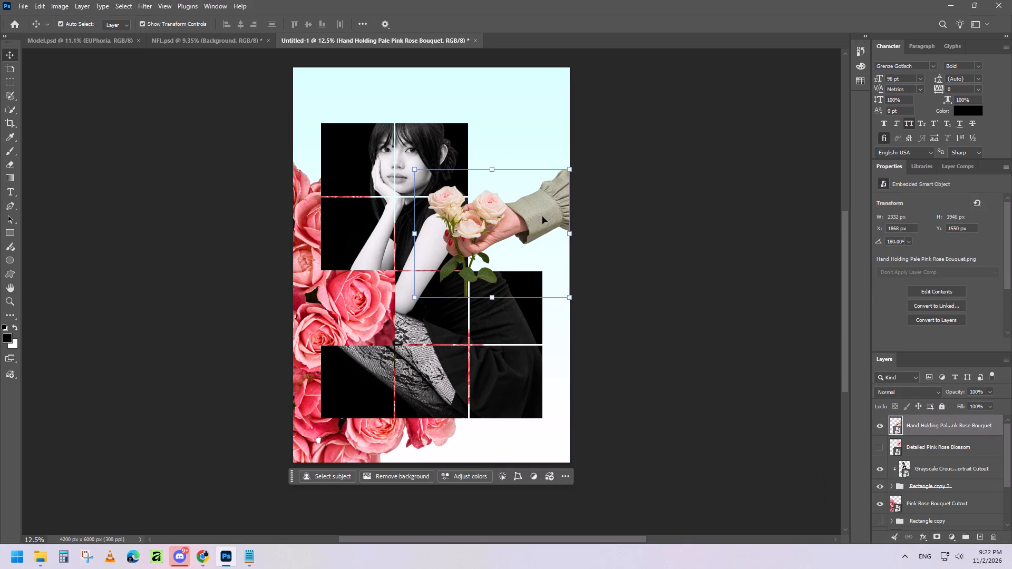
pyautogui.press('Right')
pyautogui.press('Right')
pyautogui.press('Right')
pyautogui.press('Right')
pyautogui.press('Right')
pyautogui.press('Up')
pyautogui.press('Up')
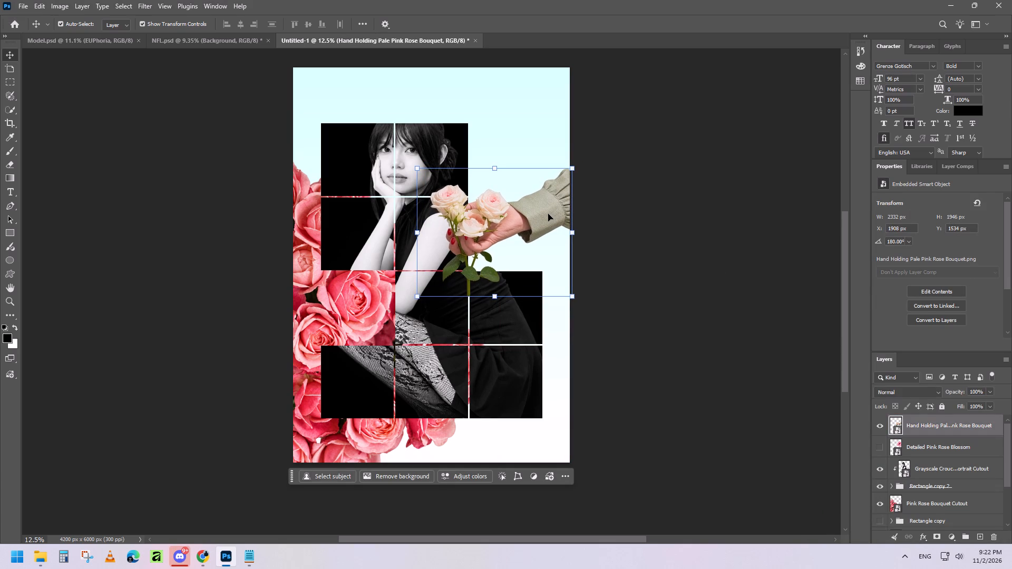
# Delete the hidden Detailed Pink Rose Blossom layer after toggling its visibility to check it.
pyautogui.click(726, 226)
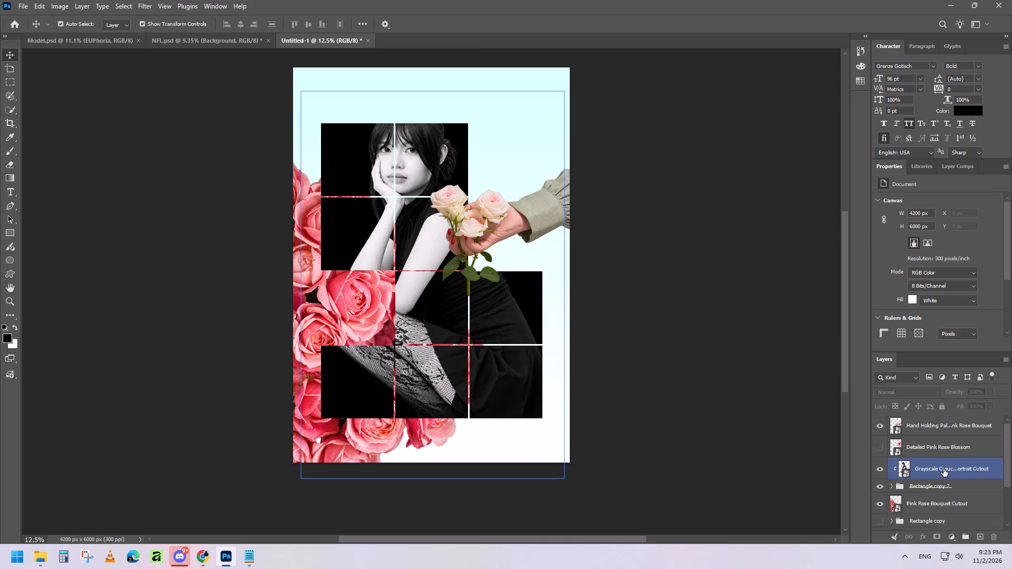
pyautogui.click(878, 448)
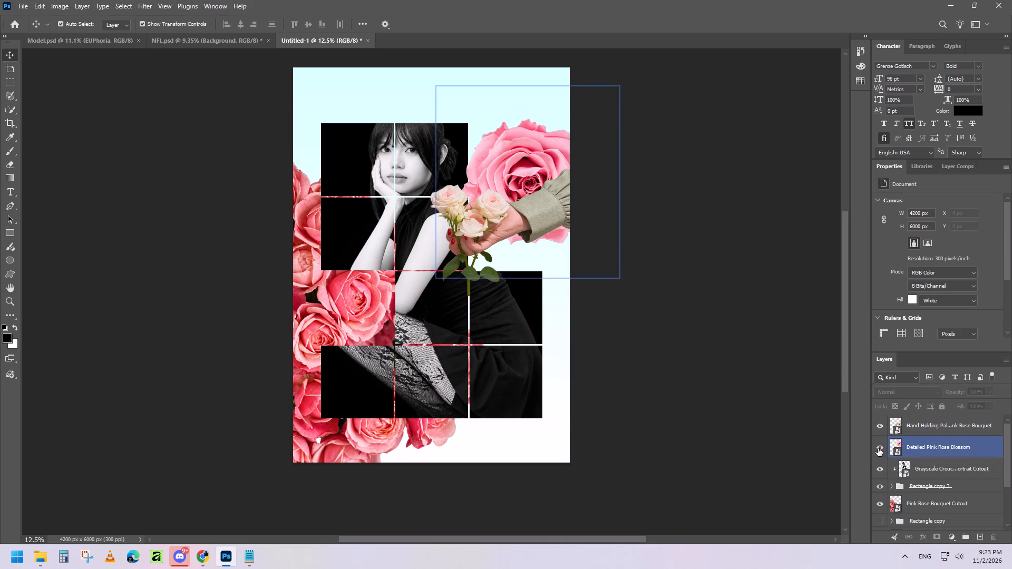
pyautogui.click(878, 448)
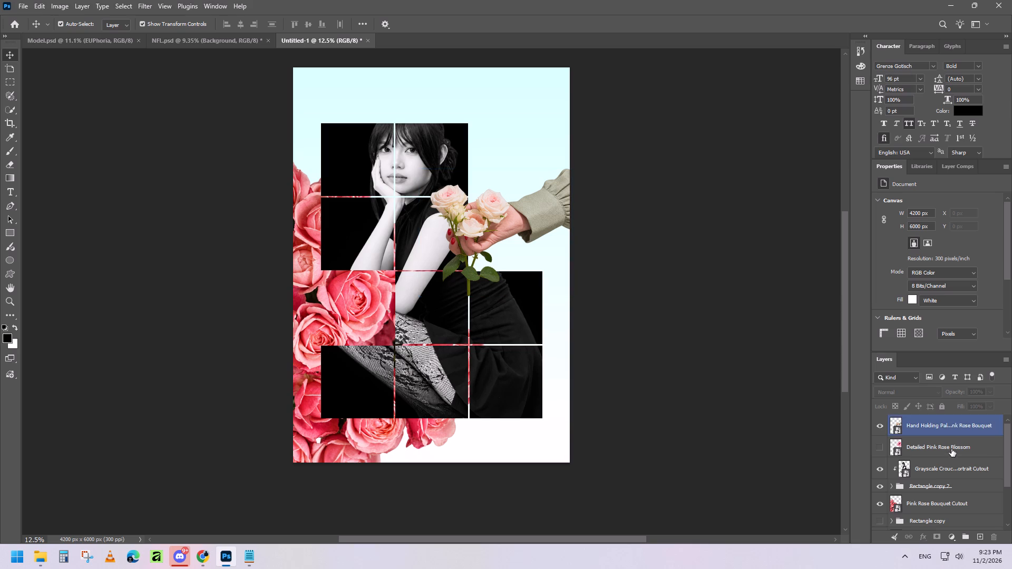
pyautogui.click(951, 450)
pyautogui.press('Delete')
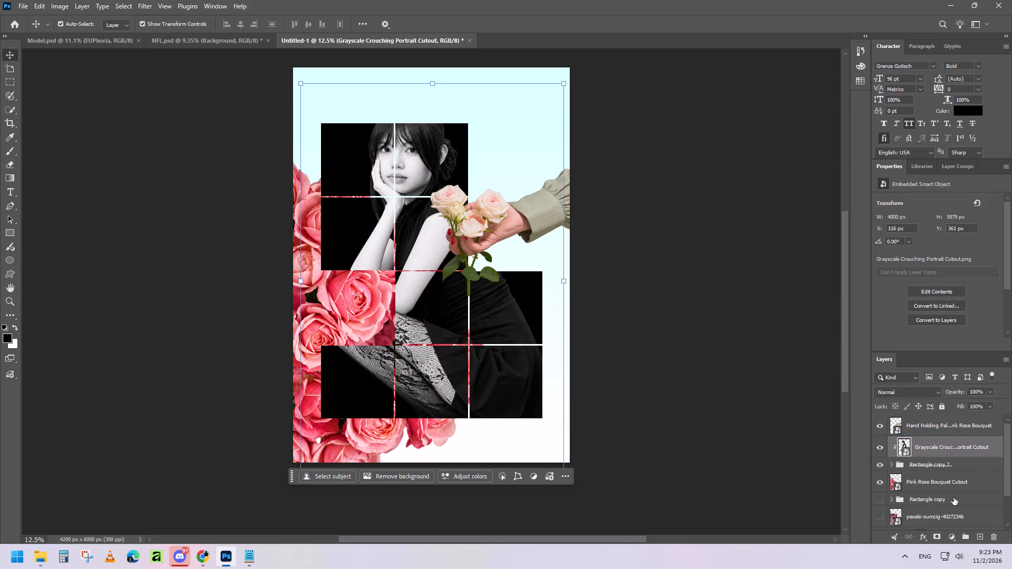
# Move the hidden Rectangle copy group below Gradient Fill 1, directly above the Background layer.
pyautogui.scroll(-2, 953, 497)
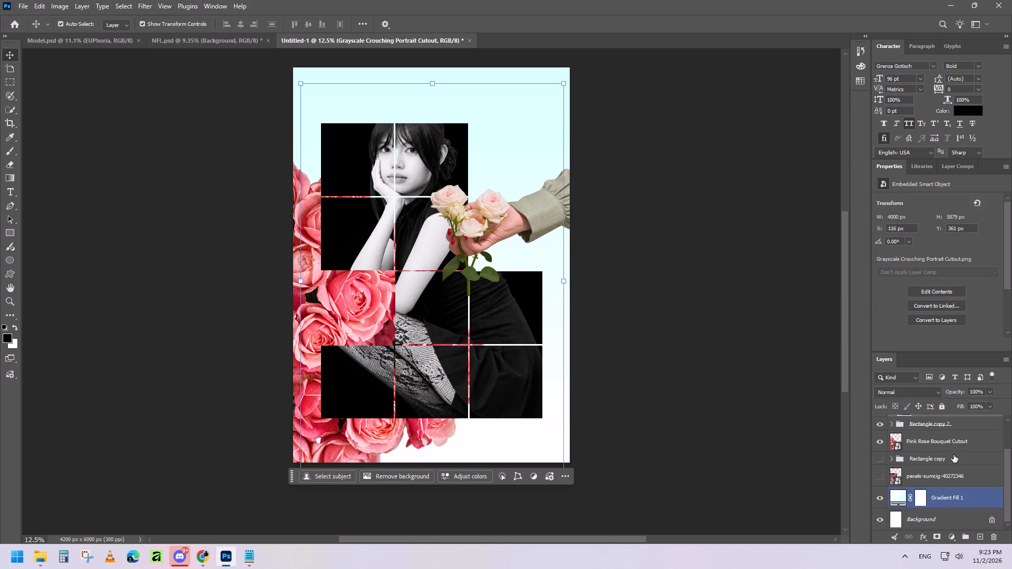
pyautogui.moveTo(953, 459); pyautogui.dragTo(954, 512)
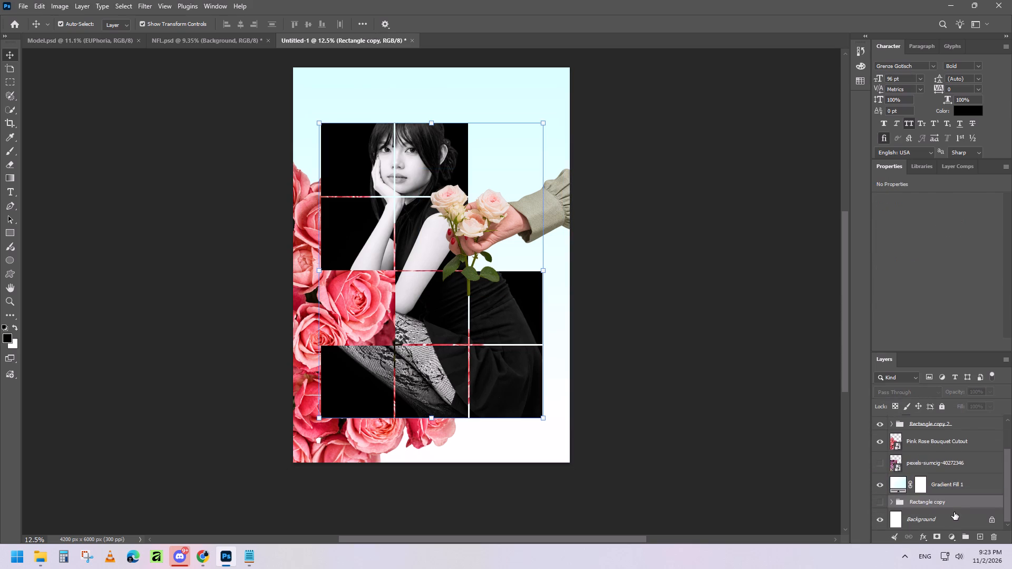
# Delete the hidden pexels-sumcig-40272346 layer after toggling its visibility to check it.
pyautogui.scroll(1, 953, 511)
pyautogui.click(879, 483)
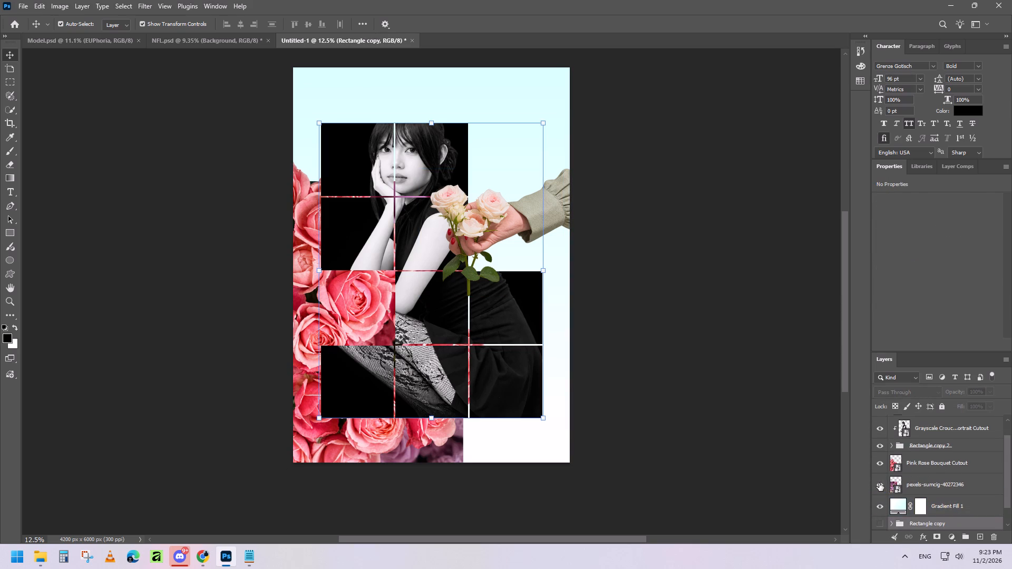
pyautogui.click(879, 483)
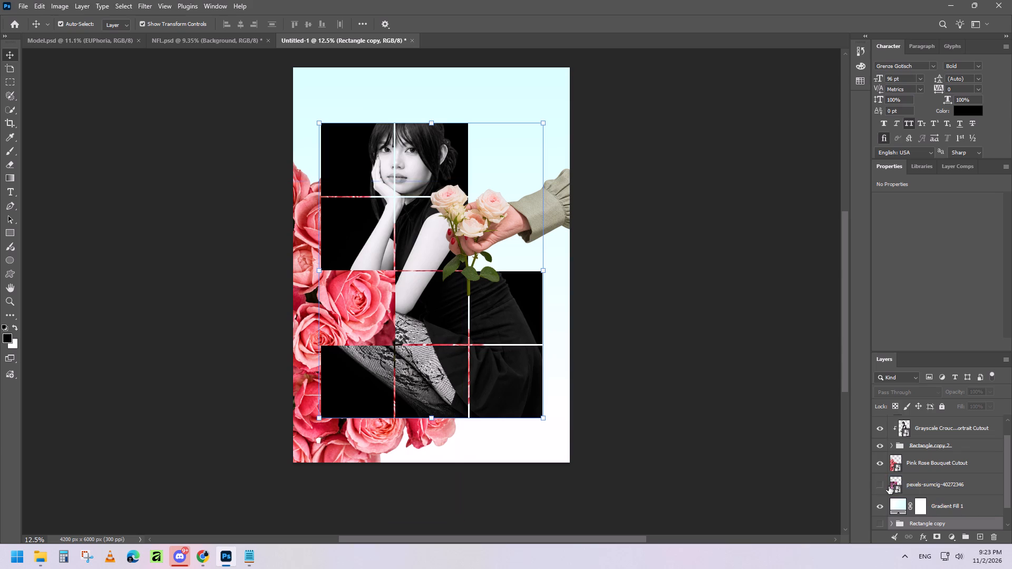
pyautogui.click(932, 487)
pyautogui.press('Delete')
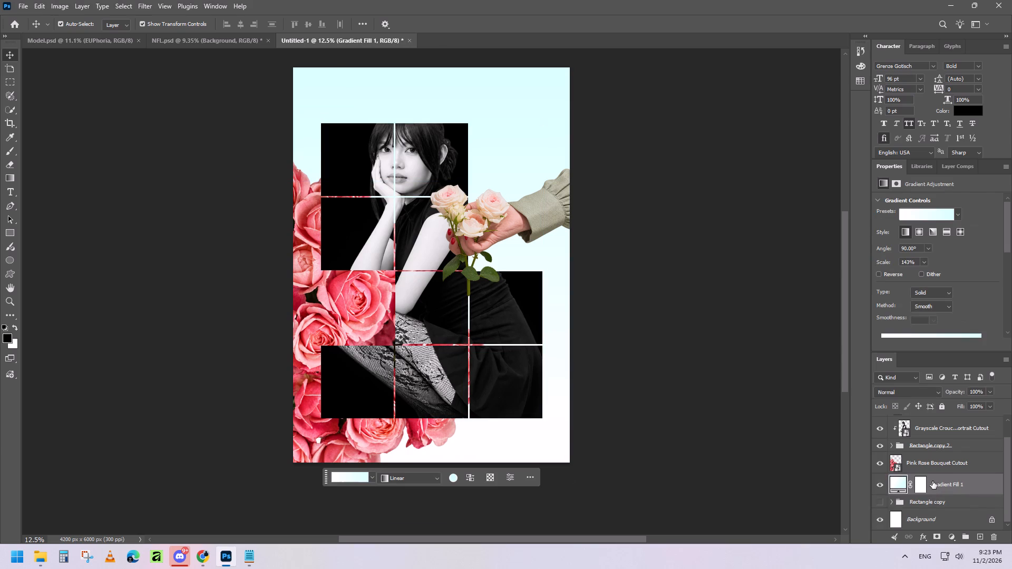
# Add a white layer mask to the Pink Rose Bouquet Cutout layer.
pyautogui.click(935, 459)
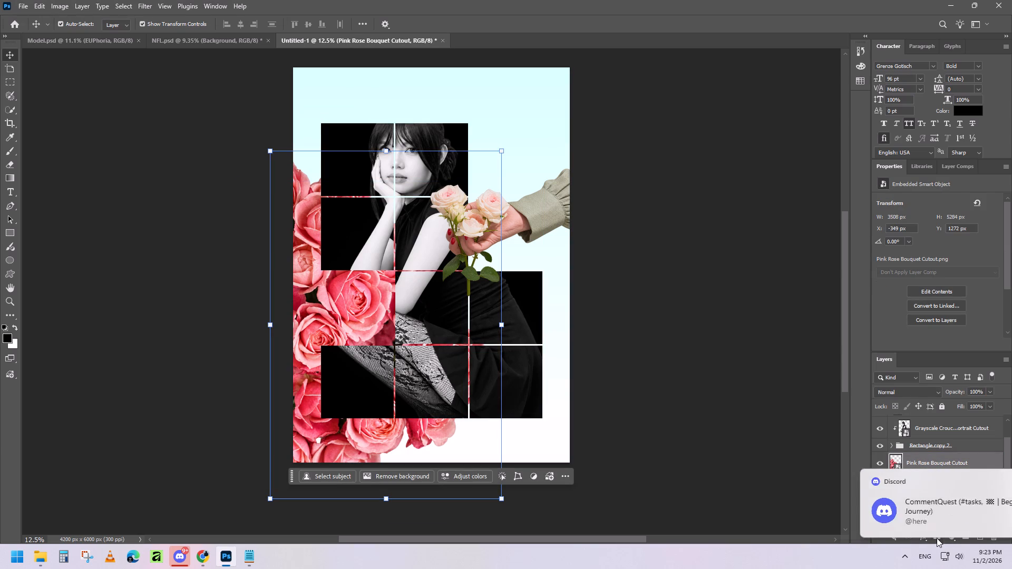
pyautogui.click(937, 538)
pyautogui.click(989, 480)
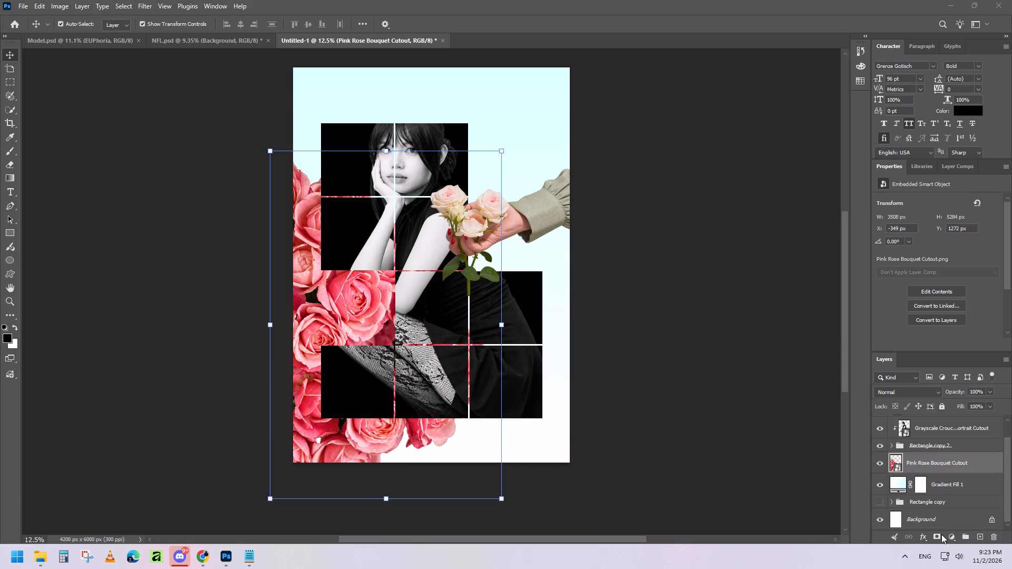
pyautogui.click(938, 536)
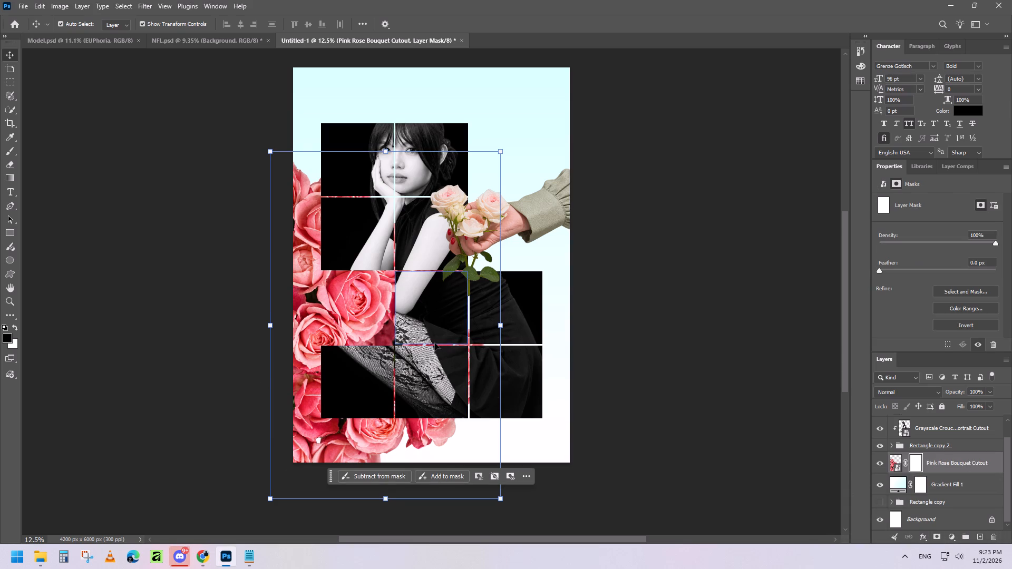
pyautogui.click(684, 400)
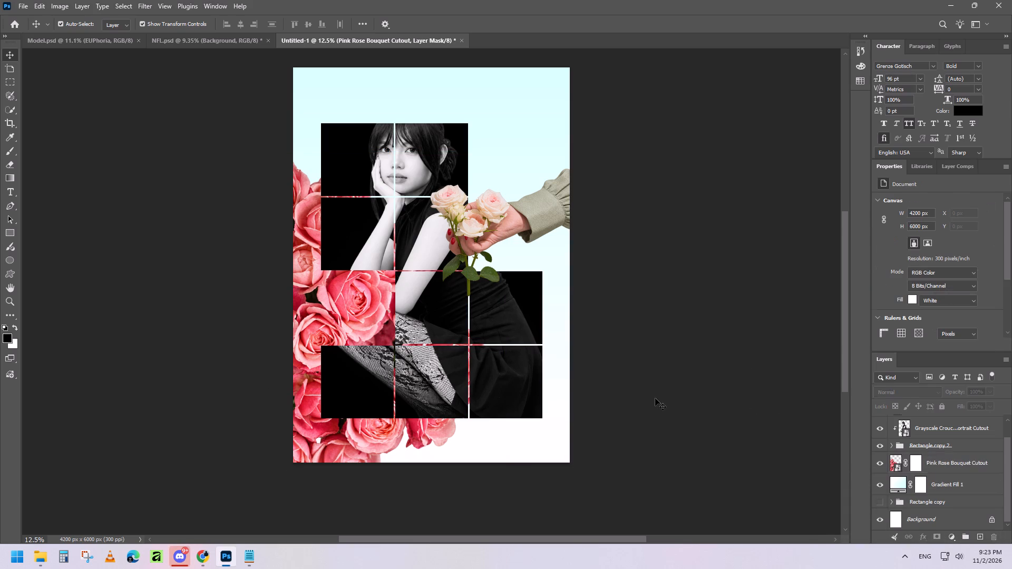
# Brush black on the rose bouquet's mask to hide the roses in the horizontal gap between the two upper-left boxes.
pyautogui.keyDown('alt'); pyautogui.scroll(8, 418, 398); pyautogui.keyUp('alt')
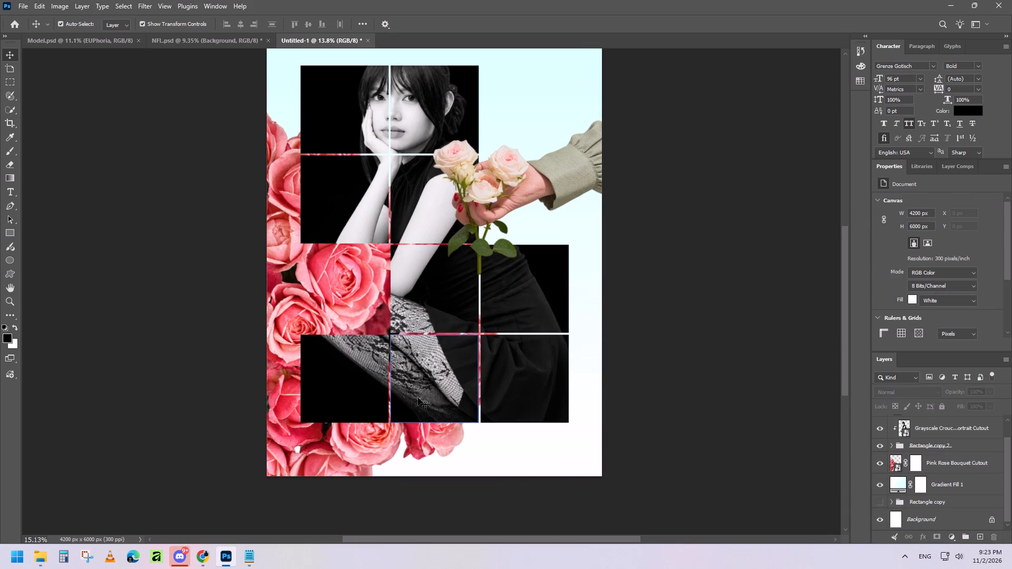
pyautogui.scroll(2, 437, 347)
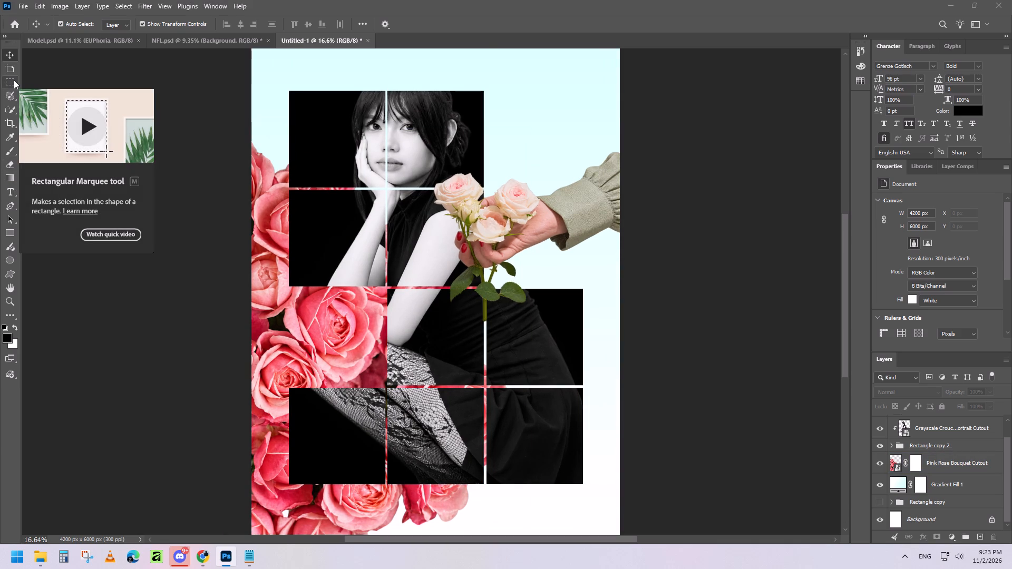
pyautogui.scroll(4, 433, 272)
pyautogui.keyDown('alt'); pyautogui.scroll(7, 367, 274); pyautogui.keyUp('alt')
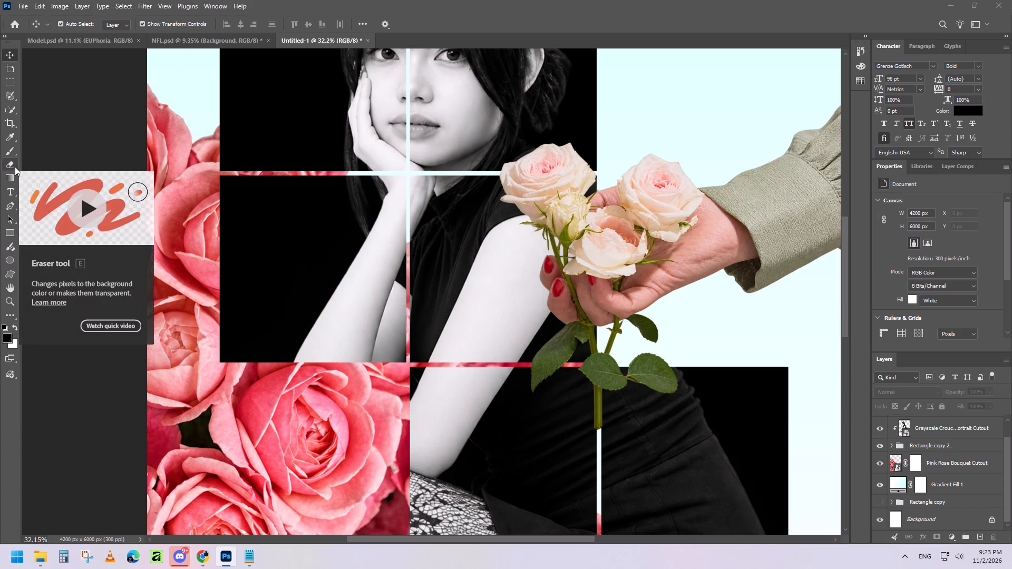
pyautogui.click(12, 150)
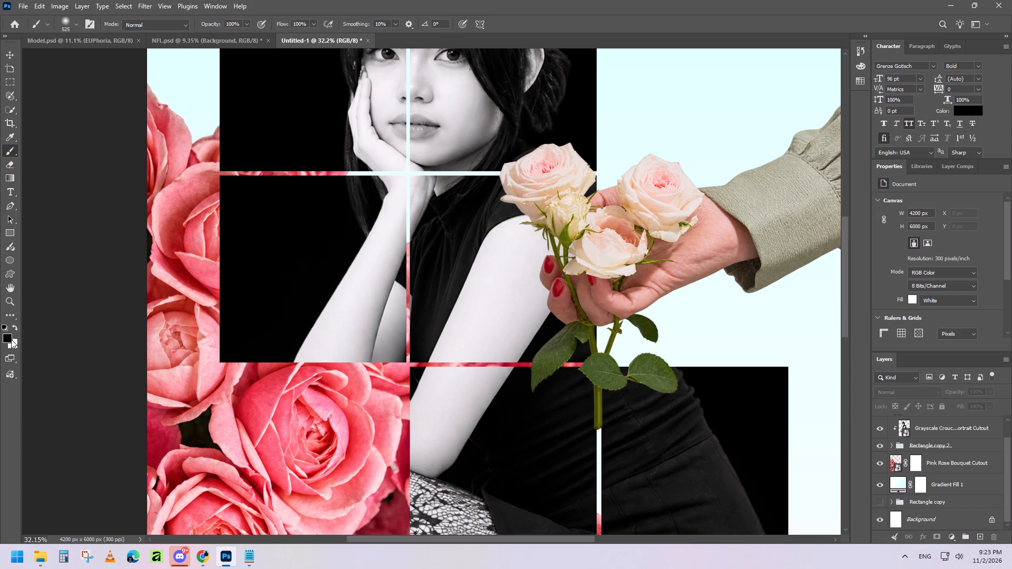
pyautogui.click(913, 464)
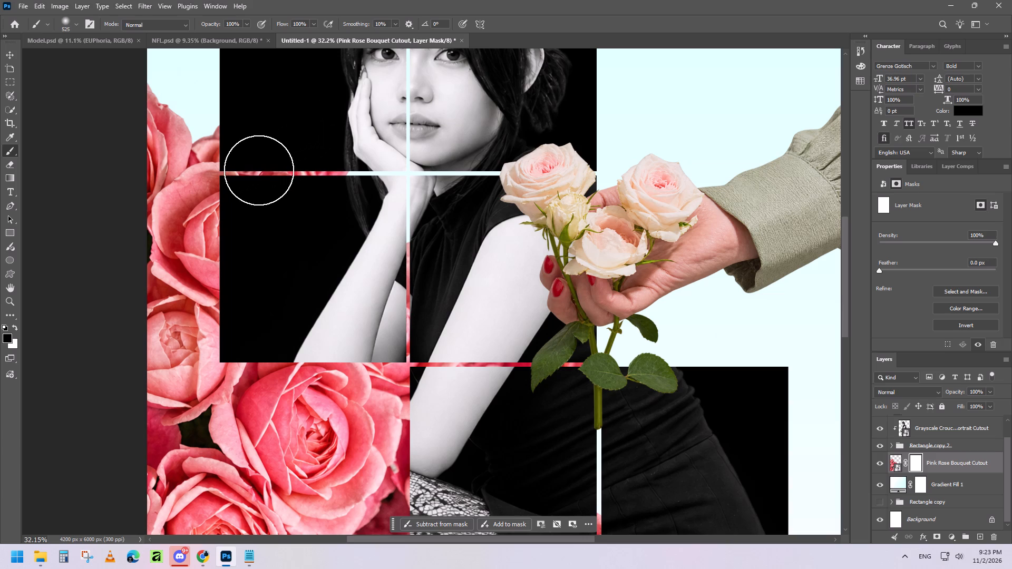
pyautogui.moveTo(257, 171); pyautogui.dragTo(282, 171)
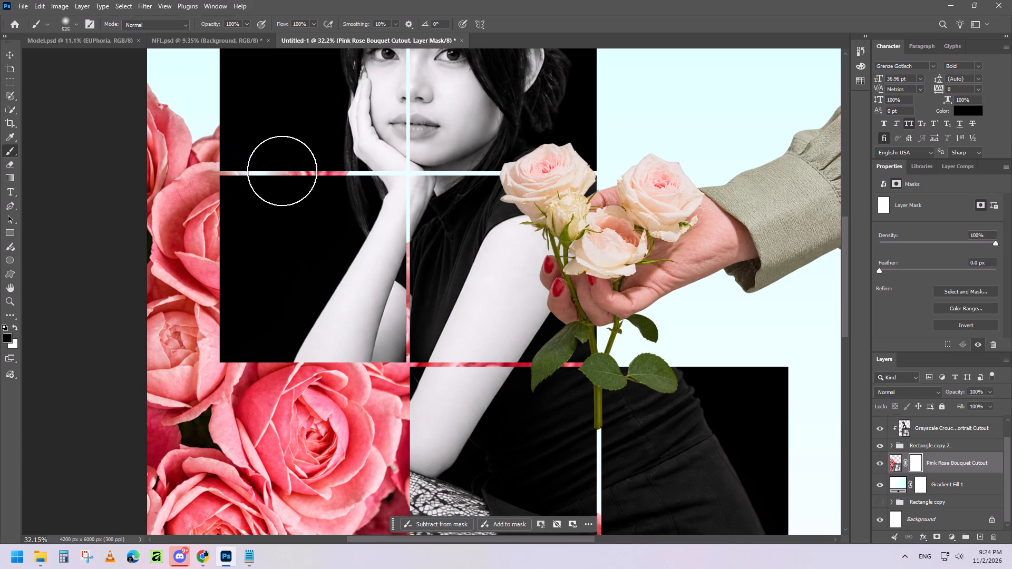
pyautogui.moveTo(282, 171); pyautogui.dragTo(396, 171)
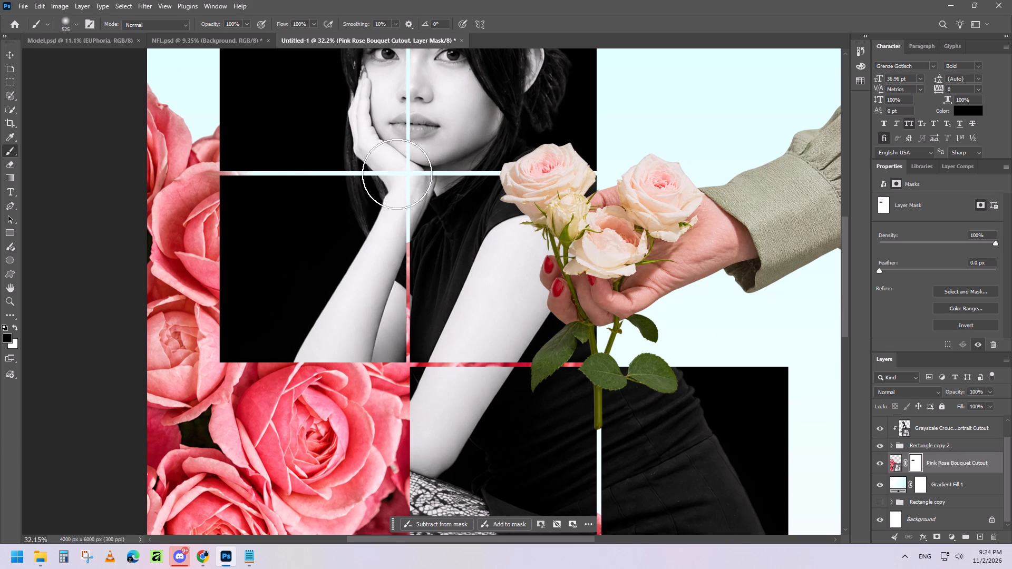
# Mask the roses out of the vertical gap between the second-row boxes and the horizontal gap beneath the second-row middle box.
pyautogui.moveTo(397, 177); pyautogui.dragTo(406, 257)
pyautogui.moveTo(408, 212); pyautogui.dragTo(408, 287)
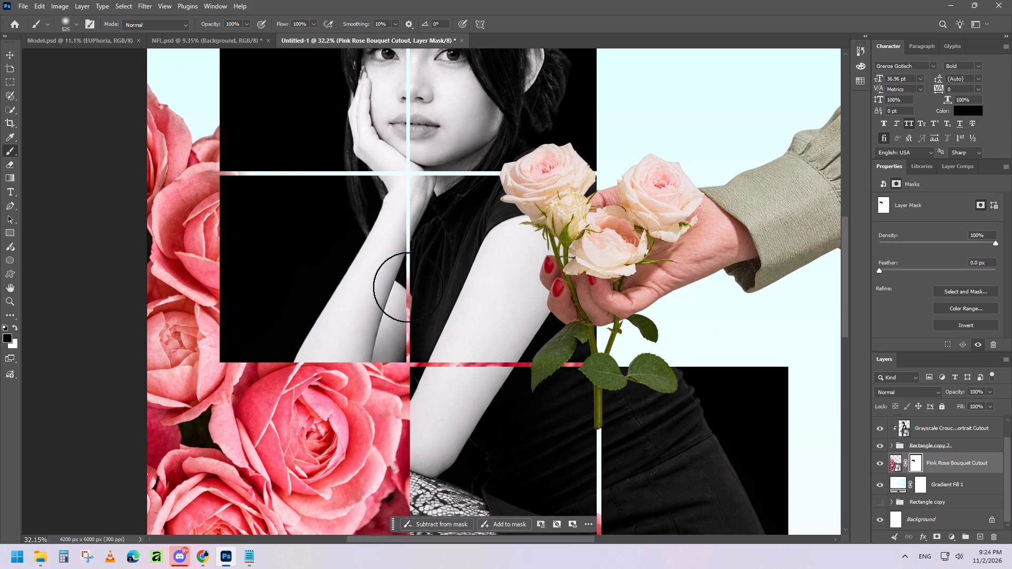
pyautogui.moveTo(408, 287); pyautogui.dragTo(410, 309)
pyautogui.moveTo(411, 283); pyautogui.dragTo(408, 308)
pyautogui.click(408, 308)
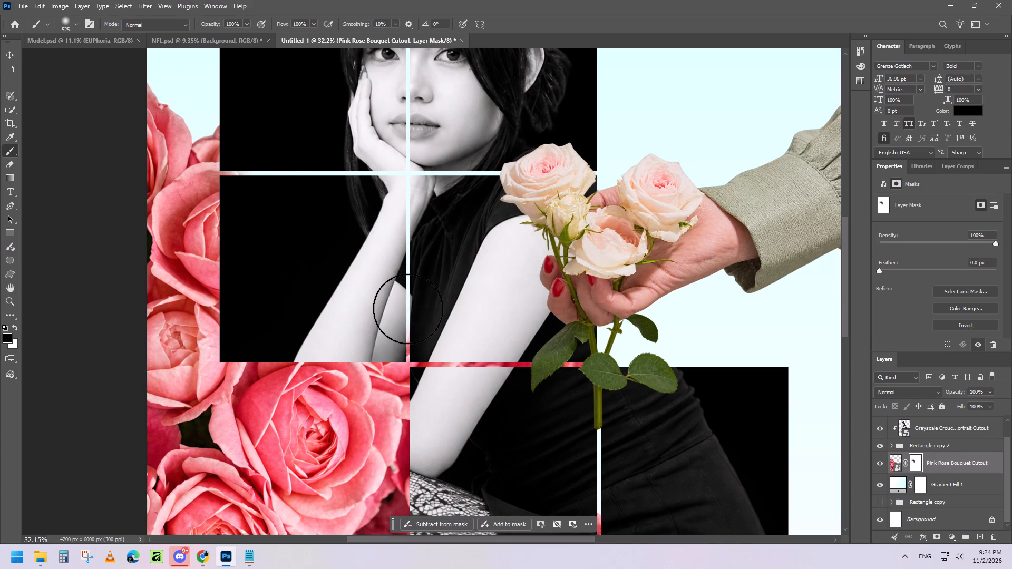
pyautogui.doubleClick(407, 313)
pyautogui.doubleClick(406, 318)
pyautogui.moveTo(450, 365); pyautogui.dragTo(455, 367)
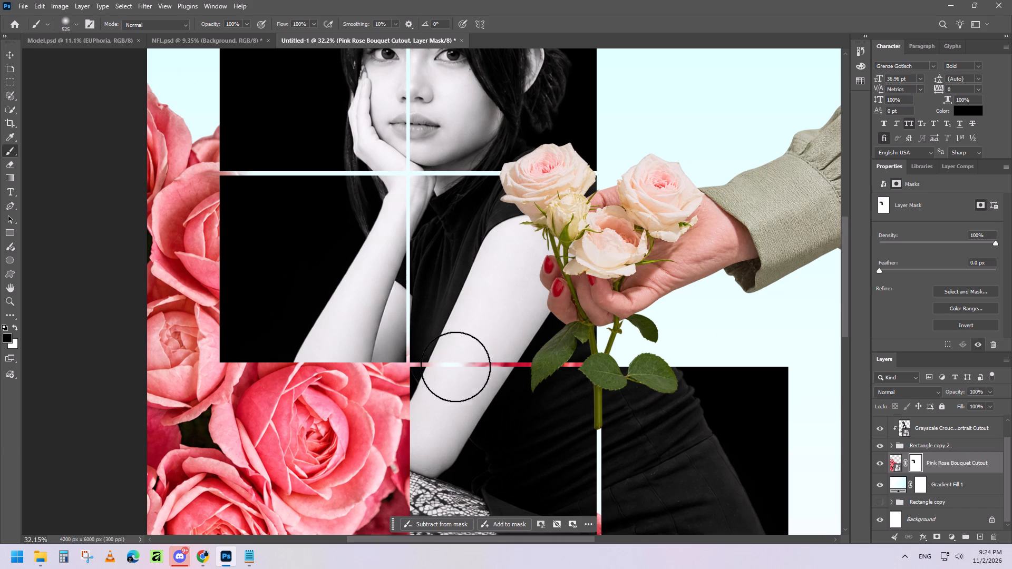
pyautogui.moveTo(455, 367); pyautogui.dragTo(588, 427)
# Mask the roses out of the vertical gap between the middle and right boxes in the two lower rows.
pyautogui.scroll(-15, 577, 385)
pyautogui.scroll(-7, 617, 400)
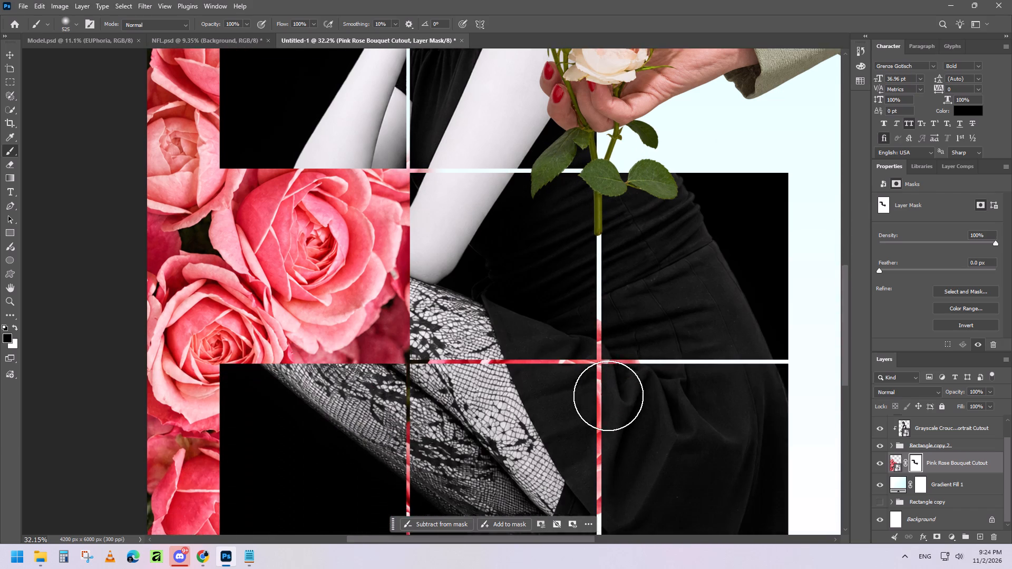
pyautogui.scroll(-13, 608, 396)
pyautogui.moveTo(600, 215); pyautogui.dragTo(551, 262)
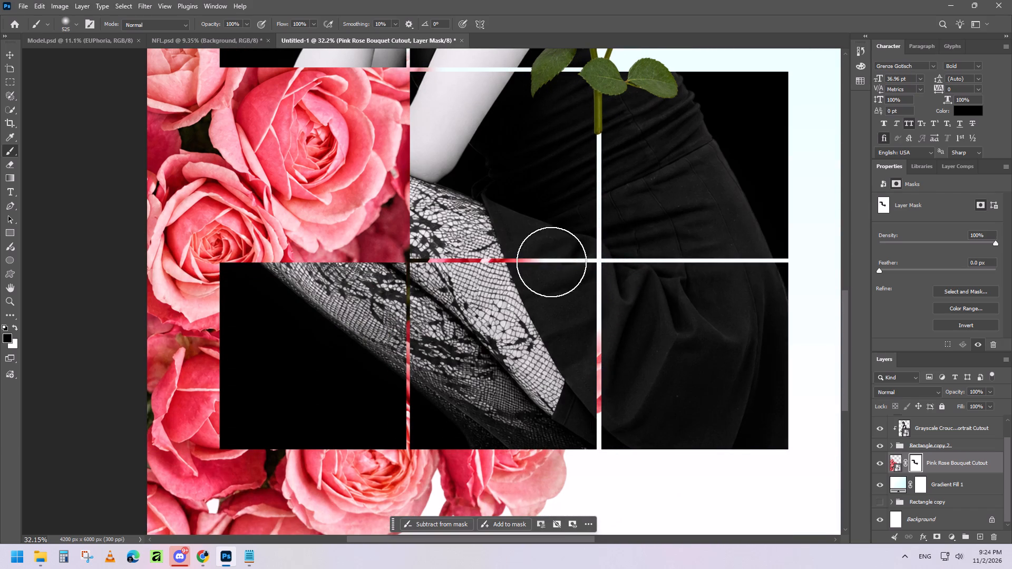
pyautogui.moveTo(551, 262); pyautogui.dragTo(603, 389)
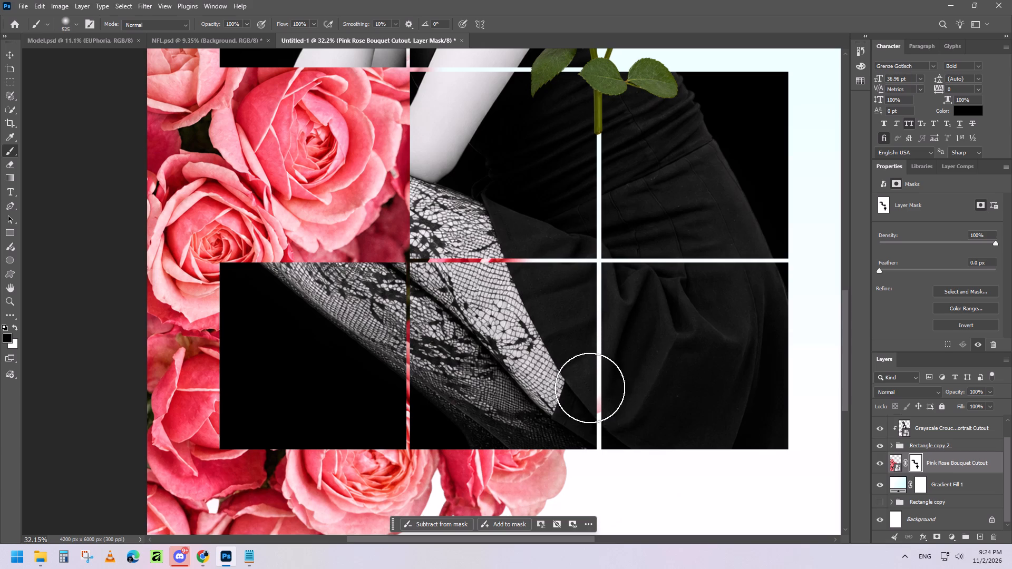
pyautogui.moveTo(590, 388); pyautogui.dragTo(556, 254)
# Mask the remaining roses out of the horizontal gap between the middle column's third-row and bottom-row boxes.
pyautogui.moveTo(541, 258); pyautogui.dragTo(499, 268)
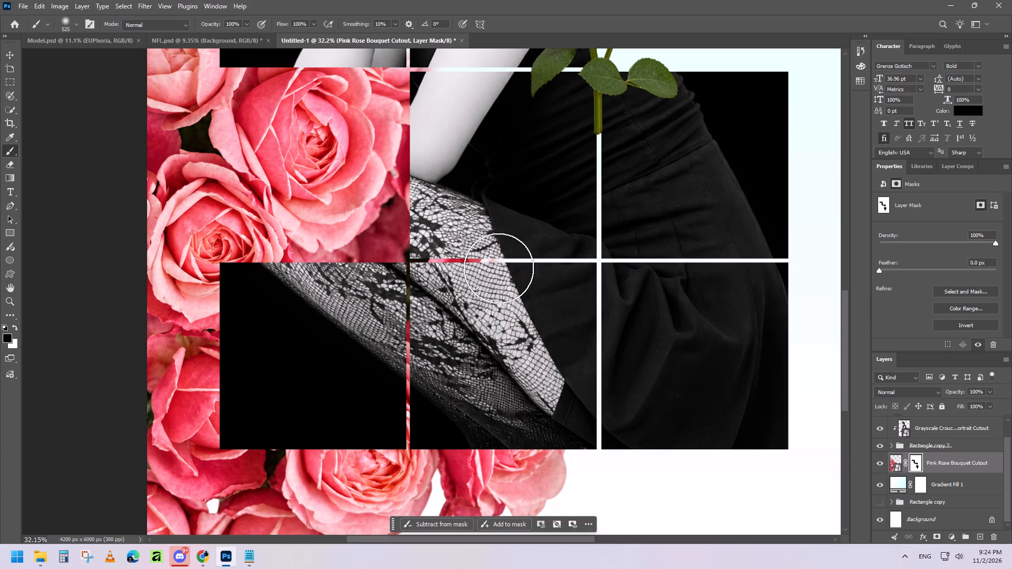
pyautogui.moveTo(499, 268); pyautogui.dragTo(464, 266)
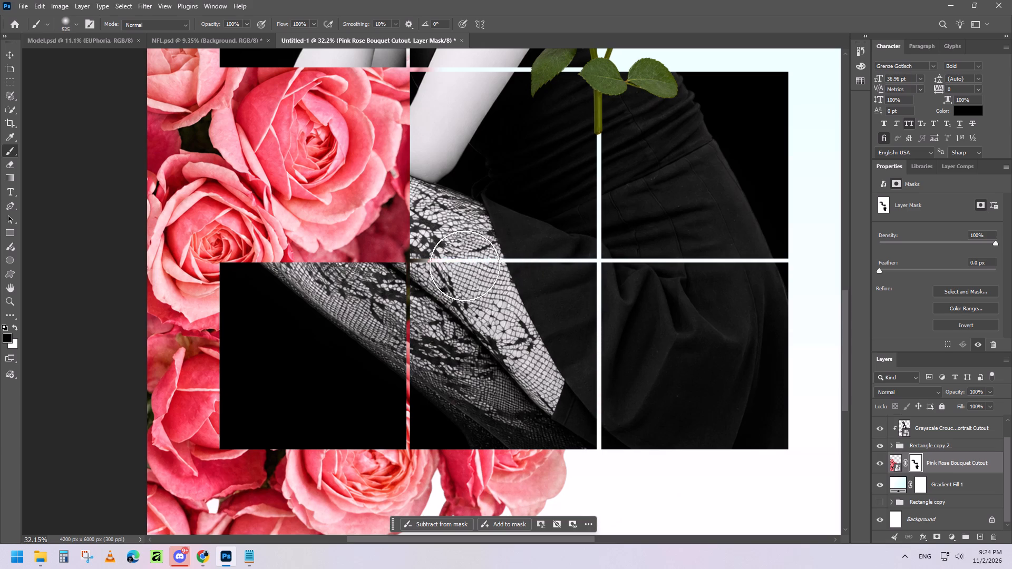
pyautogui.moveTo(464, 266); pyautogui.dragTo(565, 289)
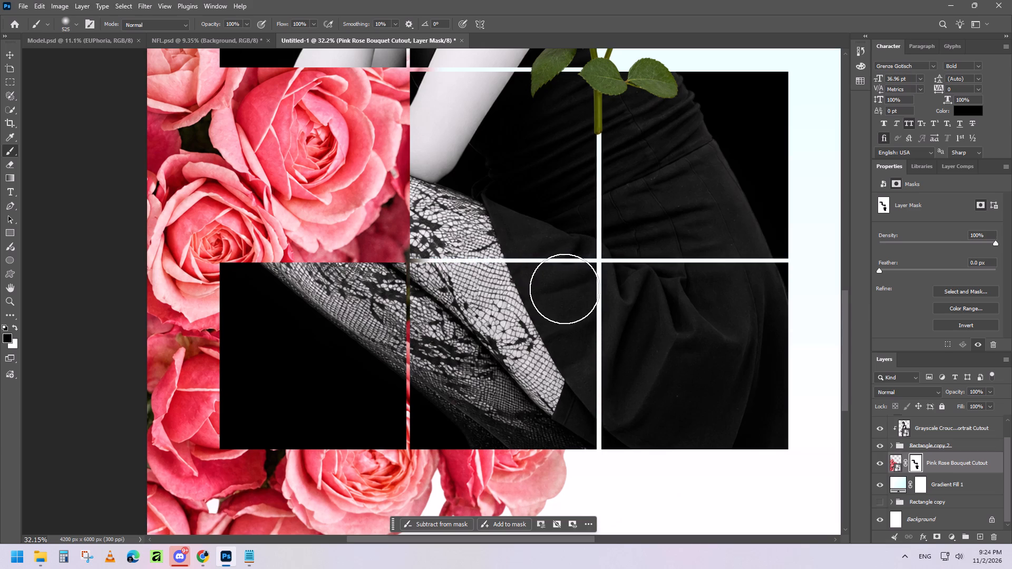
pyautogui.moveTo(565, 289); pyautogui.dragTo(557, 287)
# Mask the roses out of the vertical gap between the bottom row's left and middle boxes, reducing the brush to 120 px for the lower end.
pyautogui.scroll(-4, 565, 319)
pyautogui.moveTo(405, 288); pyautogui.dragTo(377, 296)
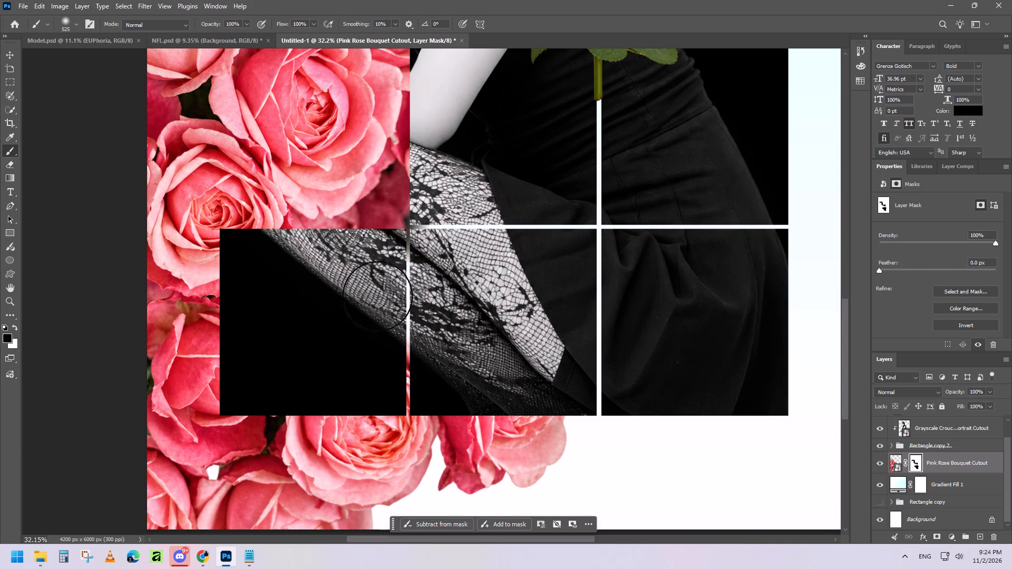
pyautogui.moveTo(377, 296); pyautogui.dragTo(400, 358)
pyautogui.keyDown('alt'); pyautogui.moveTo(428, 351); pyautogui.dragTo(402, 351, button='right'); pyautogui.keyUp('alt')
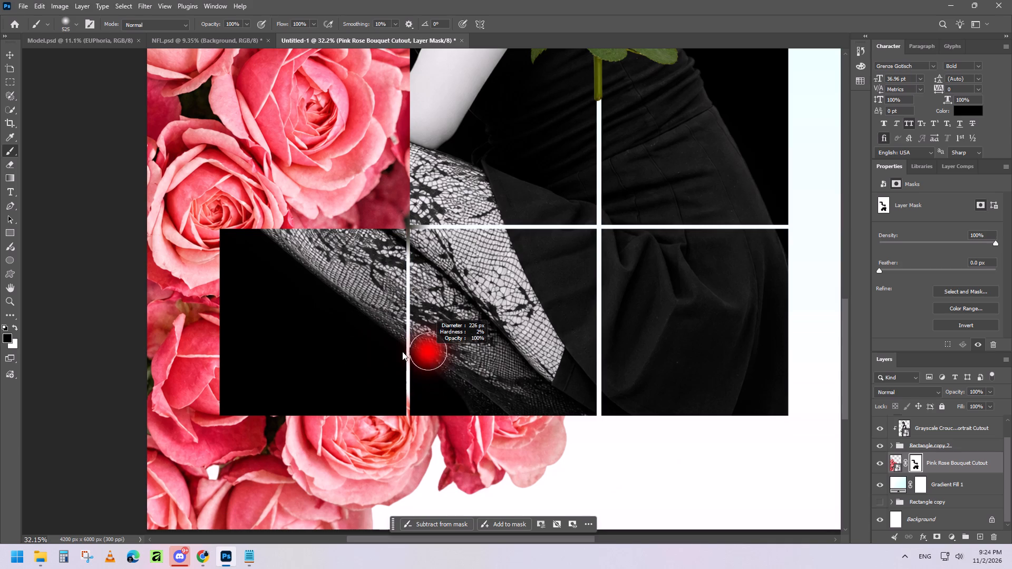
pyautogui.keyDown('alt'); pyautogui.moveTo(402, 351); pyautogui.dragTo(394, 351, button='right'); pyautogui.keyUp('alt')
pyautogui.moveTo(384, 381); pyautogui.dragTo(395, 400)
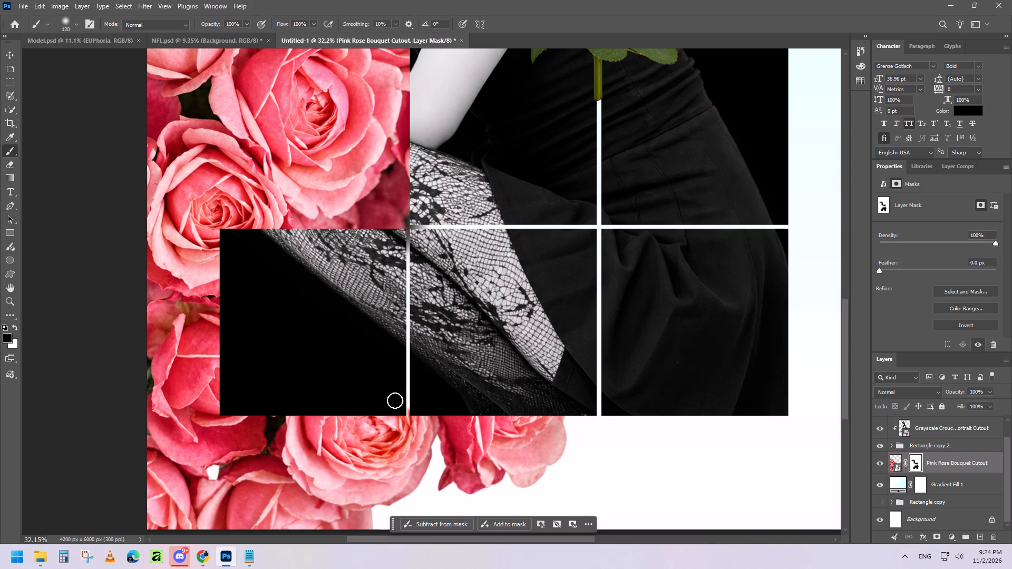
pyautogui.moveTo(395, 400); pyautogui.dragTo(404, 406)
pyautogui.moveTo(404, 406); pyautogui.dragTo(406, 246)
pyautogui.moveTo(406, 246); pyautogui.dragTo(420, 241)
# Mask the rose remnants at the gap junction by the upper-left corner of the bottom-row middle box.
pyautogui.moveTo(434, 195); pyautogui.dragTo(420, 234)
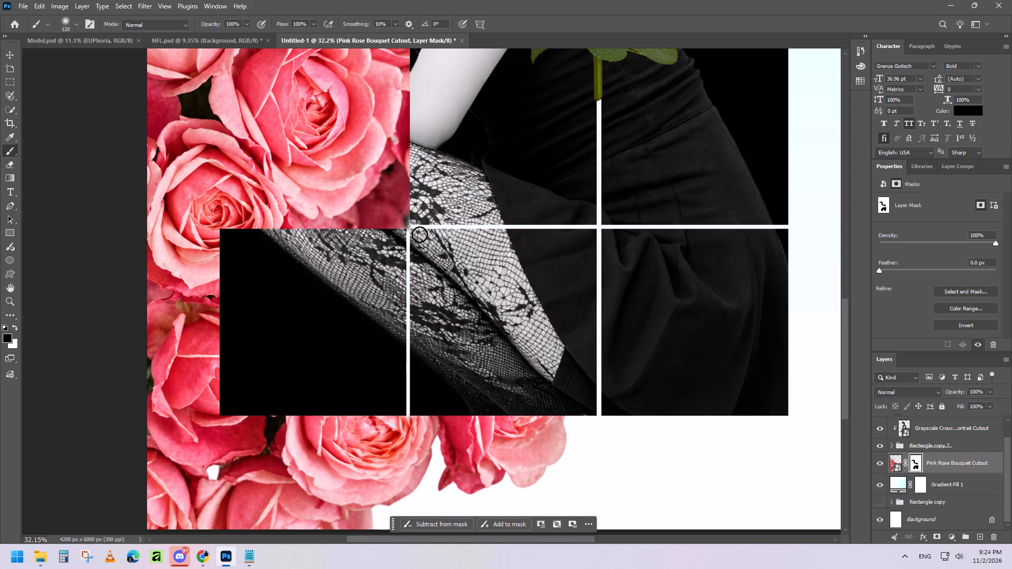
pyautogui.moveTo(420, 234); pyautogui.dragTo(422, 242)
pyautogui.moveTo(422, 242); pyautogui.dragTo(417, 246)
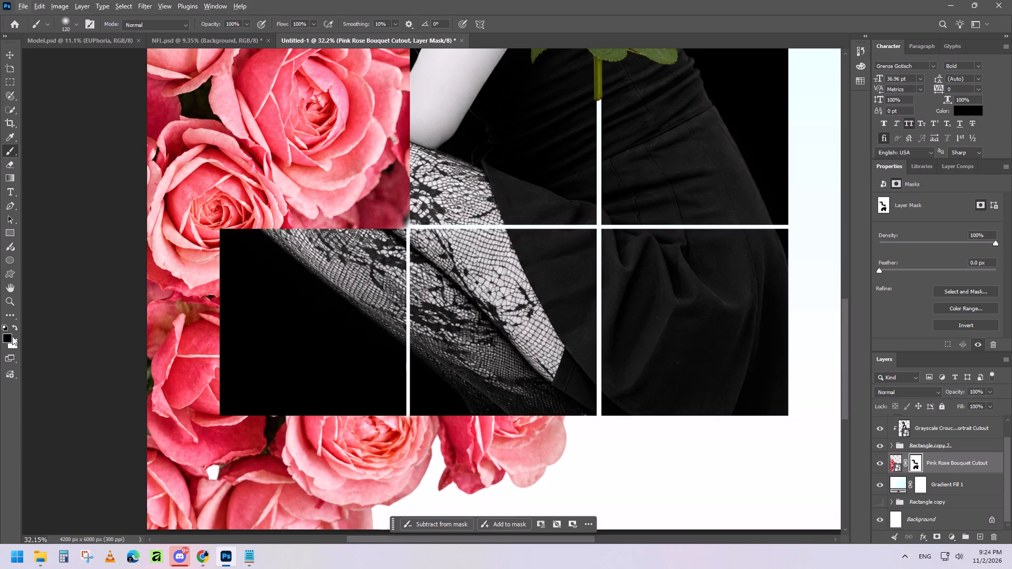
# Paint white on the rose mask to restore the roses' lower-right corner above the bottom row's left box.
pyautogui.click(15, 327)
pyautogui.moveTo(402, 211); pyautogui.dragTo(403, 220)
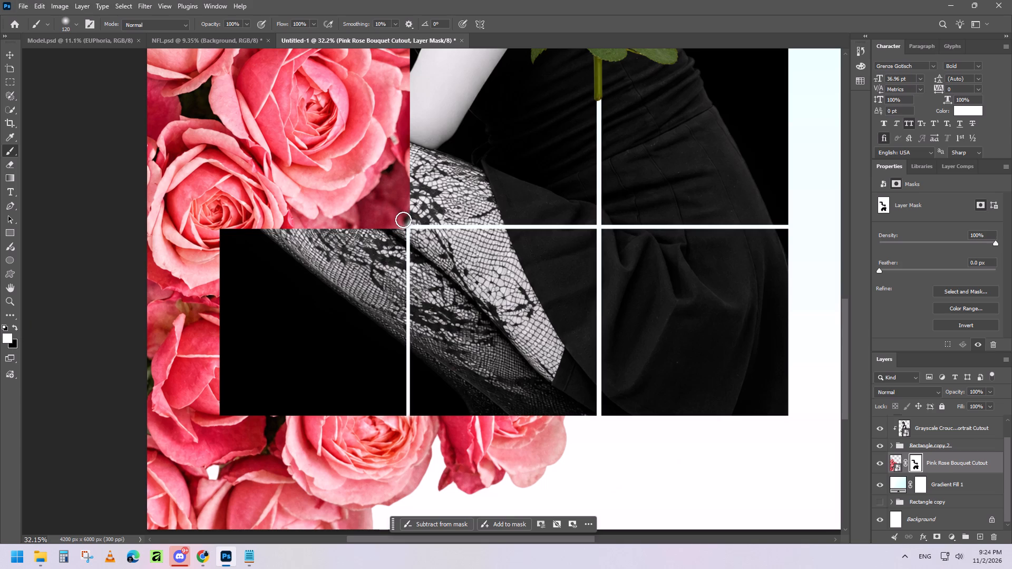
pyautogui.moveTo(403, 220); pyautogui.dragTo(403, 221)
pyautogui.tripleClick(403, 221)
pyautogui.tripleClick(401, 220)
pyautogui.tripleClick(401, 220)
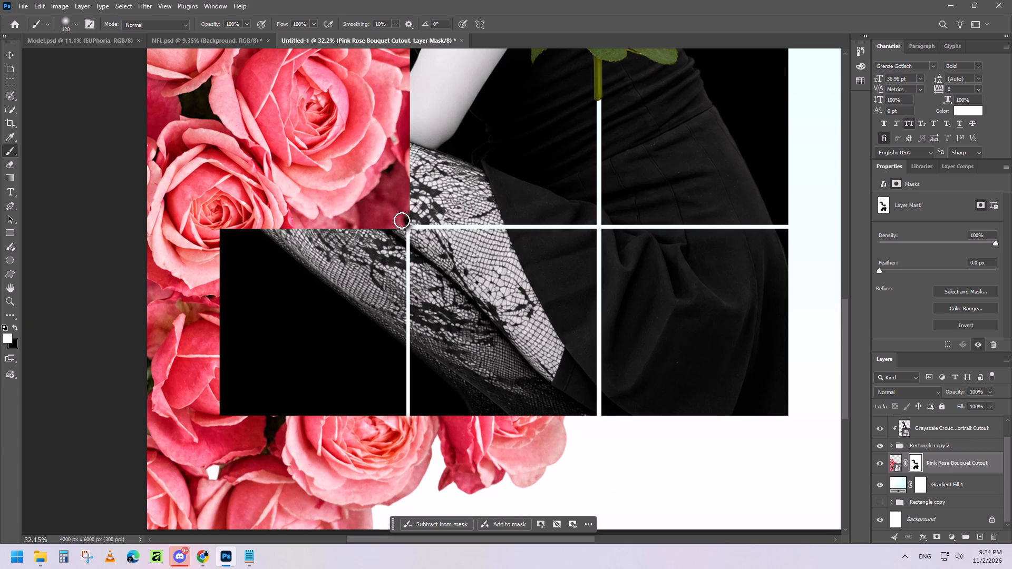
pyautogui.tripleClick(402, 220)
pyautogui.tripleClick(402, 220)
pyautogui.tripleClick(402, 220)
# Reduce the brush to 15 px and mask the roses spilling into the junction above the bottom row's left-middle gap.
pyautogui.click(14, 327)
pyautogui.keyDown('alt'); pyautogui.scroll(10, 462, 236); pyautogui.keyUp('alt')
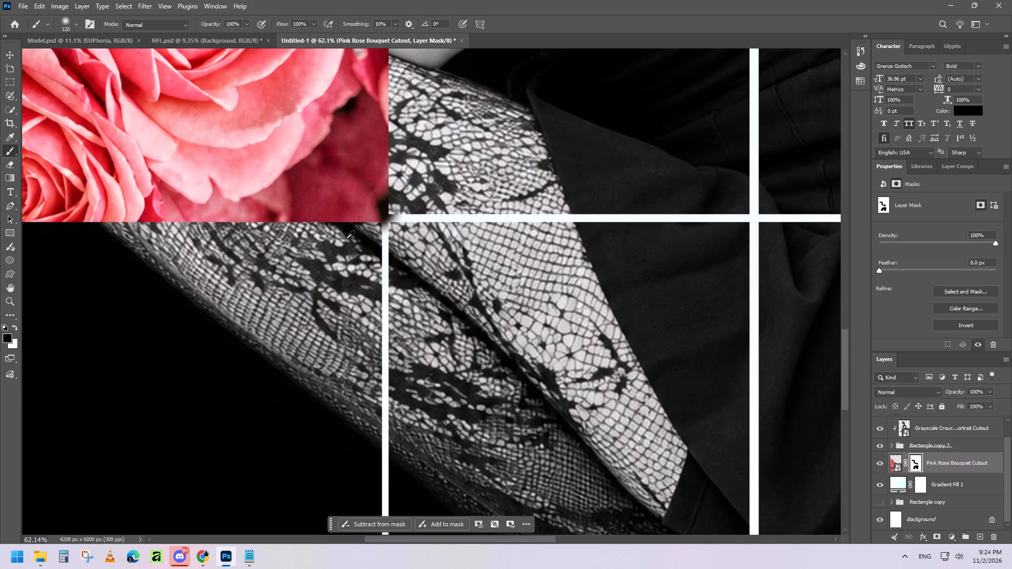
pyautogui.keyDown('alt'); pyautogui.scroll(7, 346, 239); pyautogui.keyUp('alt')
pyautogui.keyDown('alt'); pyautogui.scroll(7, 398, 214); pyautogui.keyUp('alt')
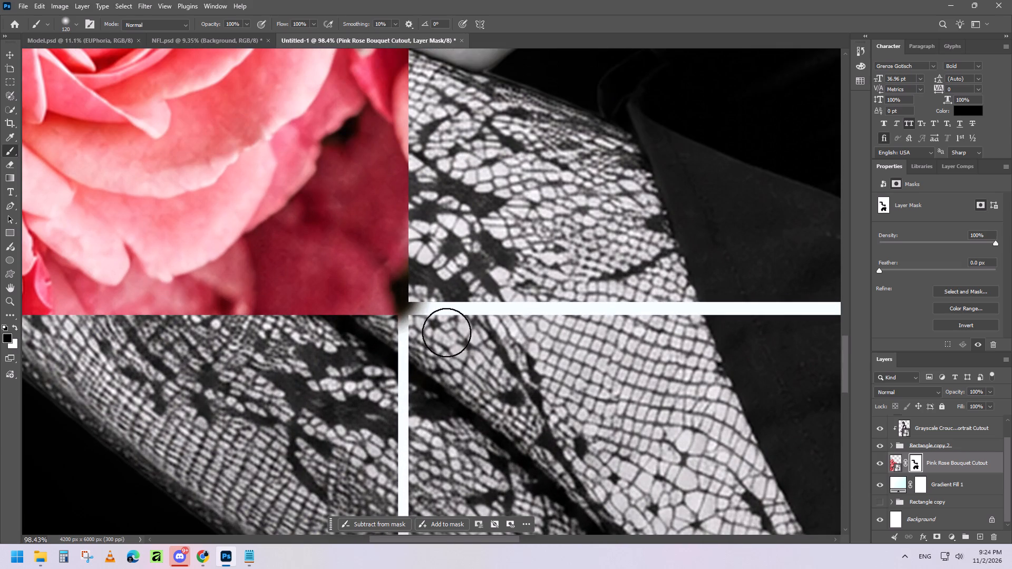
pyautogui.moveTo(446, 332); pyautogui.dragTo(434, 331, button='right')
pyautogui.moveTo(411, 337); pyautogui.dragTo(384, 343, button='right')
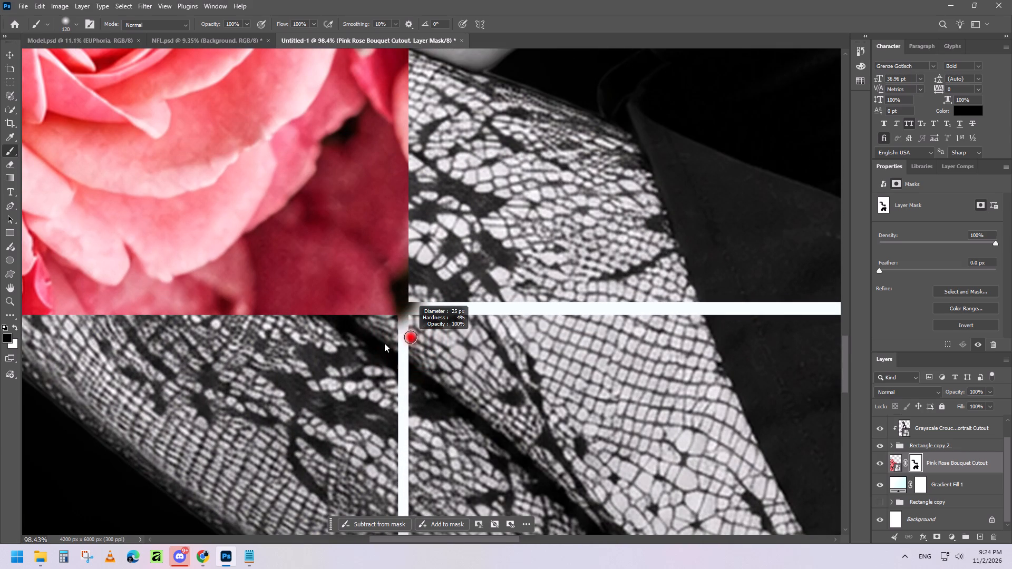
pyautogui.moveTo(384, 343); pyautogui.dragTo(383, 342, button='right')
pyautogui.moveTo(426, 300); pyautogui.dragTo(427, 310)
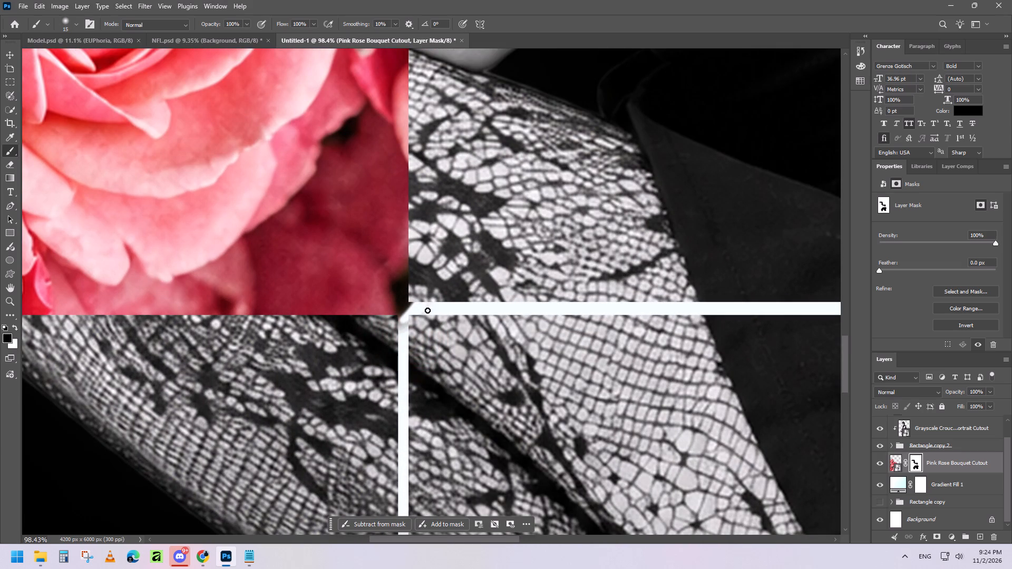
pyautogui.moveTo(427, 310); pyautogui.dragTo(399, 335)
pyautogui.moveTo(399, 335); pyautogui.dragTo(413, 318)
pyautogui.moveTo(411, 293); pyautogui.dragTo(412, 326)
pyautogui.moveTo(413, 299); pyautogui.dragTo(413, 322)
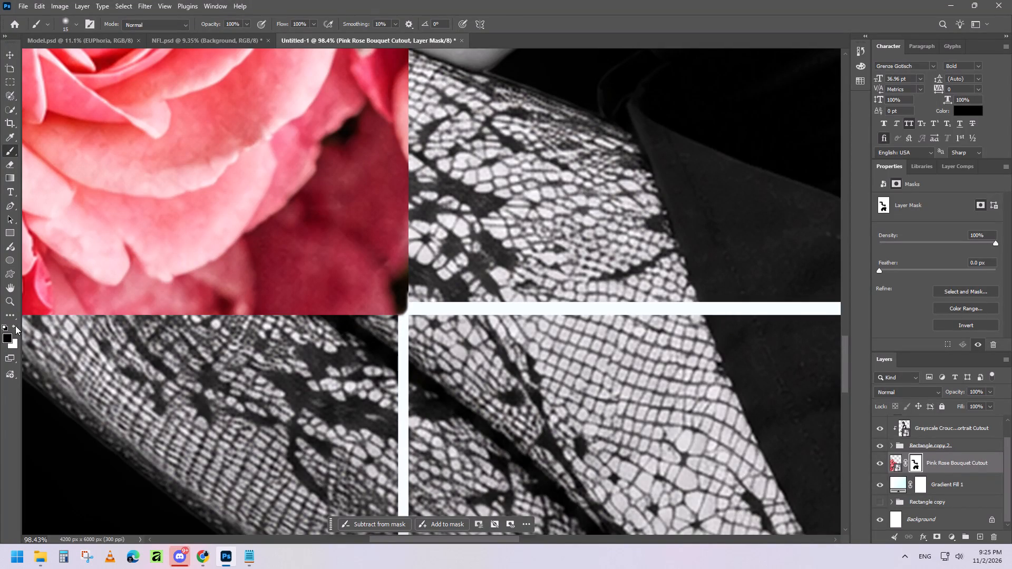
# Restore the roses in white at the square corner where they meet the bottom row's left-middle gap.
pyautogui.click(15, 326)
pyautogui.moveTo(395, 313); pyautogui.dragTo(406, 313)
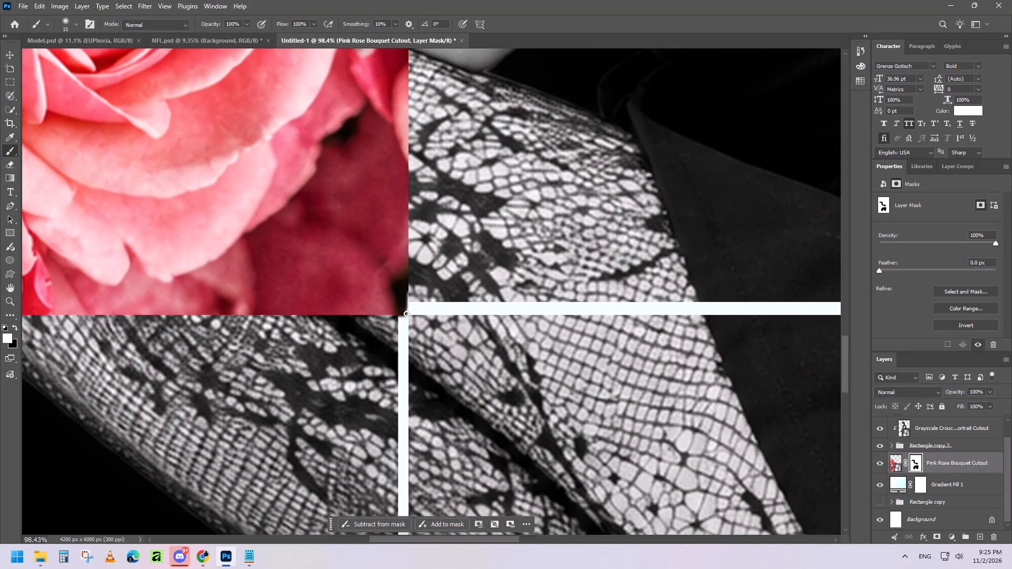
pyautogui.moveTo(406, 313); pyautogui.dragTo(400, 315)
pyautogui.moveTo(400, 315); pyautogui.dragTo(407, 293)
pyautogui.moveTo(407, 293); pyautogui.dragTo(389, 319)
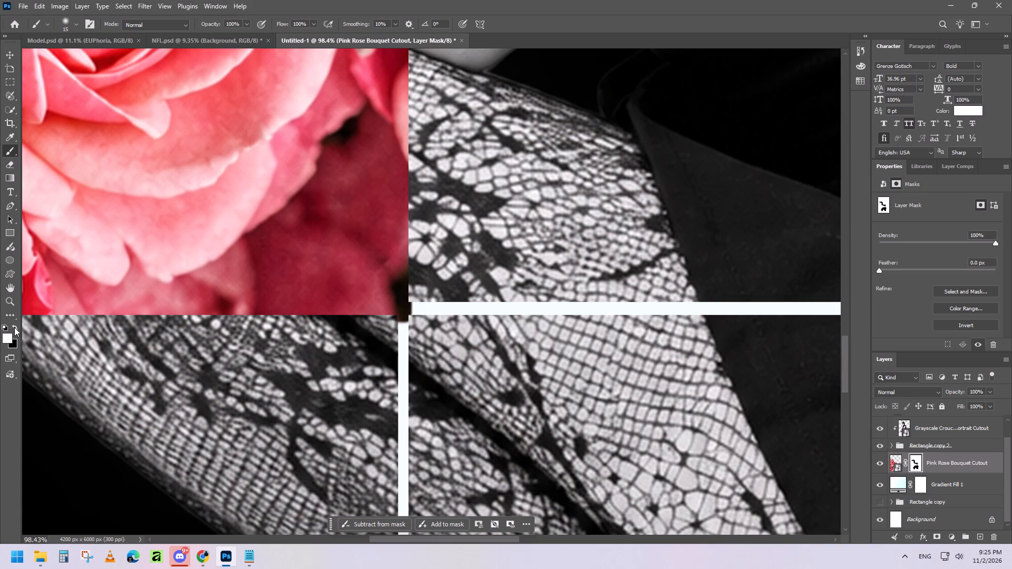
# Mask the excess roses below and beside the restored corner in black to square off its edges.
pyautogui.click(16, 327)
pyautogui.keyDown('shift'); pyautogui.moveTo(397, 320); pyautogui.dragTo(421, 322); pyautogui.keyUp('shift')
pyautogui.moveTo(391, 323); pyautogui.dragTo(384, 347)
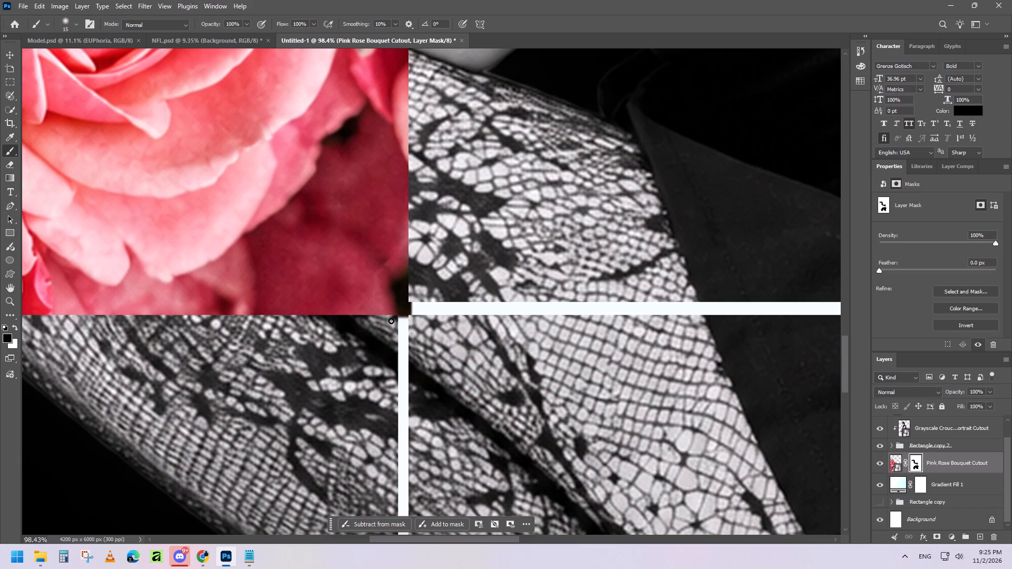
pyautogui.keyDown('shift'); pyautogui.moveTo(395, 318); pyautogui.dragTo(419, 319); pyautogui.keyUp('shift')
pyautogui.keyDown('shift'); pyautogui.moveTo(419, 319); pyautogui.dragTo(422, 319); pyautogui.keyUp('shift')
pyautogui.keyDown('shift'); pyautogui.moveTo(412, 299); pyautogui.dragTo(413, 342); pyautogui.keyUp('shift')
# Mask the pink rose remnants out of the left end of the horizontal gap beneath the second-row middle box.
pyautogui.keyDown('alt'); pyautogui.scroll(4, 425, 338); pyautogui.keyUp('alt')
pyautogui.keyDown('alt'); pyautogui.scroll(-15, 423, 339); pyautogui.keyUp('alt')
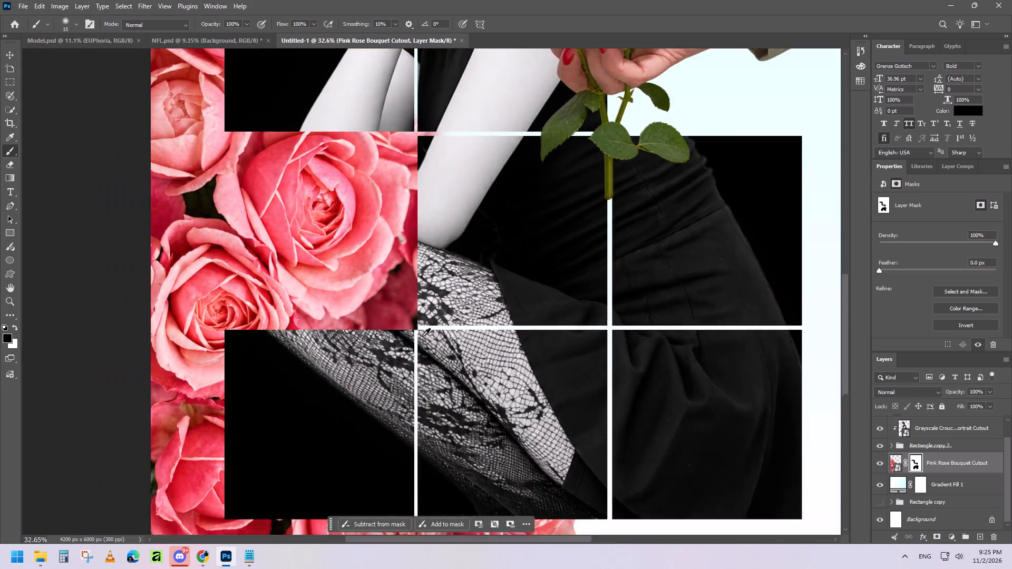
pyautogui.keyDown('alt'); pyautogui.scroll(-6, 422, 336); pyautogui.keyUp('alt')
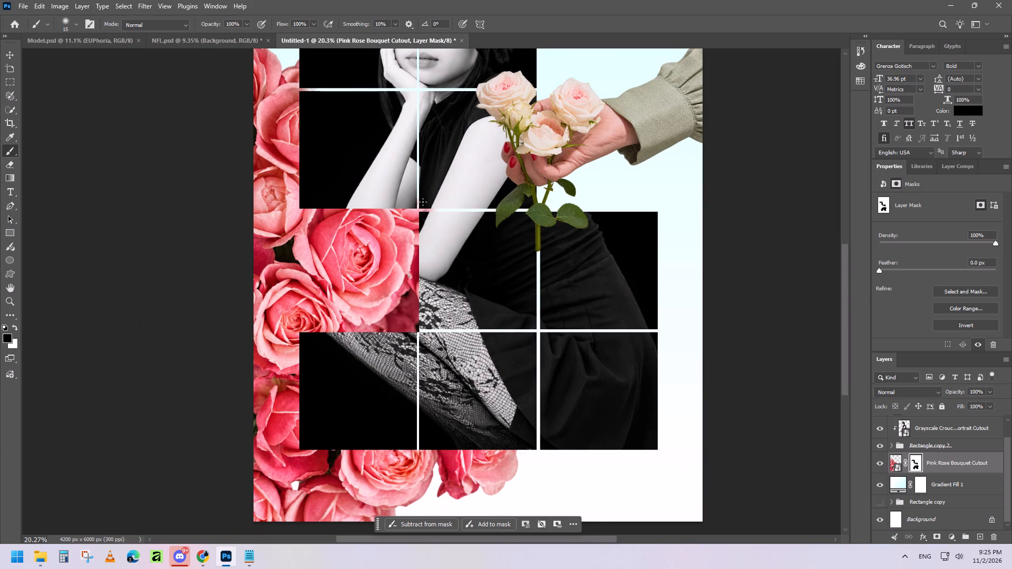
pyautogui.keyDown('alt'); pyautogui.scroll(16, 423, 224); pyautogui.keyUp('alt')
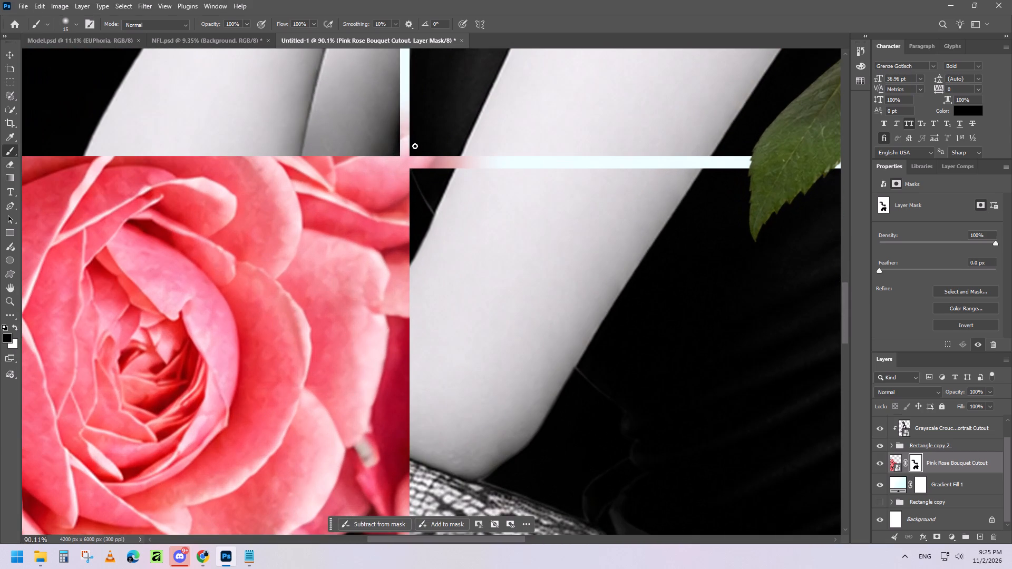
pyautogui.keyDown('shift'); pyautogui.moveTo(414, 146); pyautogui.dragTo(414, 184); pyautogui.keyUp('shift')
pyautogui.keyDown('shift'); pyautogui.moveTo(417, 143); pyautogui.dragTo(426, 144); pyautogui.keyUp('shift')
pyautogui.keyDown('shift'); pyautogui.moveTo(426, 144); pyautogui.dragTo(447, 144); pyautogui.keyUp('shift')
pyautogui.keyDown('shift'); pyautogui.moveTo(447, 144); pyautogui.dragTo(477, 165); pyautogui.keyUp('shift')
pyautogui.keyDown('shift'); pyautogui.moveTo(477, 165); pyautogui.dragTo(442, 153); pyautogui.keyUp('shift')
pyautogui.keyDown('shift'); pyautogui.moveTo(442, 153); pyautogui.dragTo(437, 170); pyautogui.keyUp('shift')
pyautogui.keyDown('shift'); pyautogui.moveTo(412, 151); pyautogui.dragTo(414, 179); pyautogui.keyUp('shift')
pyautogui.keyDown('shift'); pyautogui.moveTo(414, 179); pyautogui.dragTo(416, 191); pyautogui.keyUp('shift')
# Mask the rose remnants out of the lower end of the vertical gap between the second-row left and middle boxes.
pyautogui.scroll(5, 423, 183)
pyautogui.moveTo(381, 147); pyautogui.dragTo(400, 153)
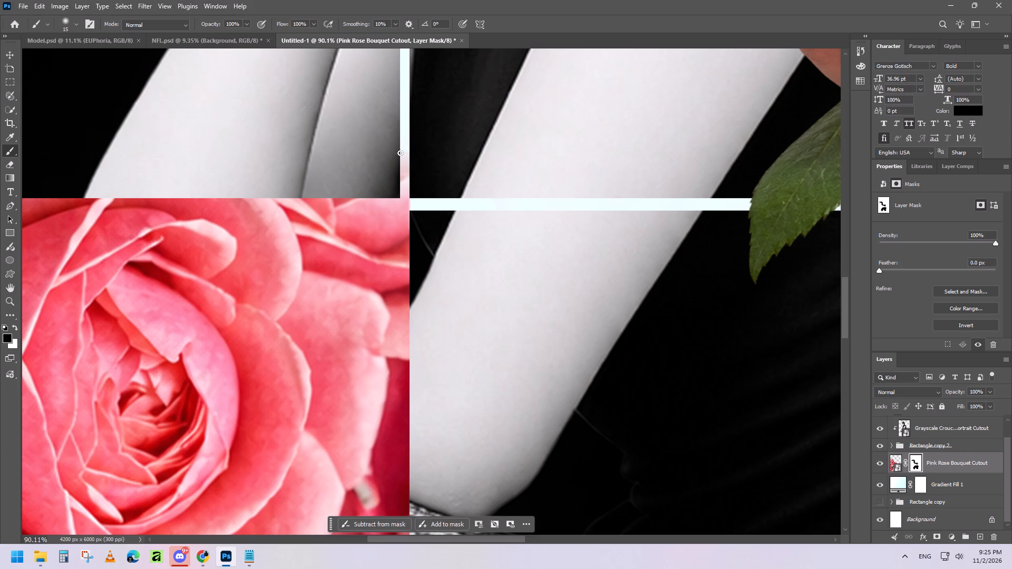
pyautogui.moveTo(400, 153); pyautogui.dragTo(332, 177)
pyautogui.moveTo(332, 177); pyautogui.dragTo(359, 166)
pyautogui.moveTo(359, 166); pyautogui.dragTo(398, 187)
pyautogui.moveTo(398, 187); pyautogui.dragTo(404, 190)
pyautogui.keyDown('shift'); pyautogui.moveTo(394, 193); pyautogui.dragTo(438, 193); pyautogui.keyUp('shift')
pyautogui.keyDown('shift'); pyautogui.moveTo(397, 194); pyautogui.dragTo(436, 194); pyautogui.keyUp('shift')
pyautogui.moveTo(391, 194); pyautogui.dragTo(404, 194)
# Mask the last rose trace at the lower end of the vertical gap between the second-row left and middle boxes.
pyautogui.moveTo(404, 194); pyautogui.dragTo(429, 194)
# Mask the pink rose remnants out of the left end of the horizontal gap between the top-left box and the box below it.
pyautogui.scroll(20, 420, 187)
pyautogui.scroll(1, 420, 187)
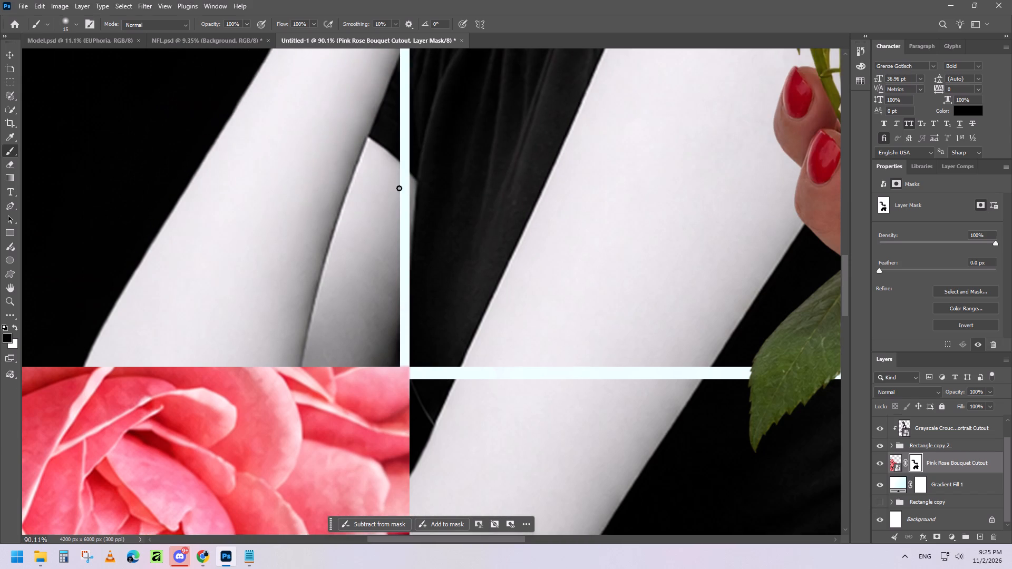
pyautogui.keyDown('alt'); pyautogui.scroll(5, 398, 188); pyautogui.keyUp('alt')
pyautogui.keyDown('alt'); pyautogui.scroll(-16, 398, 188); pyautogui.keyUp('alt')
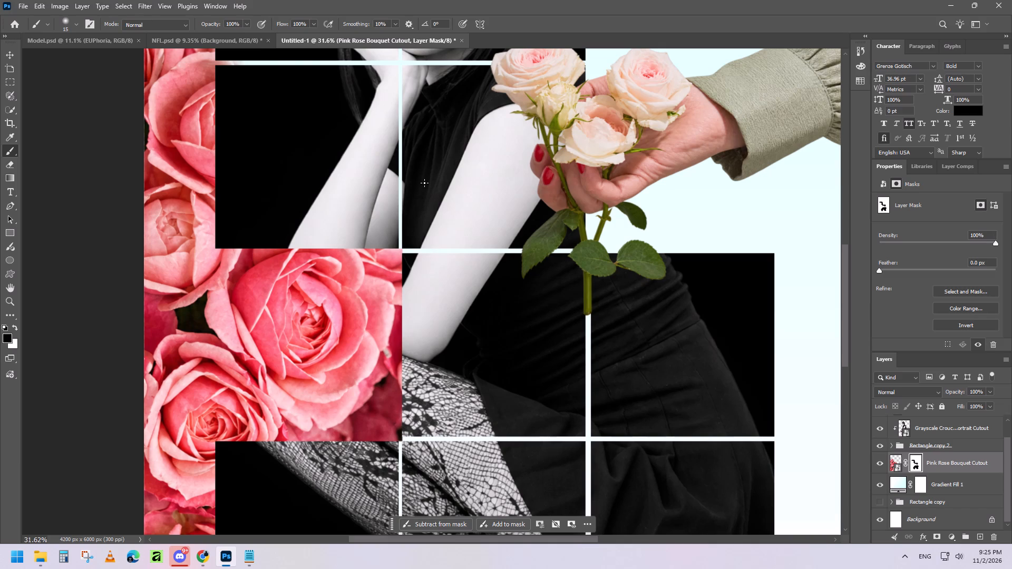
pyautogui.scroll(19, 424, 183)
pyautogui.scroll(6, 424, 184)
pyautogui.keyDown('alt'); pyautogui.scroll(9, 222, 277); pyautogui.keyUp('alt')
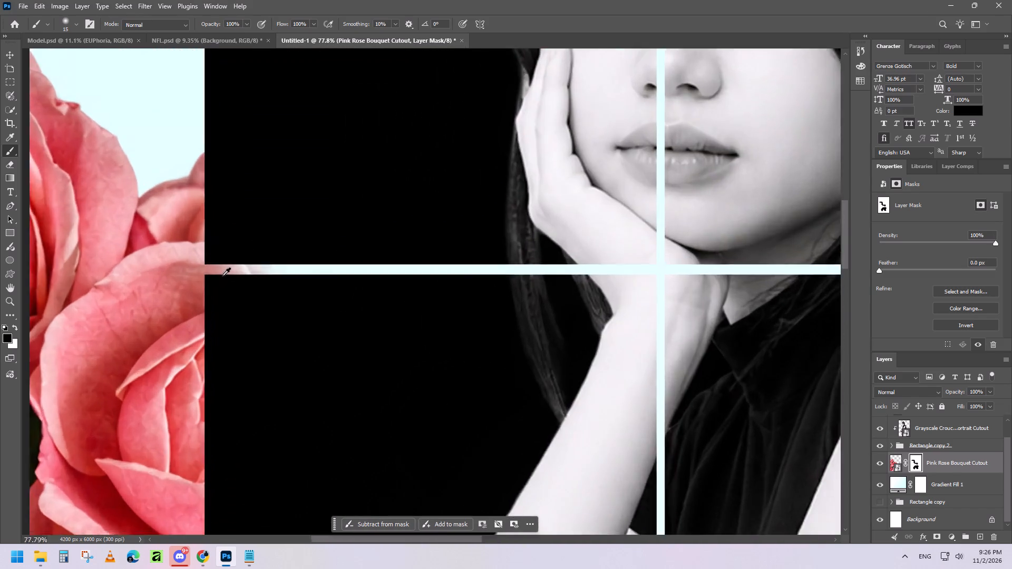
pyautogui.keyDown('alt'); pyautogui.scroll(7, 222, 276); pyautogui.keyUp('alt')
pyautogui.keyDown('shift'); pyautogui.moveTo(200, 234); pyautogui.dragTo(226, 253); pyautogui.keyUp('shift')
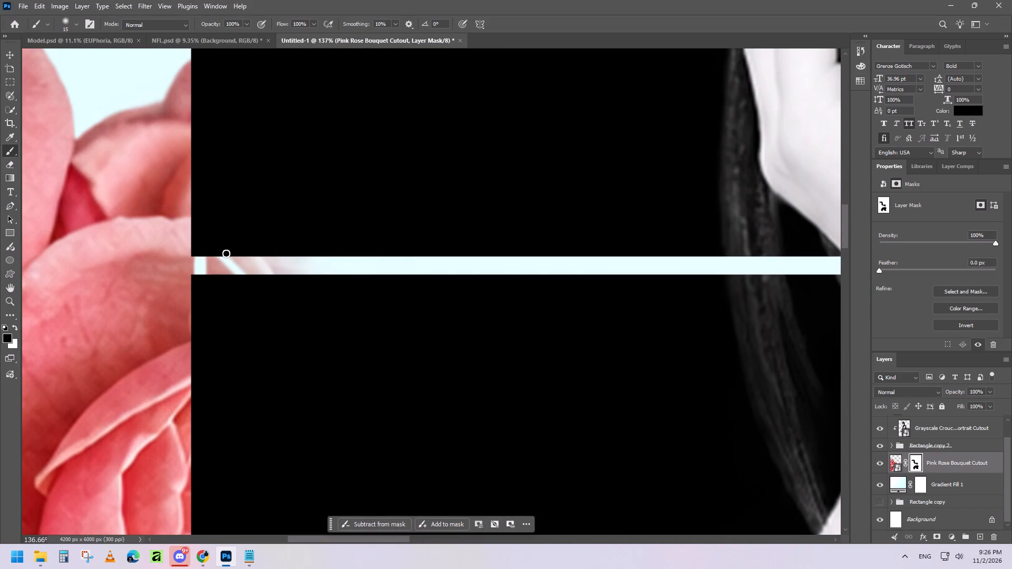
pyautogui.keyDown('shift'); pyautogui.moveTo(226, 253); pyautogui.dragTo(230, 288); pyautogui.keyUp('shift')
pyautogui.moveTo(211, 246); pyautogui.dragTo(233, 294)
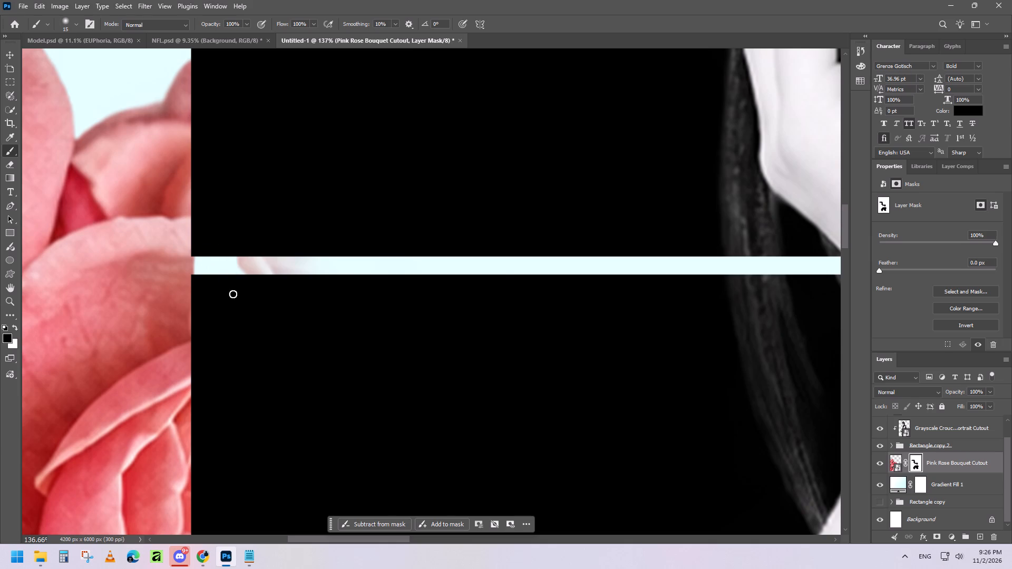
pyautogui.moveTo(233, 294); pyautogui.dragTo(241, 277)
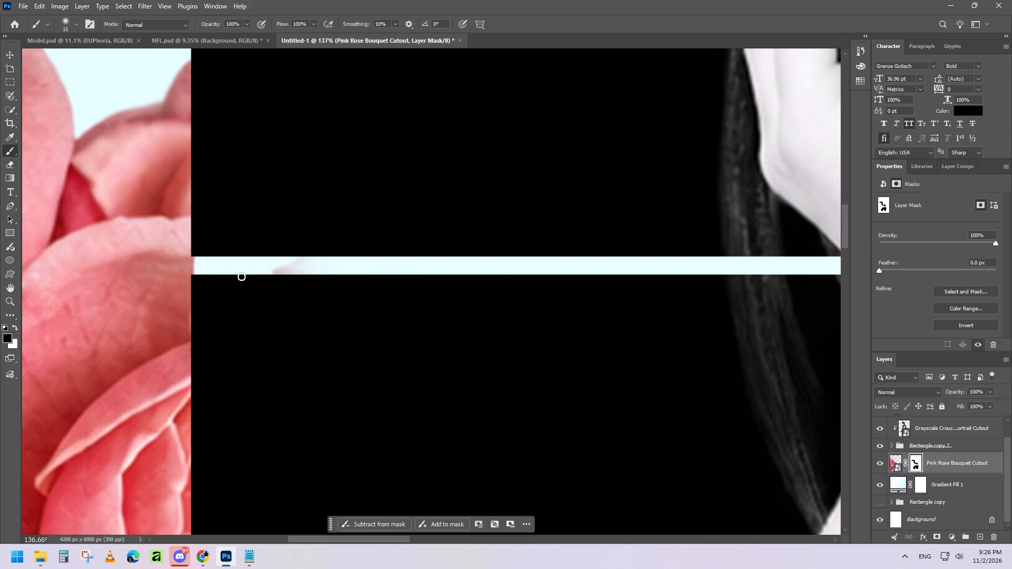
pyautogui.moveTo(241, 277); pyautogui.dragTo(358, 271)
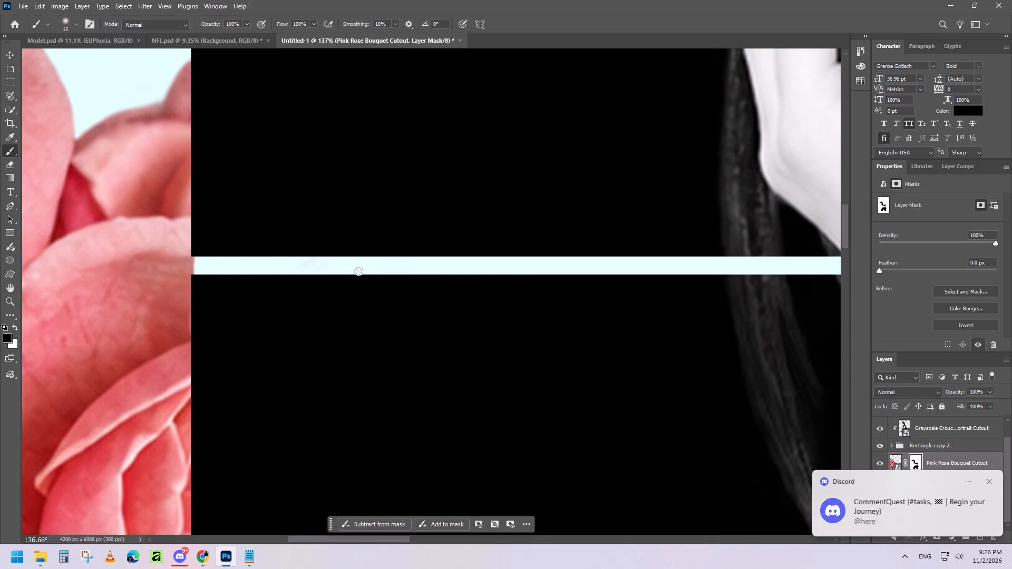
pyautogui.moveTo(358, 271); pyautogui.dragTo(433, 291)
pyautogui.keyDown('shift'); pyautogui.moveTo(199, 249); pyautogui.dragTo(200, 296); pyautogui.keyUp('shift')
pyautogui.moveTo(197, 252); pyautogui.dragTo(204, 311)
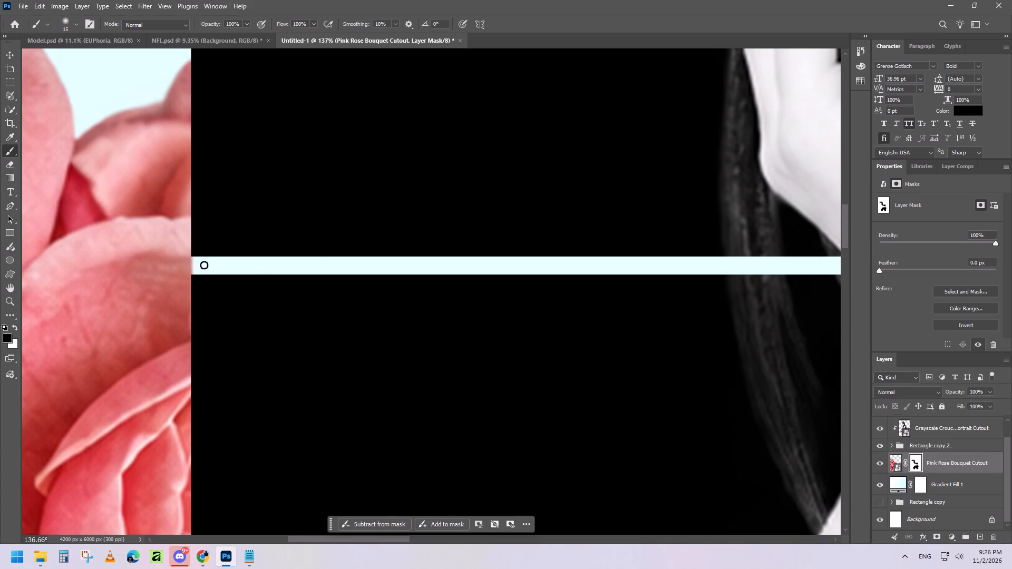
pyautogui.keyDown('shift'); pyautogui.moveTo(197, 252); pyautogui.dragTo(208, 319); pyautogui.keyUp('shift')
# Mask the rose remnants in black out of the lower end of the vertical gap between the bottom row's left and middle boxes.
pyautogui.keyDown('alt'); pyautogui.scroll(-3, 379, 322); pyautogui.keyUp('alt')
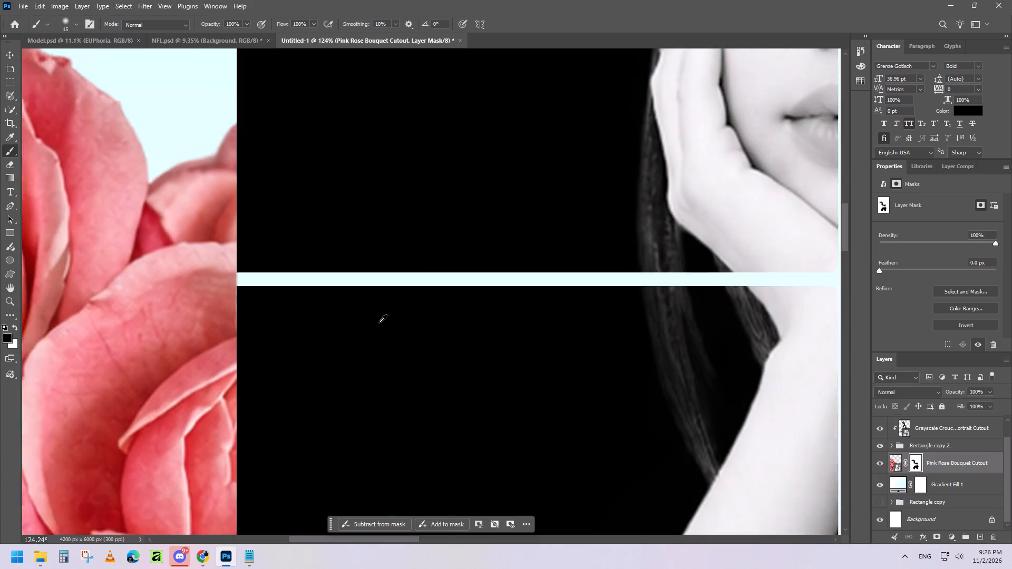
pyautogui.keyDown('alt'); pyautogui.scroll(-12, 379, 322); pyautogui.keyUp('alt')
pyautogui.scroll(-8, 459, 438)
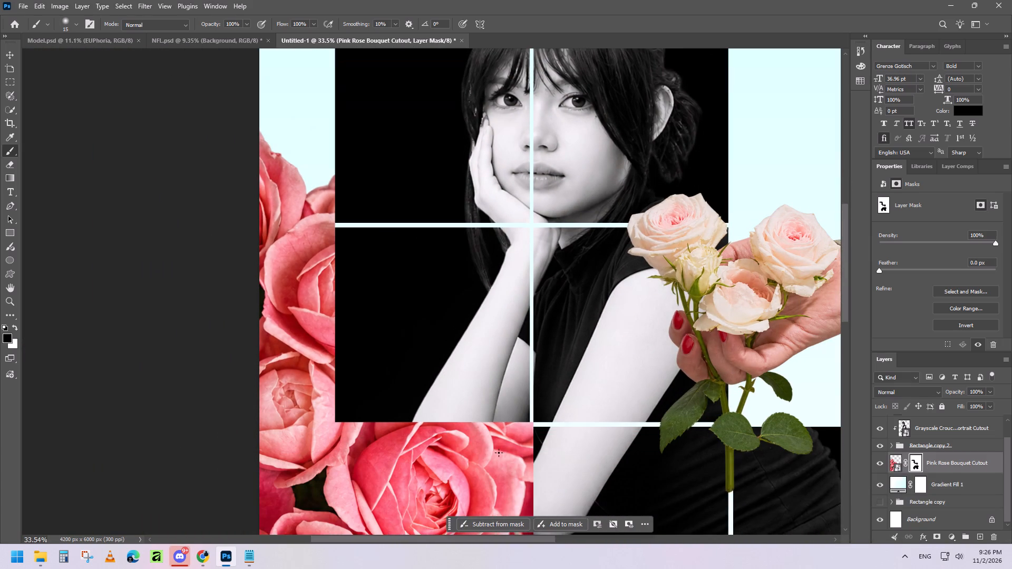
pyautogui.scroll(-15, 499, 453)
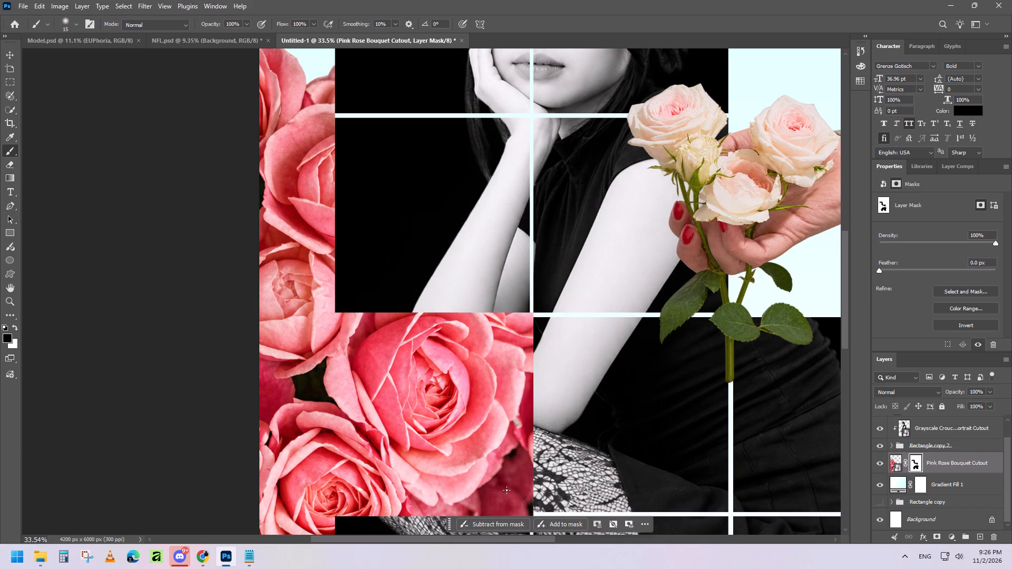
pyautogui.scroll(-15, 523, 470)
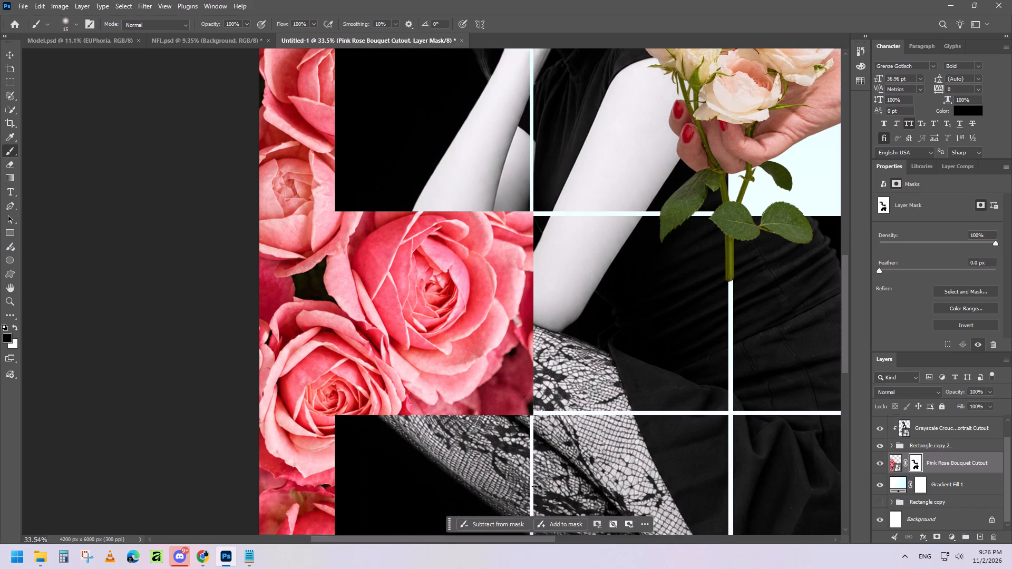
pyautogui.scroll(-15, 536, 486)
pyautogui.keyDown('alt'); pyautogui.scroll(2, 531, 468); pyautogui.keyUp('alt')
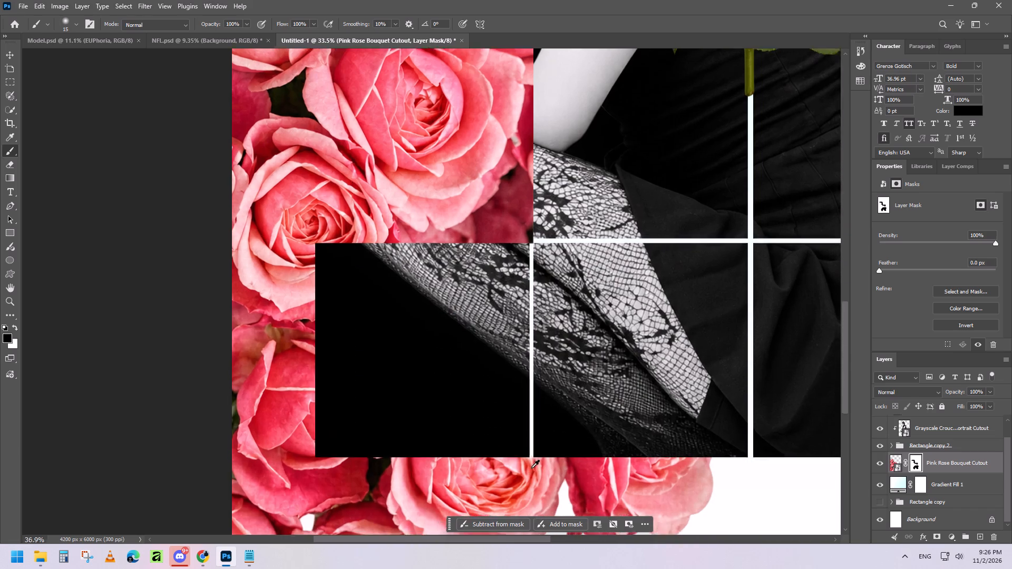
pyautogui.keyDown('alt'); pyautogui.scroll(20, 531, 468); pyautogui.keyUp('alt')
pyautogui.keyDown('alt'); pyautogui.scroll(3, 531, 468); pyautogui.keyUp('alt')
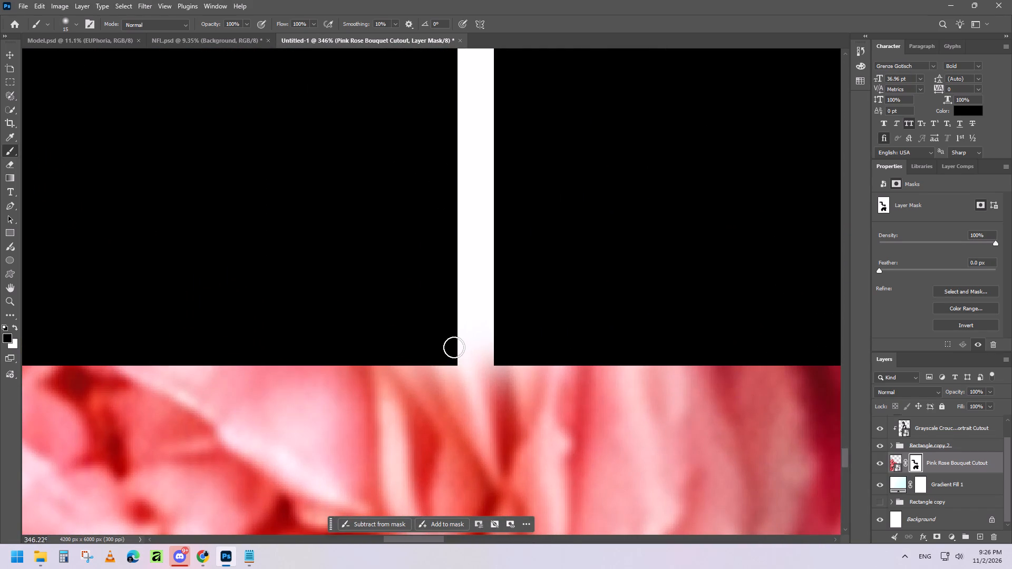
pyautogui.keyDown('shift'); pyautogui.moveTo(454, 347); pyautogui.dragTo(485, 352); pyautogui.keyUp('shift')
pyautogui.keyDown('shift'); pyautogui.moveTo(485, 352); pyautogui.dragTo(463, 355); pyautogui.keyUp('shift')
pyautogui.keyDown('shift'); pyautogui.moveTo(463, 355); pyautogui.dragTo(494, 354); pyautogui.keyUp('shift')
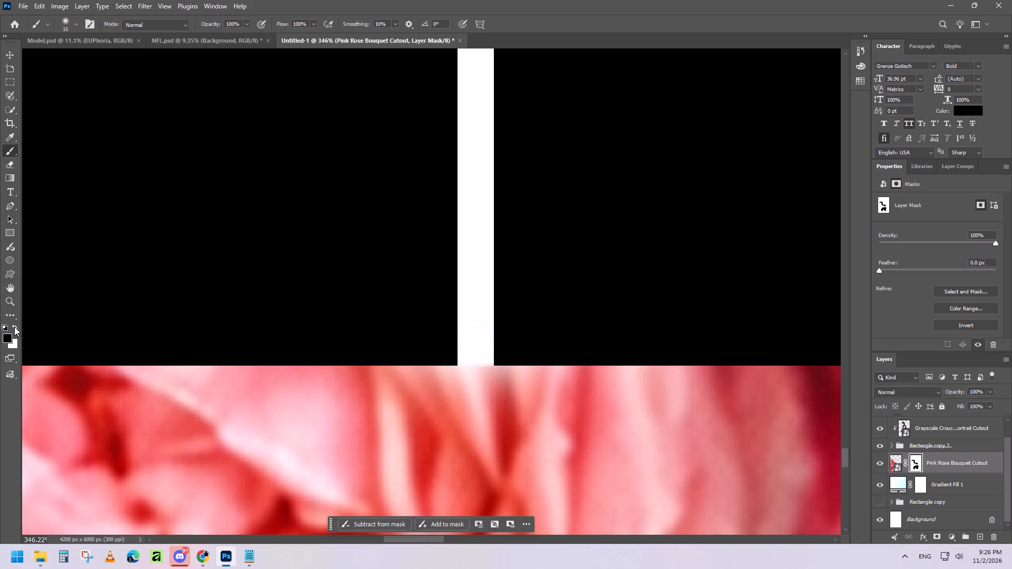
# Restore the faded roses in white just below the bottom row, around the lower end of its left-middle gap.
pyautogui.click(14, 327)
pyautogui.moveTo(461, 400); pyautogui.dragTo(464, 395)
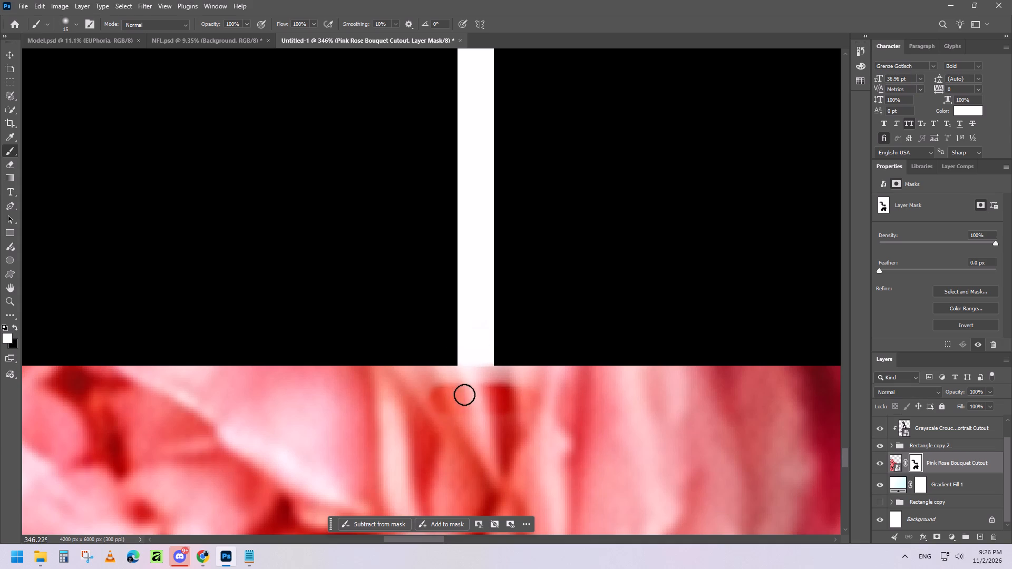
pyautogui.moveTo(464, 395); pyautogui.dragTo(578, 379)
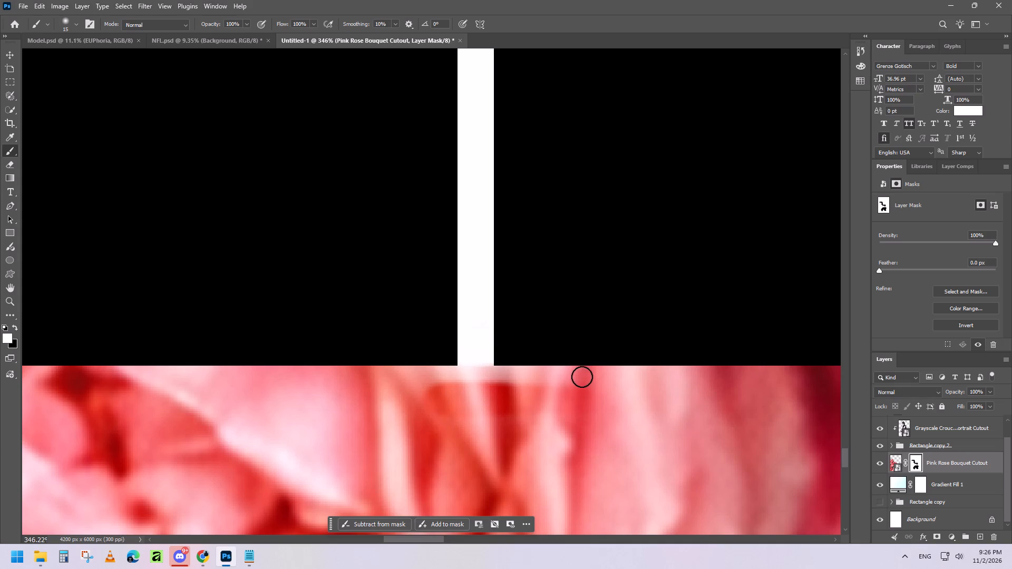
pyautogui.moveTo(584, 376); pyautogui.dragTo(218, 383)
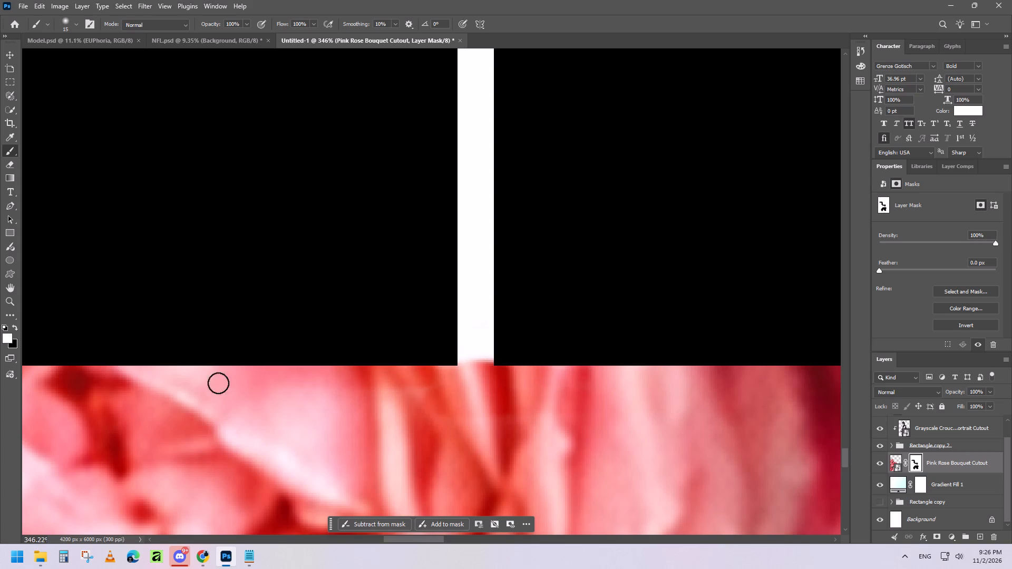
pyautogui.moveTo(218, 383); pyautogui.dragTo(183, 394)
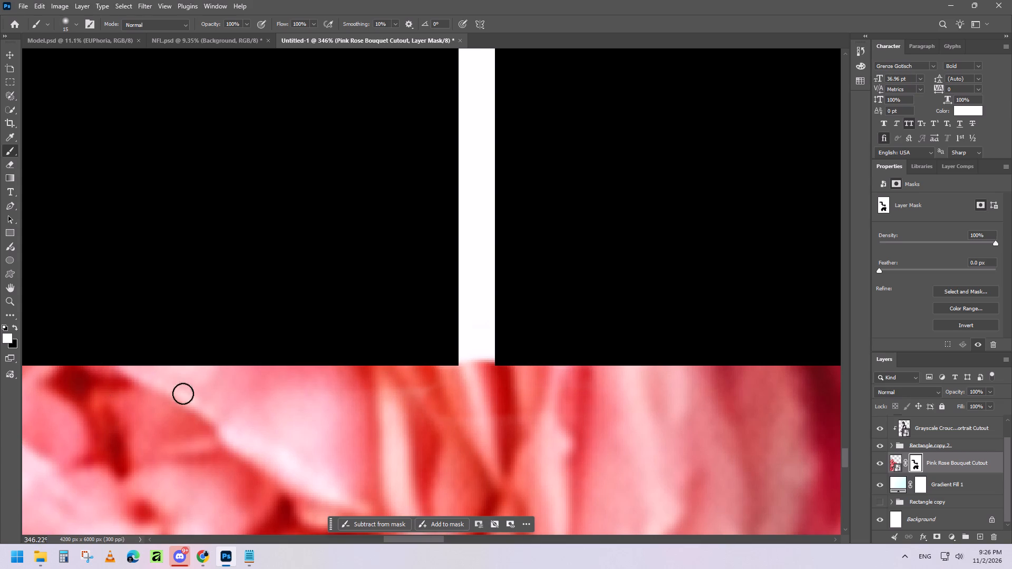
pyautogui.moveTo(183, 394); pyautogui.dragTo(617, 391)
pyautogui.moveTo(544, 419); pyautogui.dragTo(463, 433)
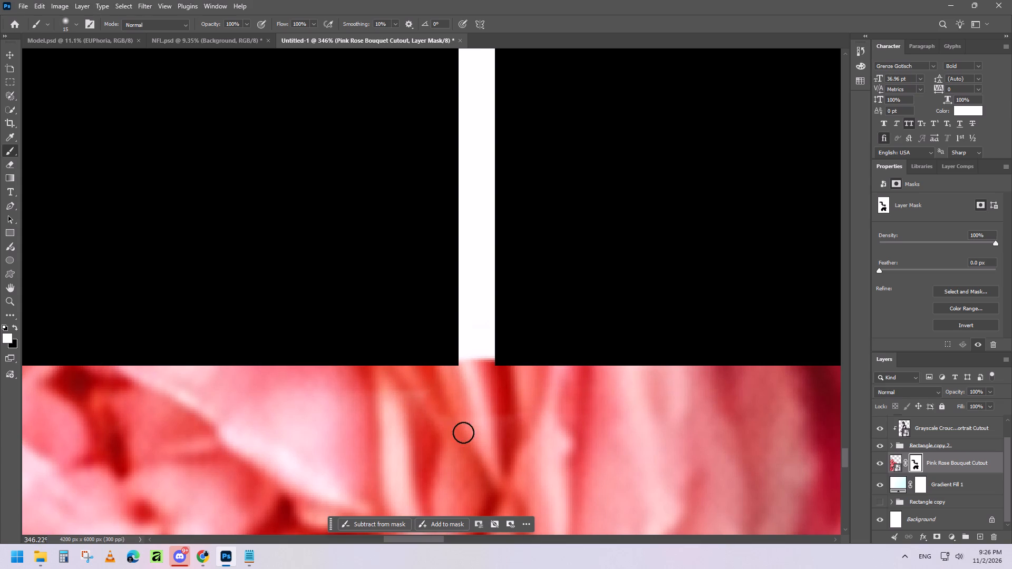
pyautogui.moveTo(463, 433); pyautogui.dragTo(479, 457)
pyautogui.keyDown('shift'); pyautogui.moveTo(464, 352); pyautogui.dragTo(517, 352); pyautogui.keyUp('shift')
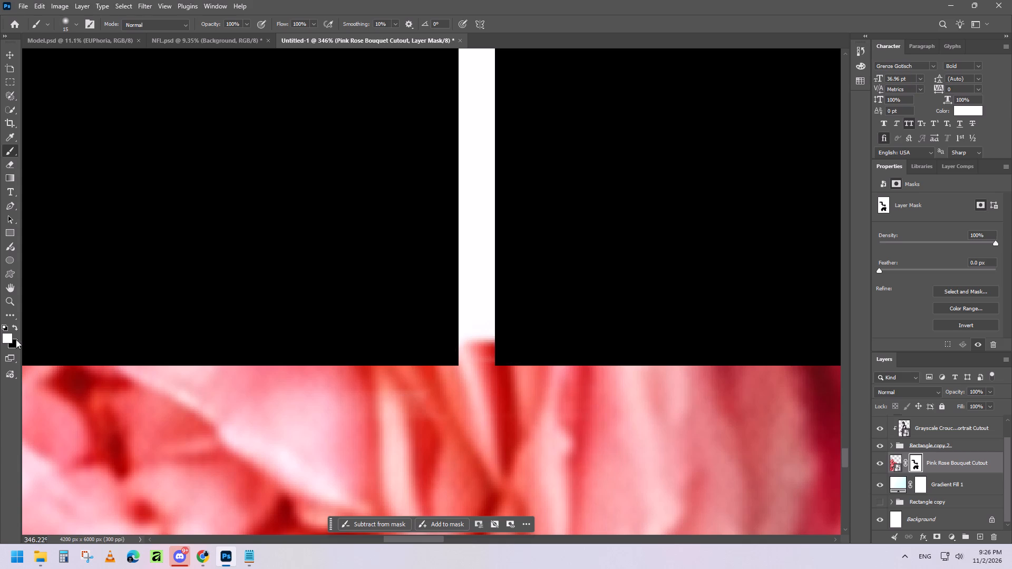
# Mask the rose overspill in black inside the bottom row's left-middle gap, squaring its end level with the boxes' lower edge.
pyautogui.click(15, 326)
pyautogui.keyDown('shift'); pyautogui.moveTo(448, 339); pyautogui.dragTo(464, 341); pyautogui.keyUp('shift')
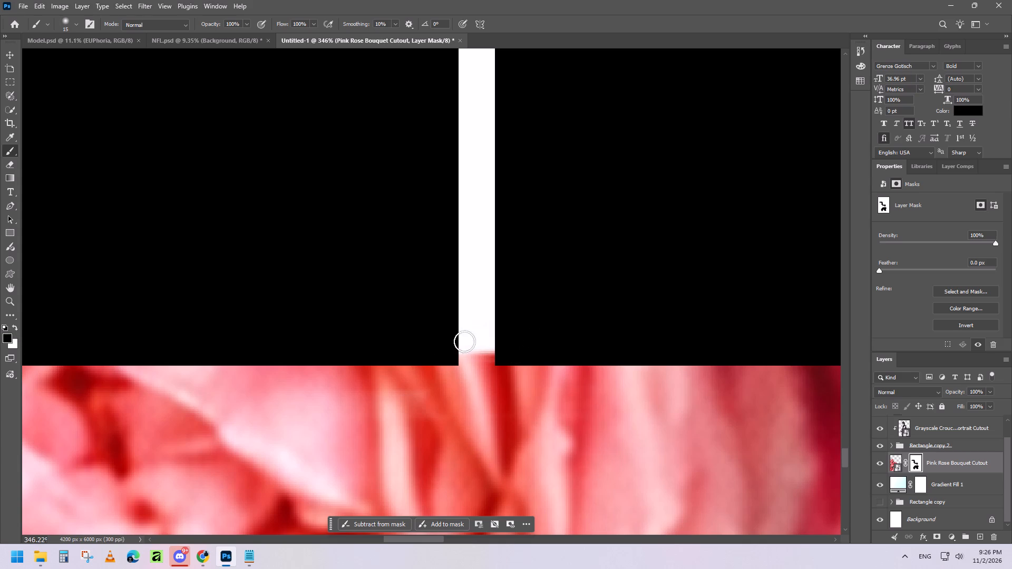
pyautogui.keyDown('shift'); pyautogui.moveTo(464, 341); pyautogui.dragTo(469, 351); pyautogui.keyUp('shift')
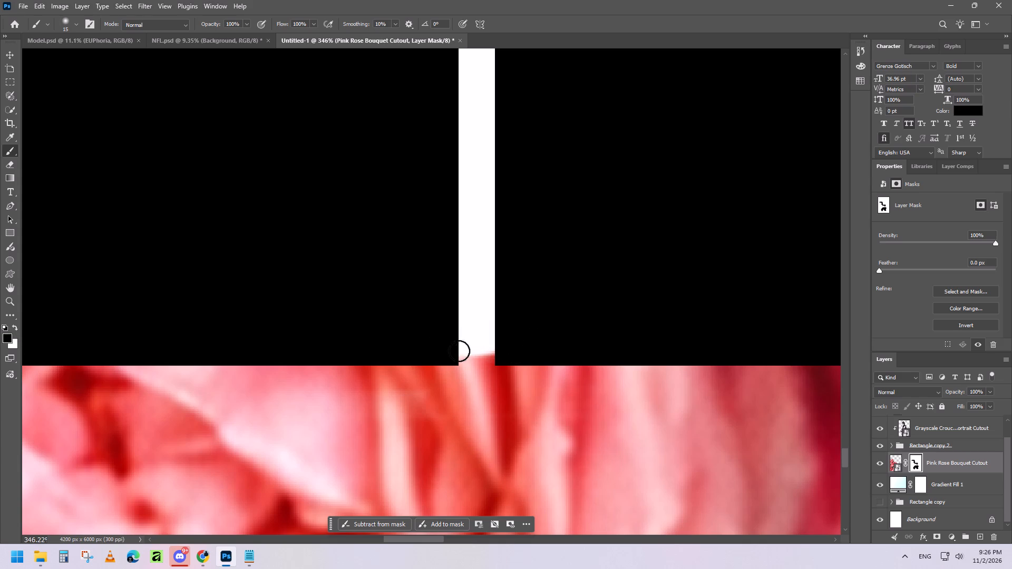
pyautogui.click(452, 351)
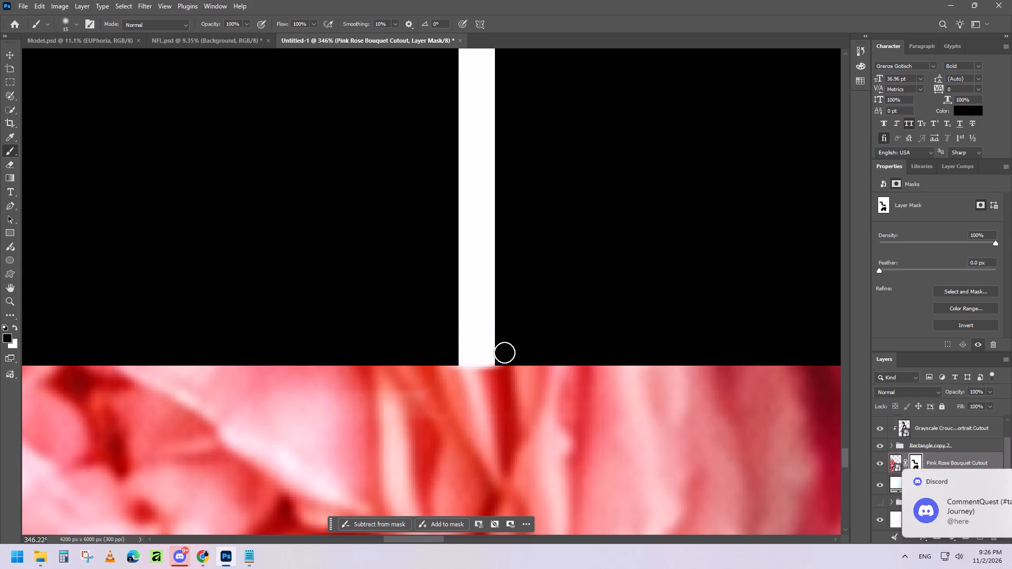
# Check the box gaps and rose edges across the whole poster, and dismiss the chat notification.
pyautogui.keyDown('alt'); pyautogui.scroll(-20, 532, 338); pyautogui.keyUp('alt')
pyautogui.keyDown('alt'); pyautogui.scroll(-3, 532, 338); pyautogui.keyUp('alt')
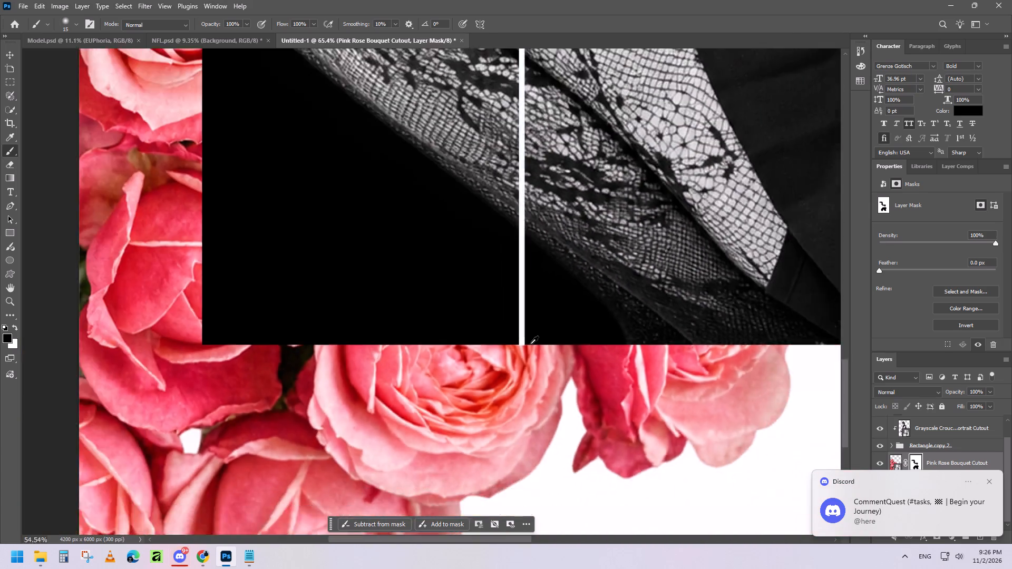
pyautogui.keyDown('alt'); pyautogui.scroll(-5, 530, 344); pyautogui.keyUp('alt')
pyautogui.keyDown('alt'); pyautogui.scroll(-3, 659, 383); pyautogui.keyUp('alt')
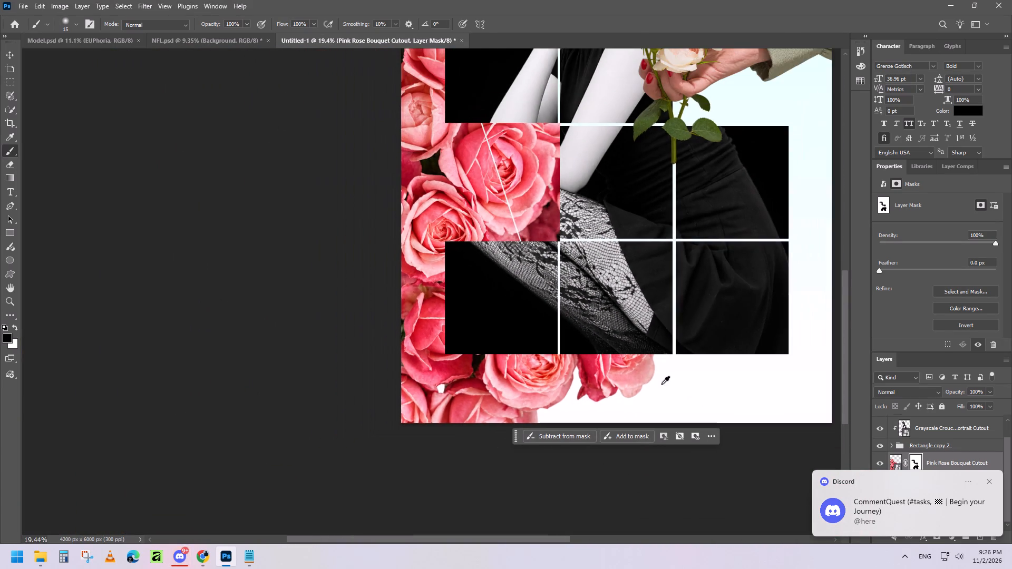
pyautogui.keyDown('alt'); pyautogui.scroll(-3, 661, 384); pyautogui.keyUp('alt')
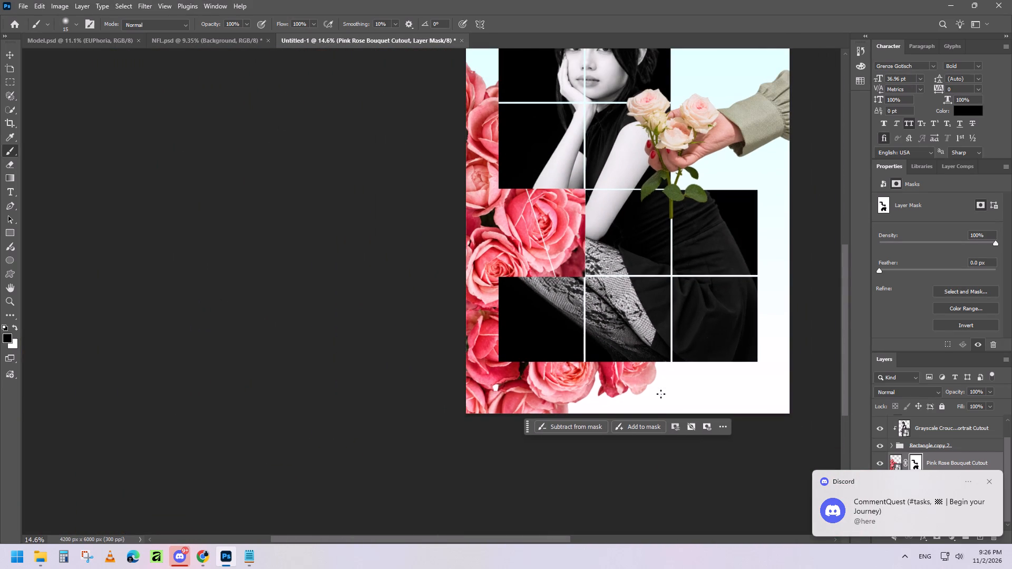
pyautogui.keyDown('alt'); pyautogui.scroll(2, 605, 327); pyautogui.keyUp('alt')
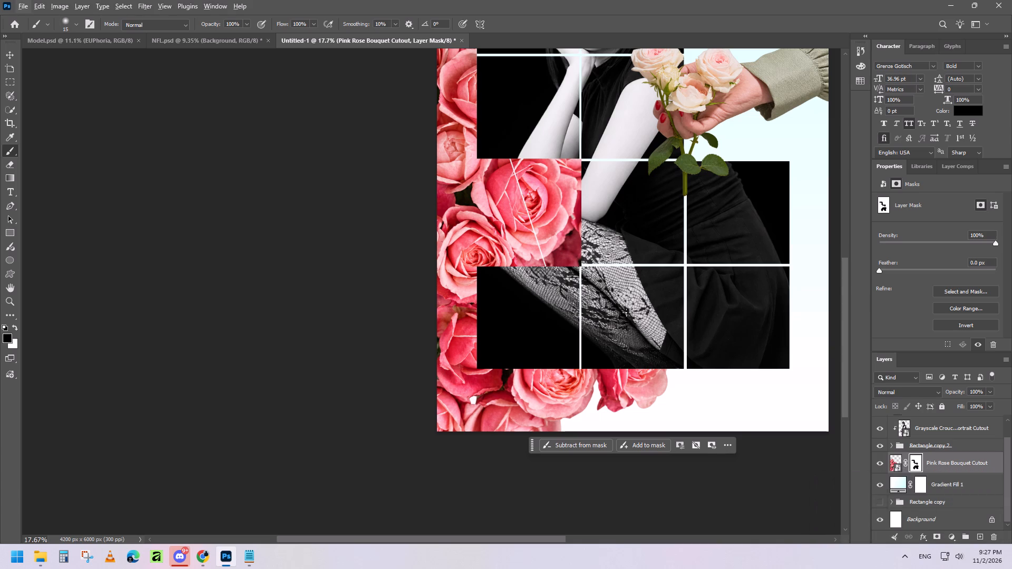
pyautogui.keyDown('alt'); pyautogui.scroll(-7, 626, 312); pyautogui.keyUp('alt')
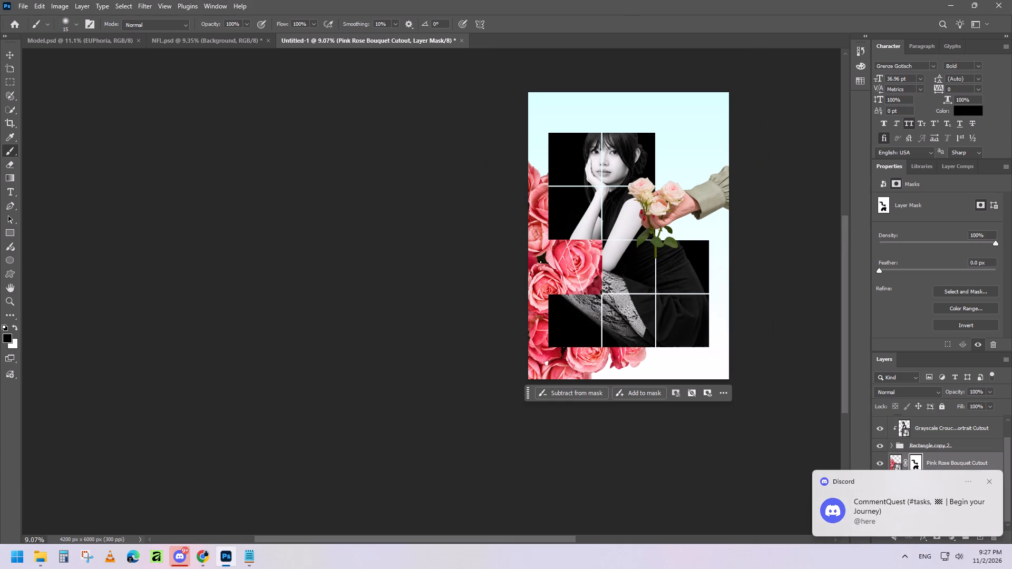
pyautogui.click(988, 481)
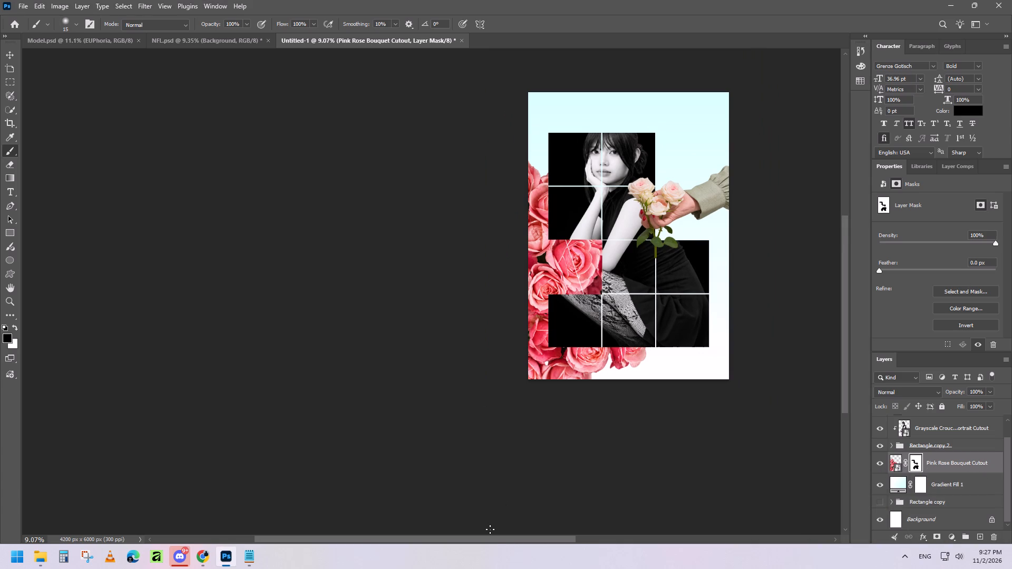
# Centre the poster and examine the whole composition at a larger size.
pyautogui.moveTo(496, 539); pyautogui.dragTo(566, 542)
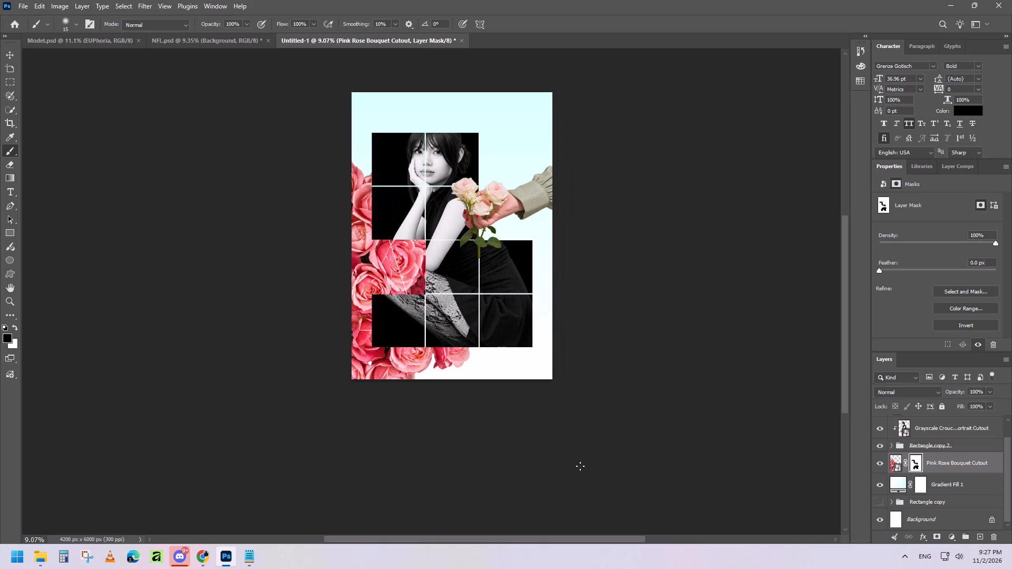
pyautogui.moveTo(848, 354); pyautogui.dragTo(845, 334)
pyautogui.keyDown('alt'); pyautogui.scroll(1, 614, 390); pyautogui.keyUp('alt')
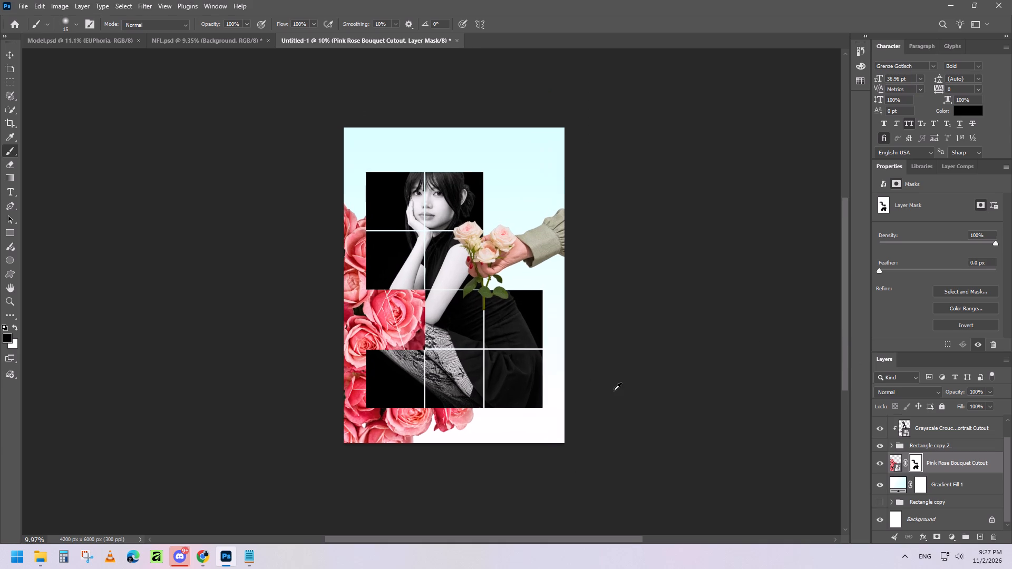
pyautogui.keyDown('alt'); pyautogui.scroll(4, 614, 390); pyautogui.keyUp('alt')
pyautogui.keyDown('alt'); pyautogui.scroll(-1, 794, 347); pyautogui.keyUp('alt')
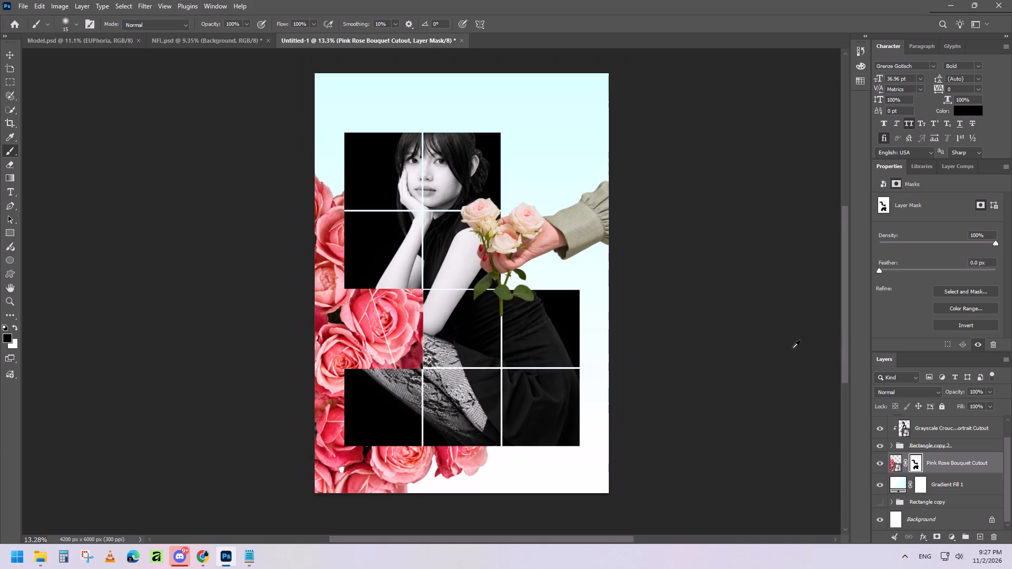
pyautogui.click(206, 563)
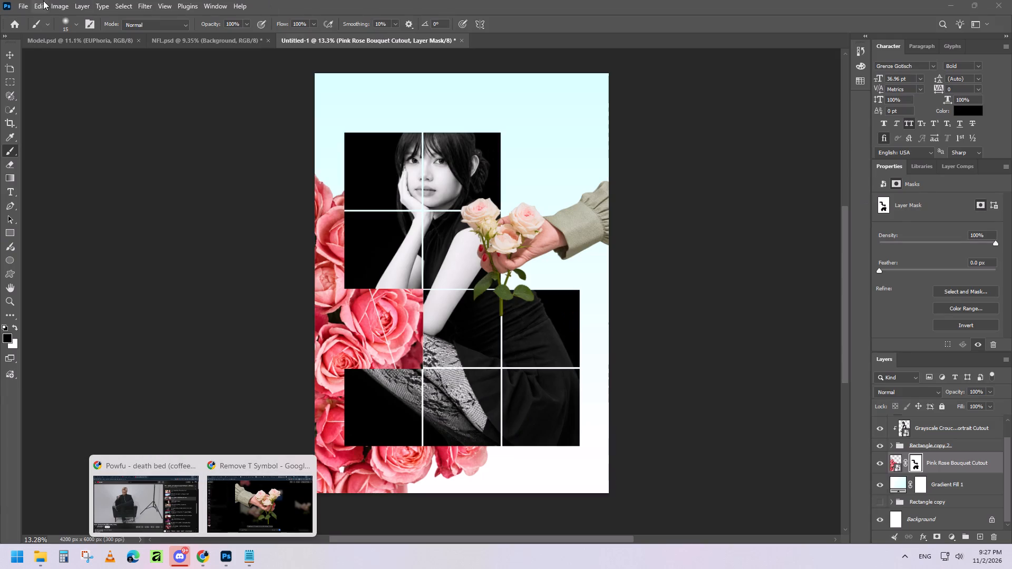
# Export the poster as a PNG named "a" into the Asian Muse folder and check the file there.
pyautogui.click(23, 2)
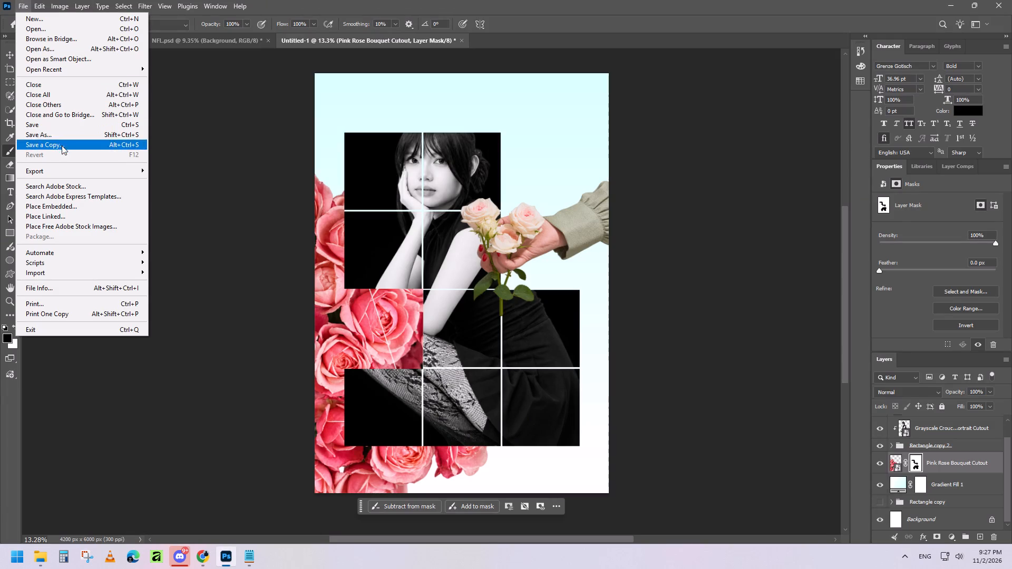
pyautogui.click(215, 172)
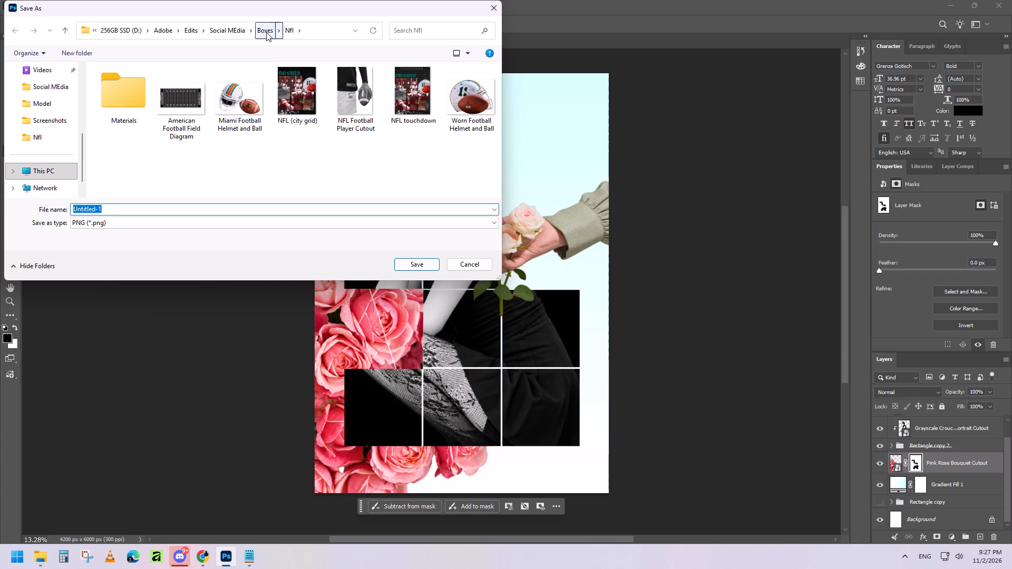
pyautogui.click(229, 32)
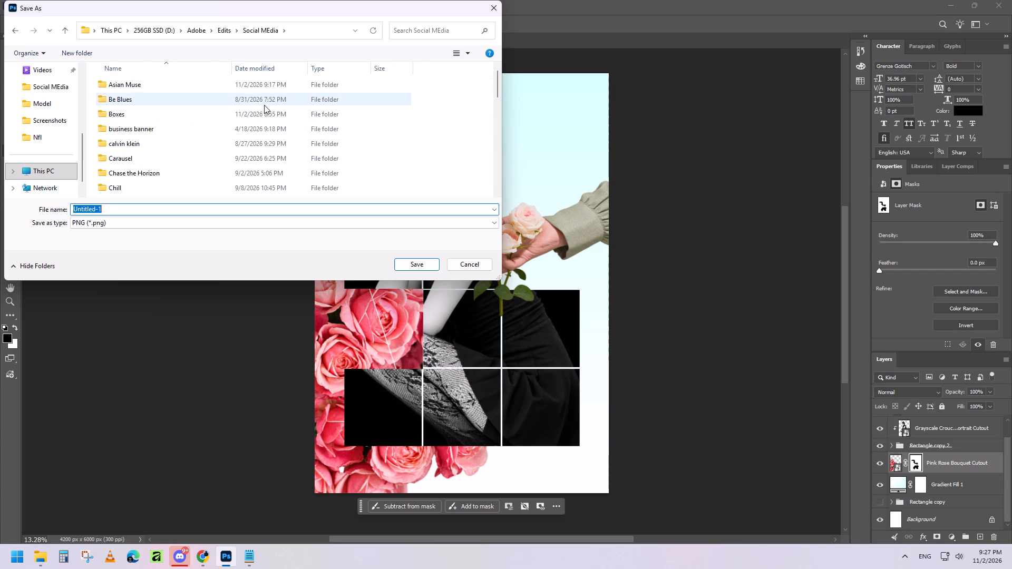
pyautogui.press('a')
pyautogui.doubleClick(137, 86)
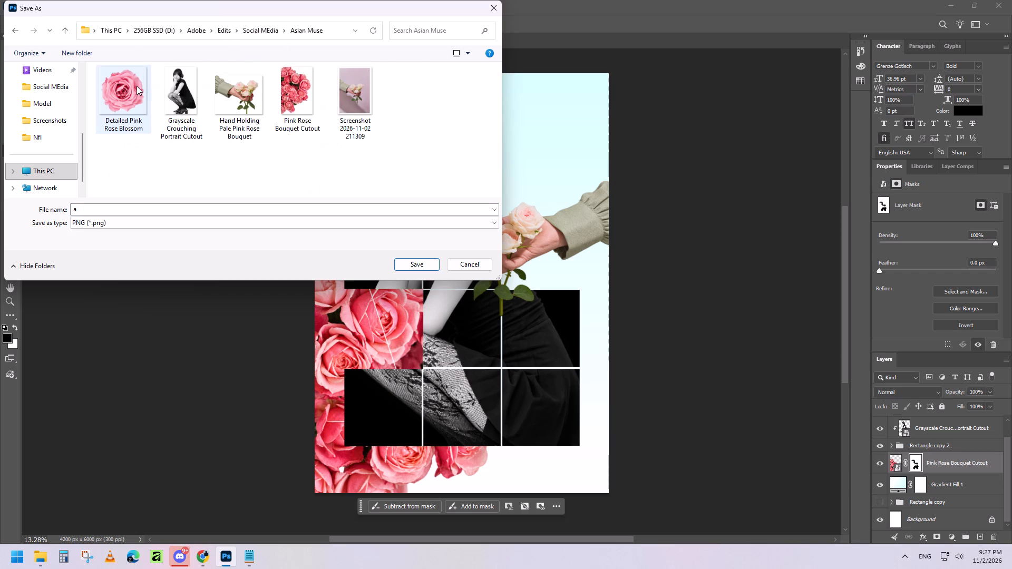
pyautogui.click(416, 262)
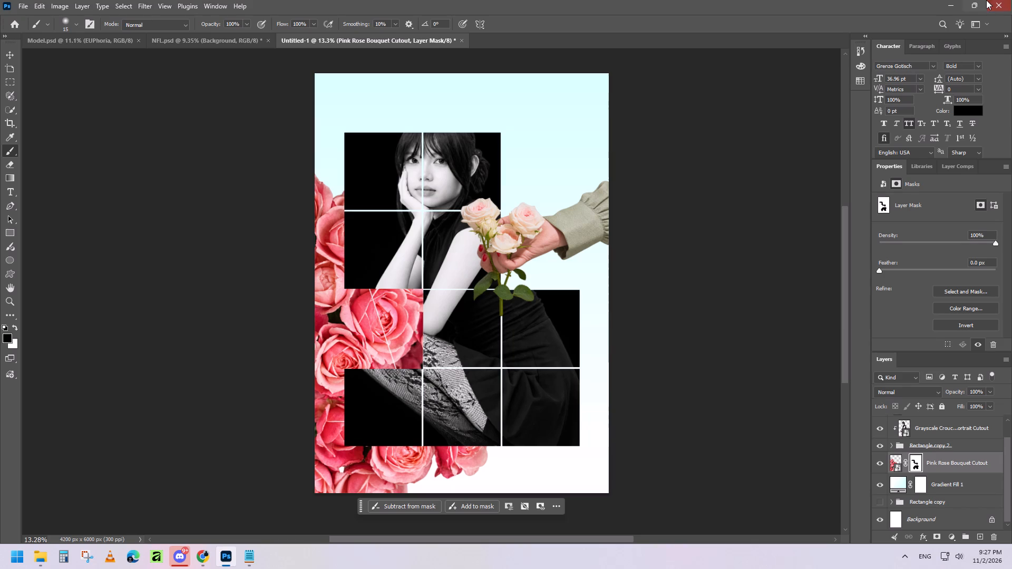
pyautogui.click(947, 4)
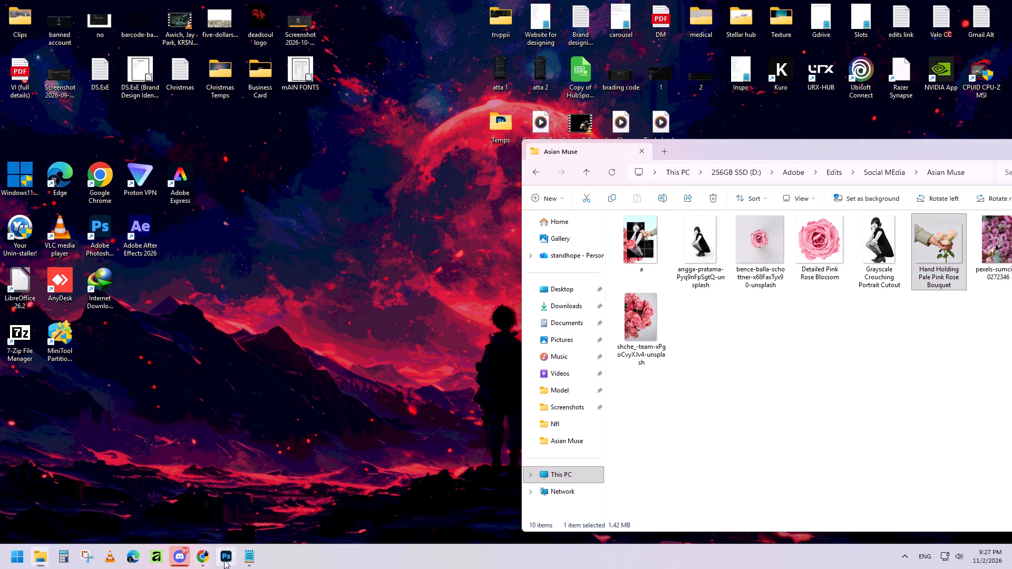
# Save the poster as a Photoshop file named "A Muse" in the Asian Muse folder, with Maximize Compatibility on.
pyautogui.click(224, 560)
pyautogui.click(26, 4)
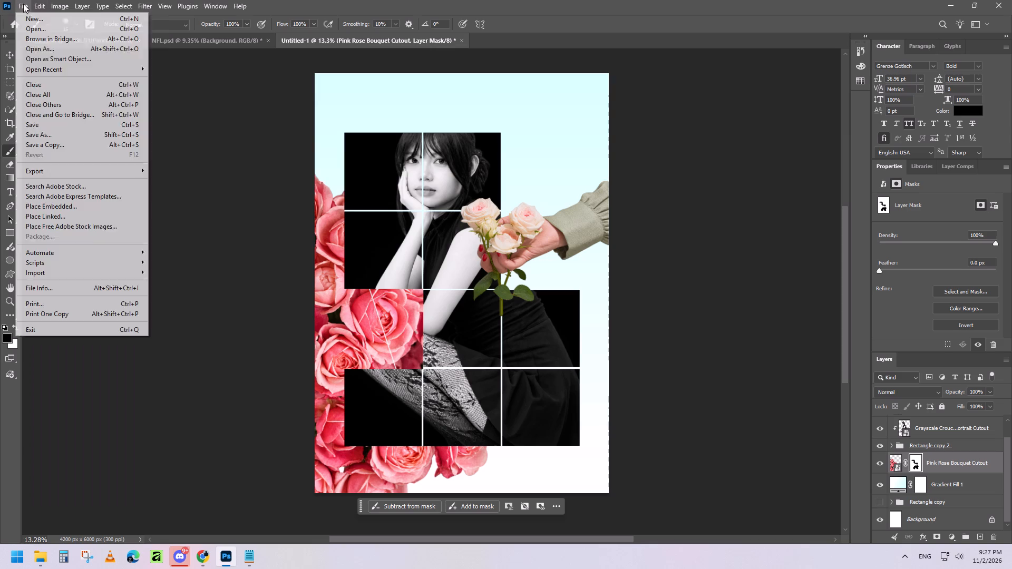
pyautogui.click(48, 132)
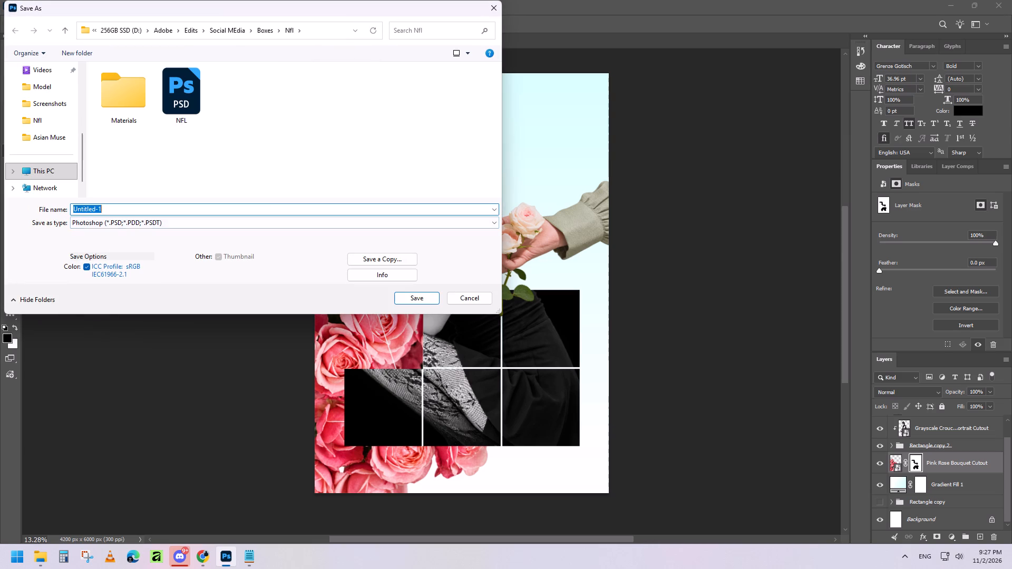
pyautogui.write('A Muse')
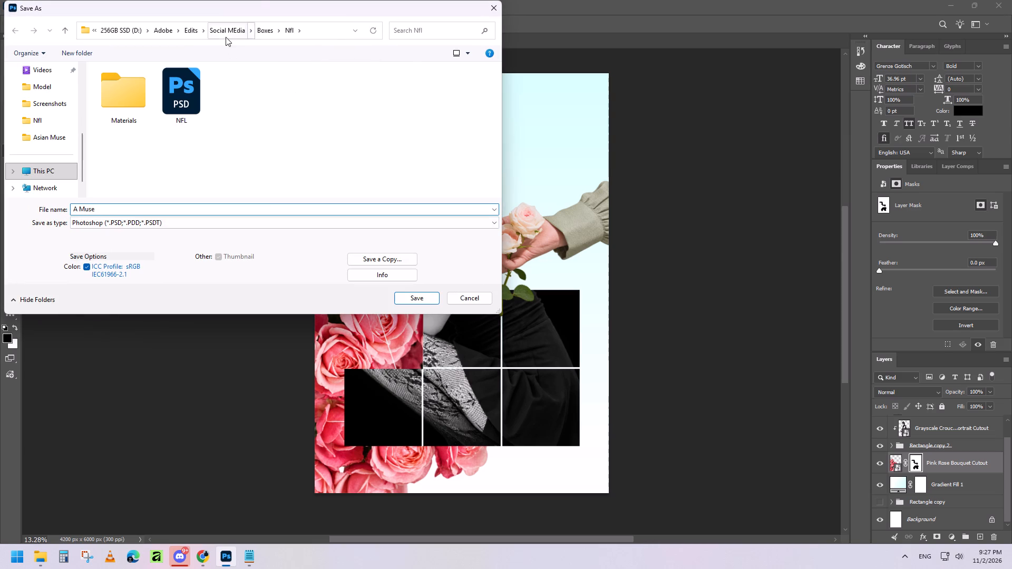
pyautogui.click(226, 33)
pyautogui.doubleClick(157, 85)
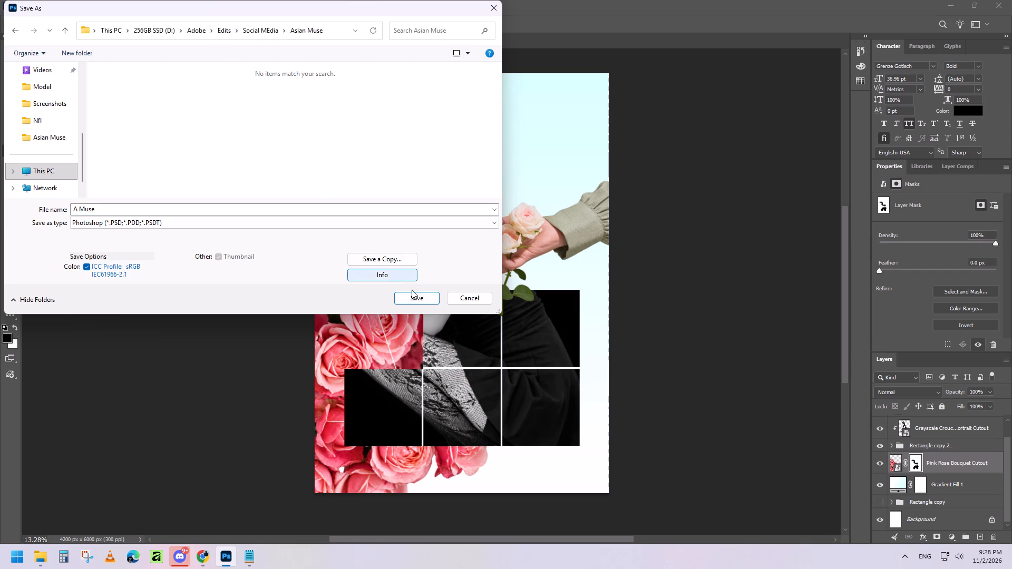
pyautogui.click(424, 302)
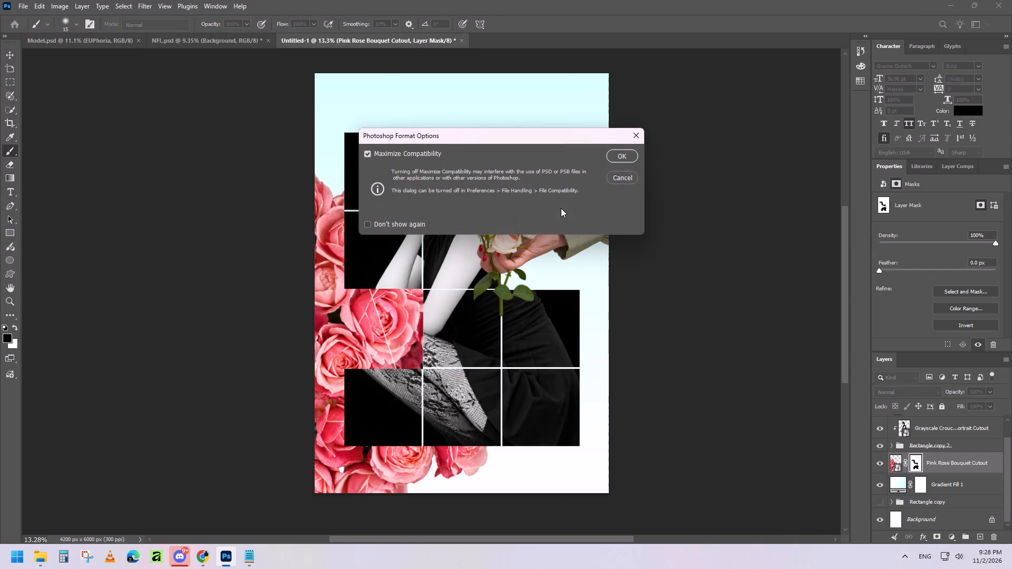
pyautogui.click(629, 154)
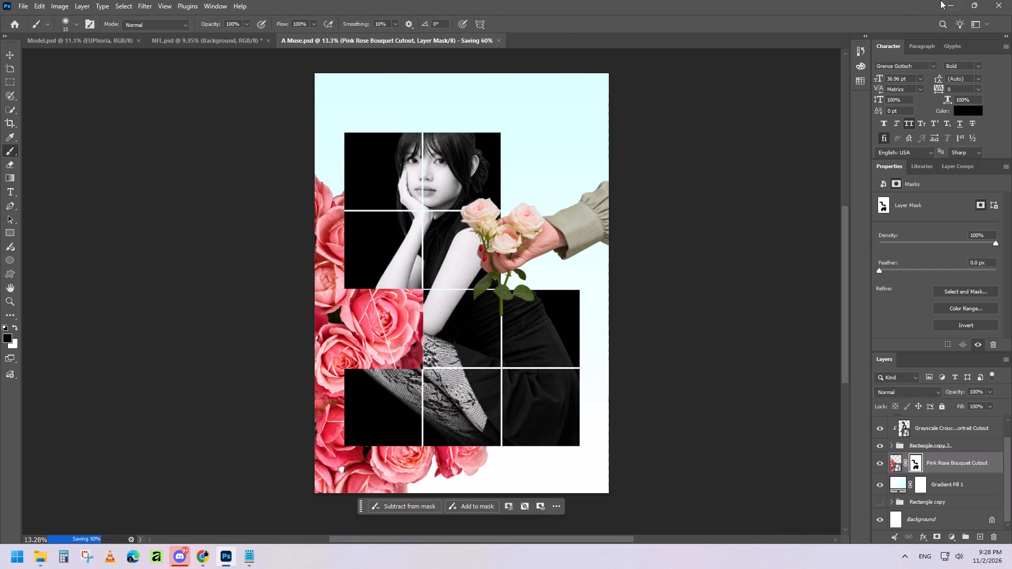
# Switch to File Explorer and create a new folder named "Materials" inside the Asian Muse folder.
pyautogui.click(947, 1)
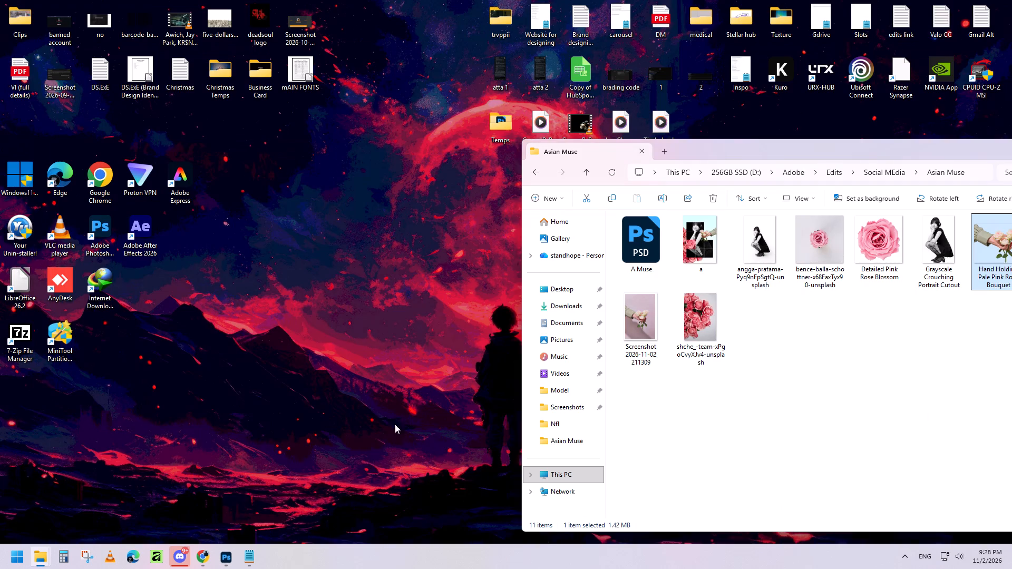
pyautogui.moveTo(816, 151); pyautogui.dragTo(572, 133)
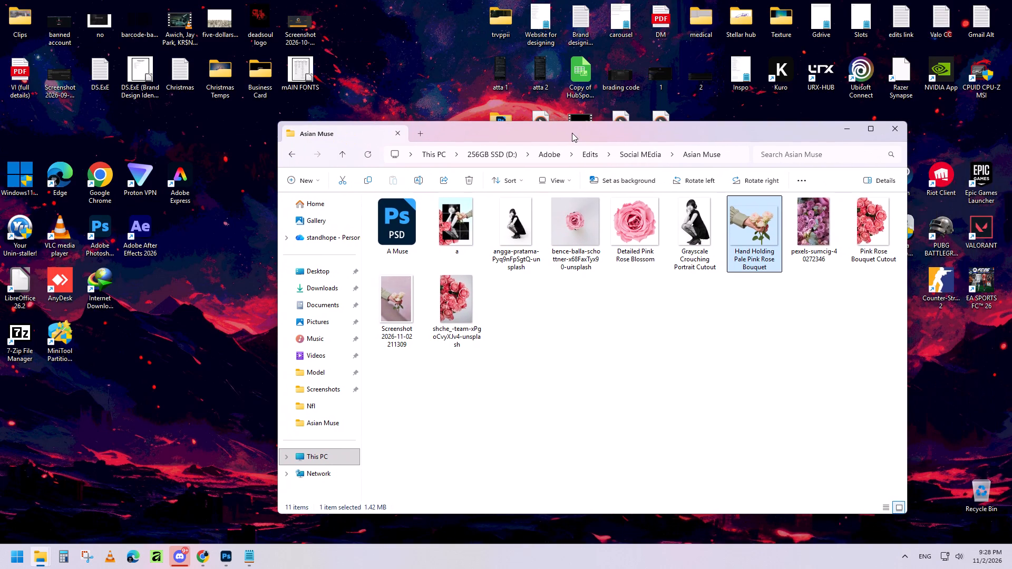
pyautogui.rightClick(592, 391)
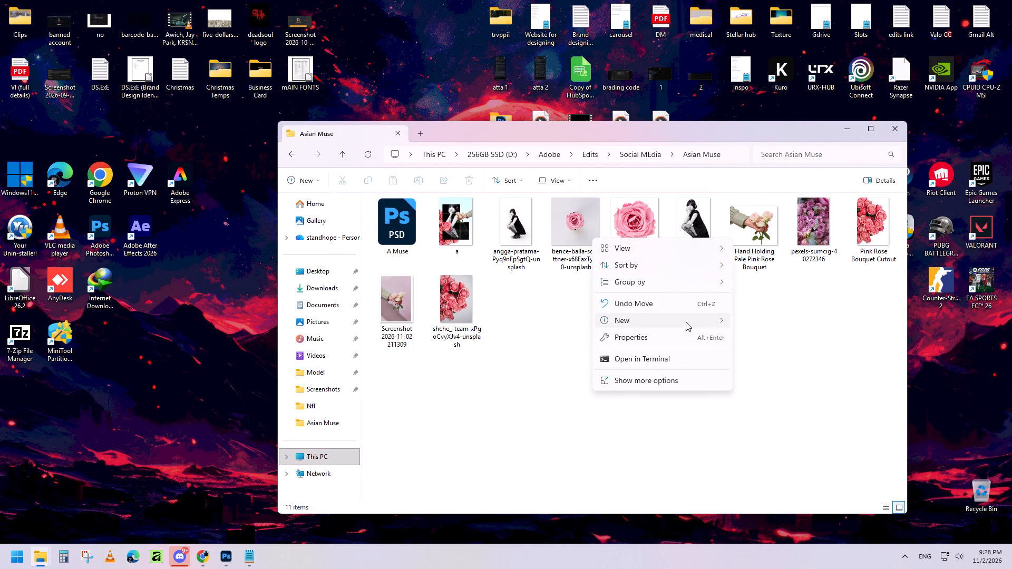
pyautogui.click(686, 322)
pyautogui.click(760, 323)
pyautogui.write('Materials')
pyautogui.press('Return')
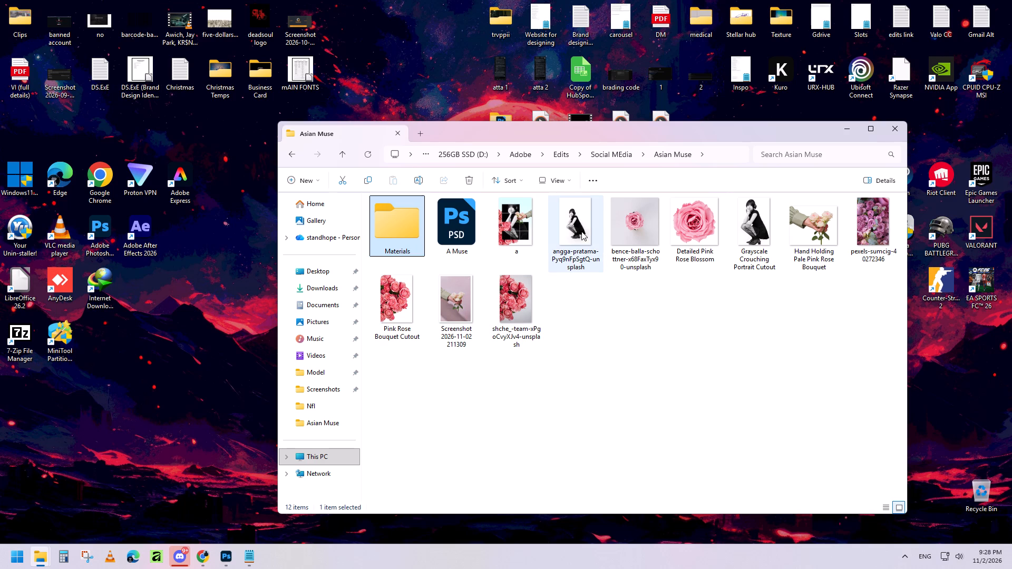
# Move all the source photos, cutouts and the screenshot into the Materials folder, leaving "A Muse" and "a" outside.
pyautogui.click(581, 231)
pyautogui.keyDown('ctrl'); pyautogui.keyDown('shift'); pyautogui.click(529, 310); pyautogui.keyUp('shift'); pyautogui.keyUp('ctrl')
pyautogui.moveTo(587, 248); pyautogui.dragTo(386, 232)
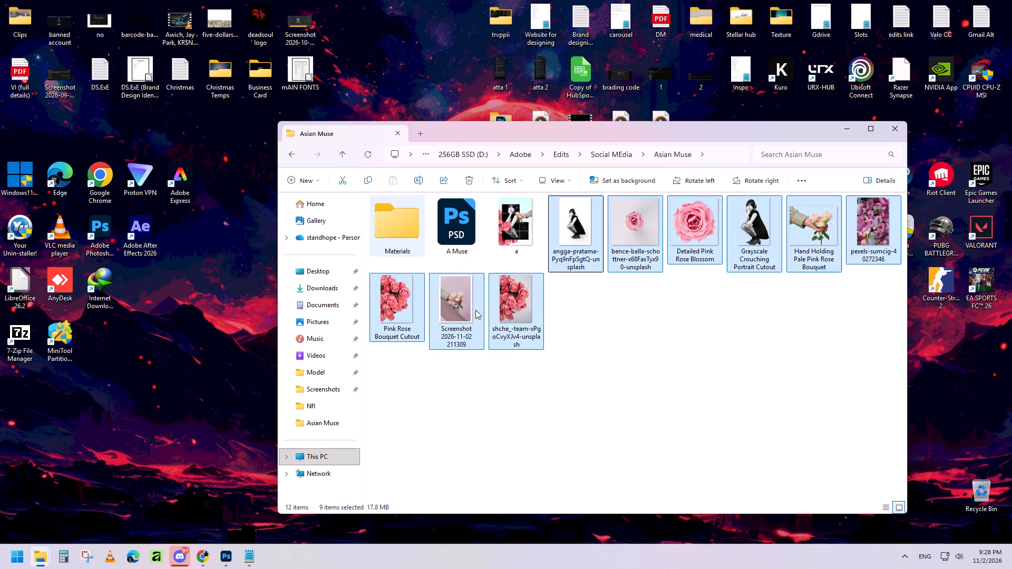
pyautogui.click(209, 552)
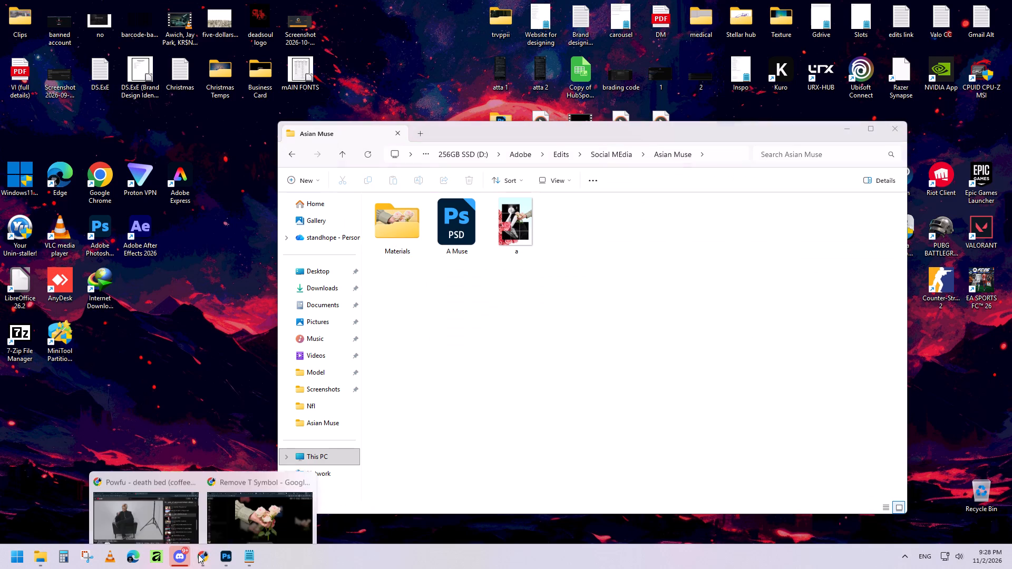
pyautogui.click(240, 514)
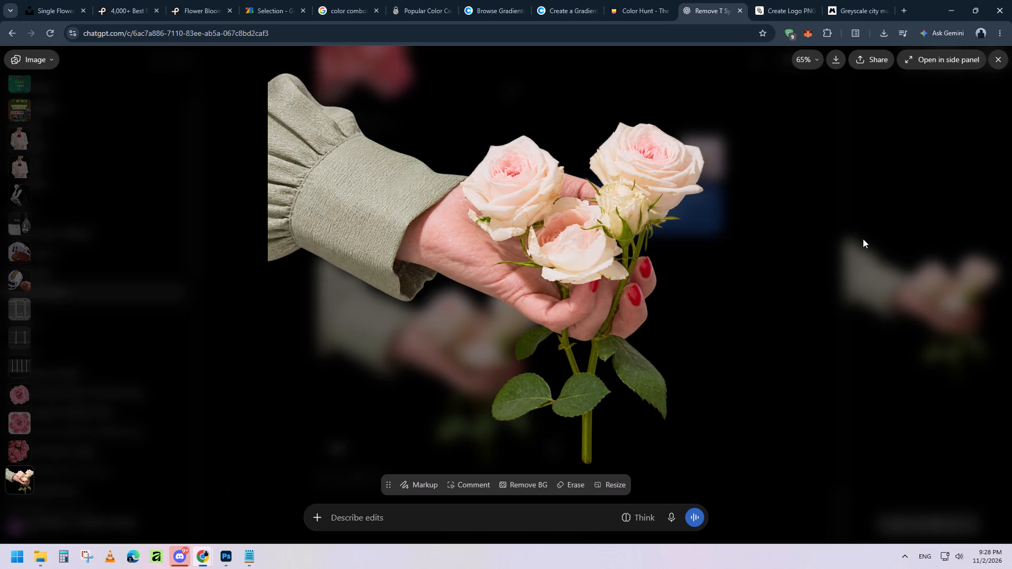
pyautogui.click(997, 63)
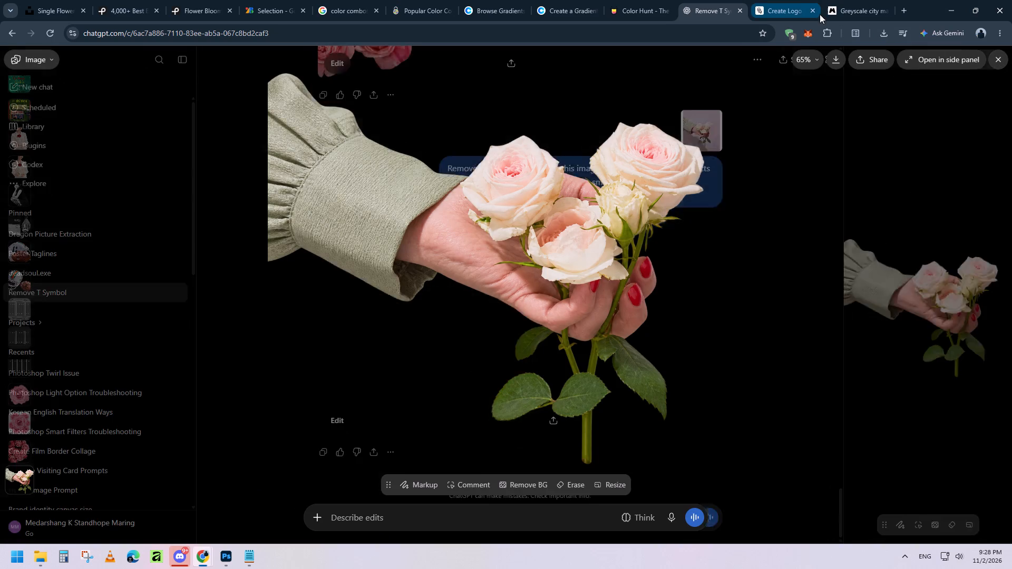
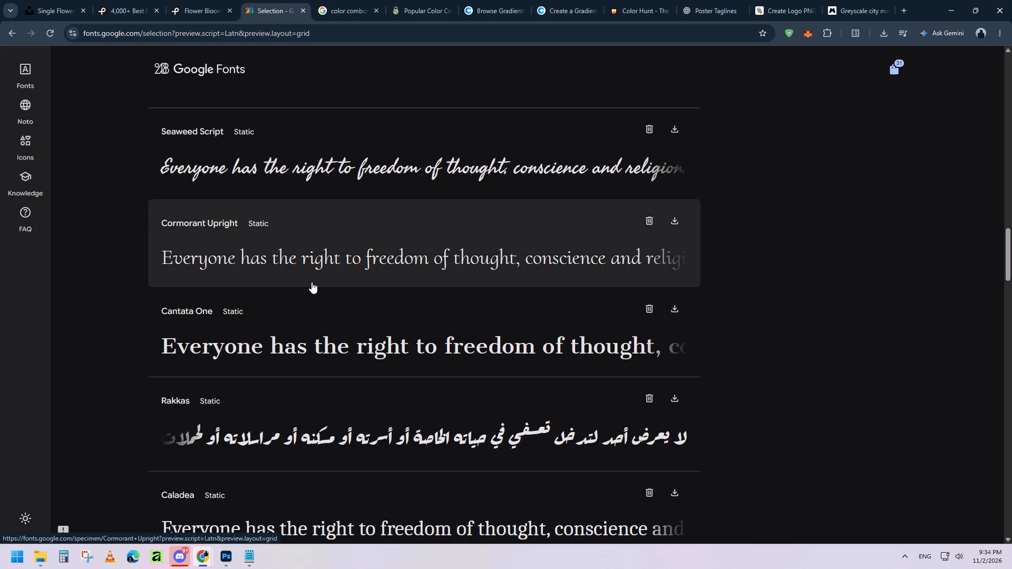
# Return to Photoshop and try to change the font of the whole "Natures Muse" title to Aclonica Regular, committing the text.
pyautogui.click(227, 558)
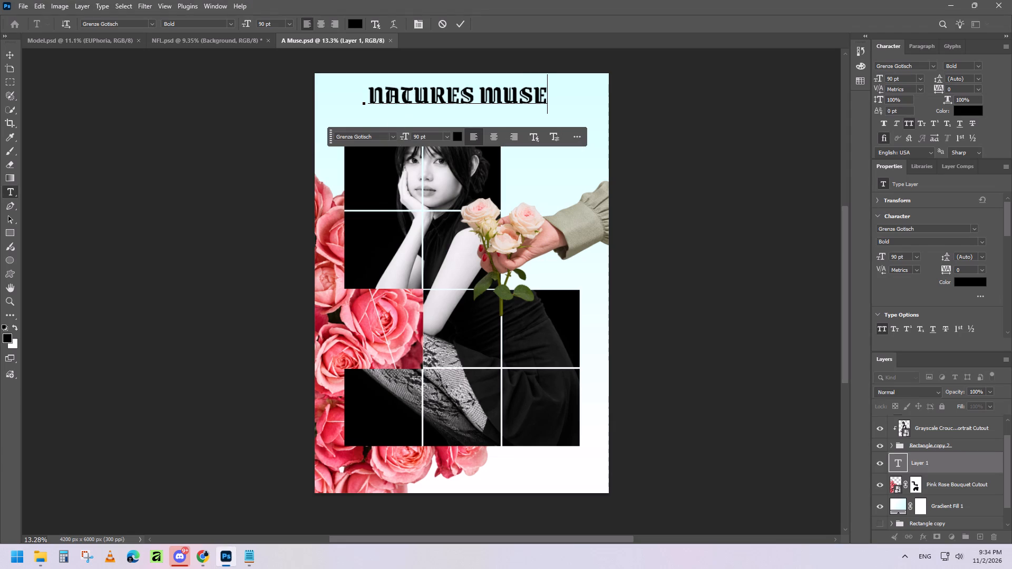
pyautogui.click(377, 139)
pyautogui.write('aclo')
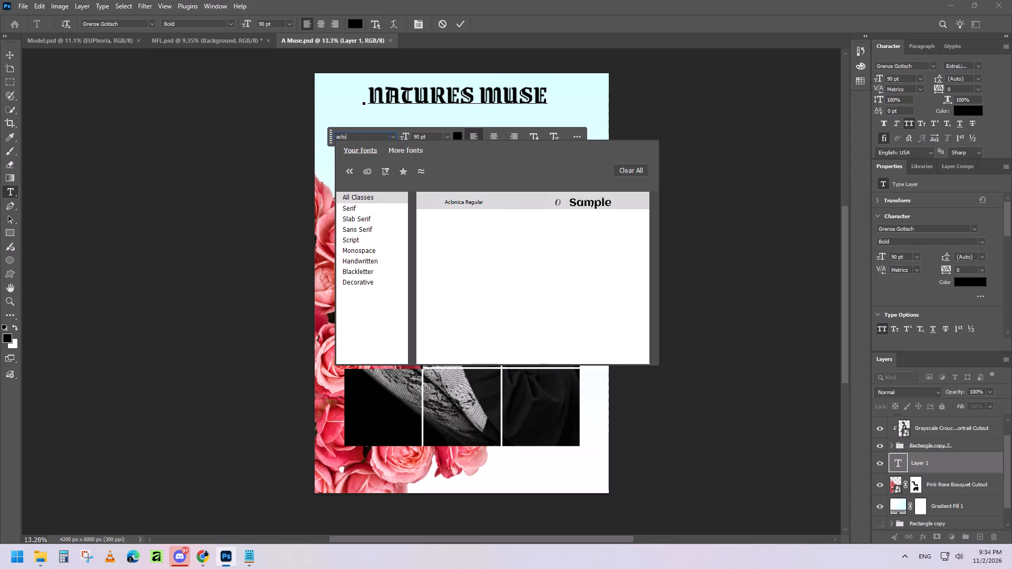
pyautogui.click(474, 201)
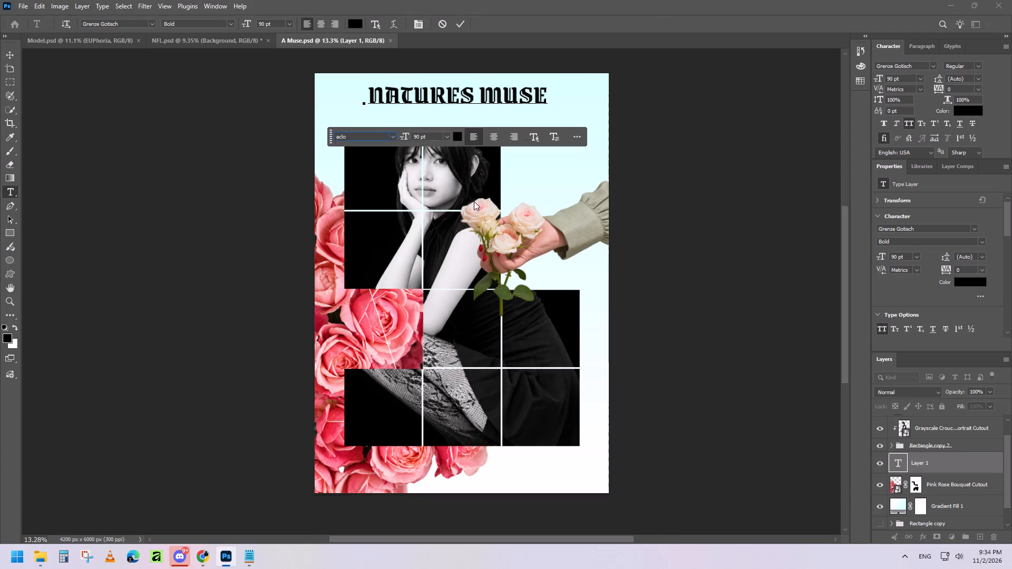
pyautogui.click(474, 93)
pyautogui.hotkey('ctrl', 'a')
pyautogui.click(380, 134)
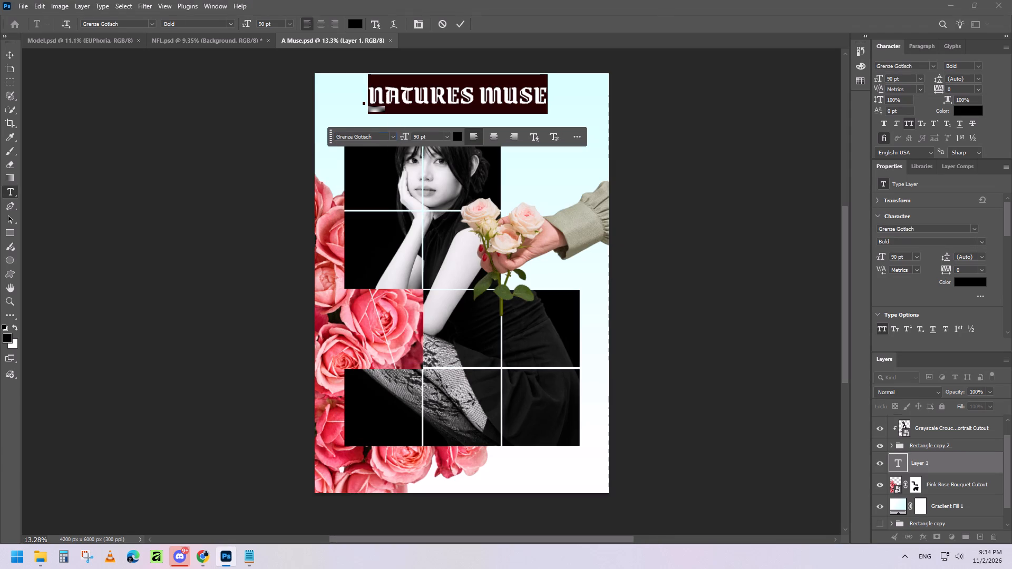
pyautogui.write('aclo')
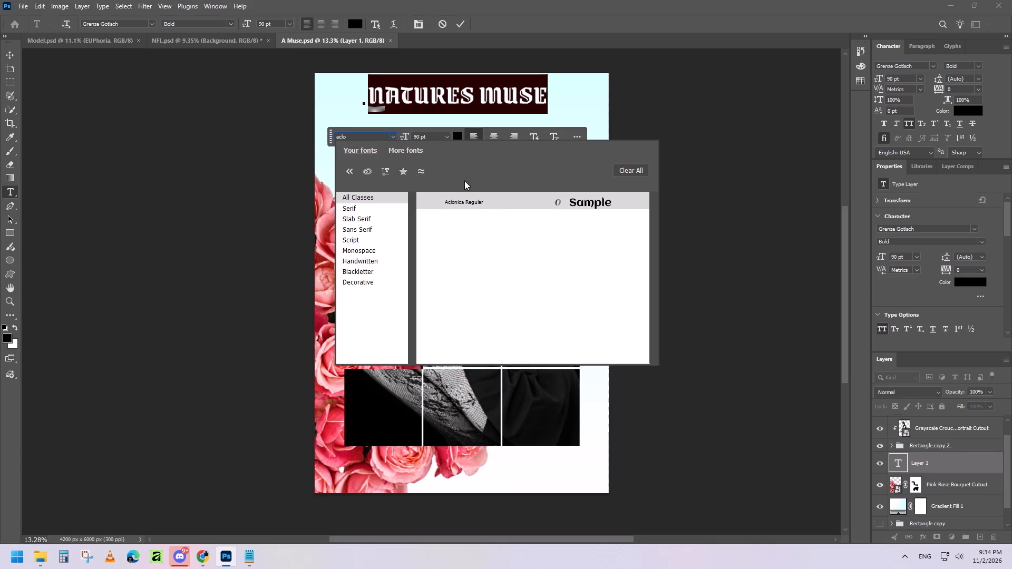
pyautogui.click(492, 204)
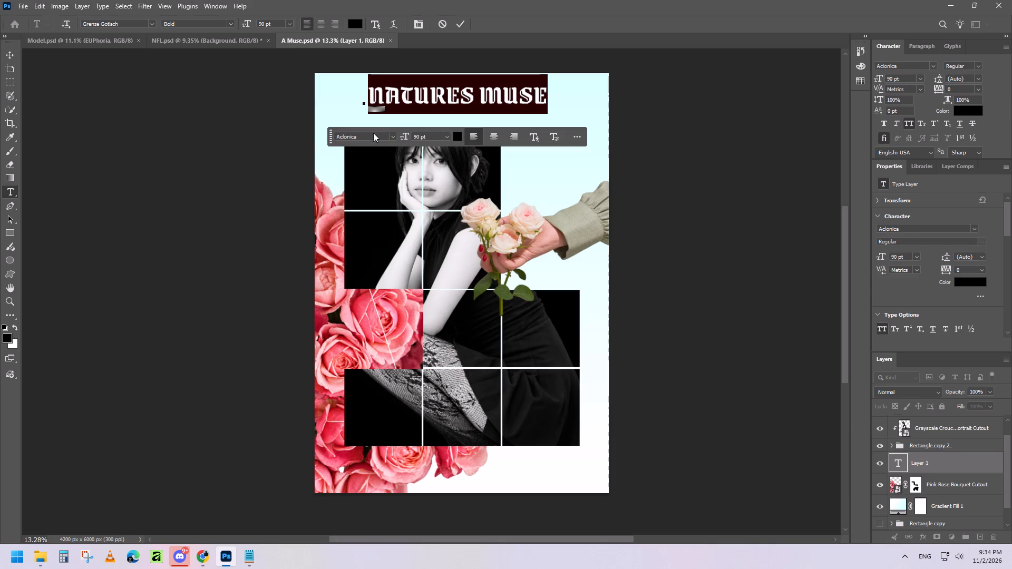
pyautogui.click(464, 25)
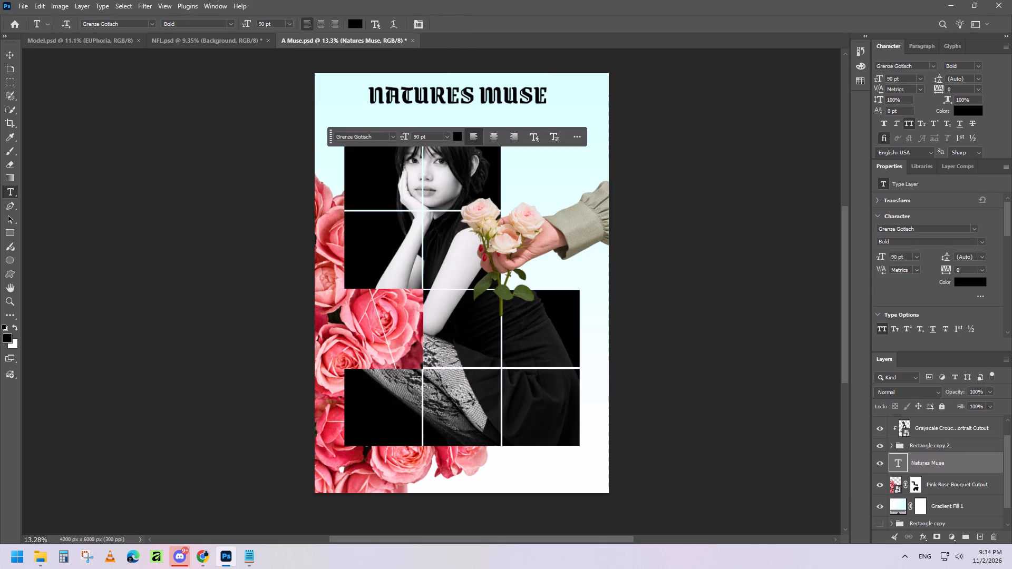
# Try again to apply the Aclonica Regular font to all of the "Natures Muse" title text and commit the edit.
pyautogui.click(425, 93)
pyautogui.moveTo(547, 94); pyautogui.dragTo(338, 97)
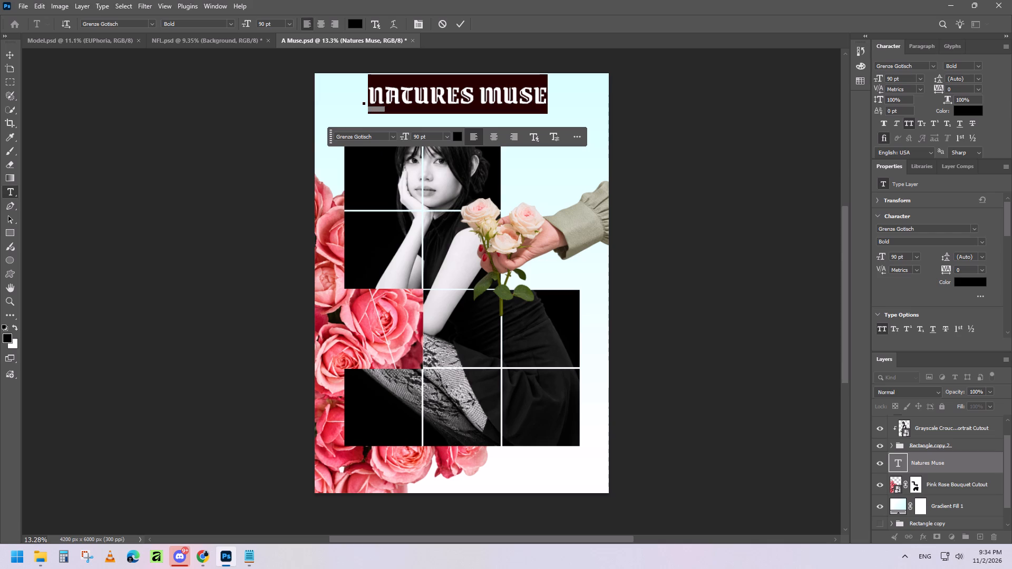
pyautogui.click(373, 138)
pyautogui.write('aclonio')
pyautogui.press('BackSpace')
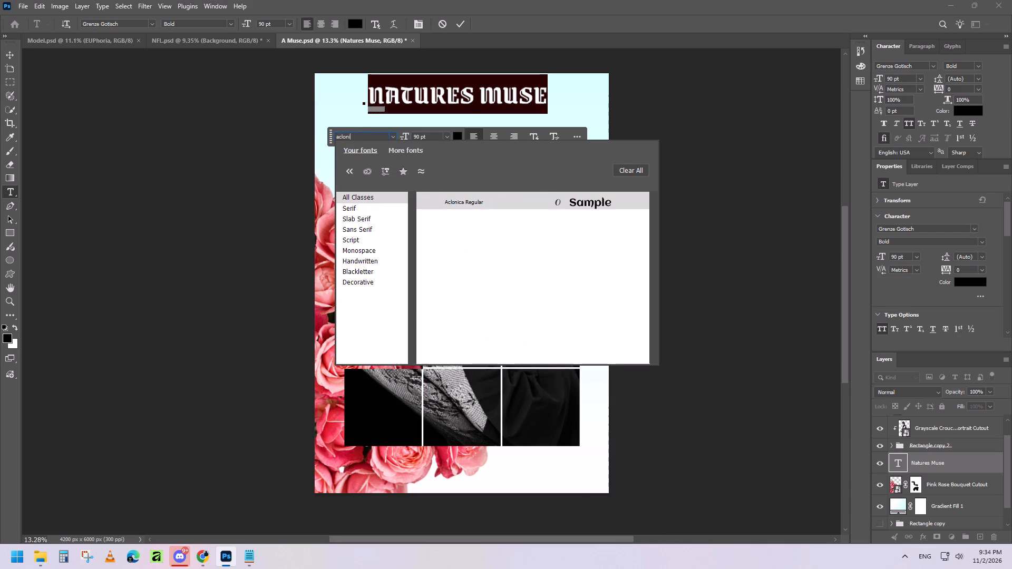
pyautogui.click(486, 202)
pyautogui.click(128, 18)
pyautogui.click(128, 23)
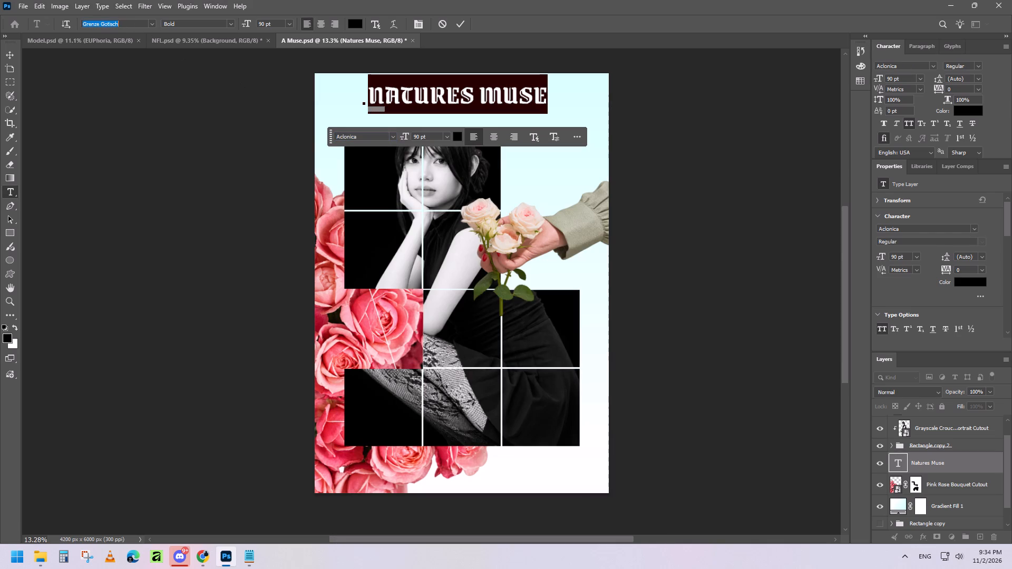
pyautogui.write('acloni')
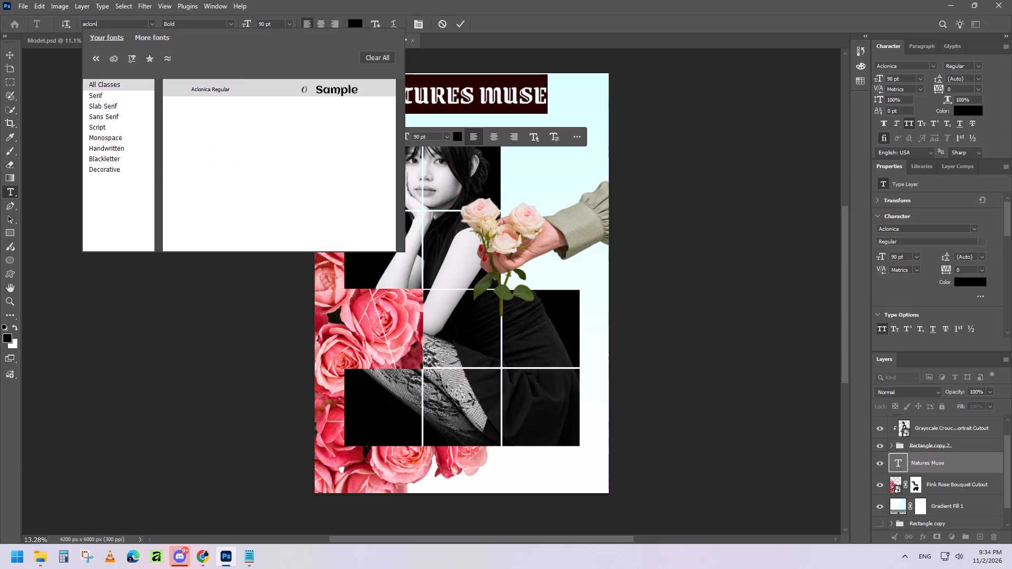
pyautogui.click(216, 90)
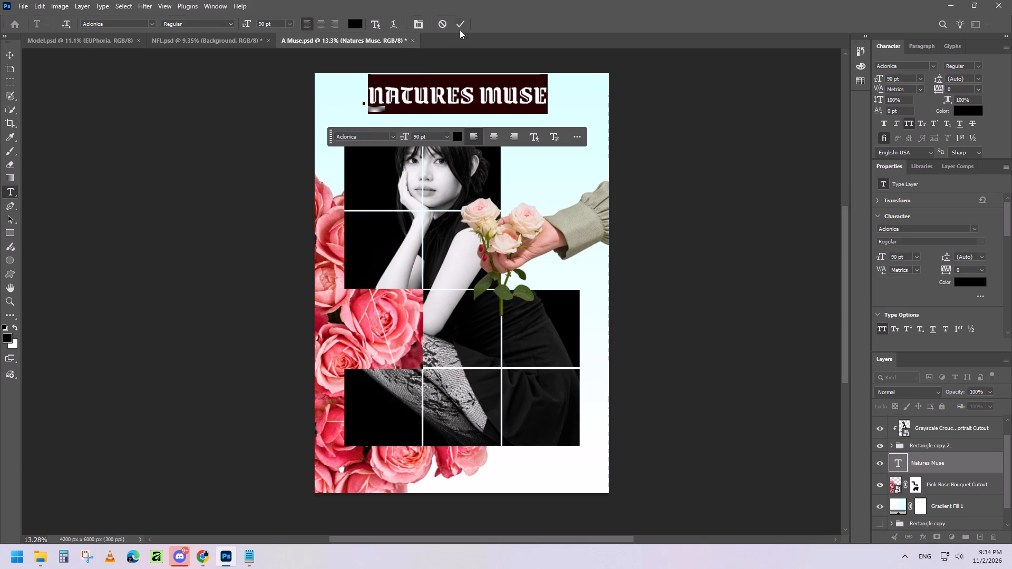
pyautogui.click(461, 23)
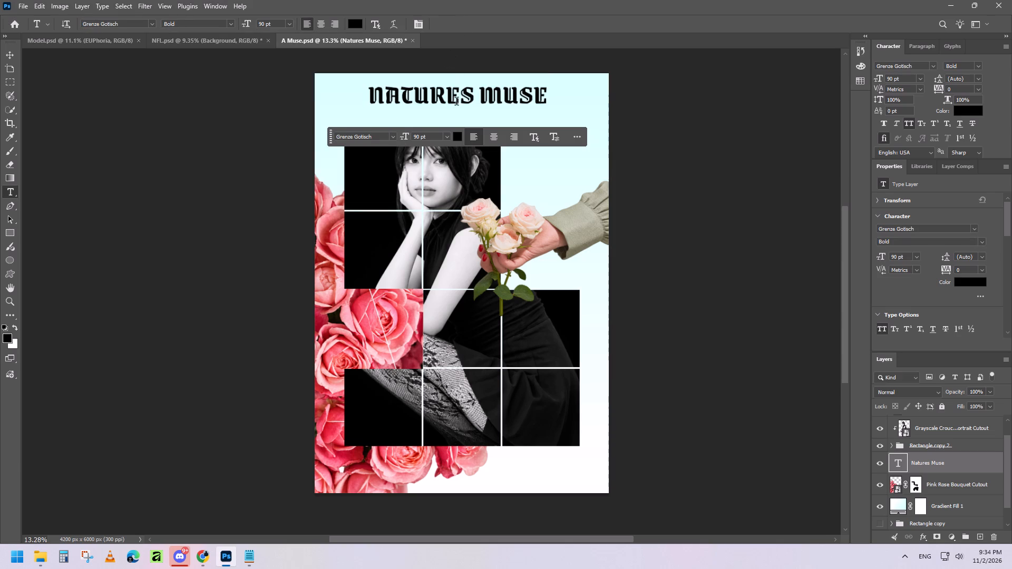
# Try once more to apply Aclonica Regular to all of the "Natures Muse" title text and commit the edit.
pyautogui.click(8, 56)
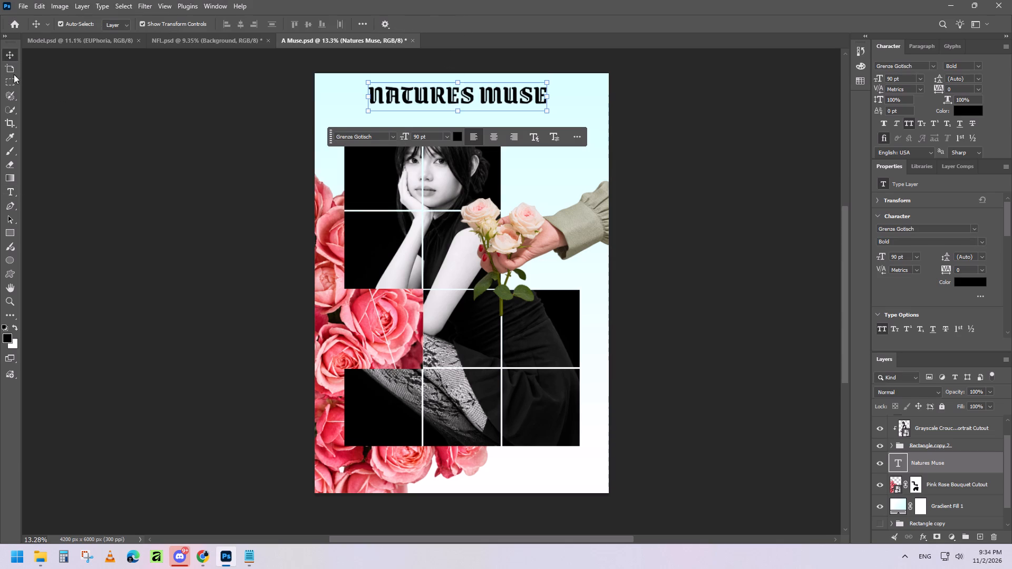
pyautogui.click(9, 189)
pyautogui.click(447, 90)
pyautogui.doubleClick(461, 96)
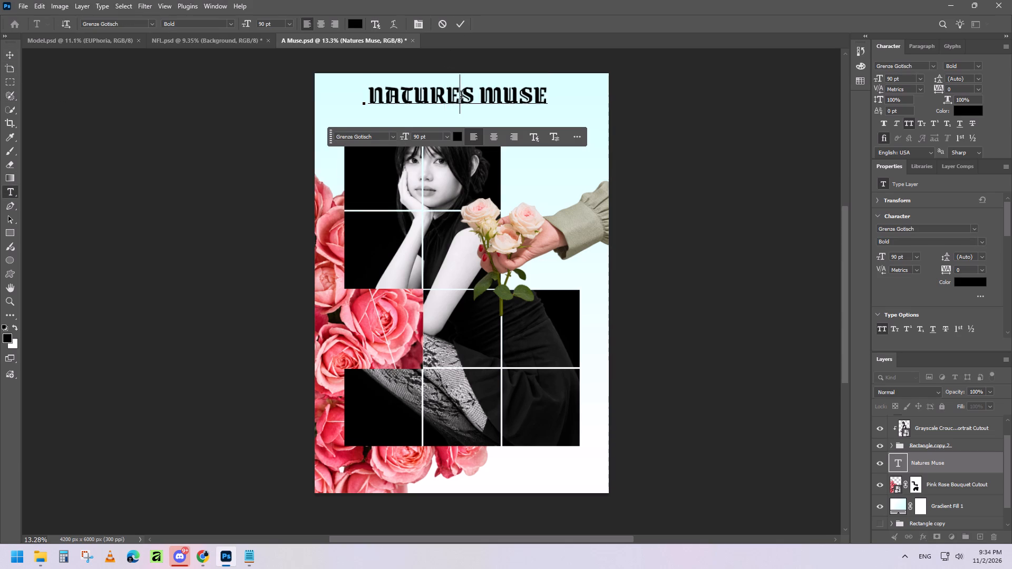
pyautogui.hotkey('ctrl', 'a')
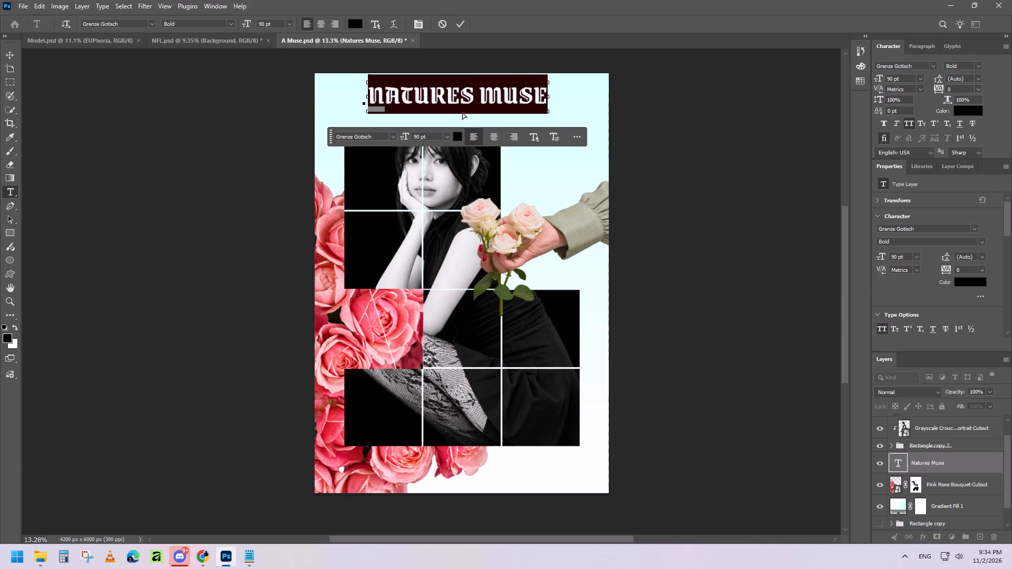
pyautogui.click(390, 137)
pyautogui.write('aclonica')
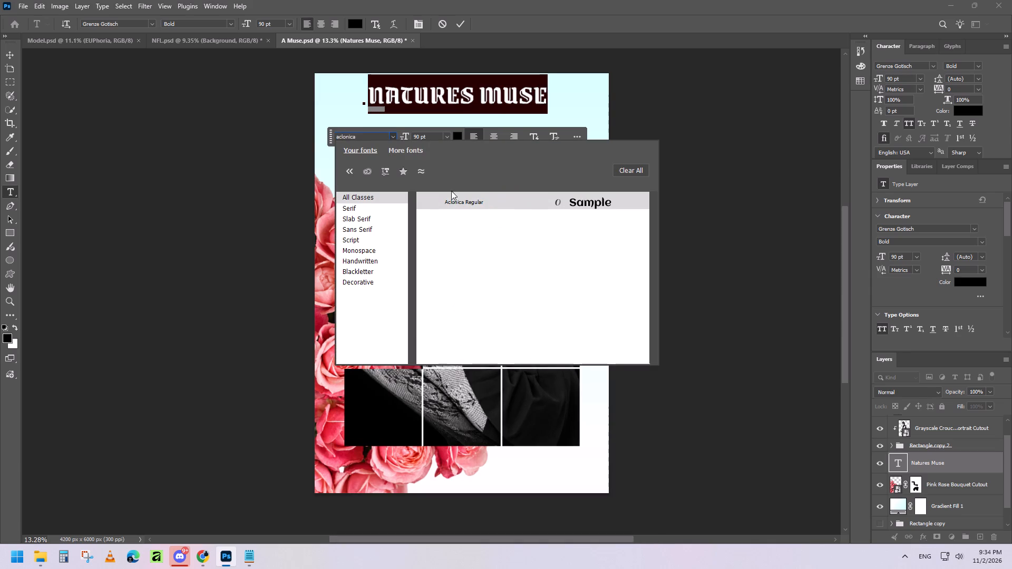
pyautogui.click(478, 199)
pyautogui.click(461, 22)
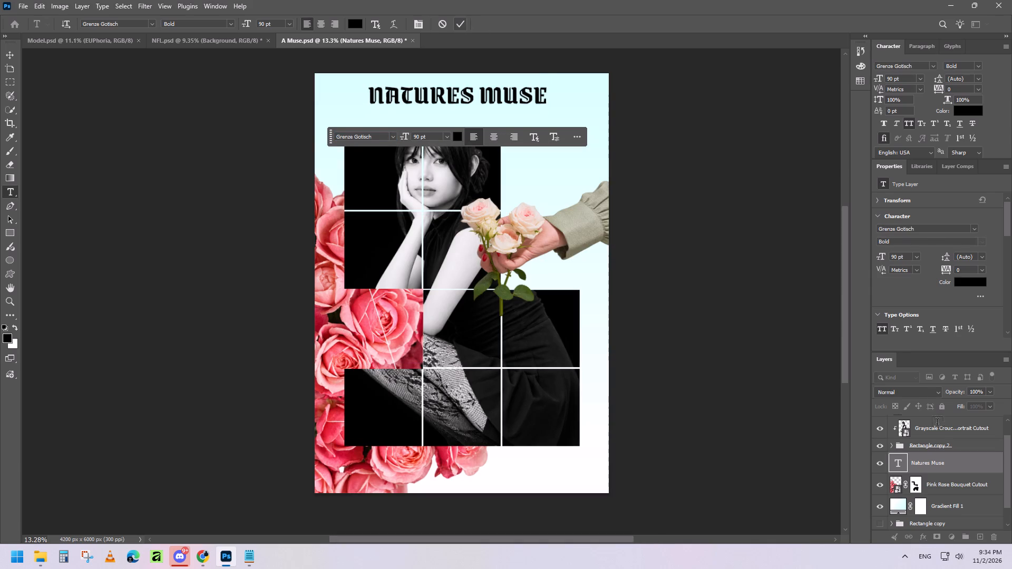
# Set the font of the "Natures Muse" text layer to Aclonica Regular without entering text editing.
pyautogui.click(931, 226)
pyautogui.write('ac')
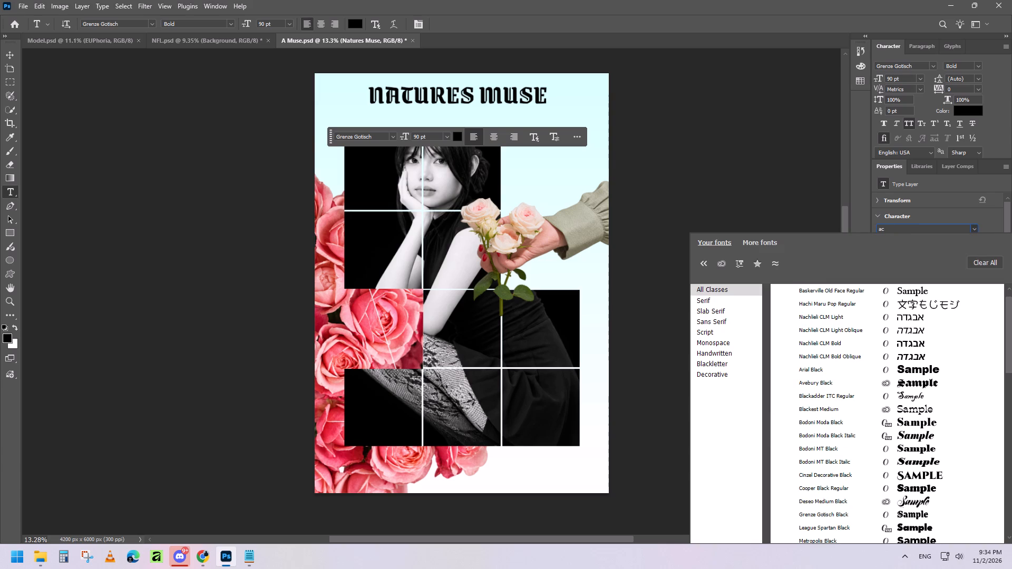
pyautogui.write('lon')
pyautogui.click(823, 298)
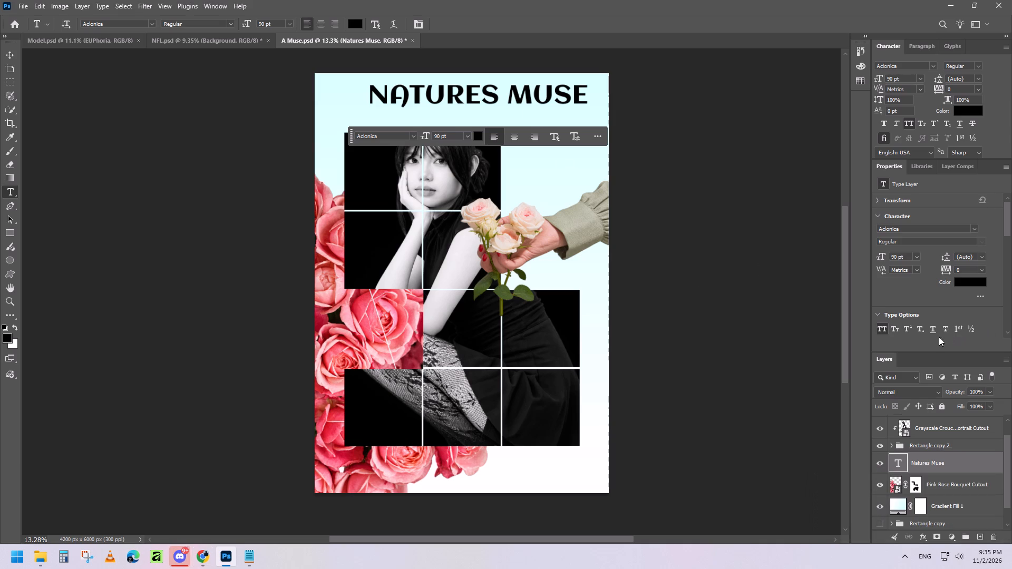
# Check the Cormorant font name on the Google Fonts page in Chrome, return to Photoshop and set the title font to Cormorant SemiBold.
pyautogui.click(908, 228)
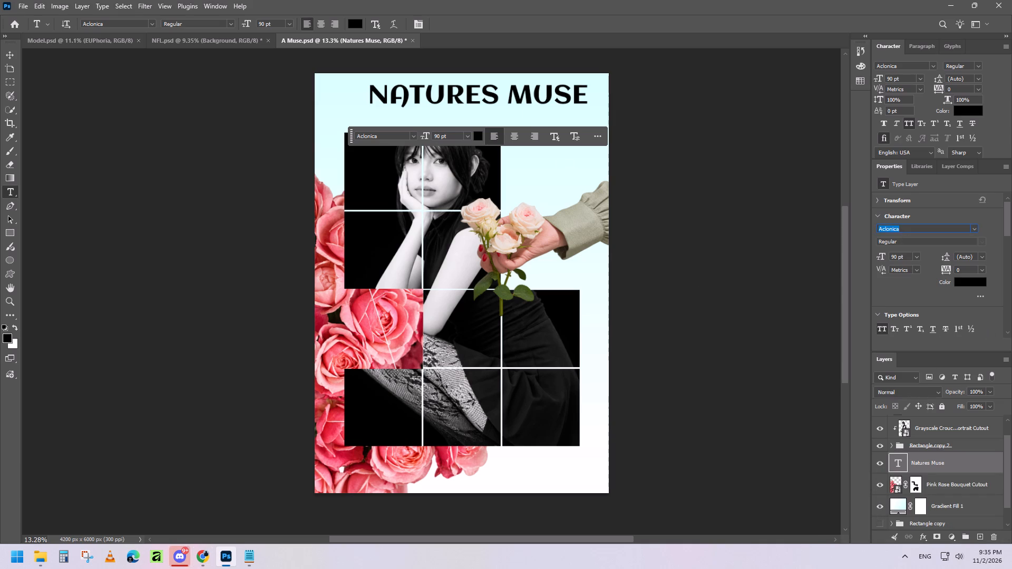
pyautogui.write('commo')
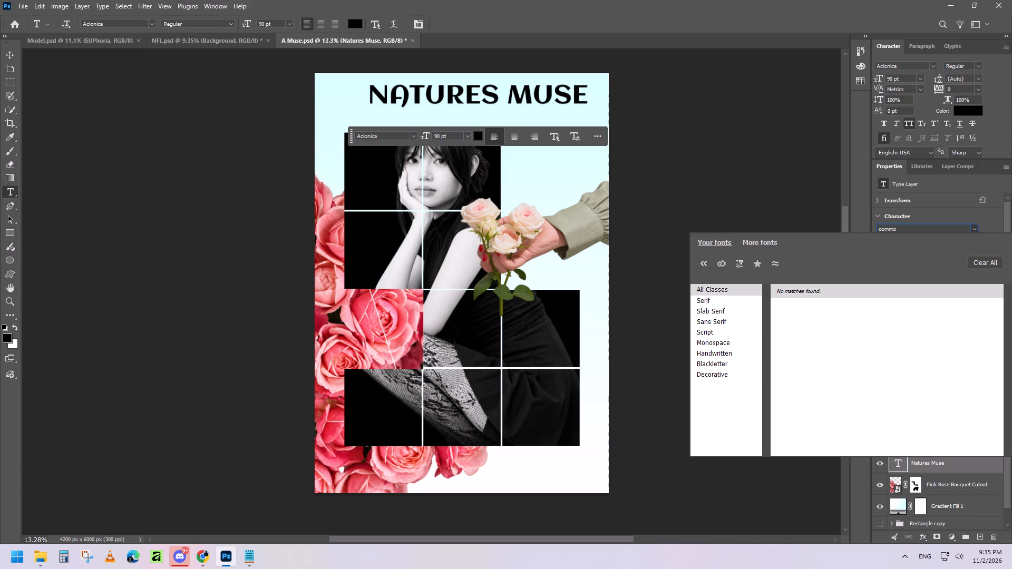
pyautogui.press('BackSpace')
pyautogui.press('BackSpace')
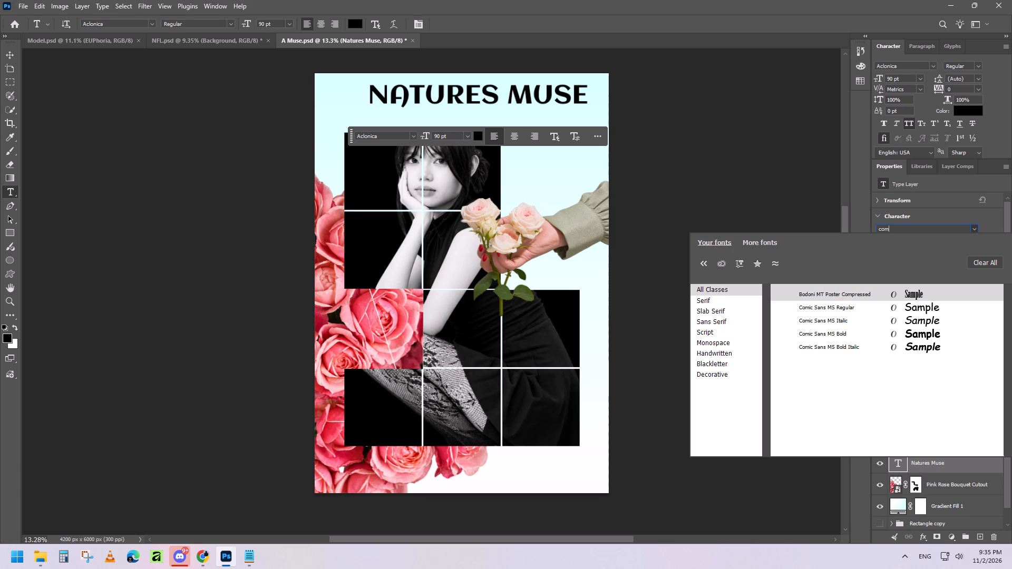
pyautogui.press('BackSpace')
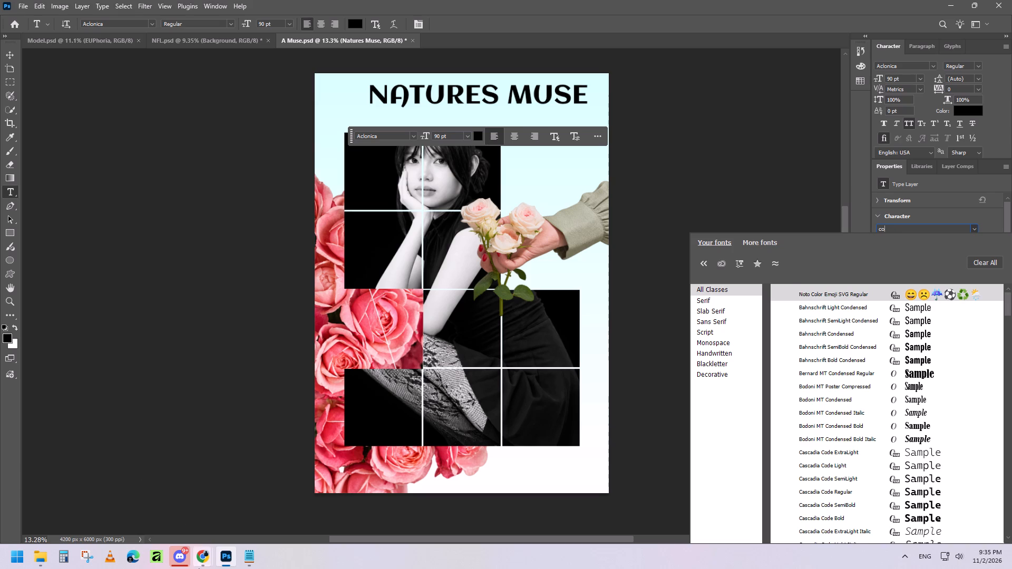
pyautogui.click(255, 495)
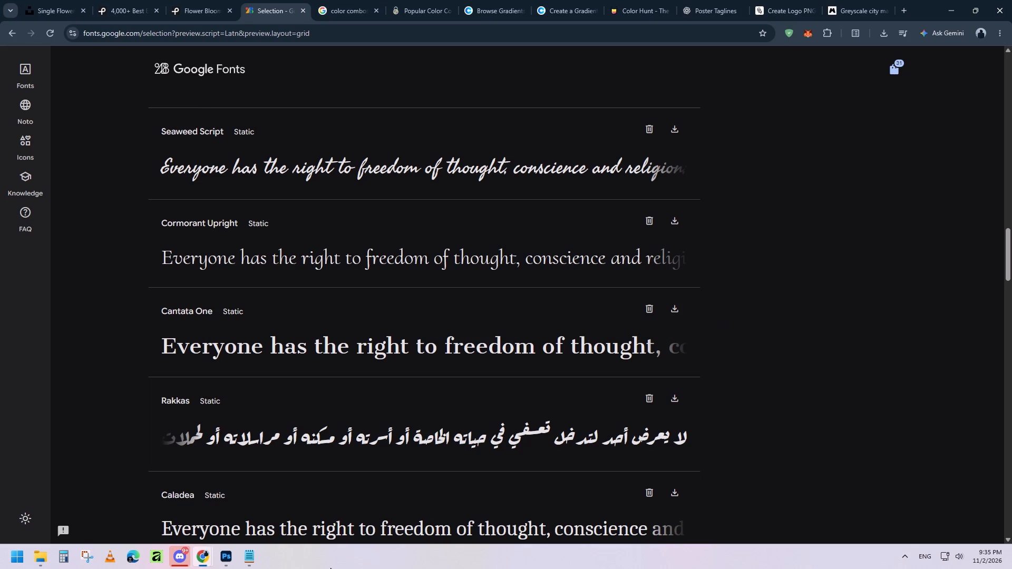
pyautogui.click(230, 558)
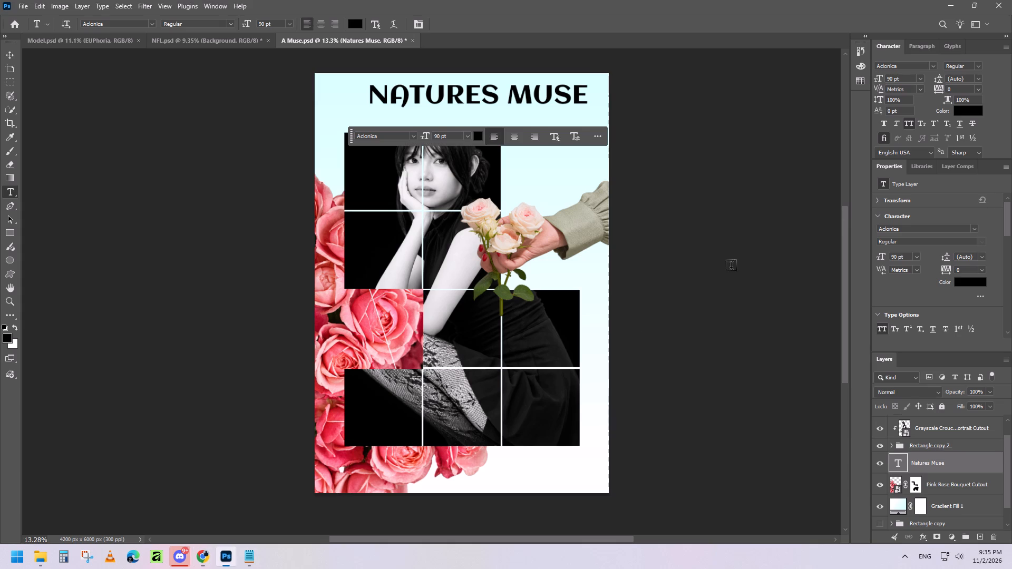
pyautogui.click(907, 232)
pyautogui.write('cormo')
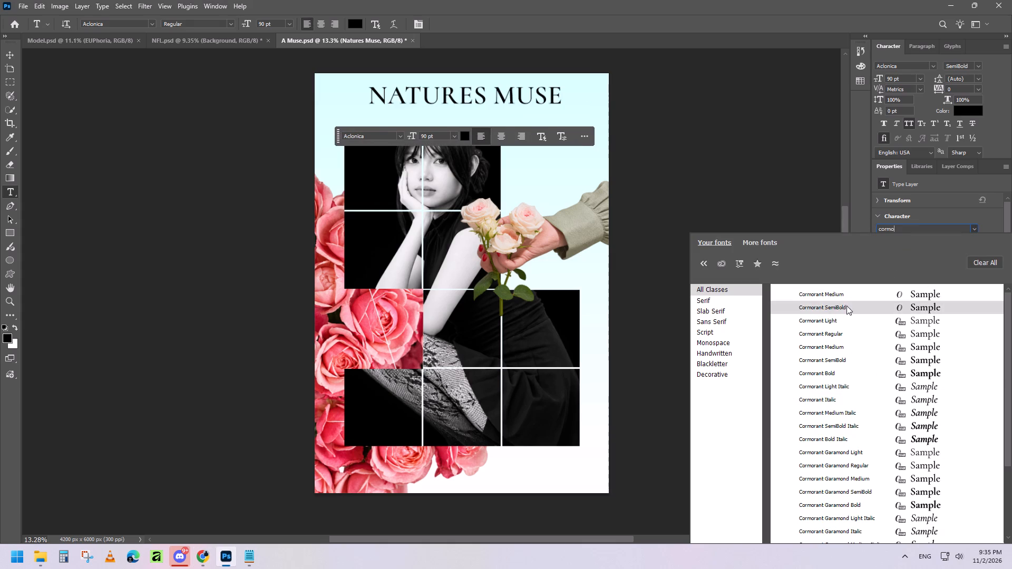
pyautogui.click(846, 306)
# Search the fonts for "sea" and preview Seaweed Script Regular on the title.
pyautogui.click(932, 231)
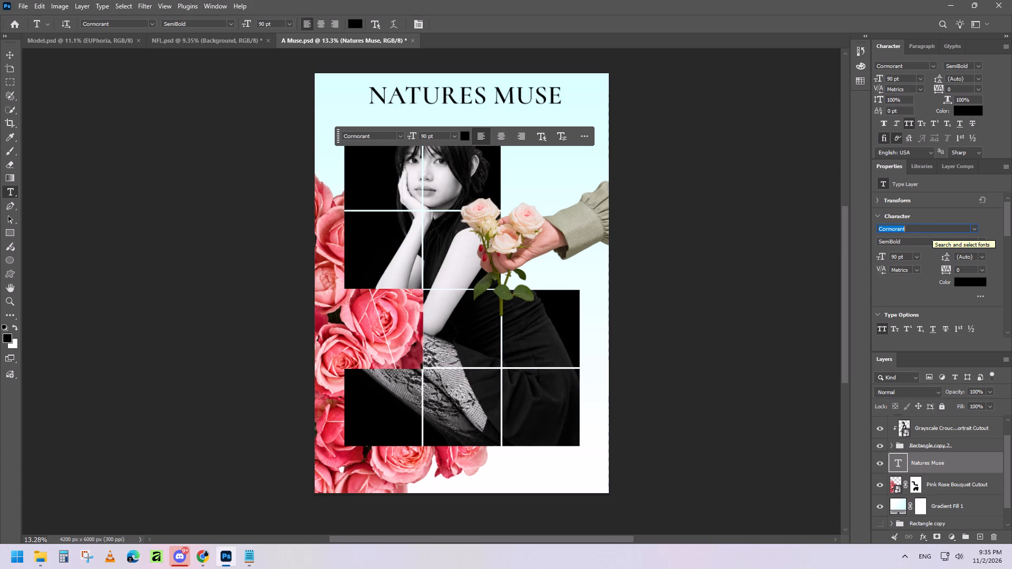
pyautogui.write('sea')
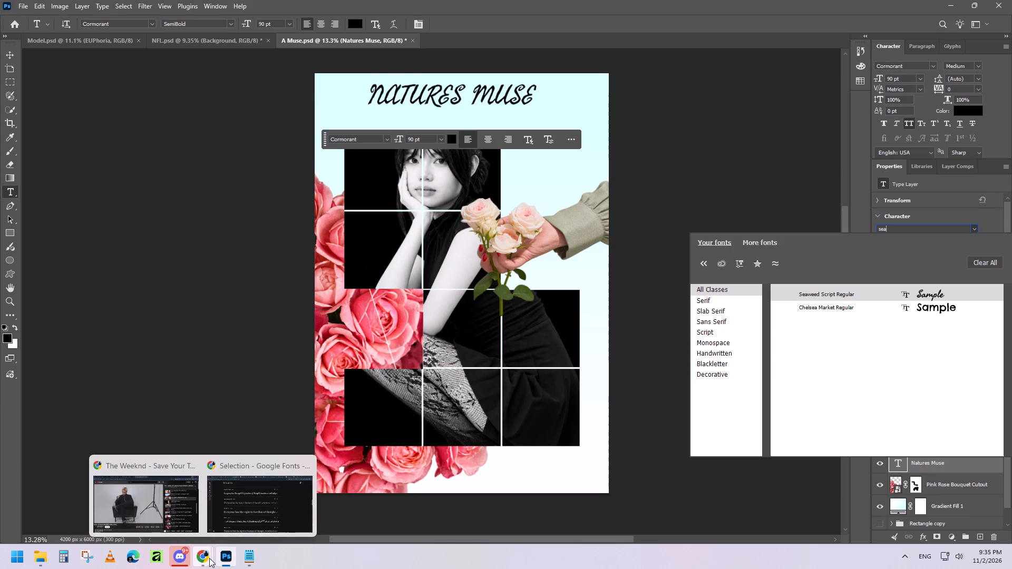
# Switch to the Google Fonts selection page in Chrome and examine the remaining selected families for another title font.
pyautogui.click(229, 523)
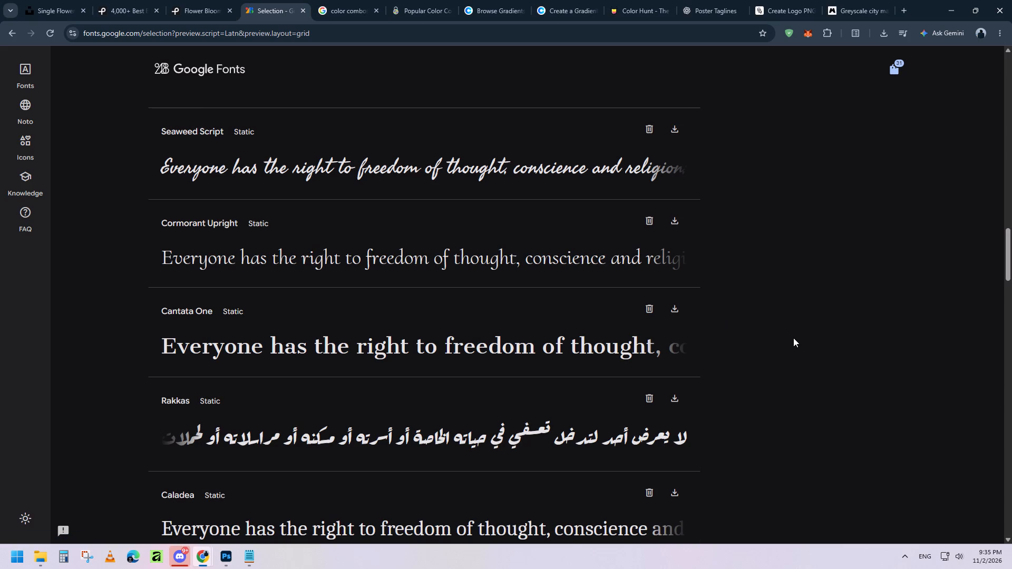
pyautogui.scroll(-4, 793, 338)
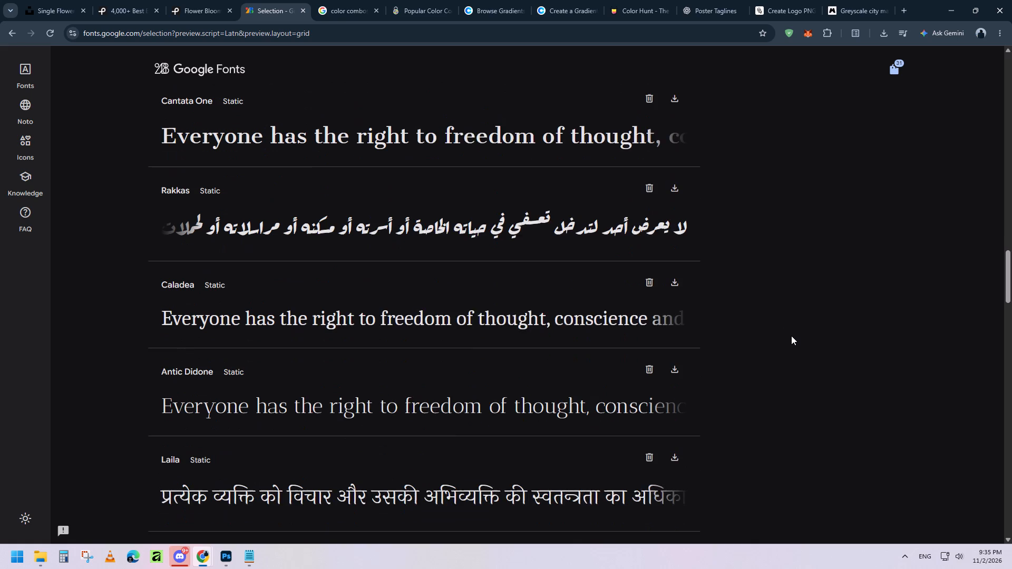
pyautogui.scroll(-6, 791, 336)
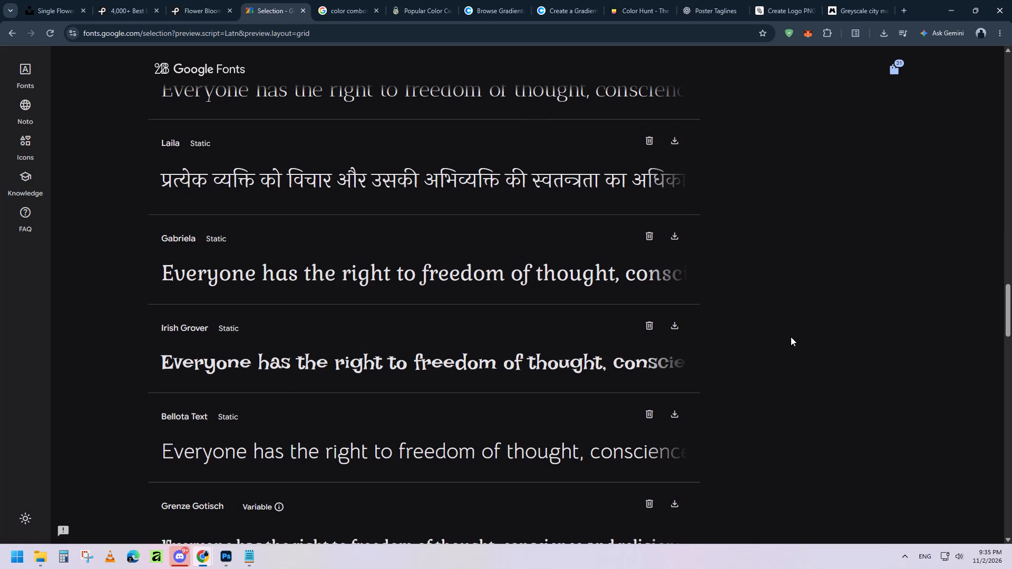
pyautogui.scroll(-8, 791, 337)
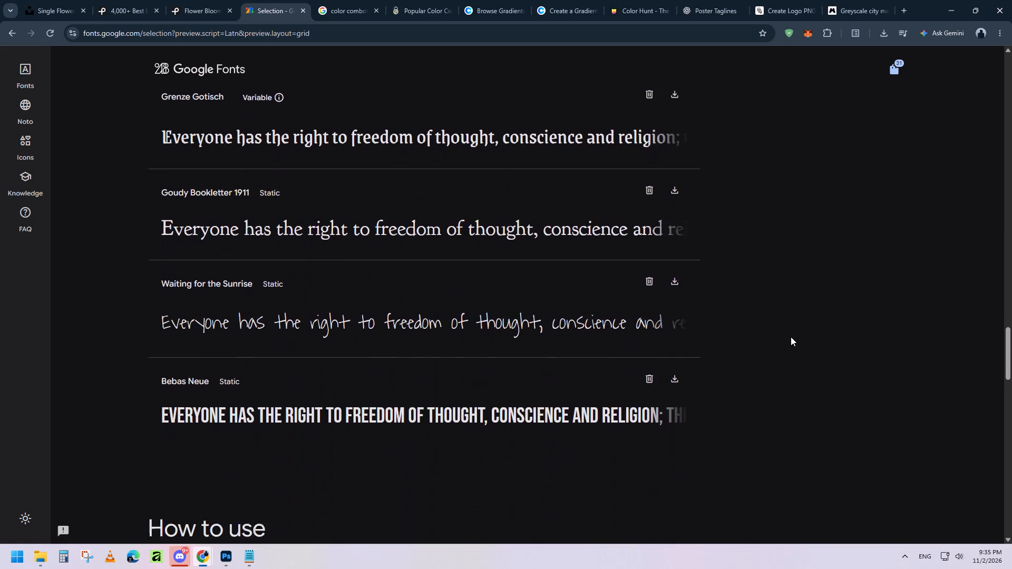
pyautogui.scroll(-3, 791, 337)
pyautogui.scroll(2, 791, 337)
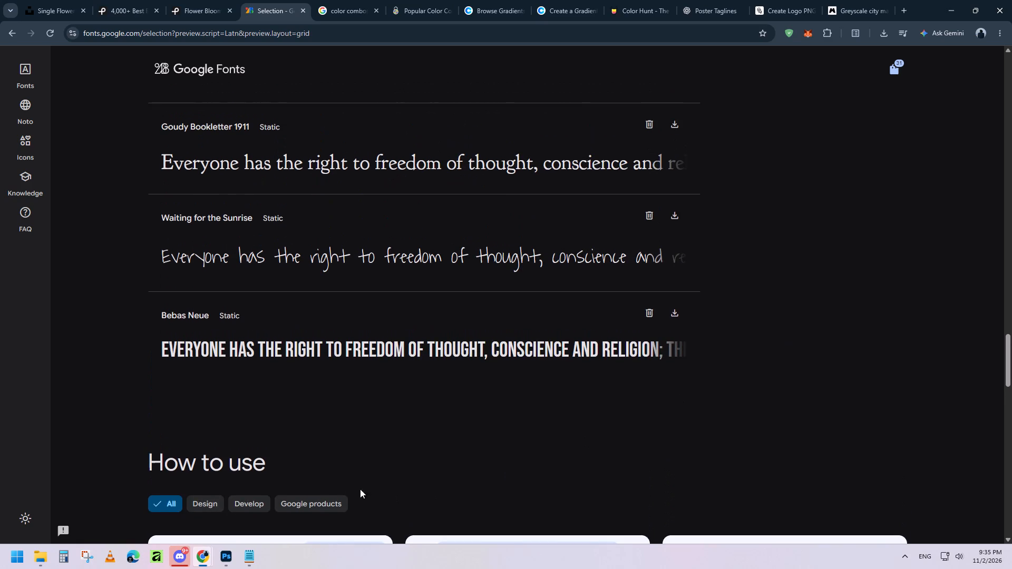
pyautogui.scroll(-5, 538, 429)
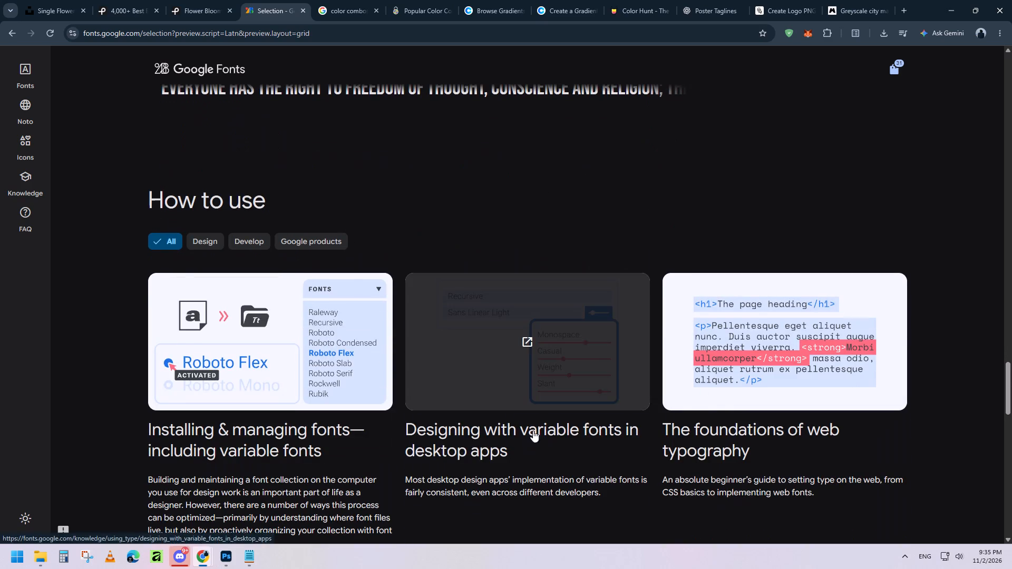
pyautogui.click(196, 243)
pyautogui.click(167, 243)
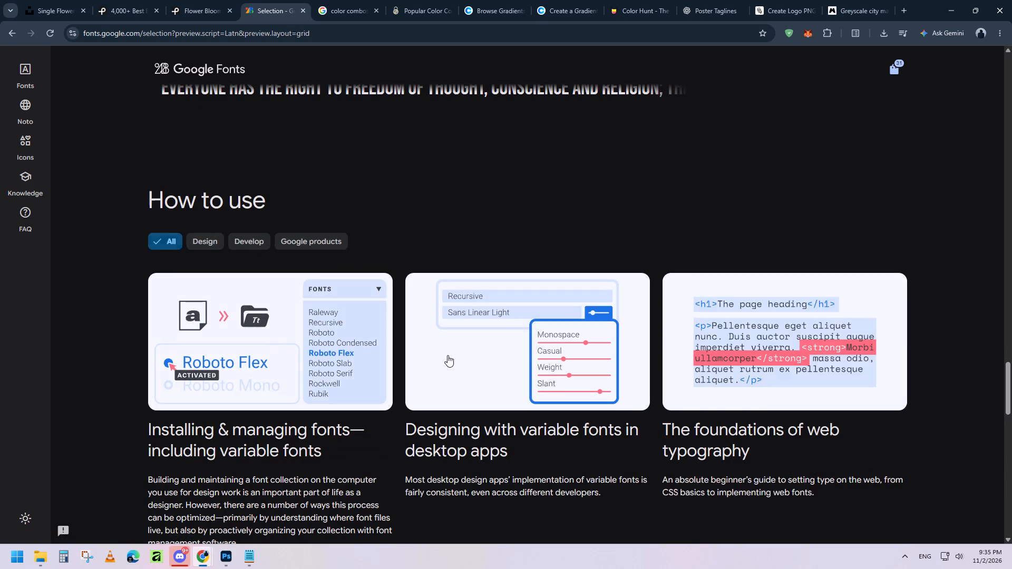
pyautogui.scroll(5, 605, 411)
pyautogui.click(212, 560)
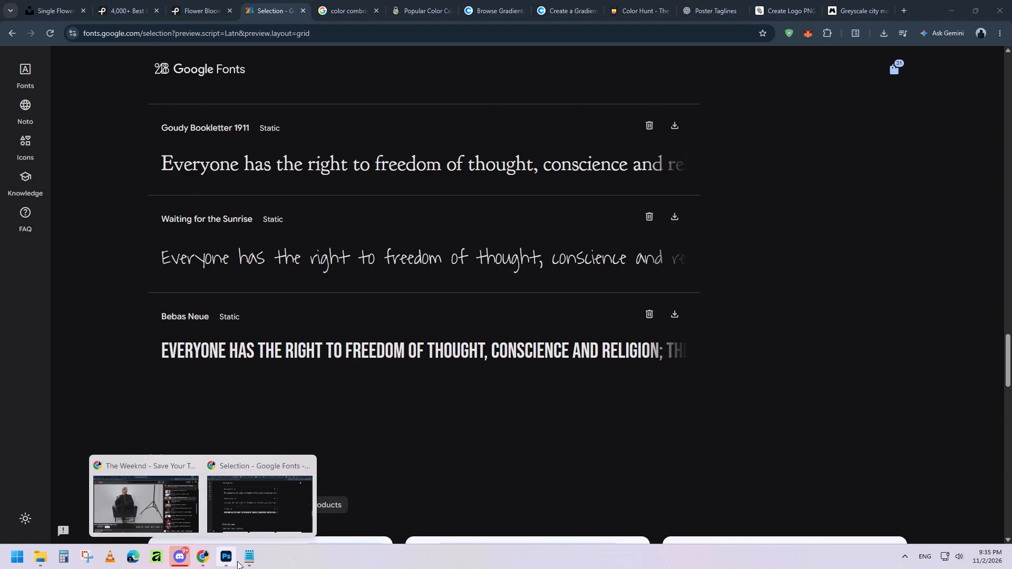
# Return to Photoshop, search the fonts for "cormor" and set the "Natures Muse" title to Cormorant Garamond Bold.
pyautogui.click(231, 560)
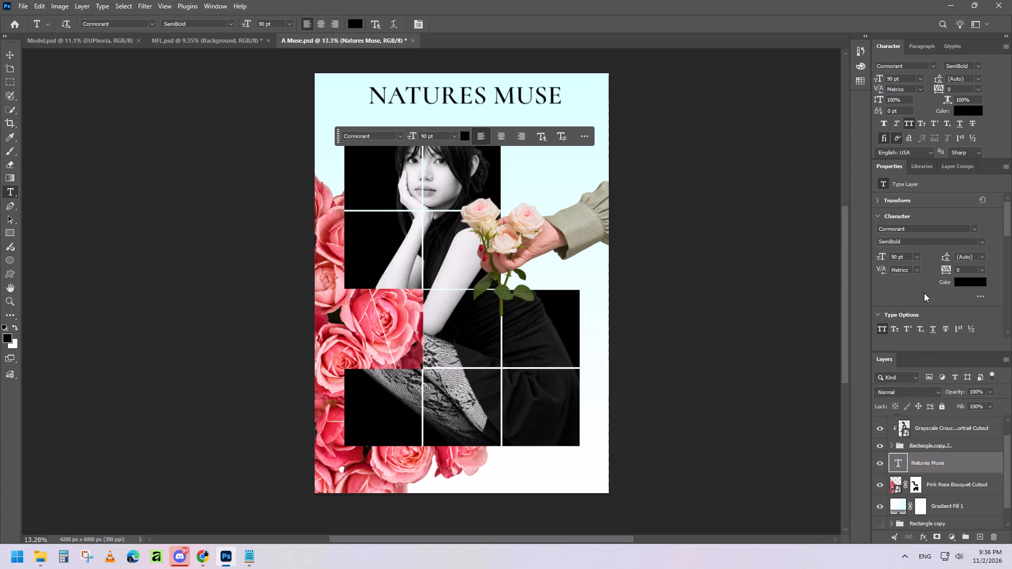
pyautogui.click(913, 231)
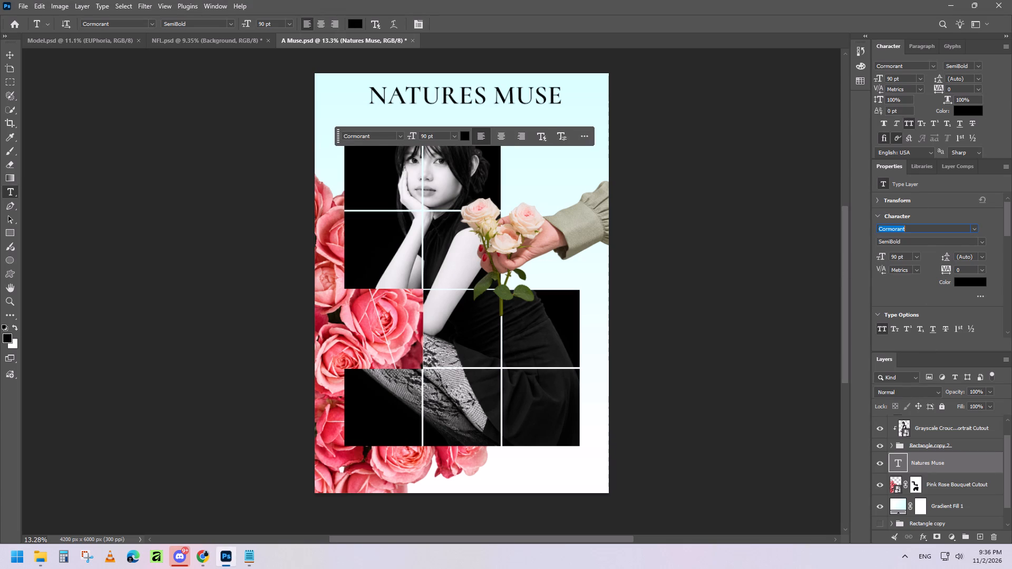
pyautogui.write('cormor')
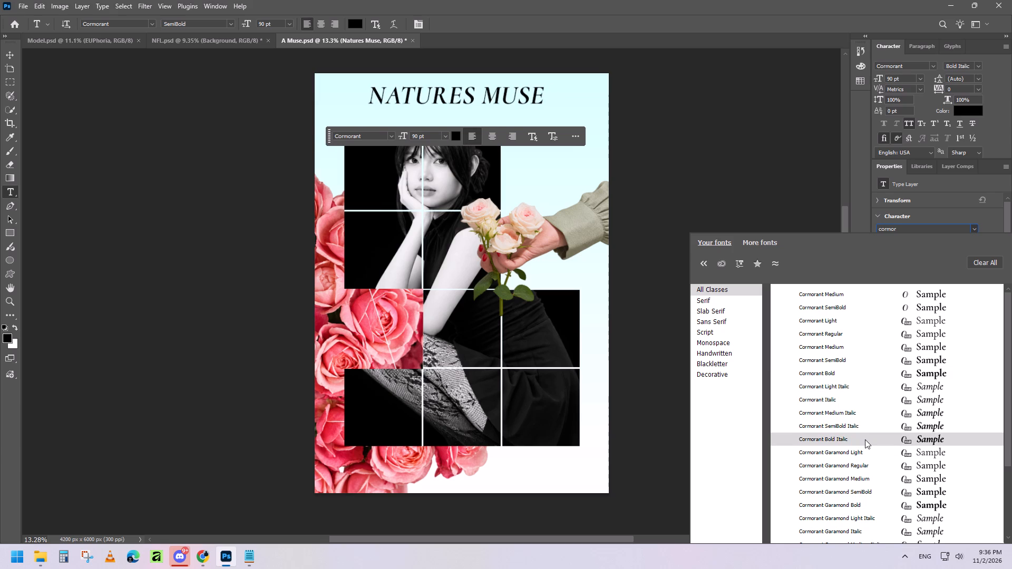
pyautogui.scroll(-2, 865, 439)
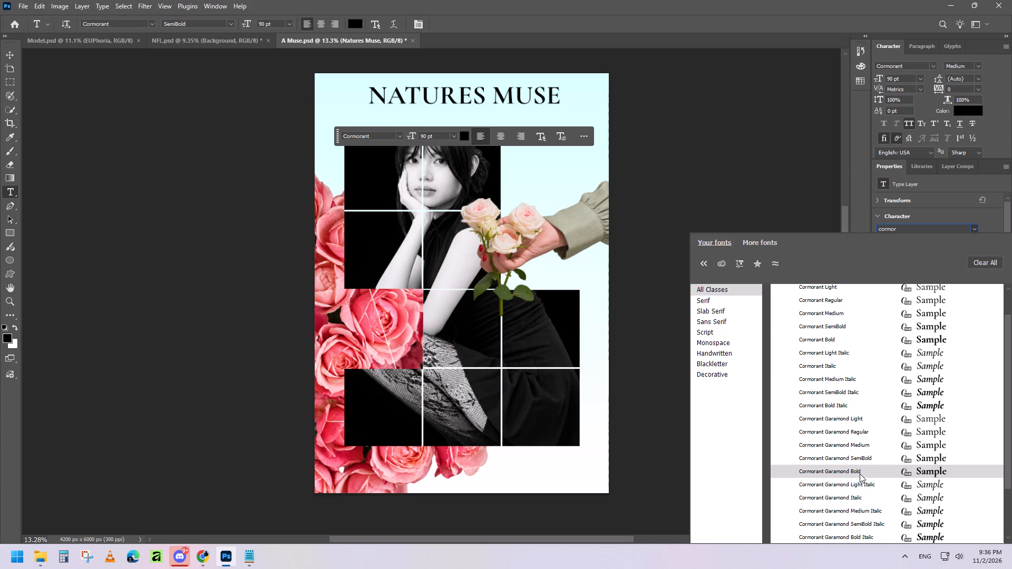
pyautogui.click(860, 472)
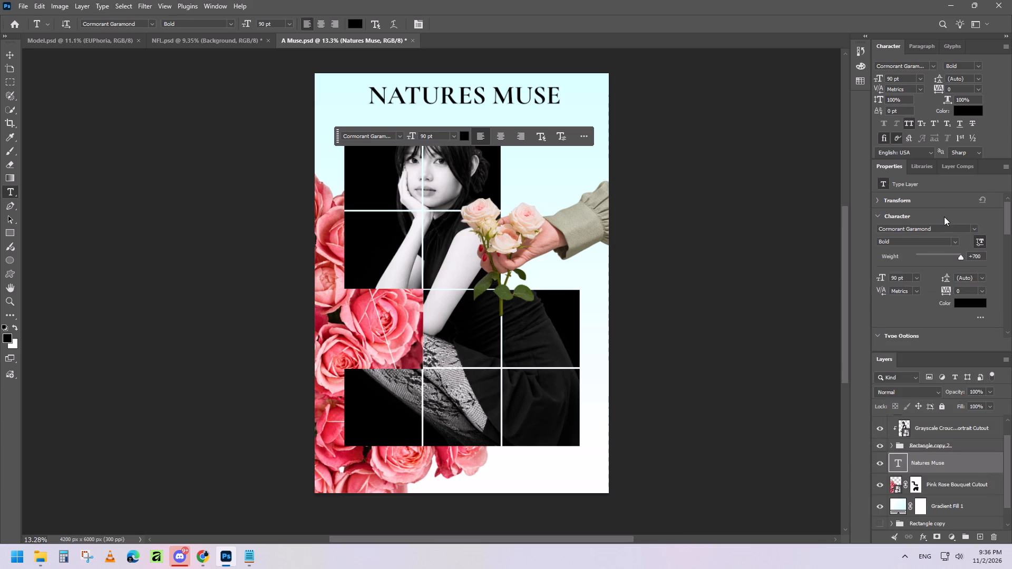
pyautogui.click(944, 216)
# Move the title just above the portrait grid and scale it proportionally to the top row's width, about 73 pt, committing the transform.
pyautogui.click(8, 58)
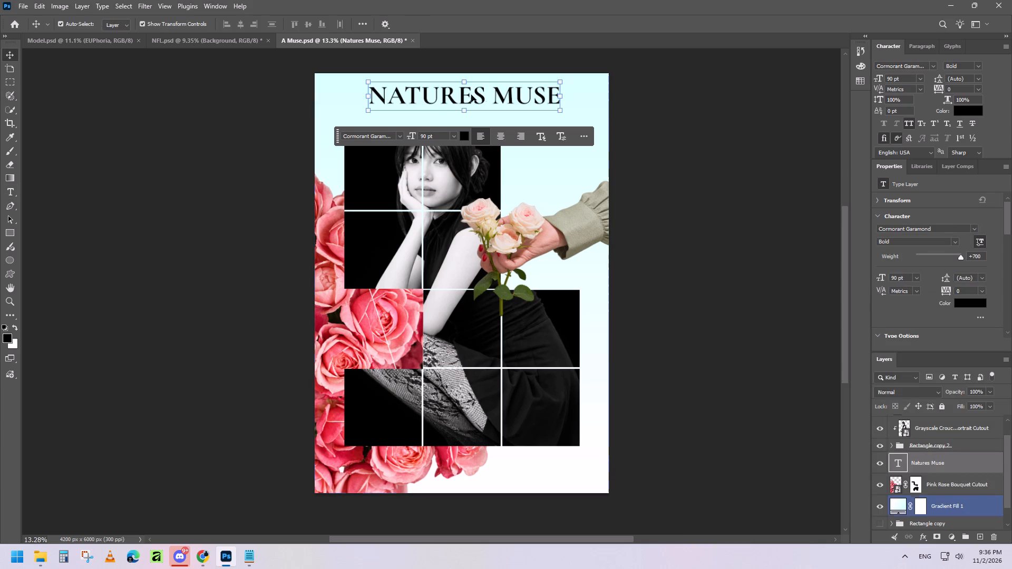
pyautogui.moveTo(468, 96); pyautogui.dragTo(431, 111)
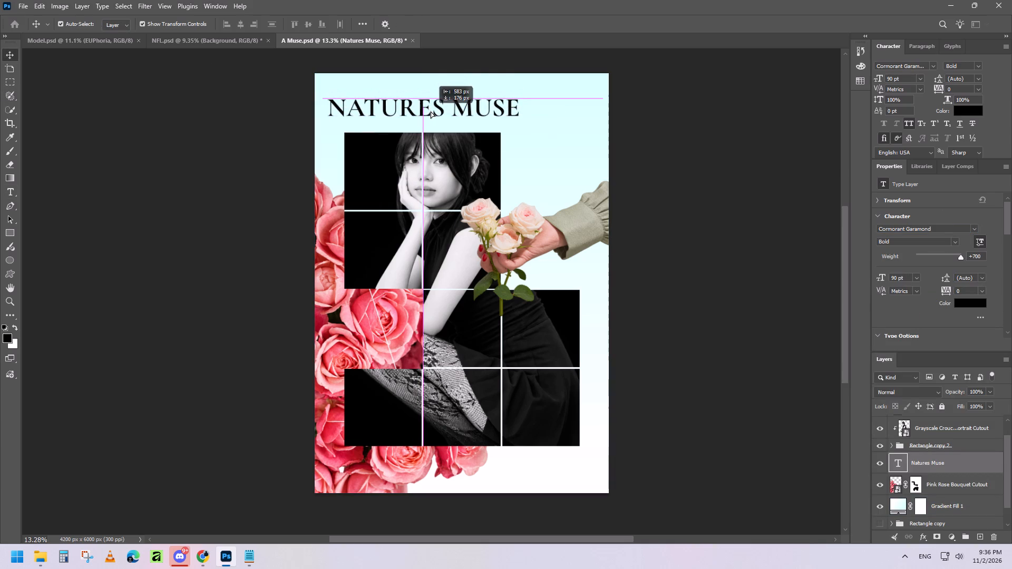
pyautogui.moveTo(431, 111); pyautogui.dragTo(428, 105)
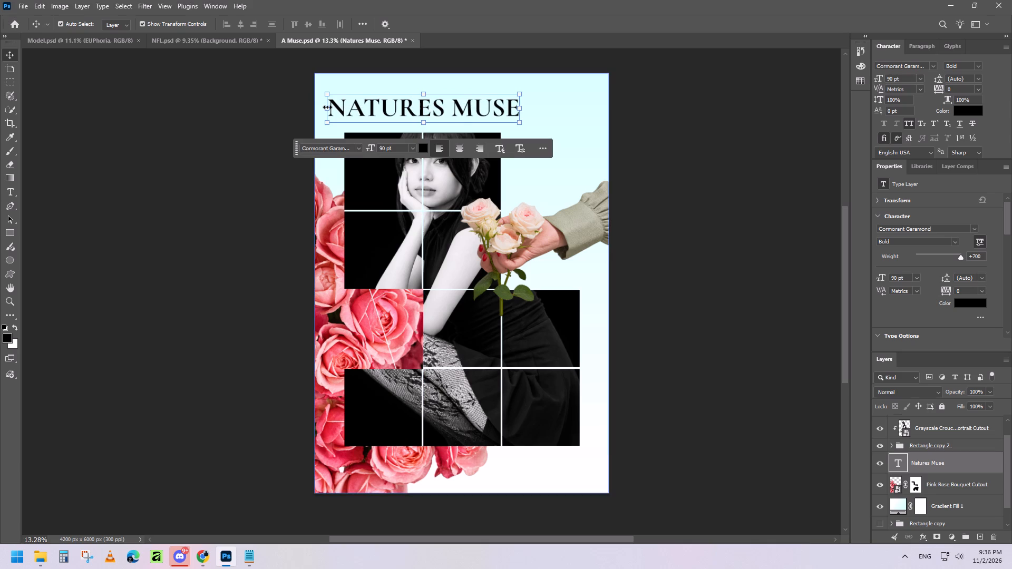
pyautogui.moveTo(328, 107); pyautogui.dragTo(352, 107)
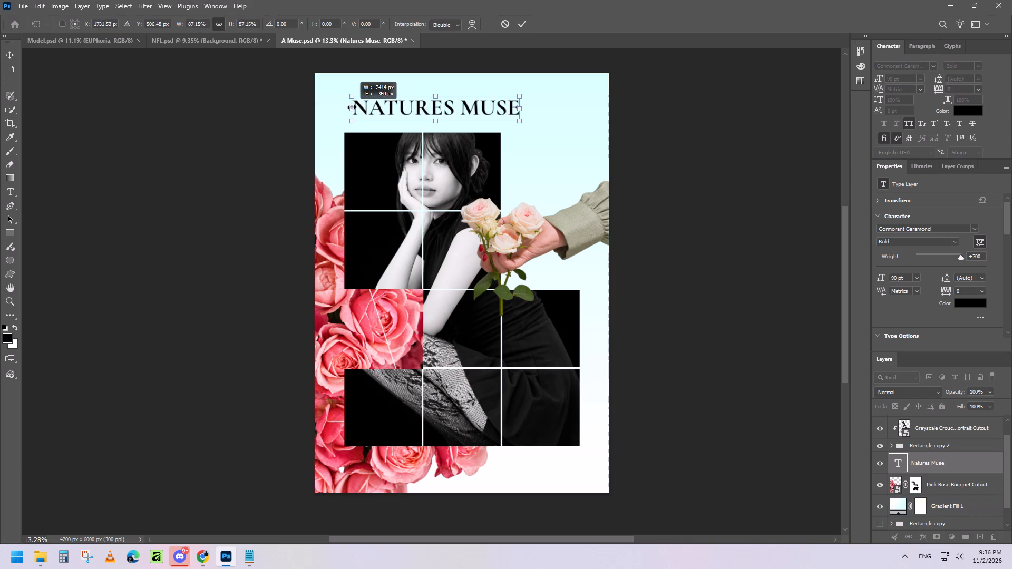
pyautogui.moveTo(352, 107); pyautogui.dragTo(346, 107)
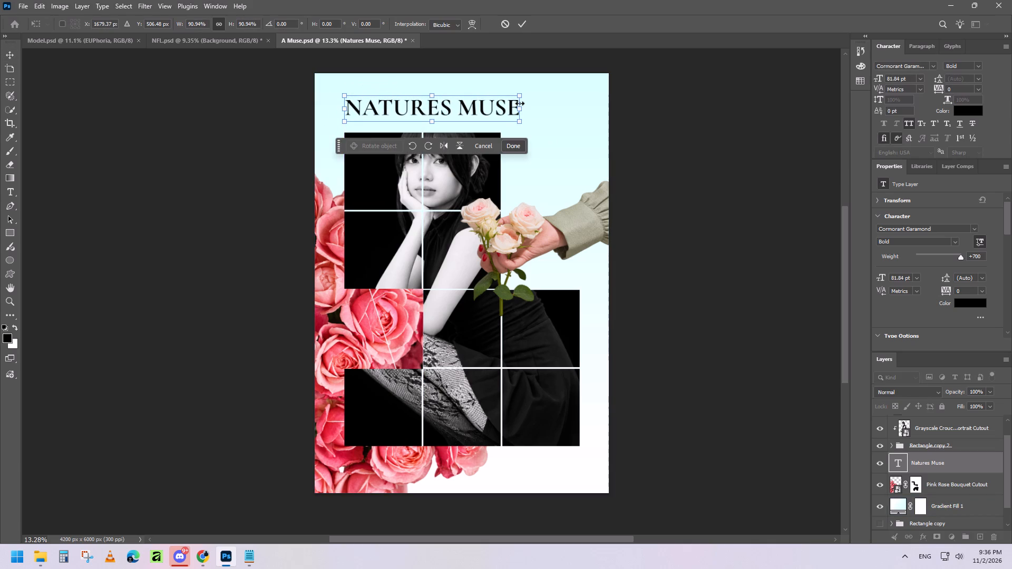
pyautogui.moveTo(522, 107); pyautogui.dragTo(500, 109)
pyautogui.click(523, 23)
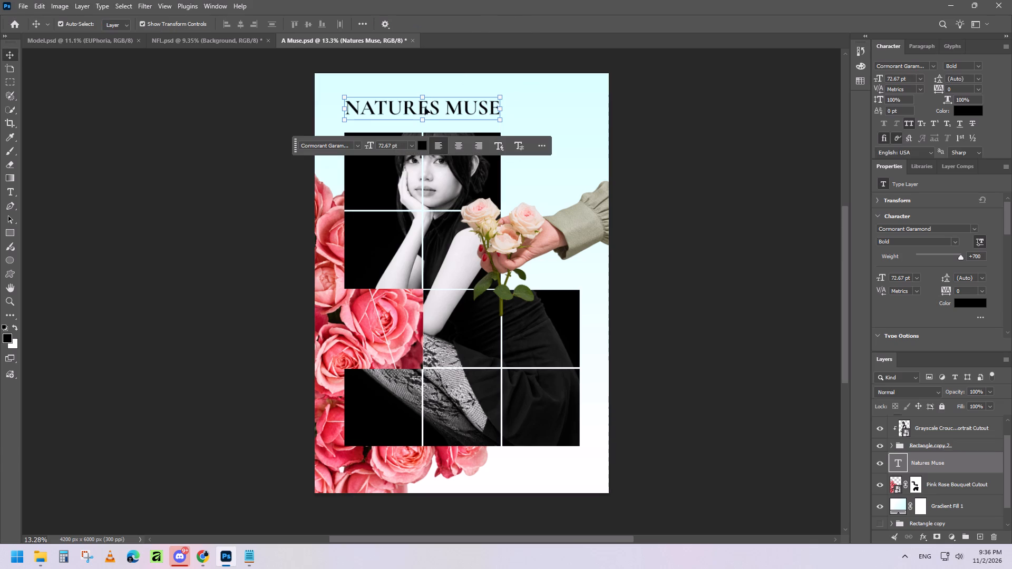
# Move the "Natures Muse" title straight down about 158 px so it sits just above the portrait grid, keeping its horizontal alignment.
pyautogui.click(720, 115)
pyautogui.moveTo(408, 103); pyautogui.dragTo(408, 107)
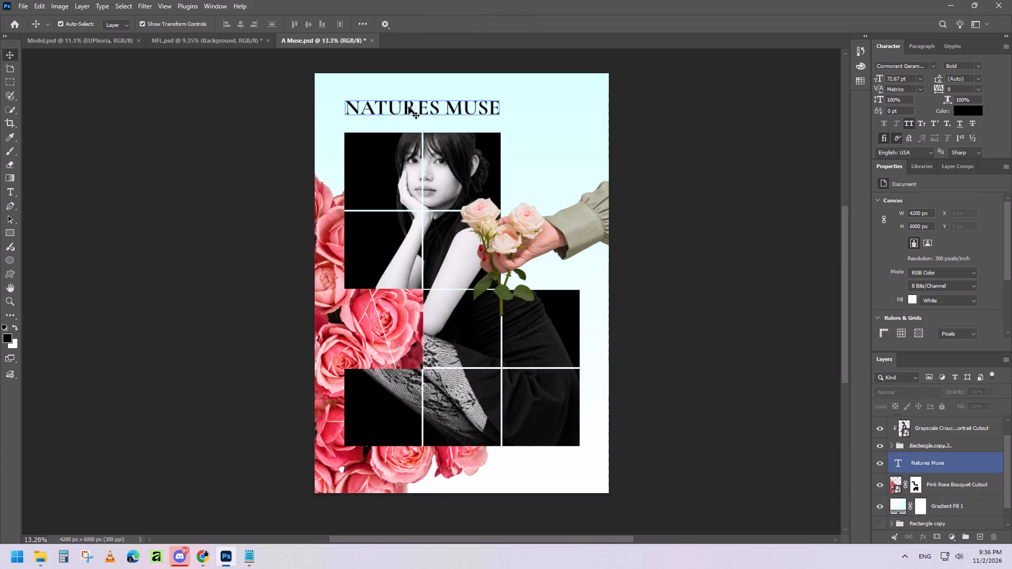
pyautogui.moveTo(408, 107); pyautogui.dragTo(408, 114)
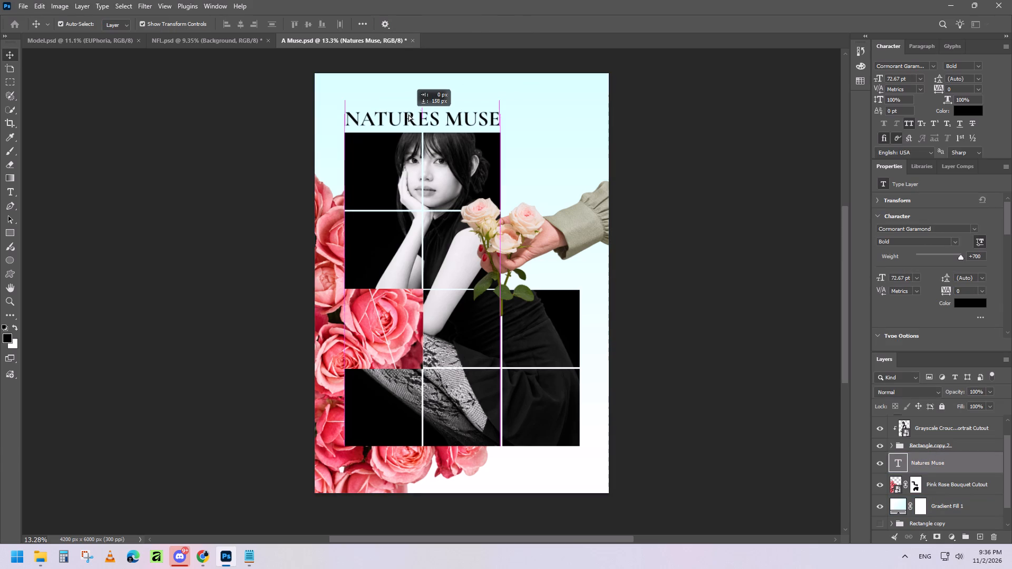
pyautogui.click(700, 116)
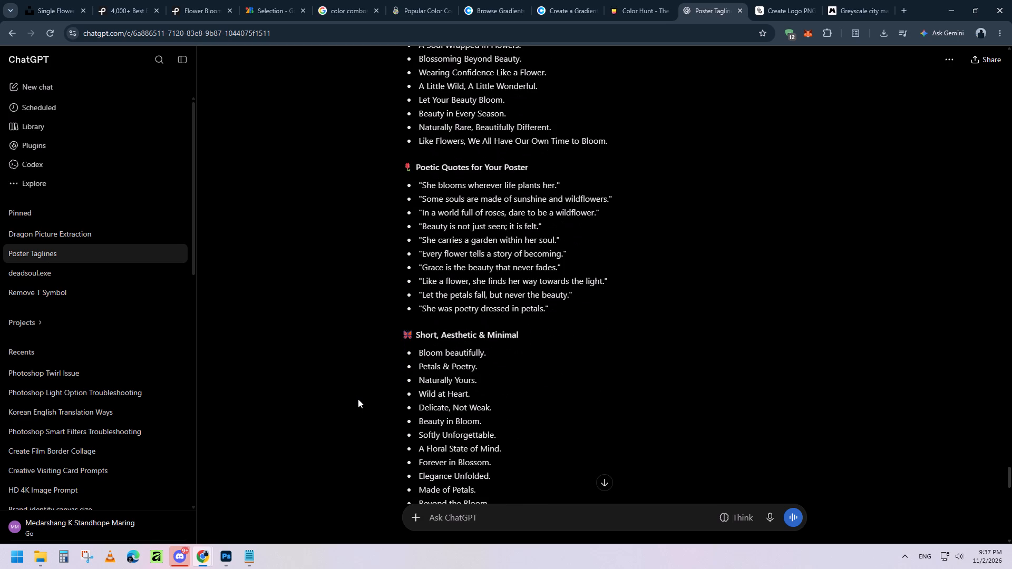
pyautogui.scroll(-8, 358, 399)
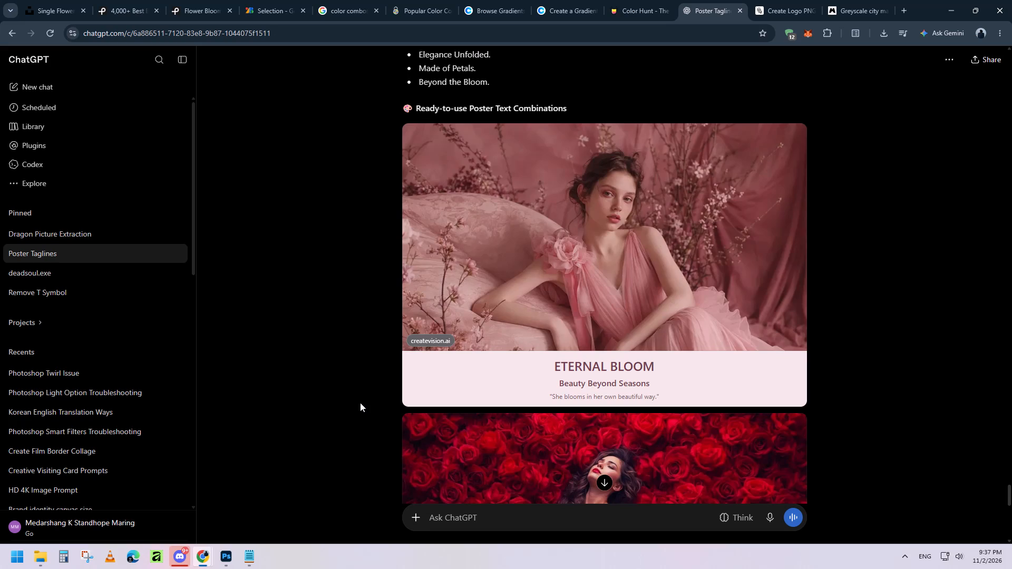
pyautogui.scroll(-8, 360, 403)
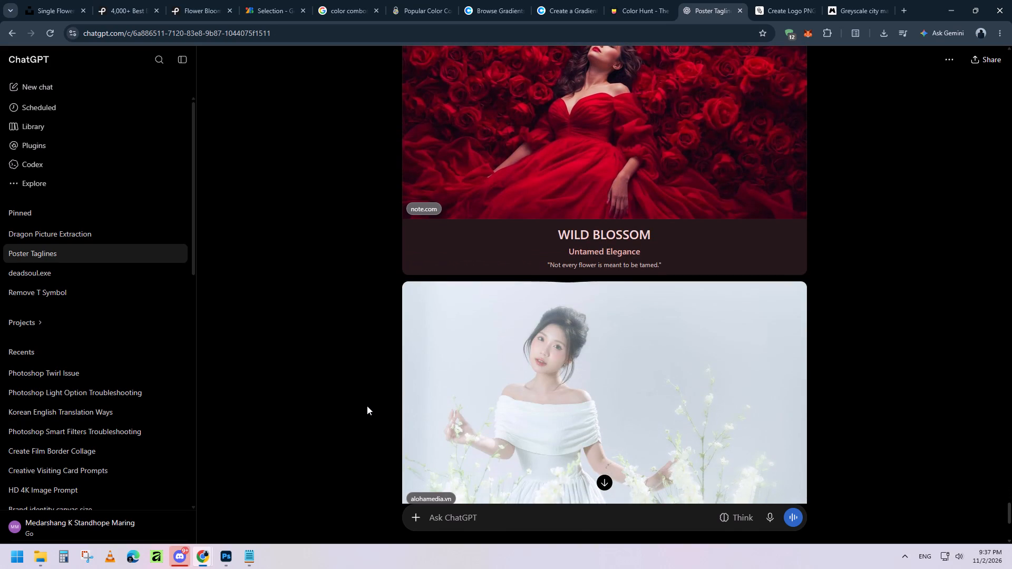
pyautogui.scroll(-4, 367, 406)
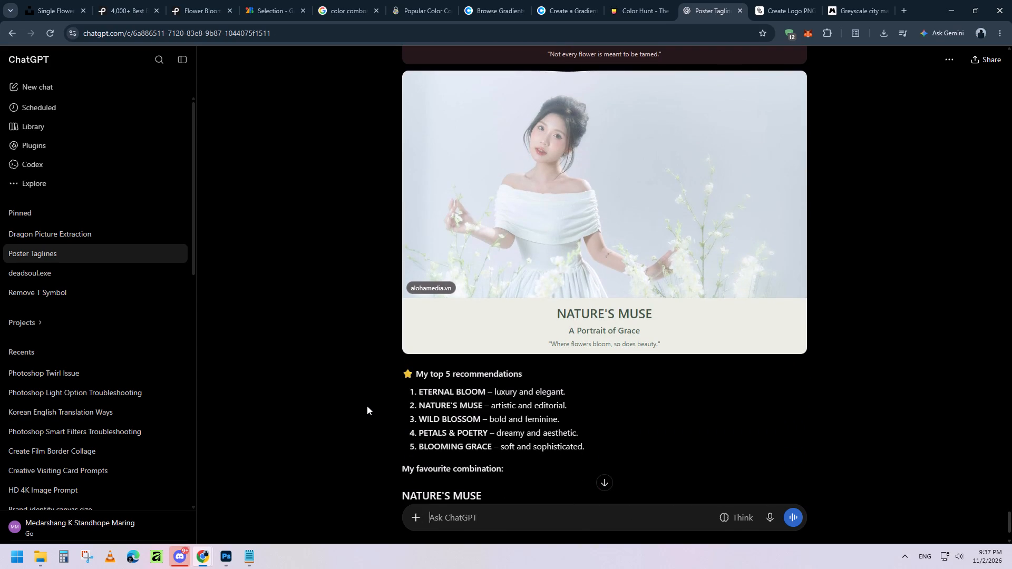
pyautogui.scroll(-3, 367, 410)
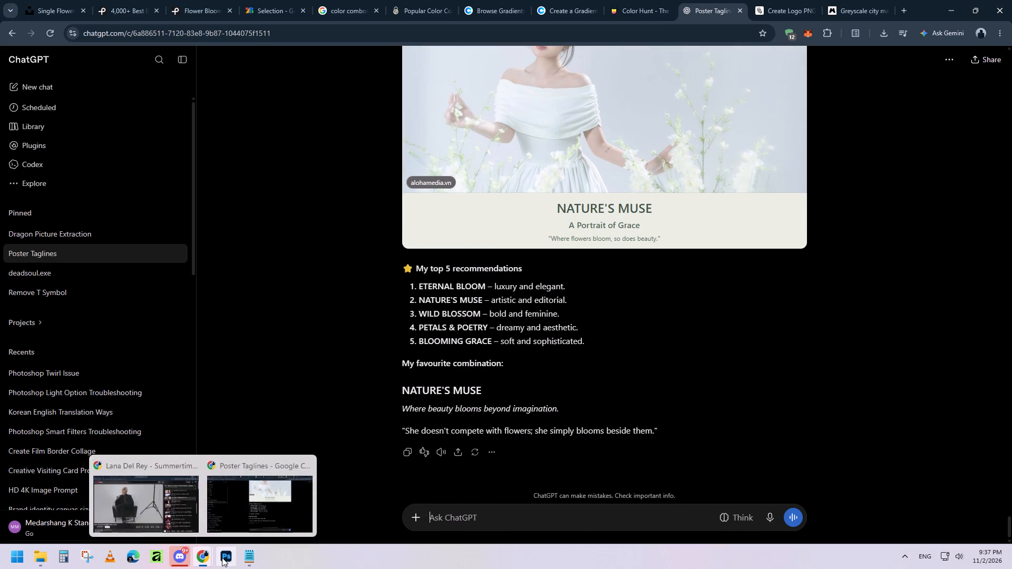
# Return to Photoshop and insert an apostrophe in the title so it reads "Nature's Muse".
pyautogui.click(236, 519)
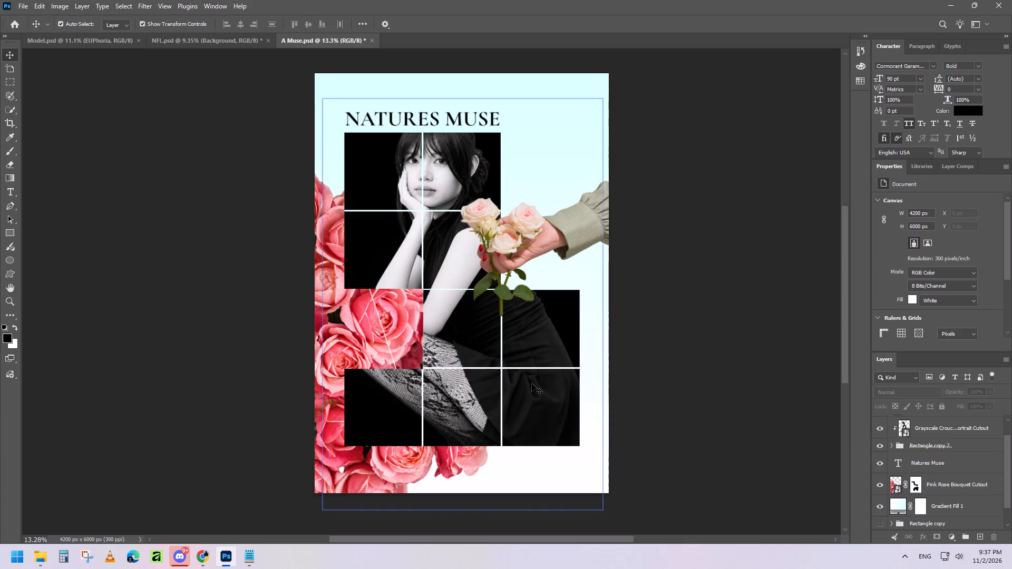
pyautogui.doubleClick(429, 122)
pyautogui.click(429, 119)
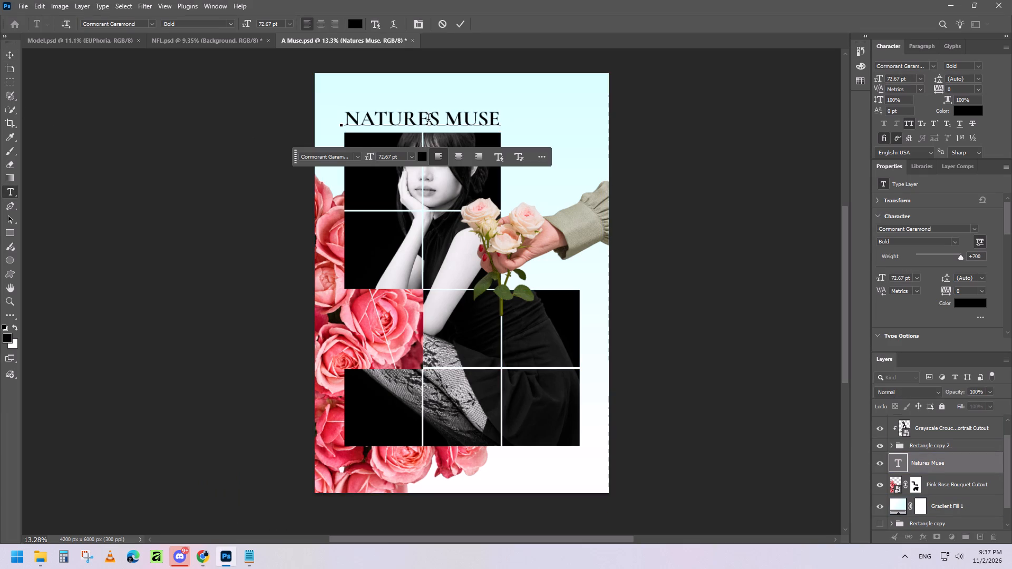
pyautogui.press("'")
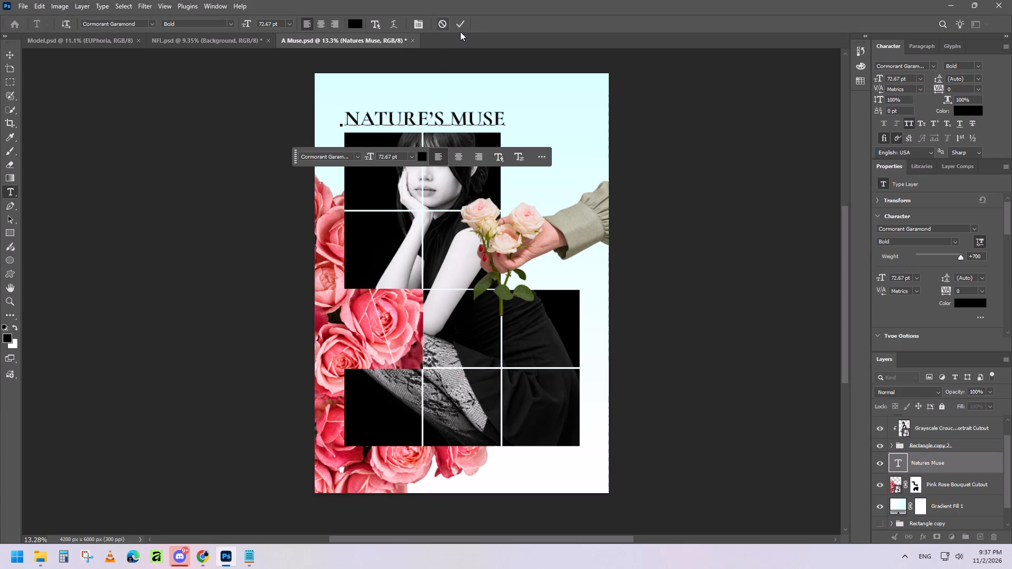
pyautogui.click(458, 25)
# Scale the "Nature's Muse" title proportionally to about 97% so its width matches the grid's top row, committing the transform.
pyautogui.moveTo(504, 120); pyautogui.dragTo(502, 120)
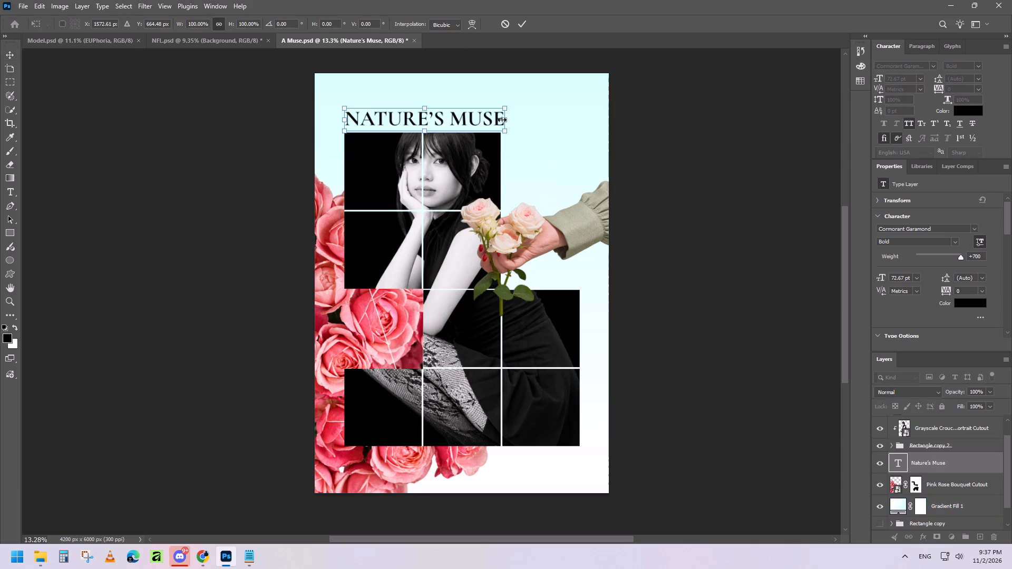
pyautogui.moveTo(502, 120); pyautogui.dragTo(499, 119)
pyautogui.click(522, 23)
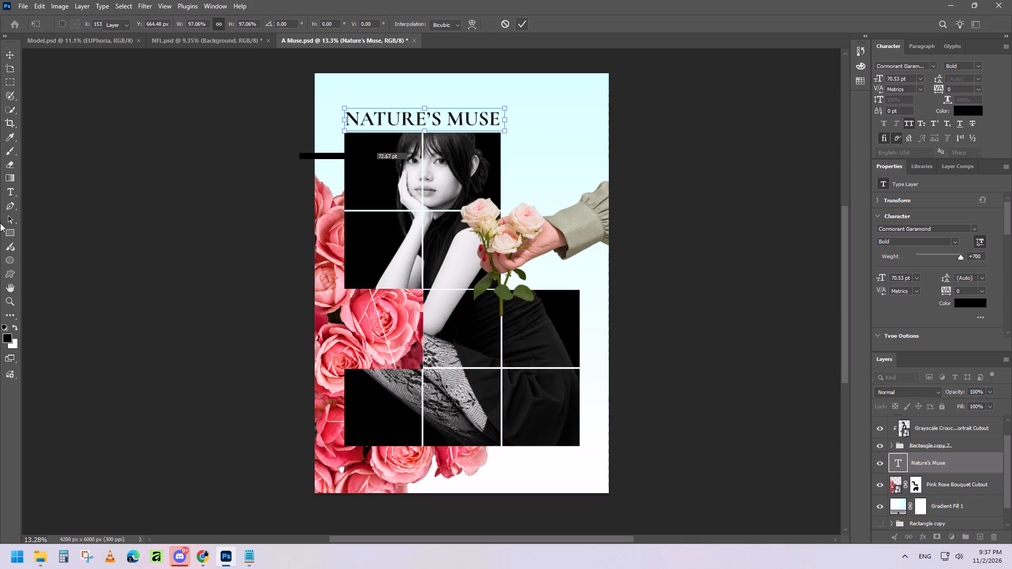
# Draw a paragraph text box filling the bottom-right square of the portrait grid and set its font size to 30 pt.
pyautogui.click(11, 192)
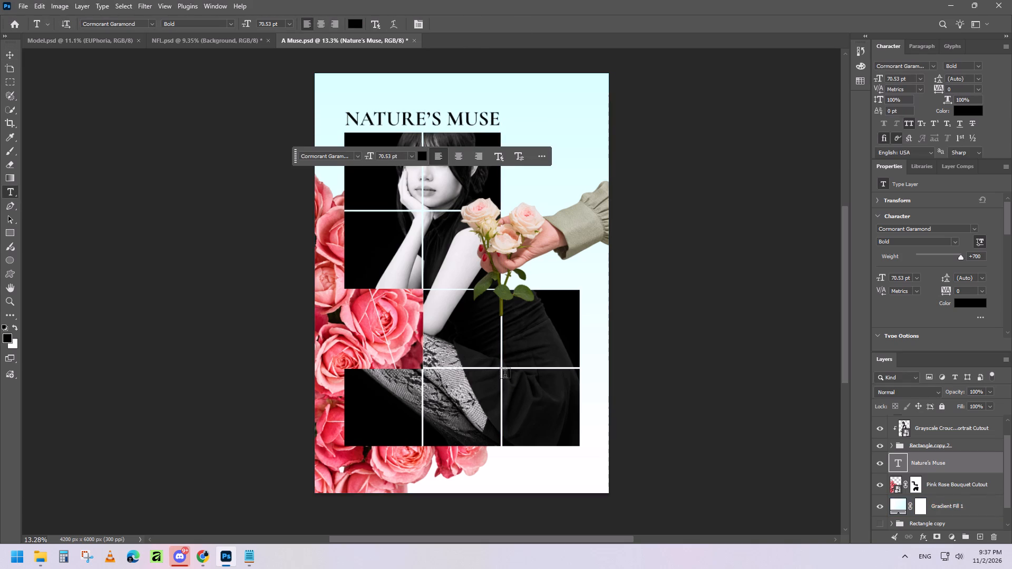
pyautogui.moveTo(505, 375); pyautogui.dragTo(579, 440)
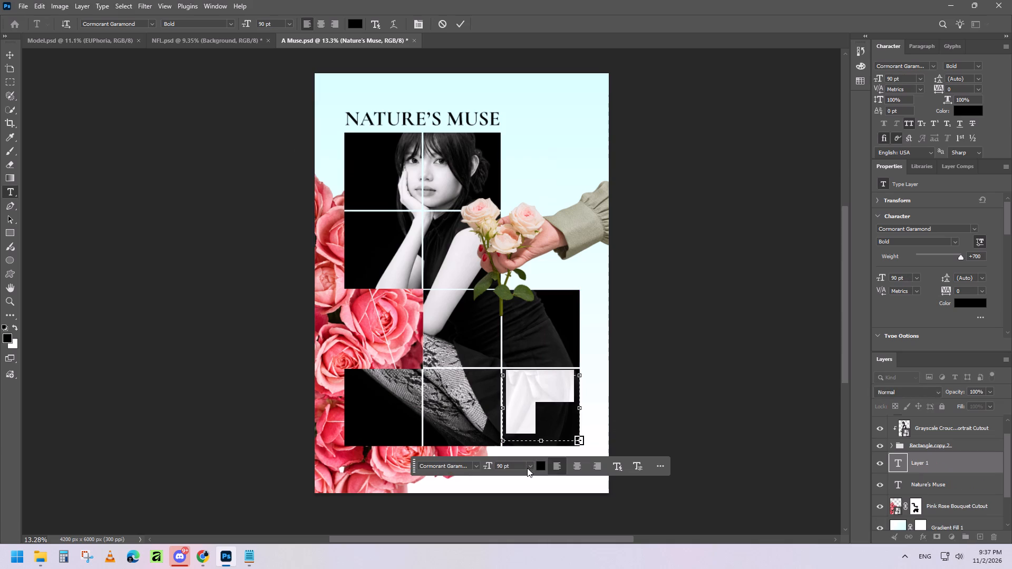
pyautogui.click(531, 465)
pyautogui.click(522, 404)
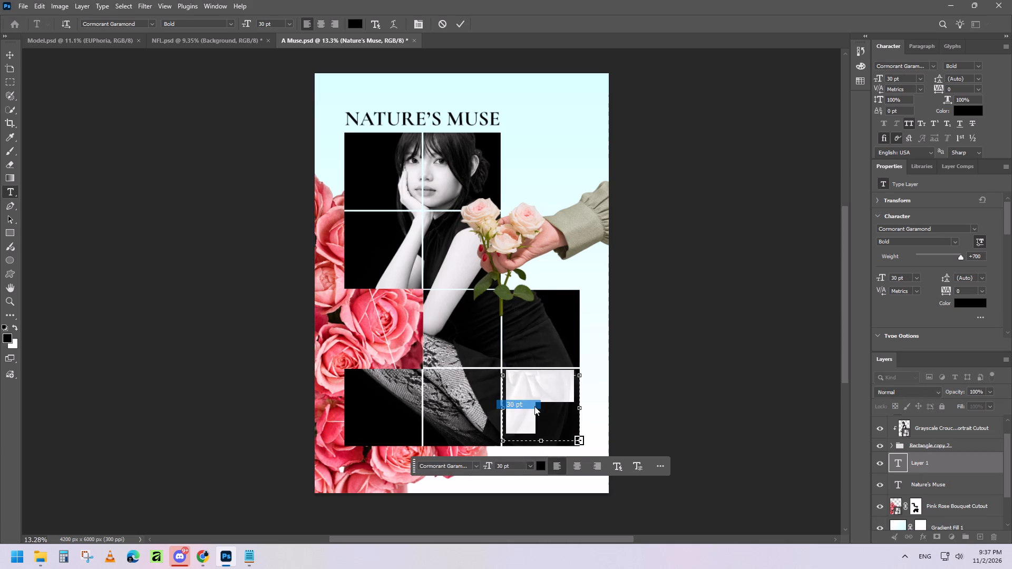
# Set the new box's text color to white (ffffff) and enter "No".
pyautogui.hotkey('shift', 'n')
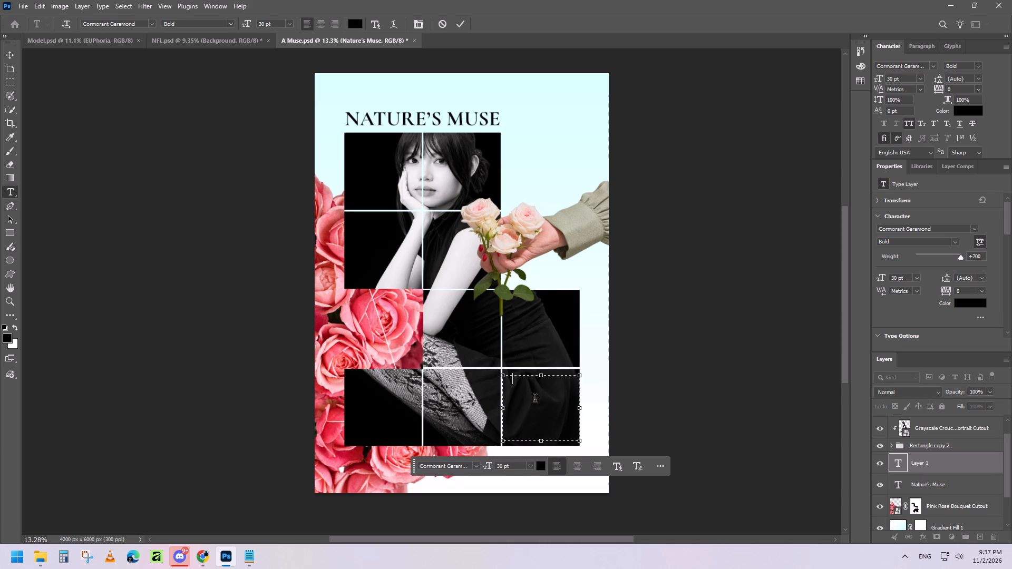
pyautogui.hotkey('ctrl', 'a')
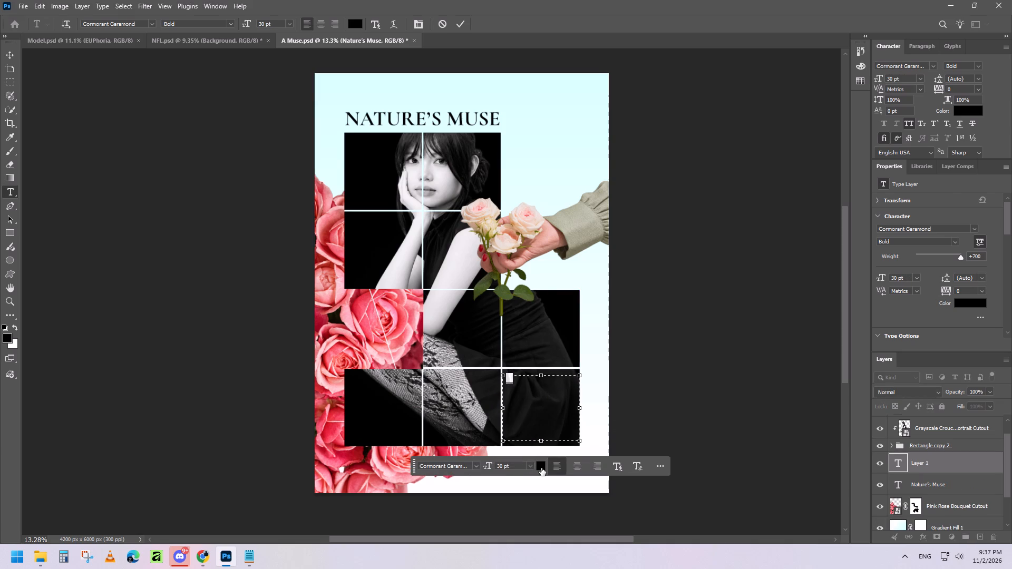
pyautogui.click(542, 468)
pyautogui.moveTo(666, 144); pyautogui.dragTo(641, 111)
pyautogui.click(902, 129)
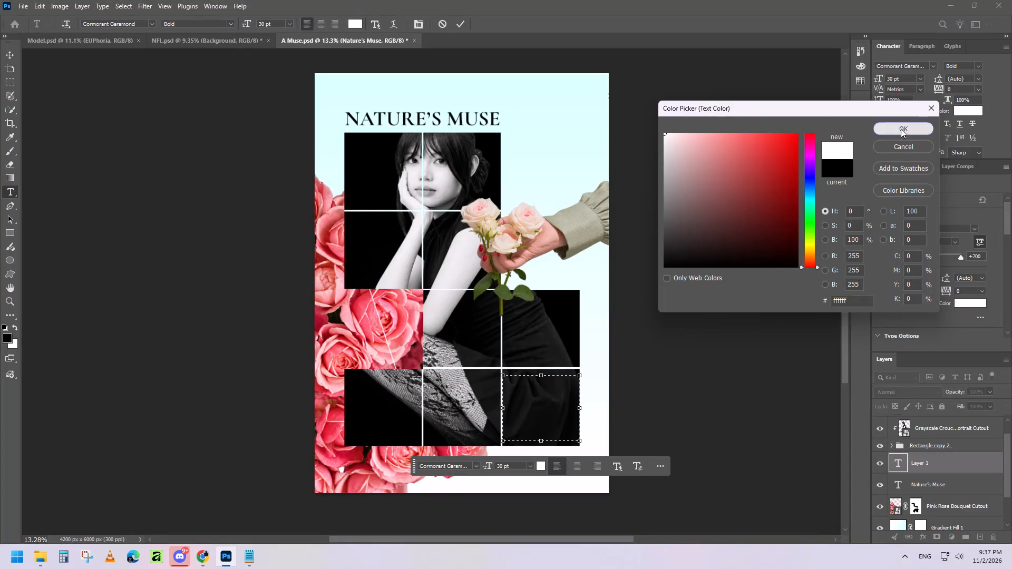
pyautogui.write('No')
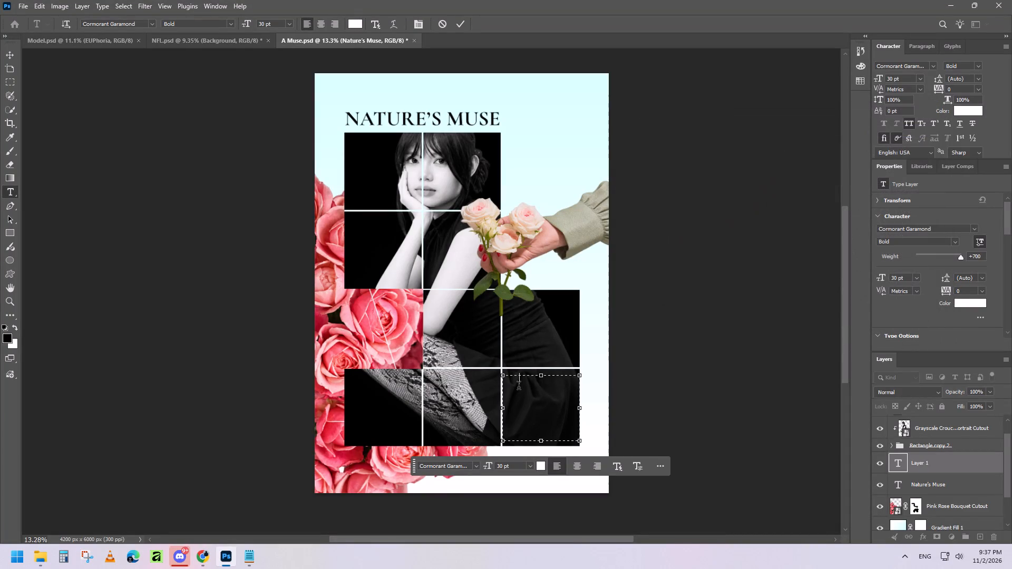
# Change the box's text color to a very light off-white and enter "No" again in place of the selected text.
pyautogui.hotkey('ctrl', 'a')
pyautogui.click(543, 465)
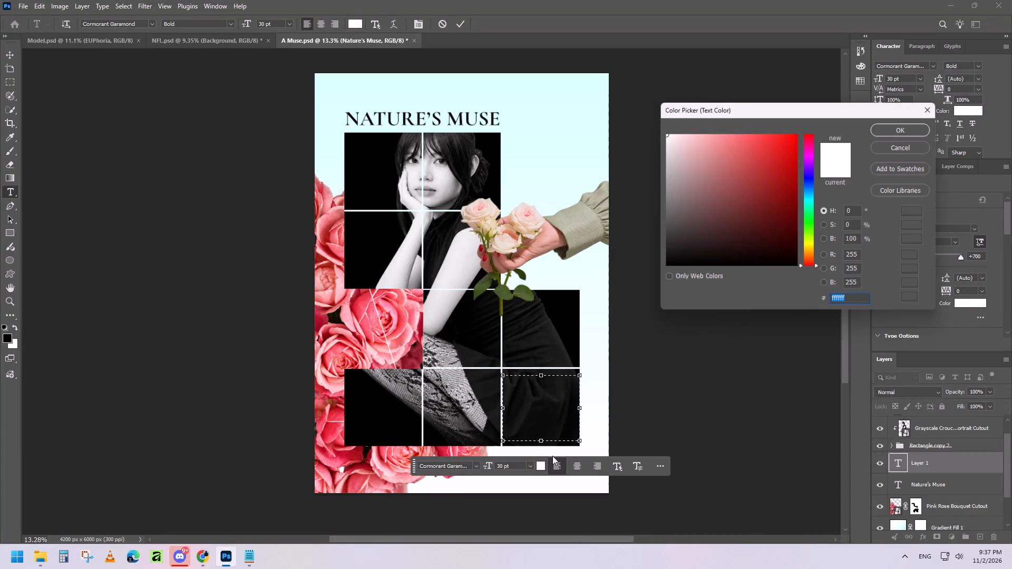
pyautogui.moveTo(665, 133); pyautogui.dragTo(665, 134)
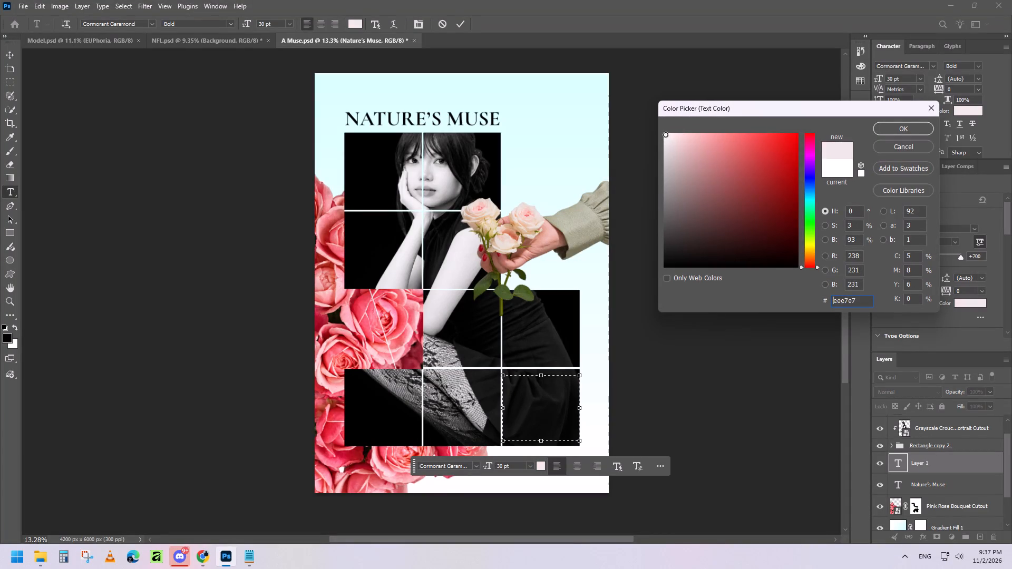
pyautogui.moveTo(665, 134); pyautogui.dragTo(665, 138)
pyautogui.click(901, 128)
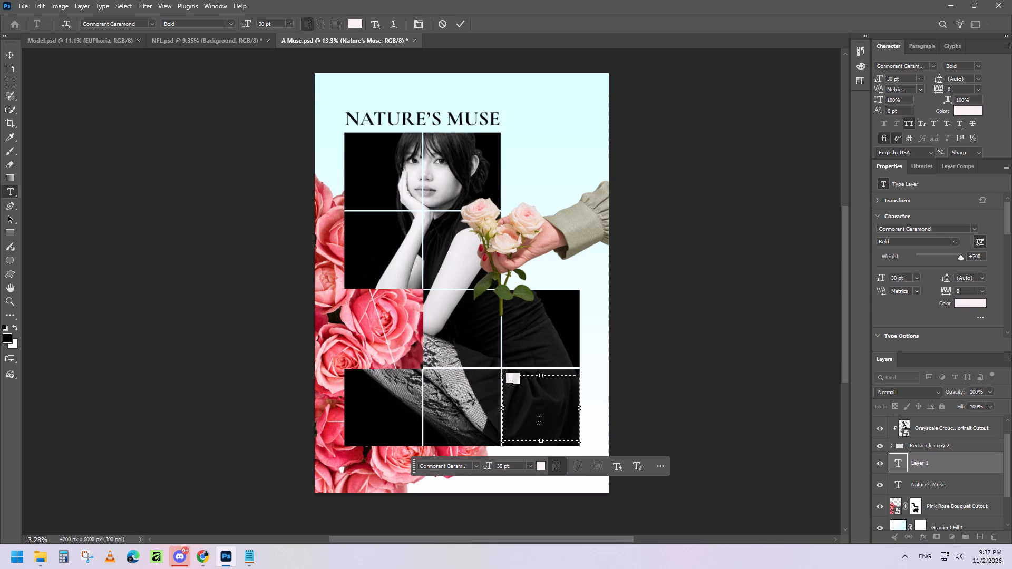
pyautogui.hotkey('shift', 'n')
pyautogui.press('o')
# Move the new text layer to the top of the layer stack, above the hand-holding-roses layer.
pyautogui.moveTo(932, 464); pyautogui.dragTo(927, 413)
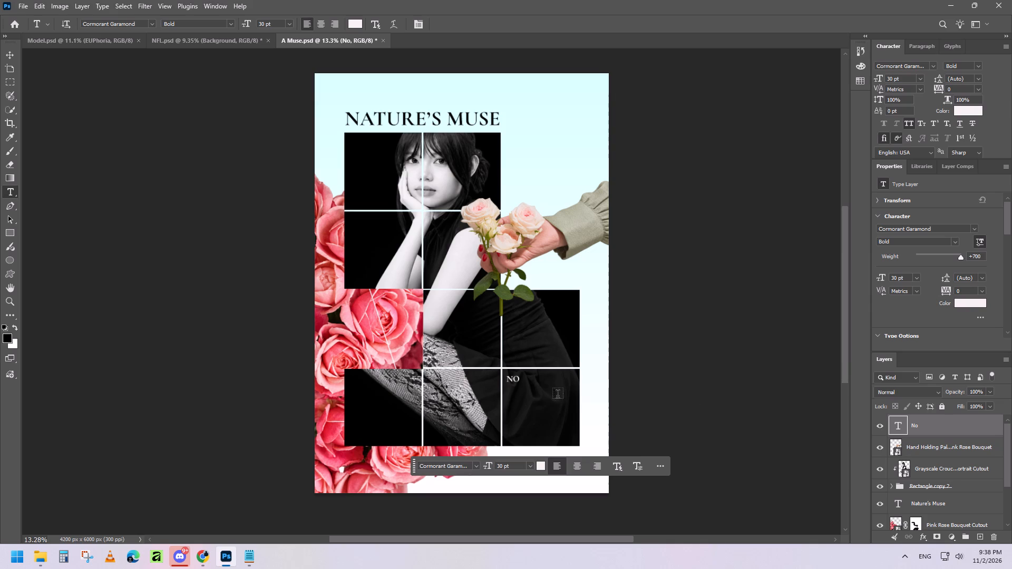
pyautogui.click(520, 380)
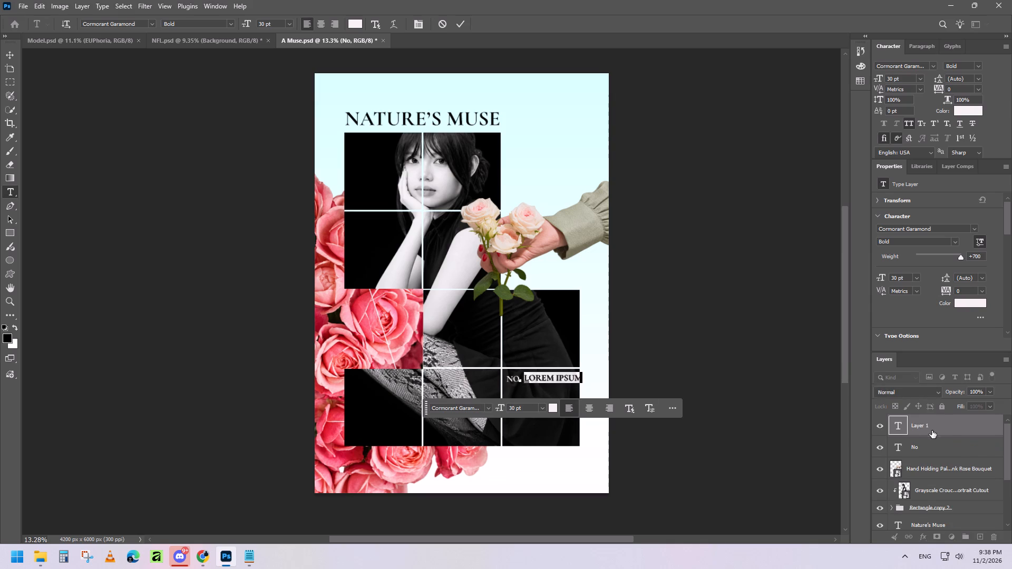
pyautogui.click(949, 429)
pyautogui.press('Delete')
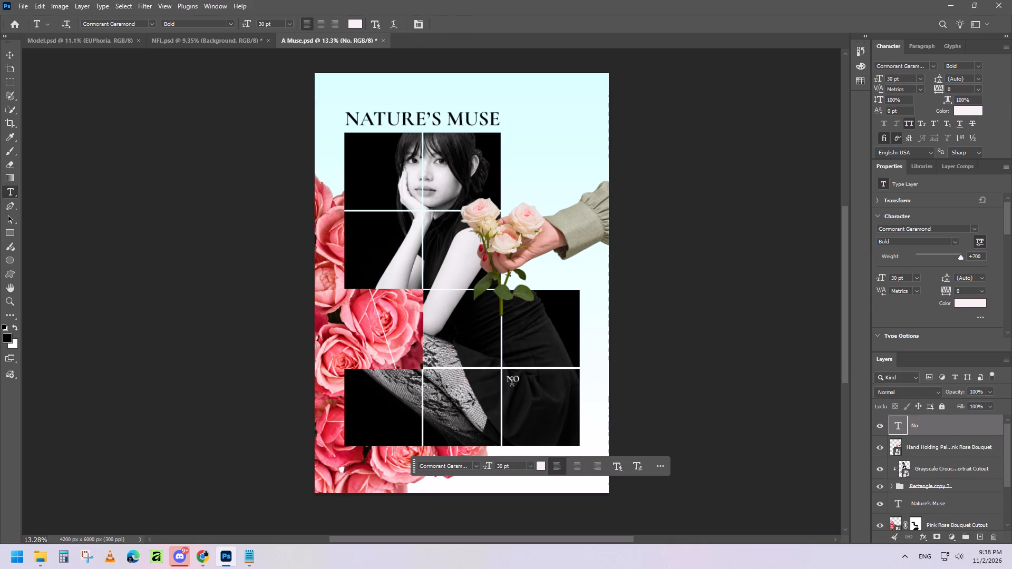
# Complete the existing "No" text in the grid's bottom-right square so it reads "Not every flower is meant to be tamed.".
pyautogui.click(513, 380)
pyautogui.click(521, 380)
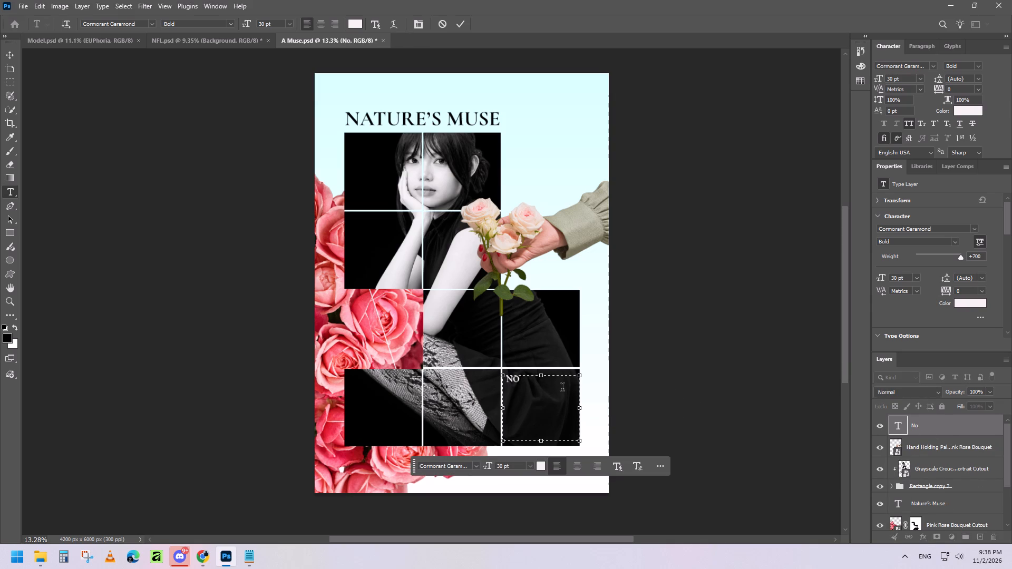
pyautogui.write('t')
pyautogui.press('space')
pyautogui.write('every')
pyautogui.press('space')
pyautogui.write('flower is meant to be')
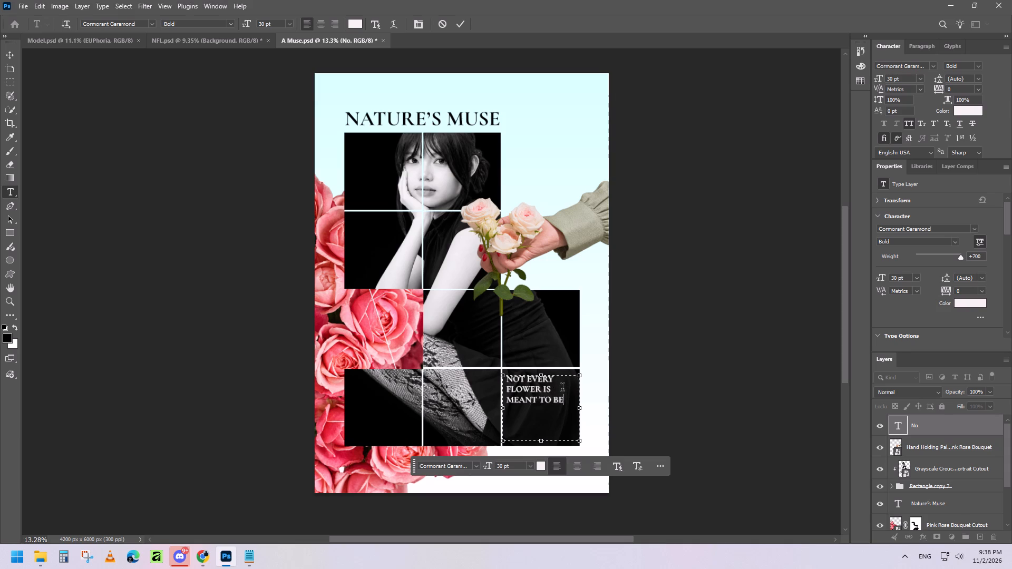
pyautogui.press('space')
pyautogui.write('tamed')
pyautogui.press('.')
# Switch to Chrome, examine the fonts in the Google Fonts selection for the tagline, and return to Photoshop.
pyautogui.click(460, 467)
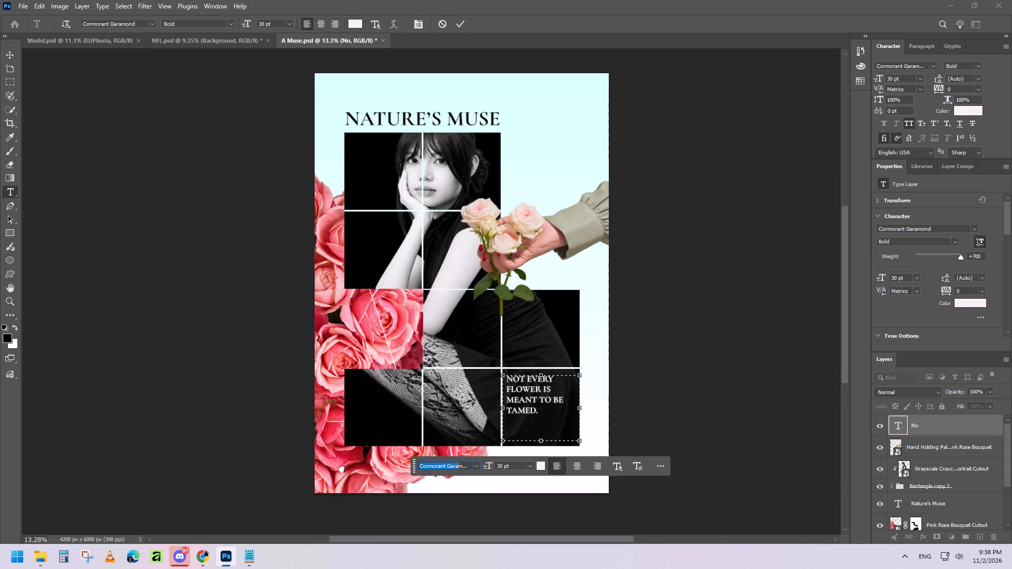
pyautogui.click(466, 467)
pyautogui.click(199, 558)
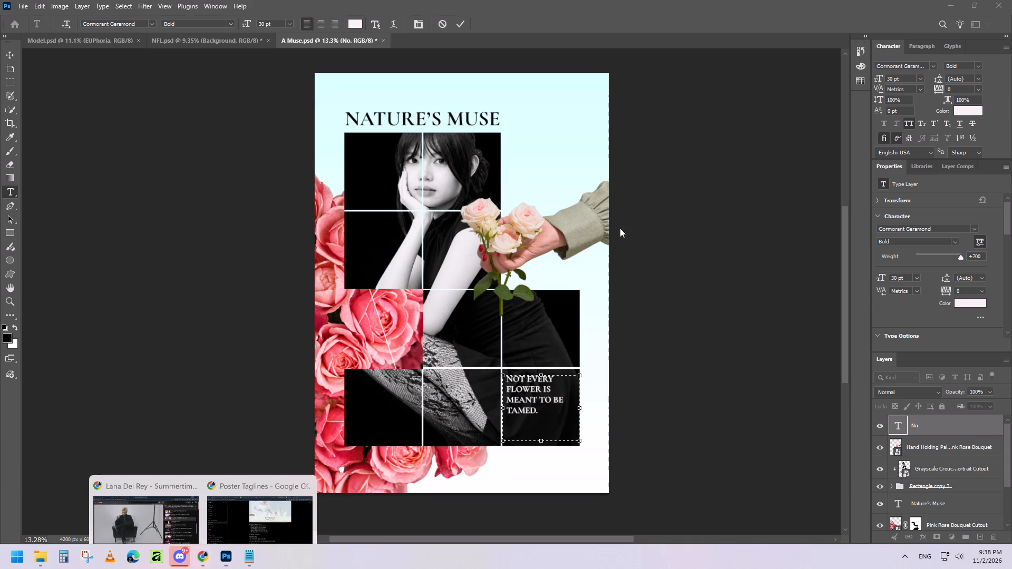
pyautogui.click(265, 495)
pyautogui.click(417, 0)
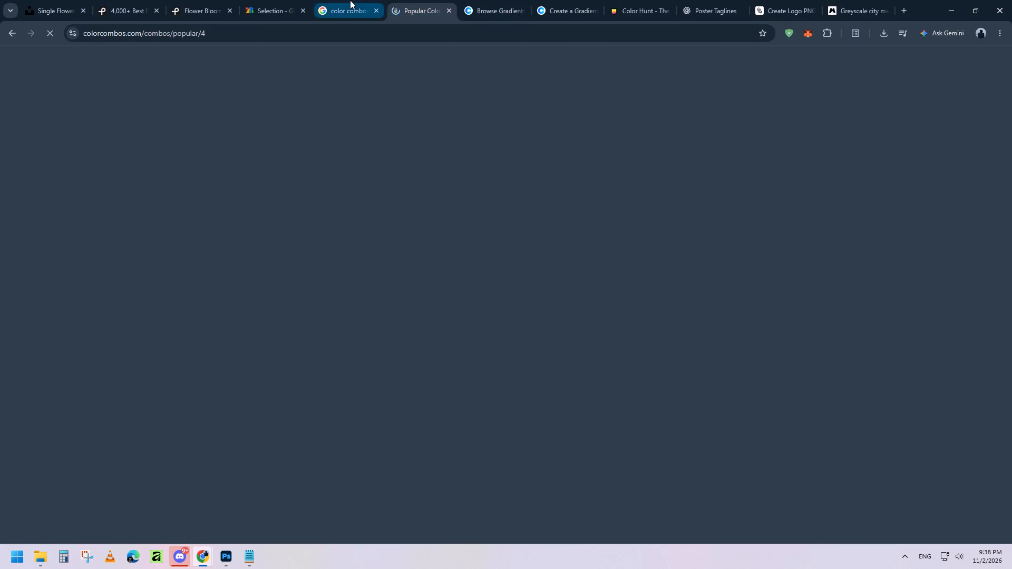
pyautogui.click(350, 0)
pyautogui.click(274, 0)
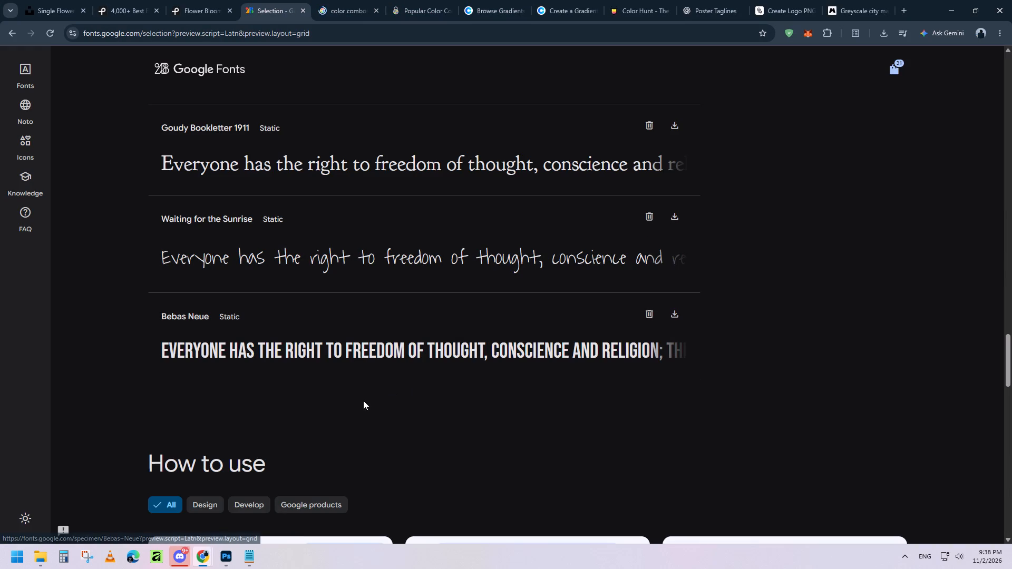
pyautogui.click(235, 561)
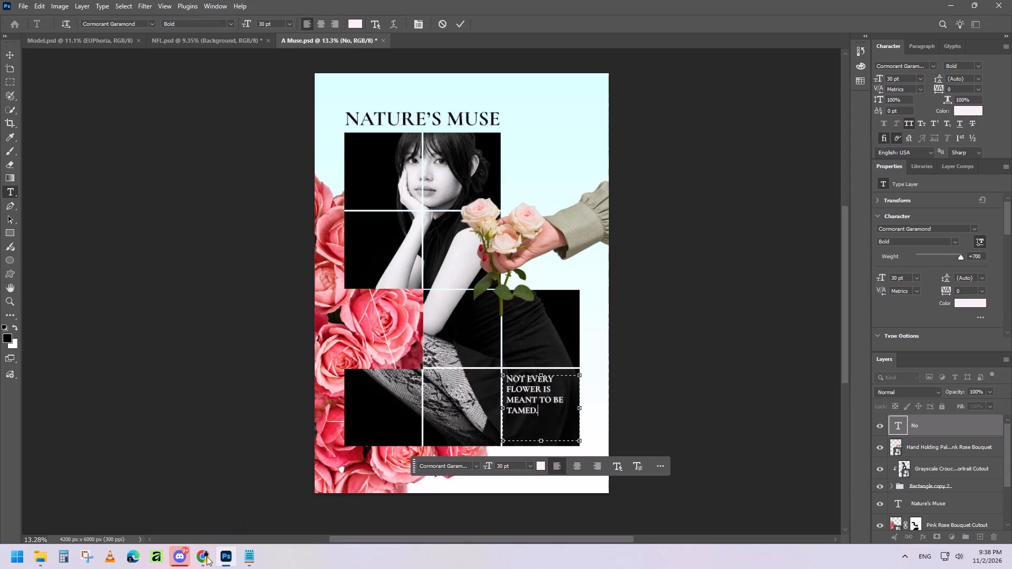
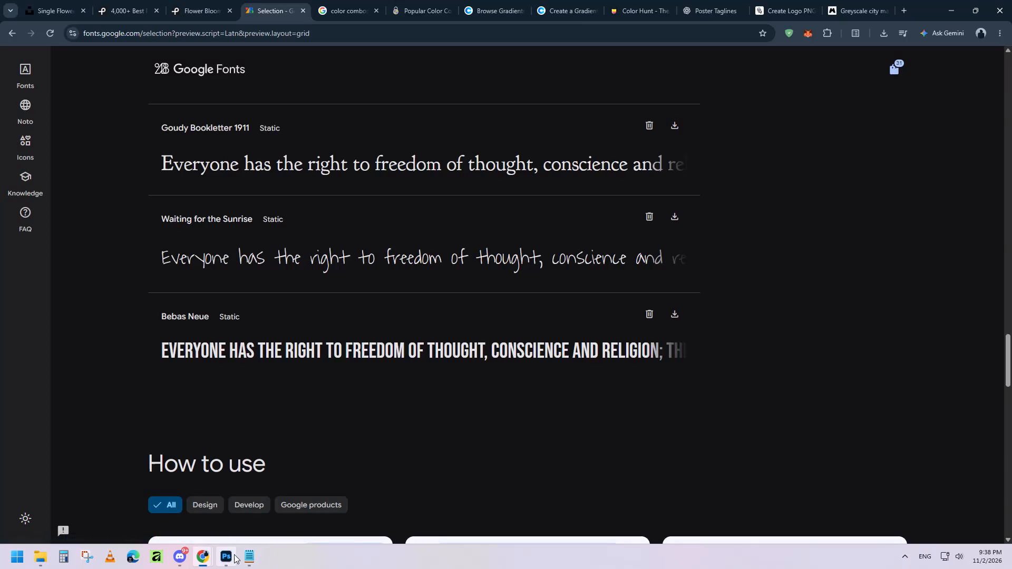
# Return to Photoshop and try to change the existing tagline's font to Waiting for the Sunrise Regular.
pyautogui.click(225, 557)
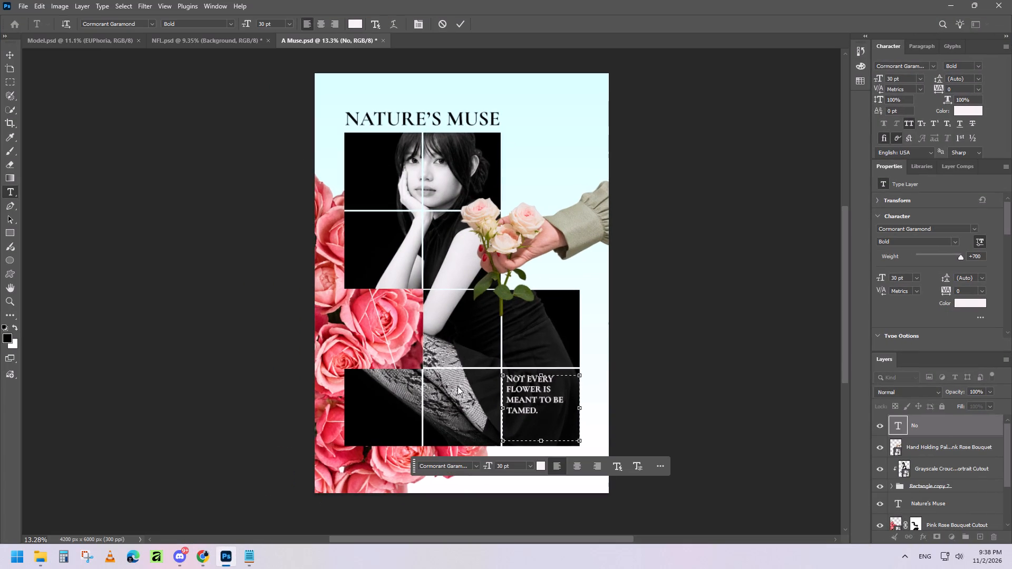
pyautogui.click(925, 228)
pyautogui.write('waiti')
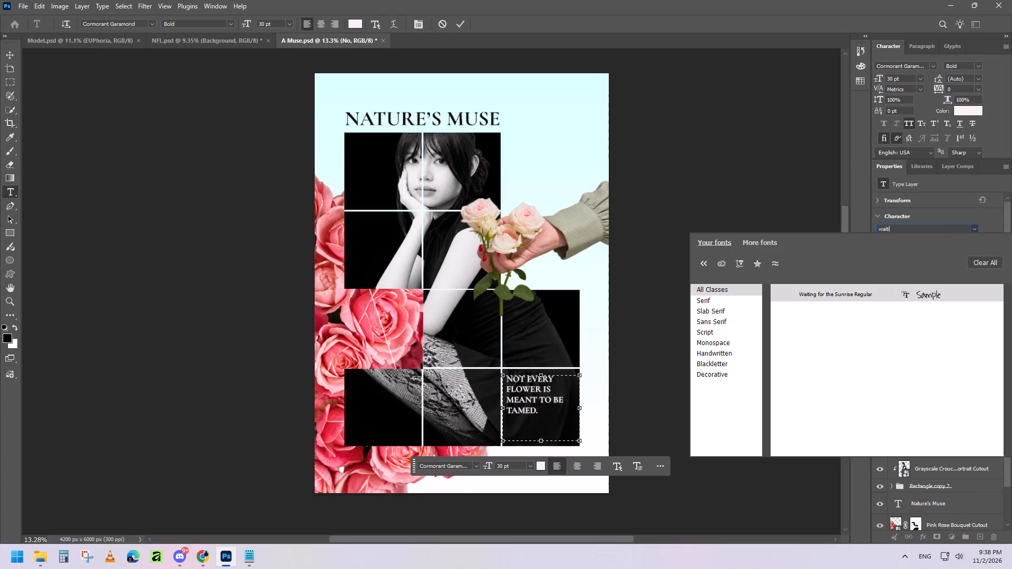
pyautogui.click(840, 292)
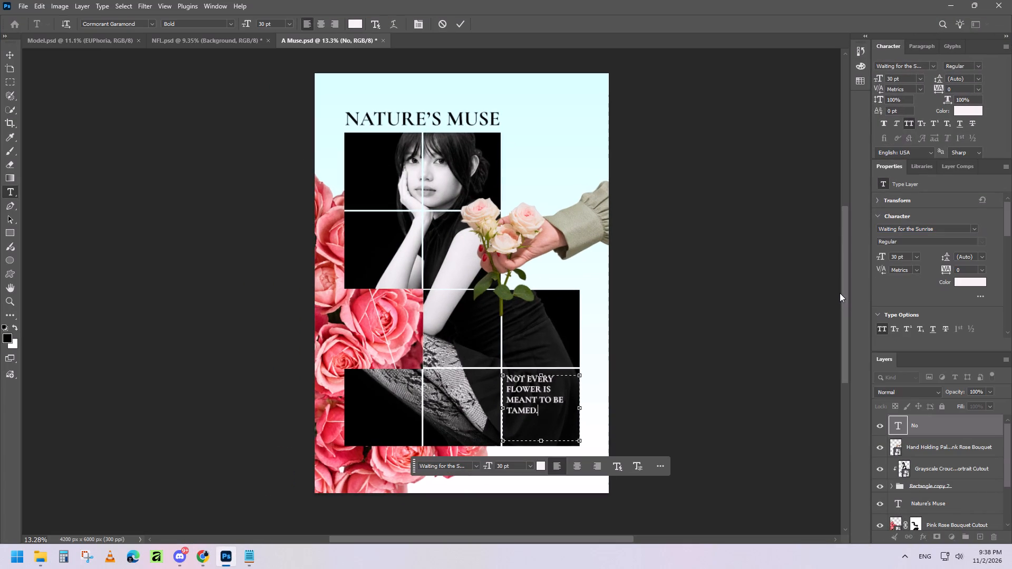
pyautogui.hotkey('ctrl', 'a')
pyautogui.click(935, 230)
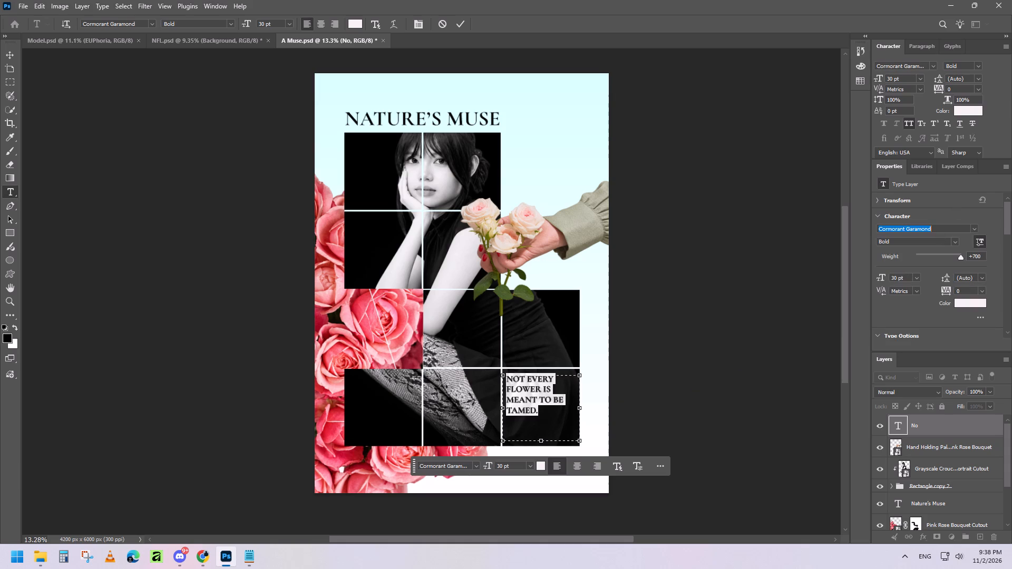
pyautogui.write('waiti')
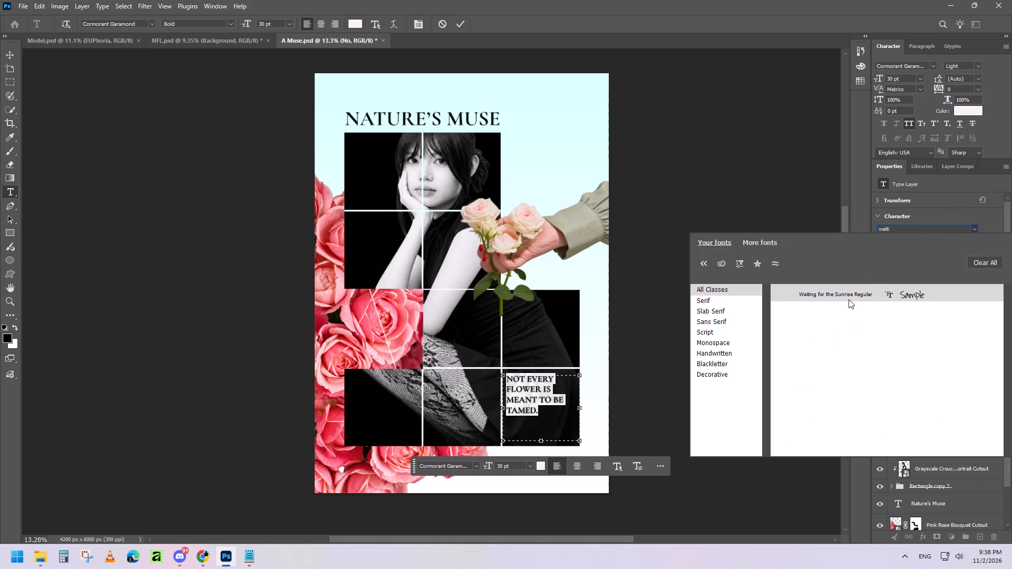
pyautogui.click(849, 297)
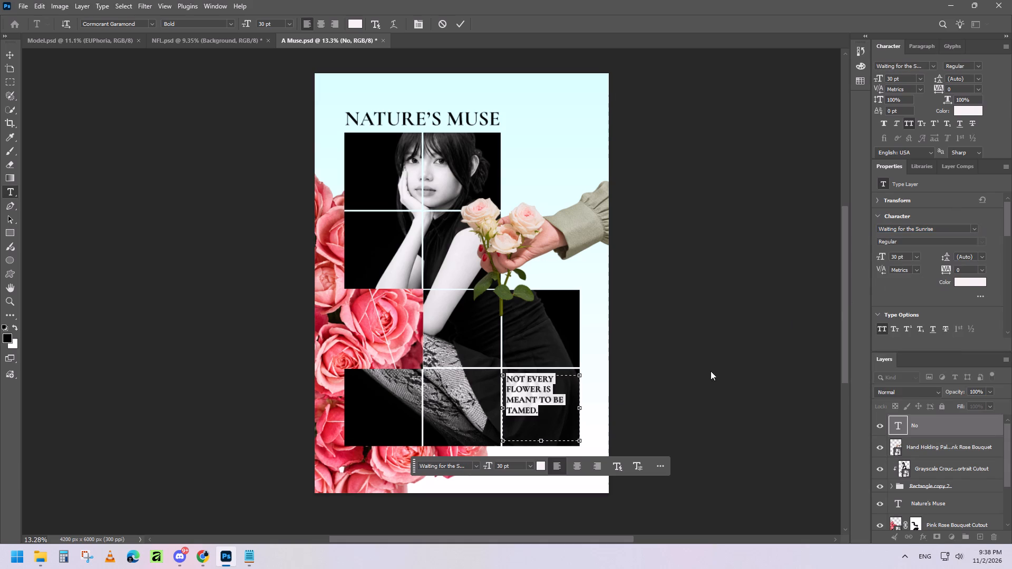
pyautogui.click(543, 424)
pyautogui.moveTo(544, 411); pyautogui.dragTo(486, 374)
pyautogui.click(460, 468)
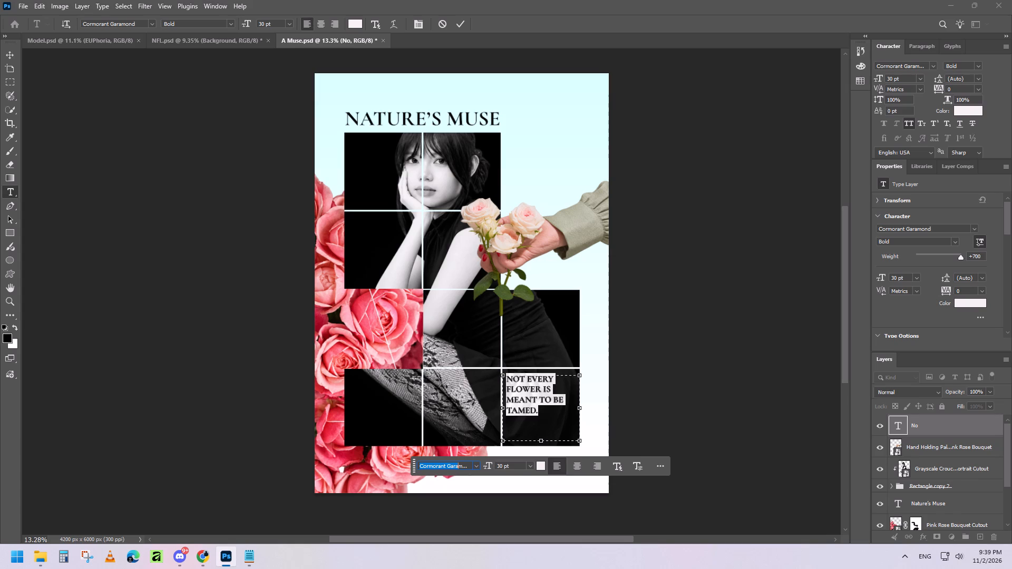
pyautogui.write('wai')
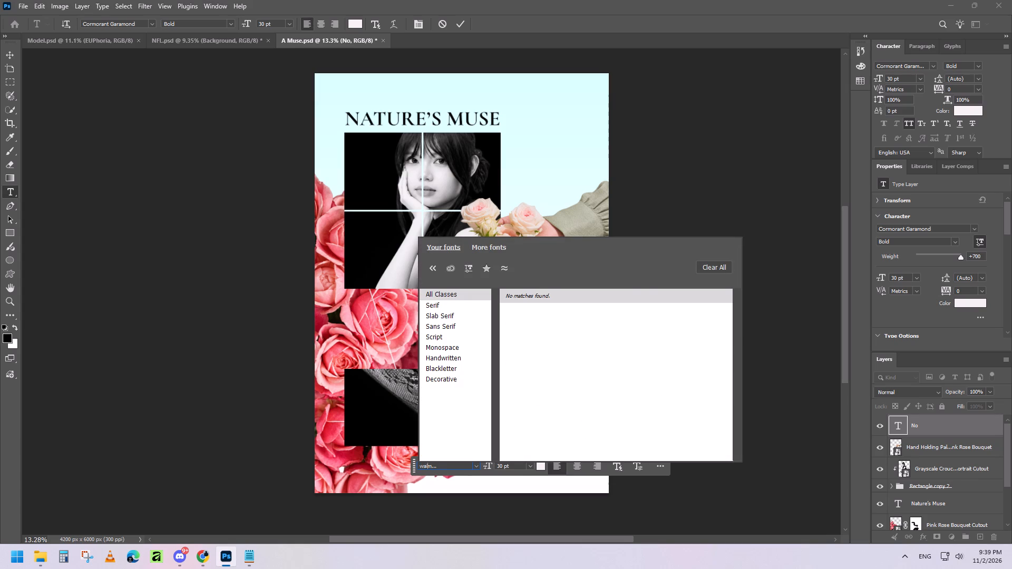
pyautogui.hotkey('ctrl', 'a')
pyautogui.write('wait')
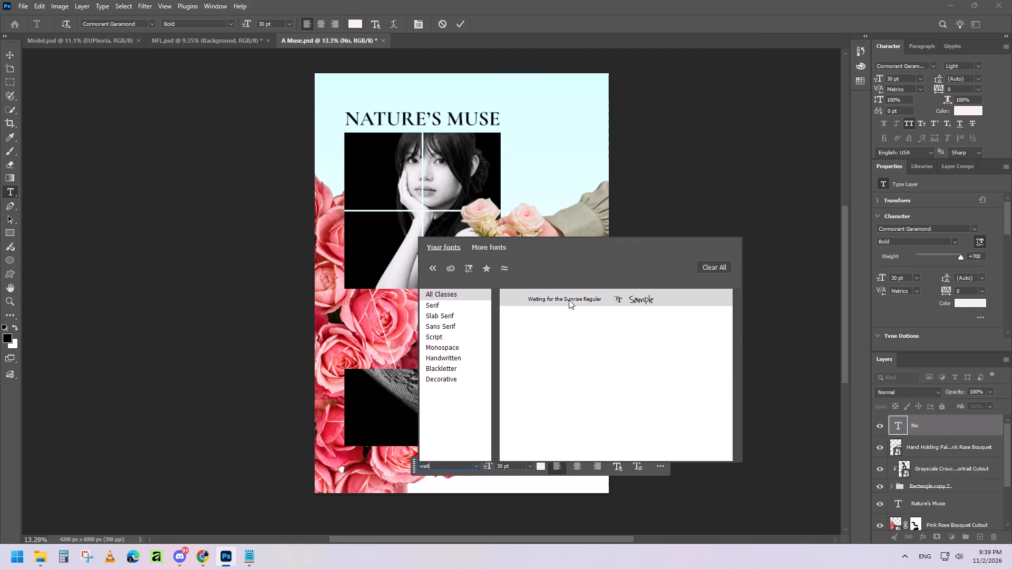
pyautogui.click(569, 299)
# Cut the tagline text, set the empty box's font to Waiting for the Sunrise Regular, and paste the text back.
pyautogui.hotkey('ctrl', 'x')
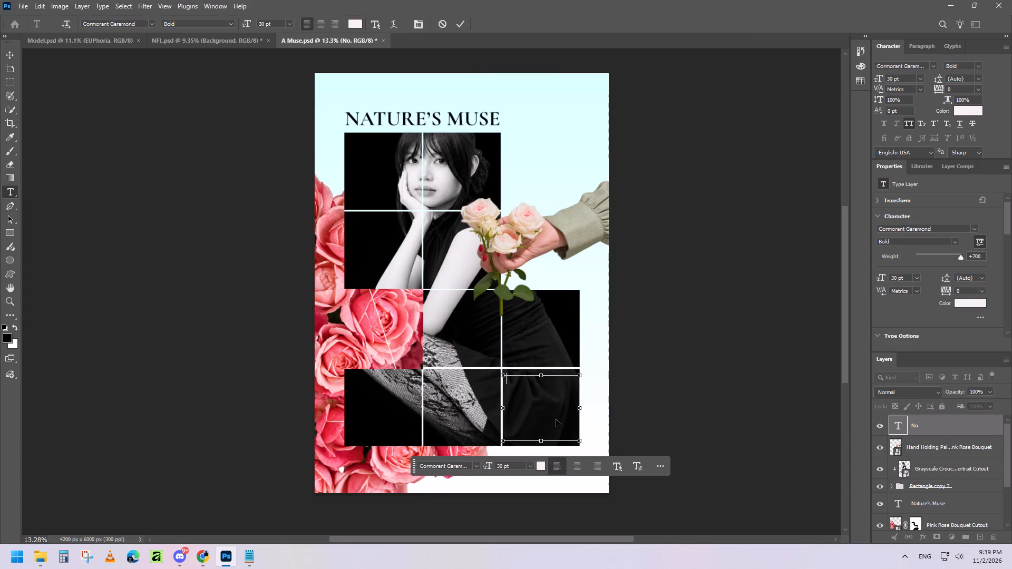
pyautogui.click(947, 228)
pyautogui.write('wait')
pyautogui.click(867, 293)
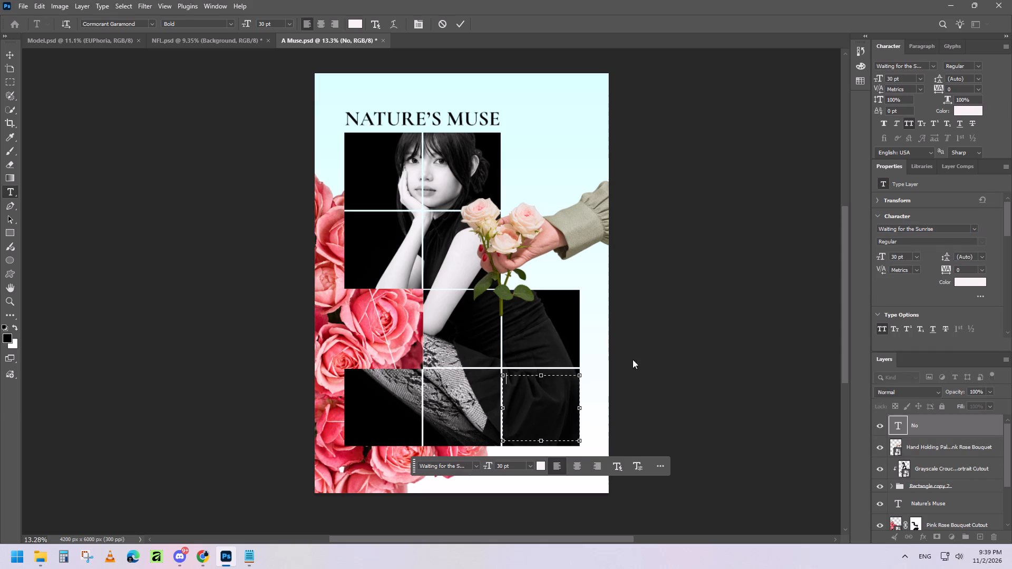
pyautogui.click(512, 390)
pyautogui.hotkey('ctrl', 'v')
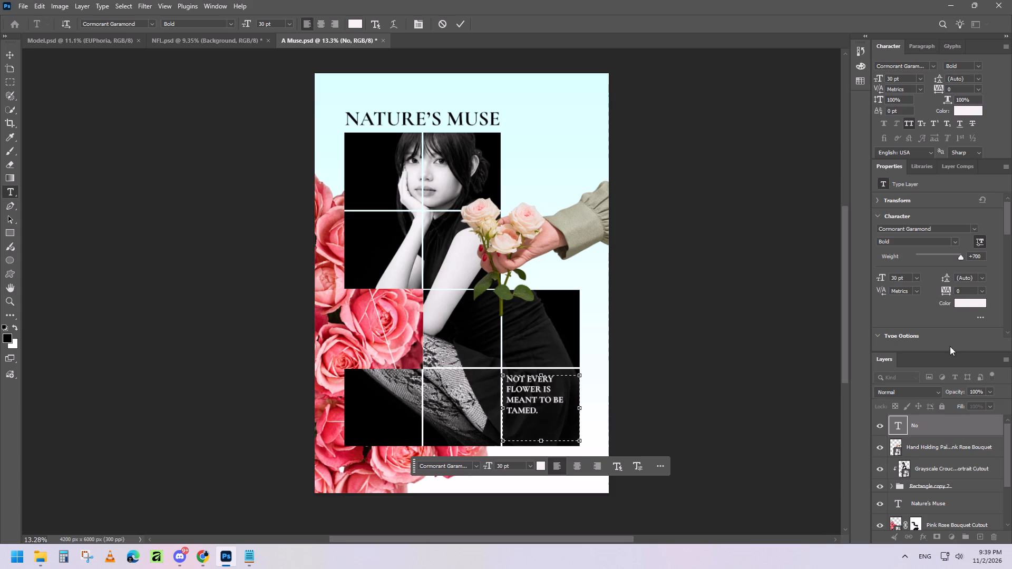
# Delete the tagline's "No" text layer.
pyautogui.click(951, 426)
pyautogui.press('Delete')
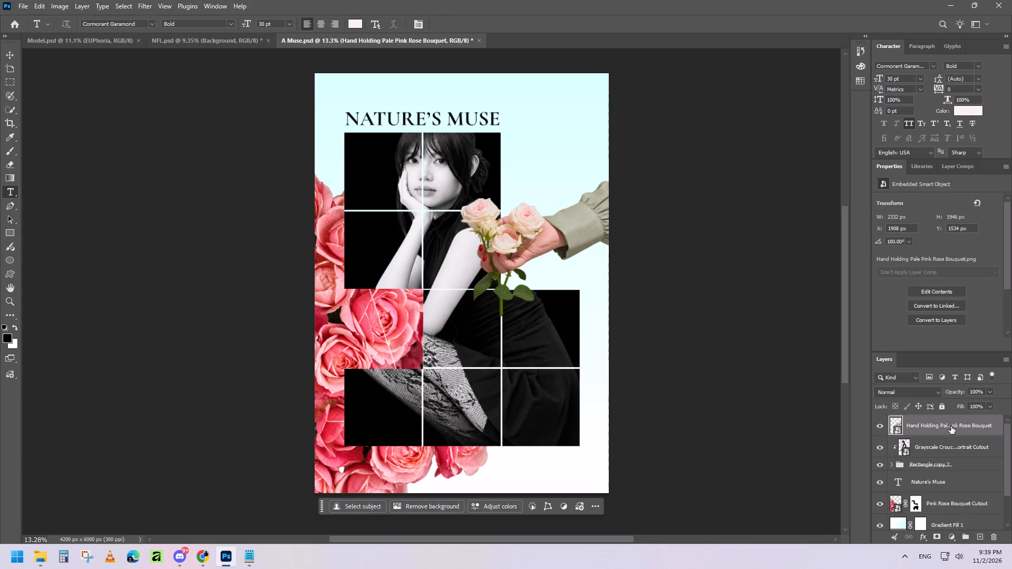
# Draw a new text box filling most of the portrait grid's bottom-right square.
pyautogui.moveTo(505, 378); pyautogui.dragTo(529, 404)
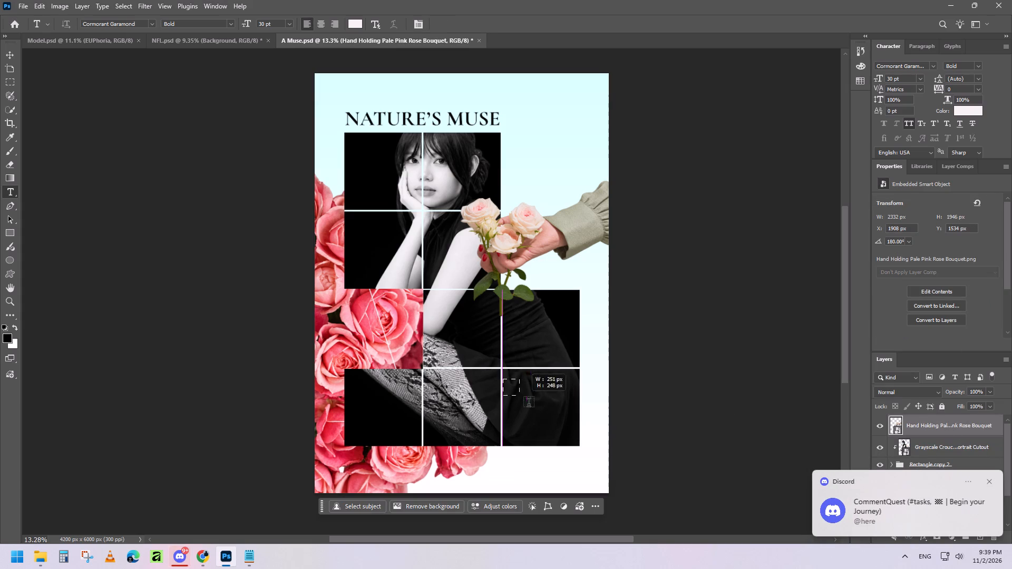
pyautogui.moveTo(529, 404); pyautogui.dragTo(581, 438)
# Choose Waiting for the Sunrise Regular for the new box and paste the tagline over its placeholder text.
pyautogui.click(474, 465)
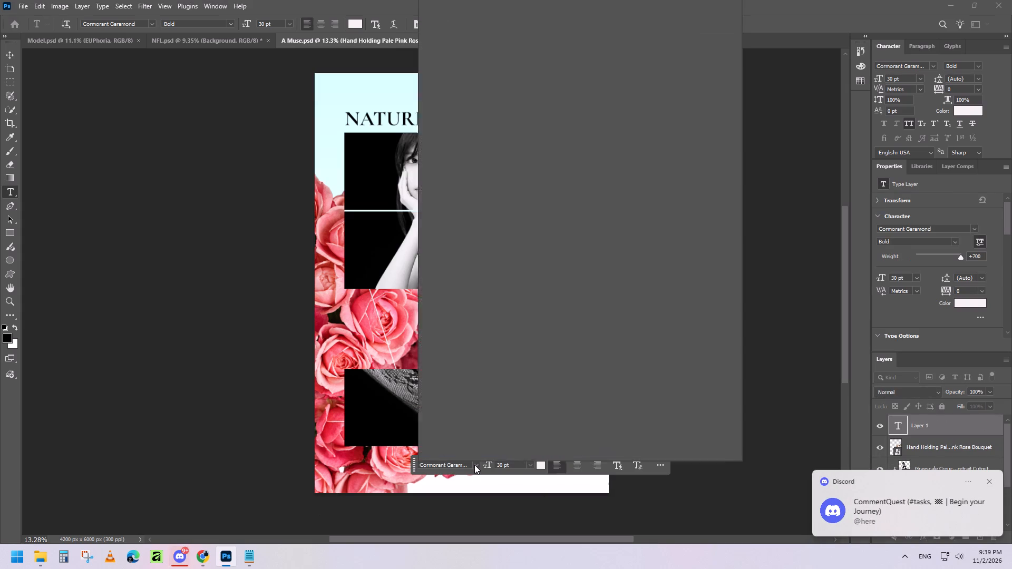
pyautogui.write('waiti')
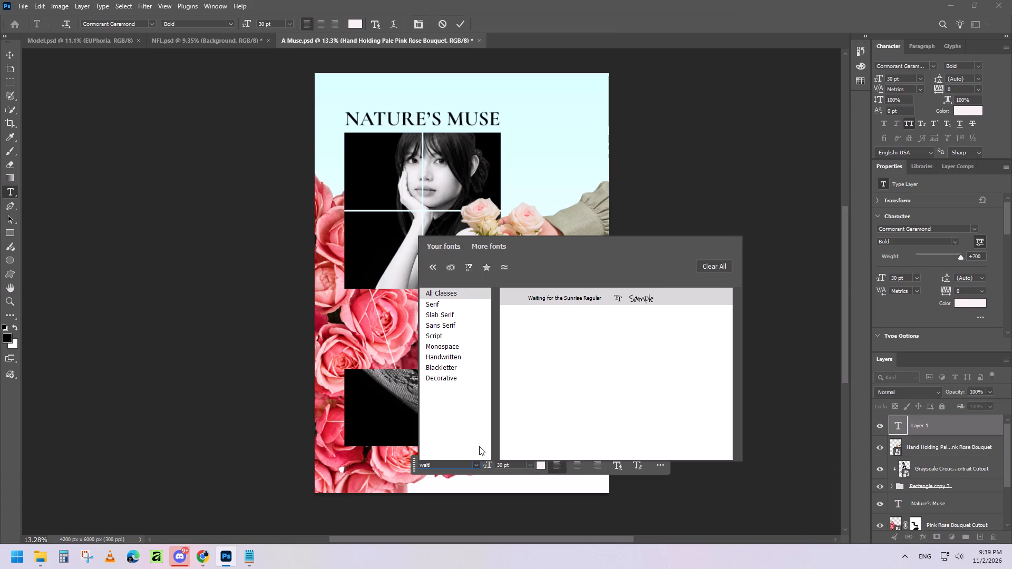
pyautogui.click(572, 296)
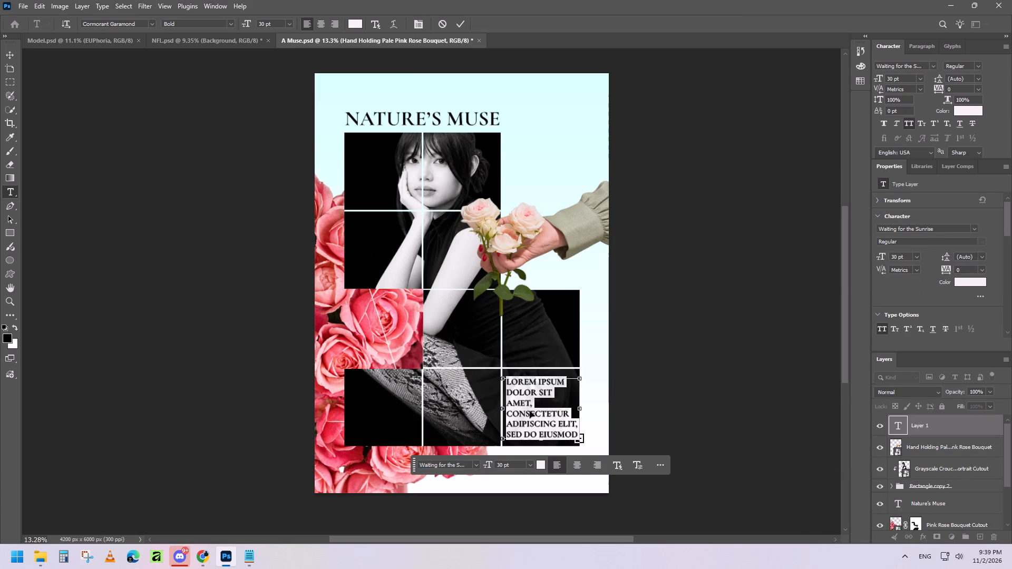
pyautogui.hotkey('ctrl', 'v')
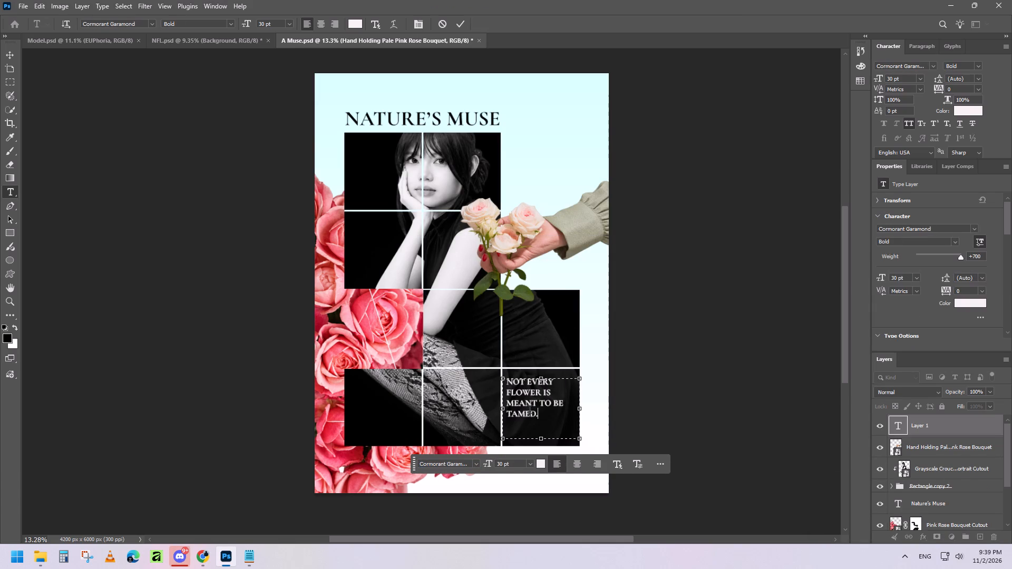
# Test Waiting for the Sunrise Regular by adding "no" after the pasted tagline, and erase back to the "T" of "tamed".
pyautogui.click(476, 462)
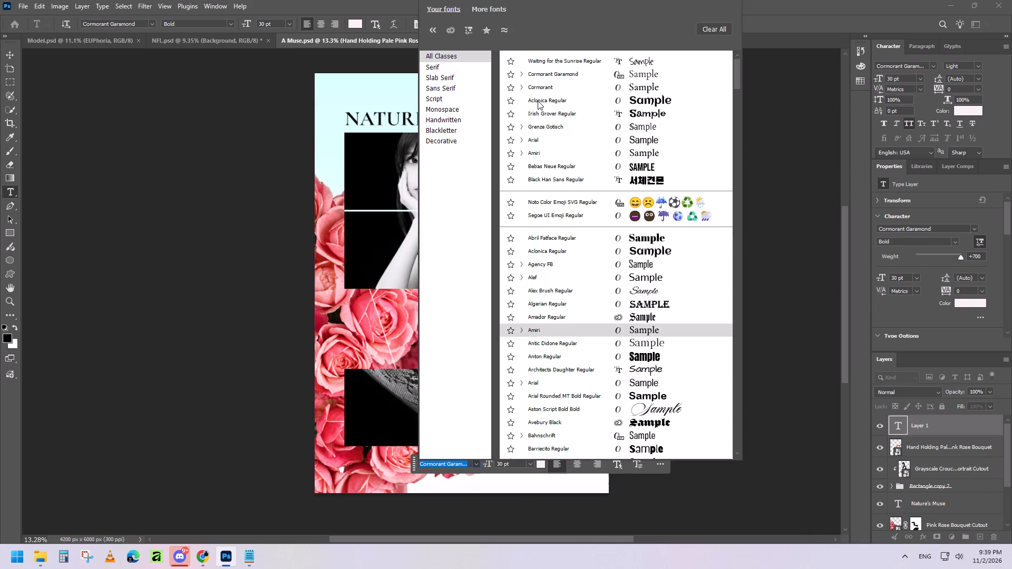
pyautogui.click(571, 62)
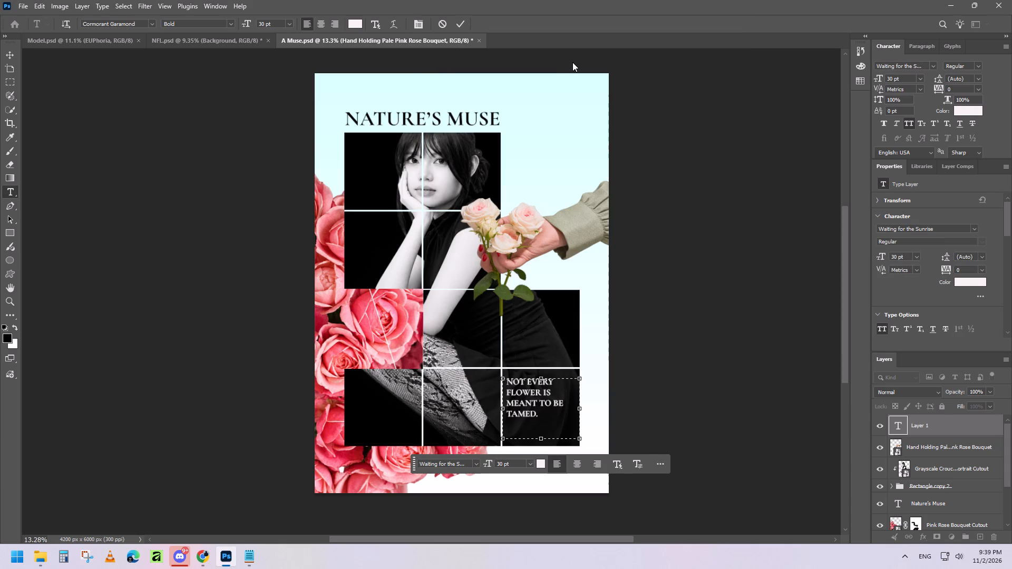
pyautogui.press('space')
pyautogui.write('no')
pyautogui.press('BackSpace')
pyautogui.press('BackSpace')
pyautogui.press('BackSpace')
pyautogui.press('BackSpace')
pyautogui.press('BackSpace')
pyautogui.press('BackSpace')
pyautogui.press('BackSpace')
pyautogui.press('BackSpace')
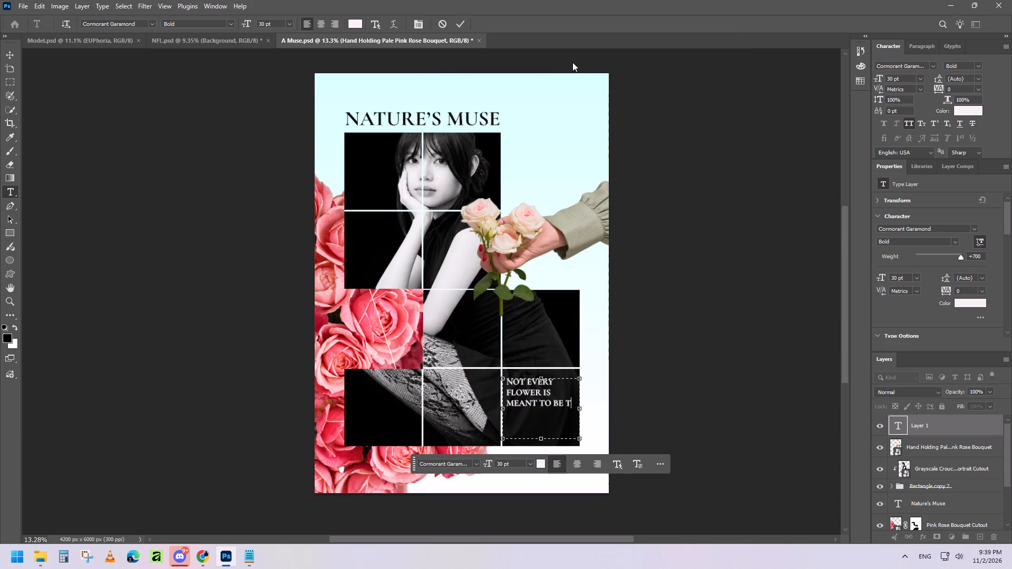
# Clear the box and enter "not every flower is meant to be tamed." in Waiting for the Sunrise Regular.
pyautogui.hotkey('ctrl', 'a')
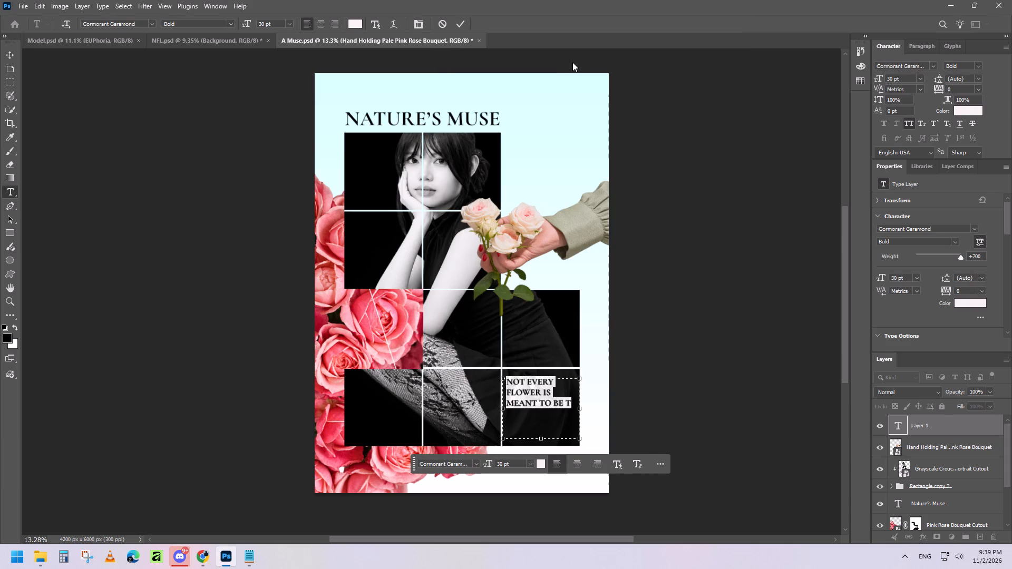
pyautogui.press('BackSpace')
pyautogui.click(475, 463)
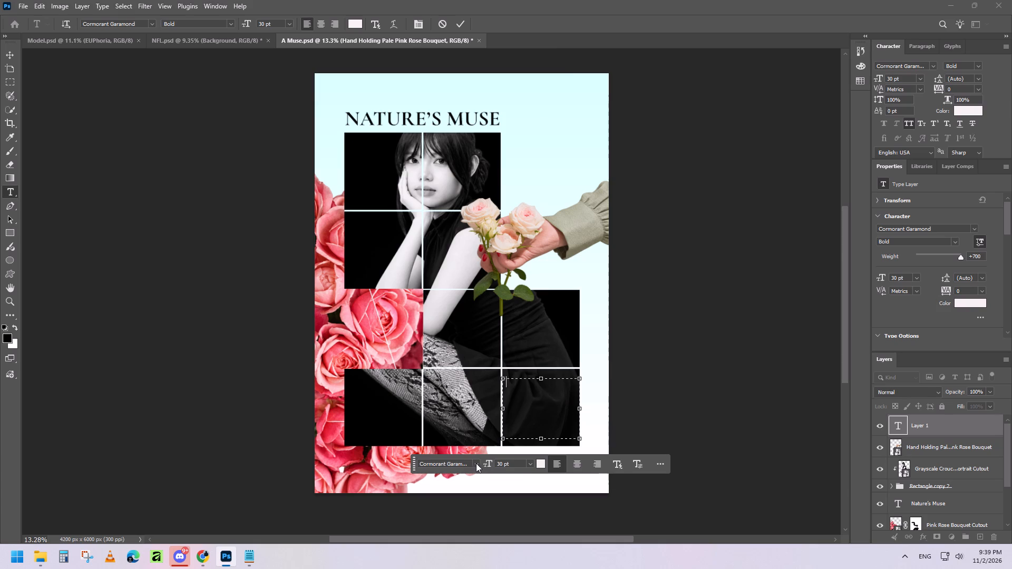
pyautogui.click(553, 59)
pyautogui.click(514, 389)
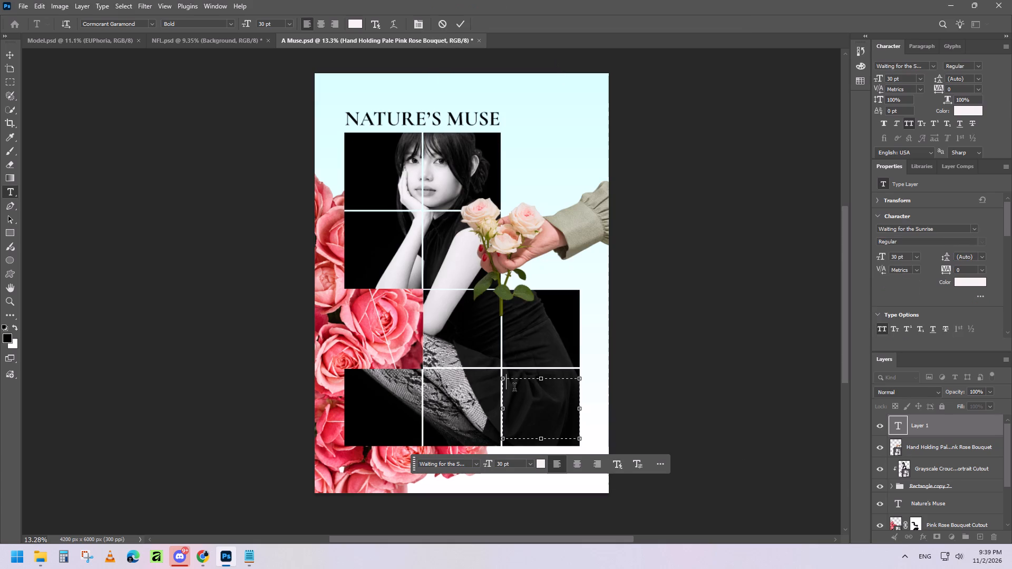
pyautogui.write('not')
pyautogui.press('space')
pyautogui.write('every flower is')
pyautogui.press('space')
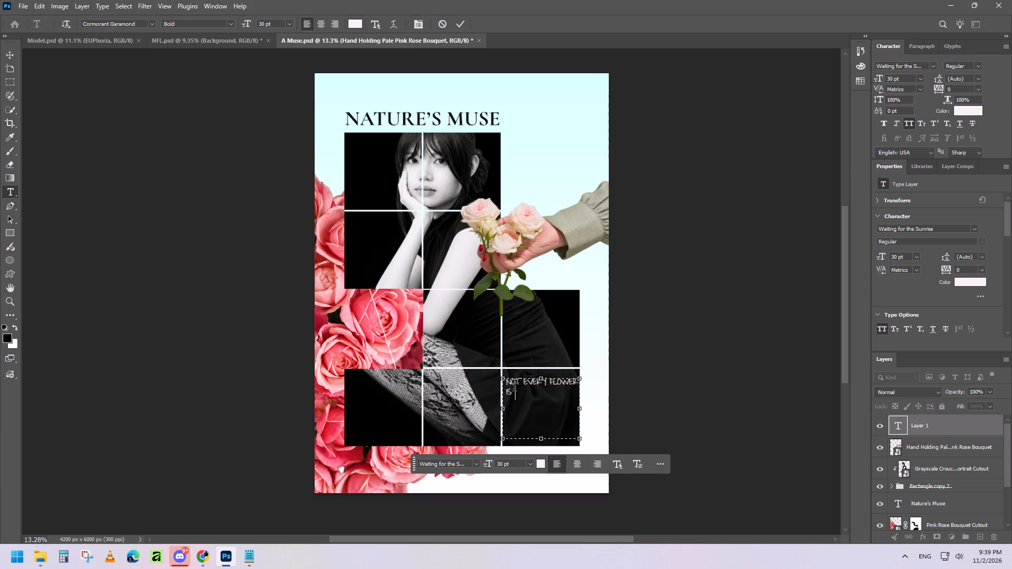
pyautogui.write('meant to be tame')
pyautogui.press('d')
pyautogui.press('.')
# Set the whole tagline's size to 48 pt and commit the text.
pyautogui.hotkey('ctrl', 'a')
pyautogui.click(529, 463)
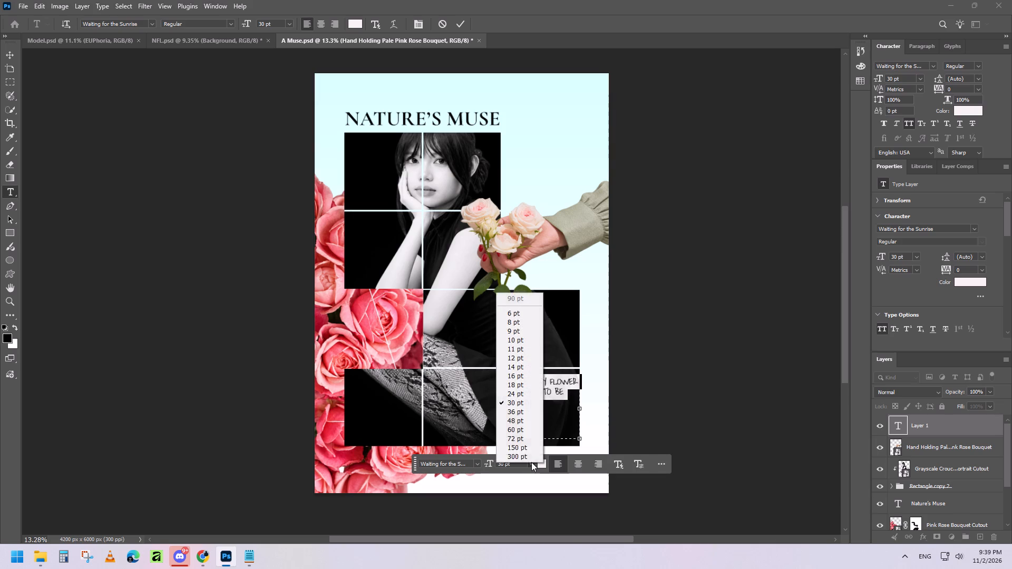
pyautogui.click(524, 419)
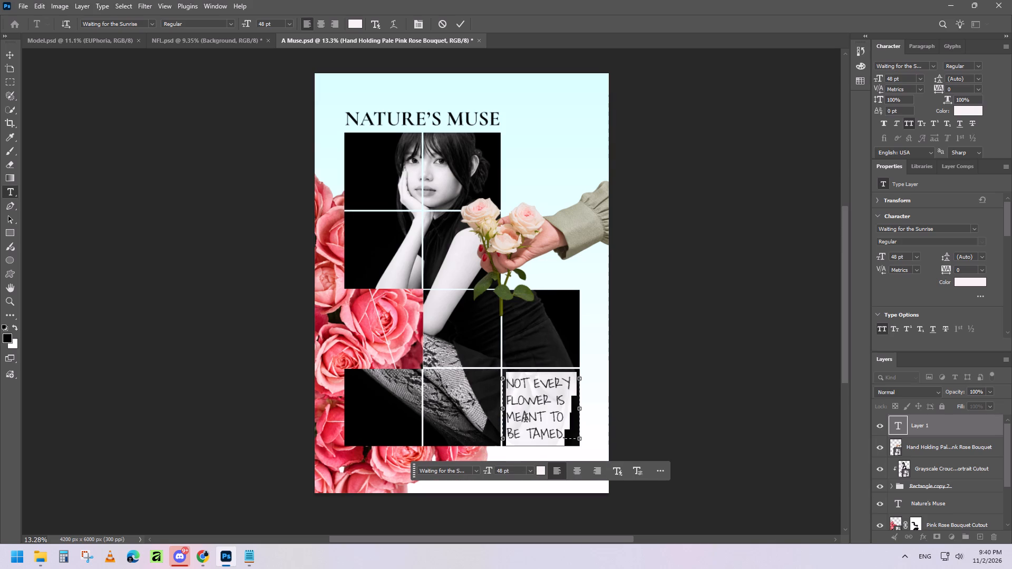
pyautogui.click(461, 25)
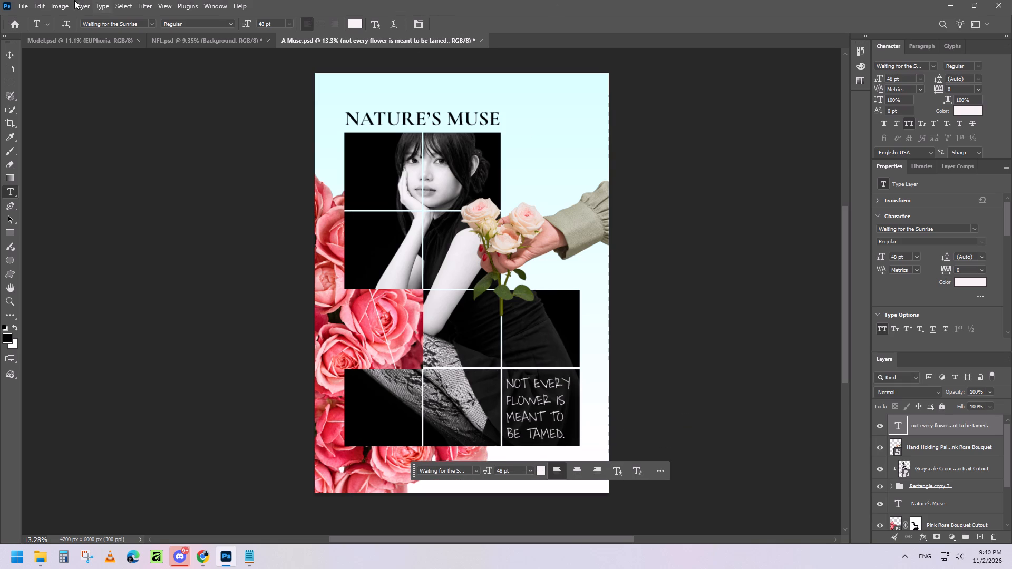
# Save the A Muse.psd document.
pyautogui.click(18, 3)
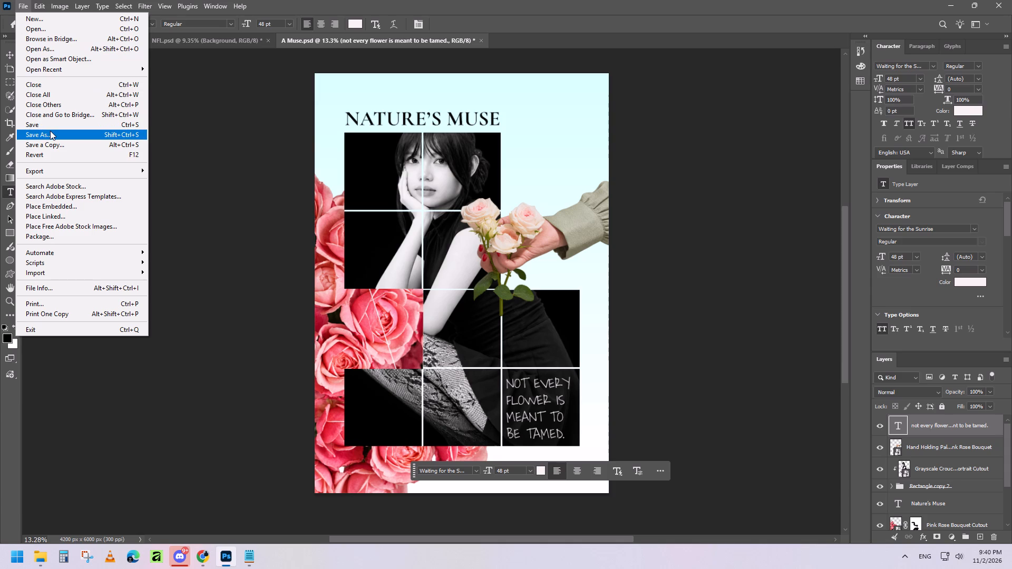
pyautogui.moveTo(51, 131); pyautogui.dragTo(51, 122)
# Open the file commands for the A Muse poster.
pyautogui.click(19, 6)
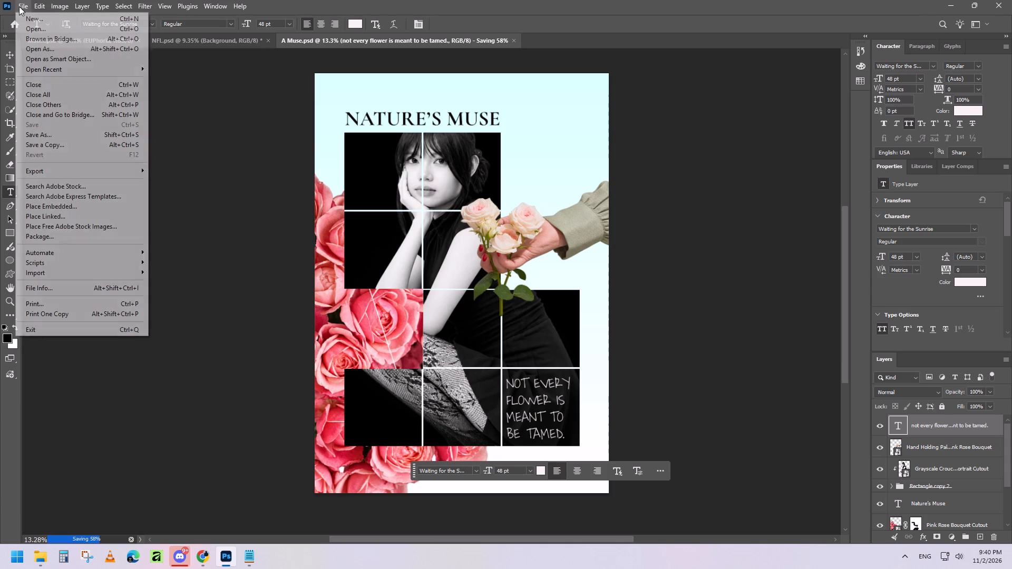
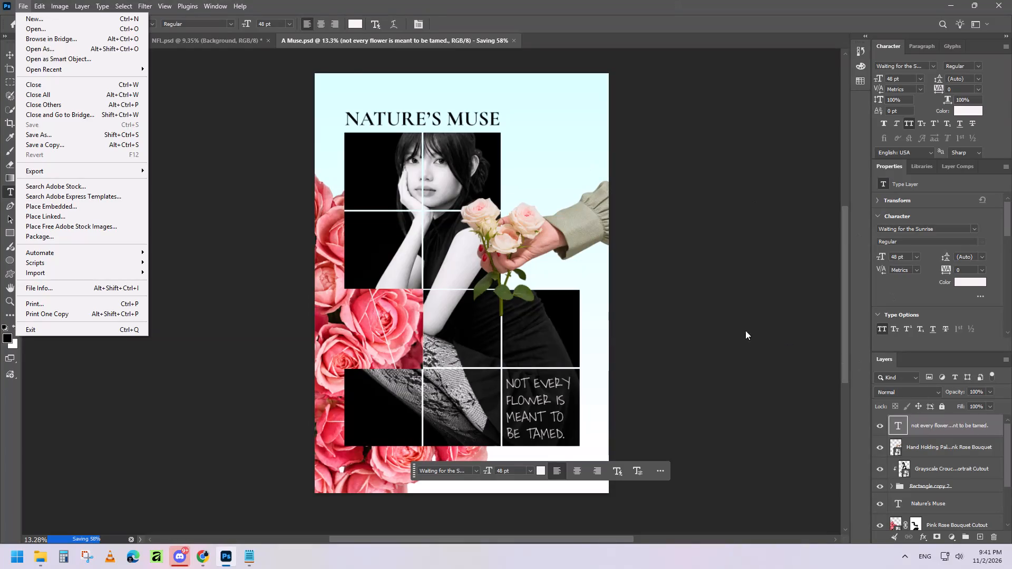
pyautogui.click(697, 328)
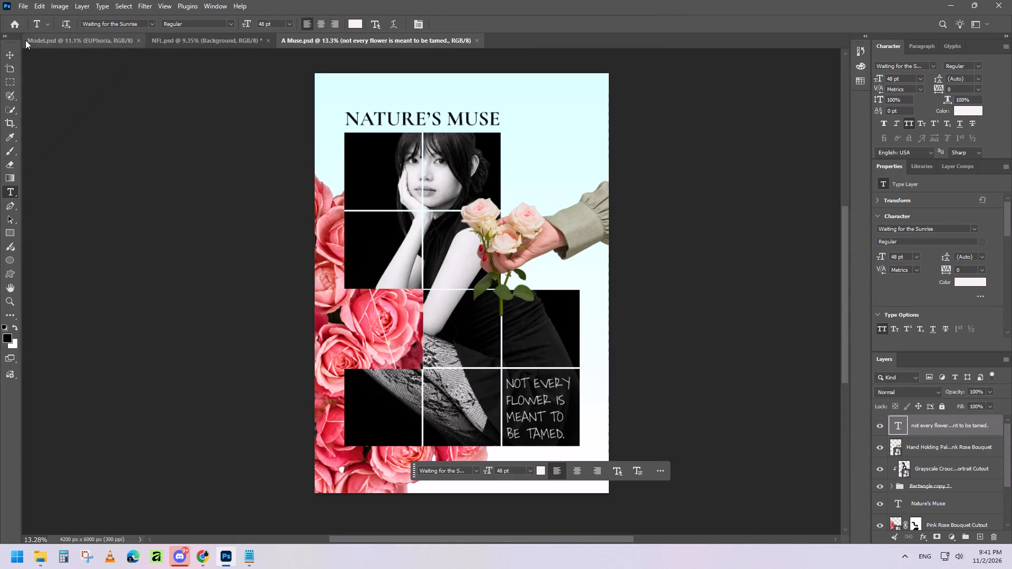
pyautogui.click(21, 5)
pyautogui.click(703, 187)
# Nudge the "not every flower is meant to be tamed." tagline up one increment in the grid's bottom-right square.
pyautogui.click(8, 58)
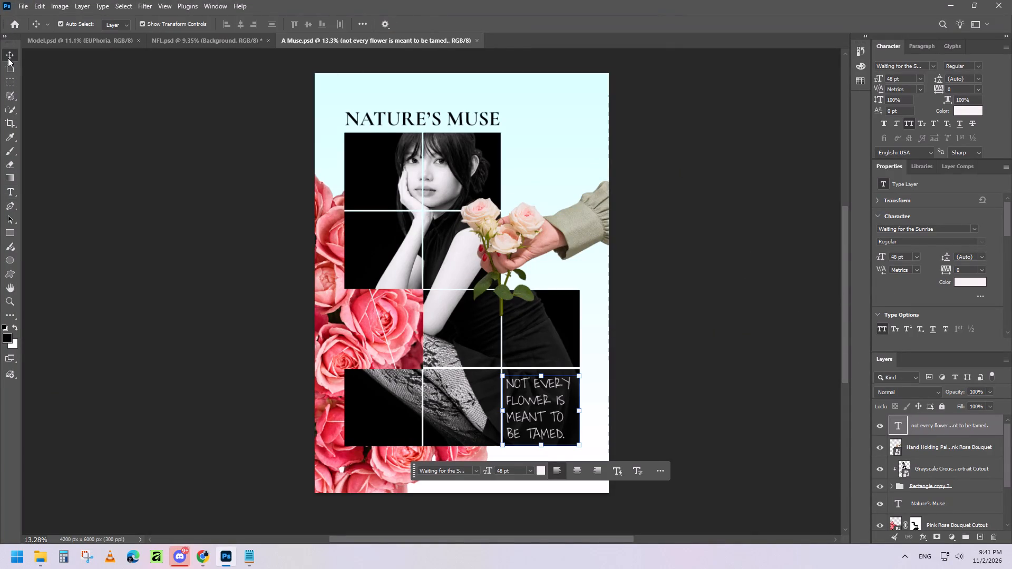
pyautogui.click(725, 360)
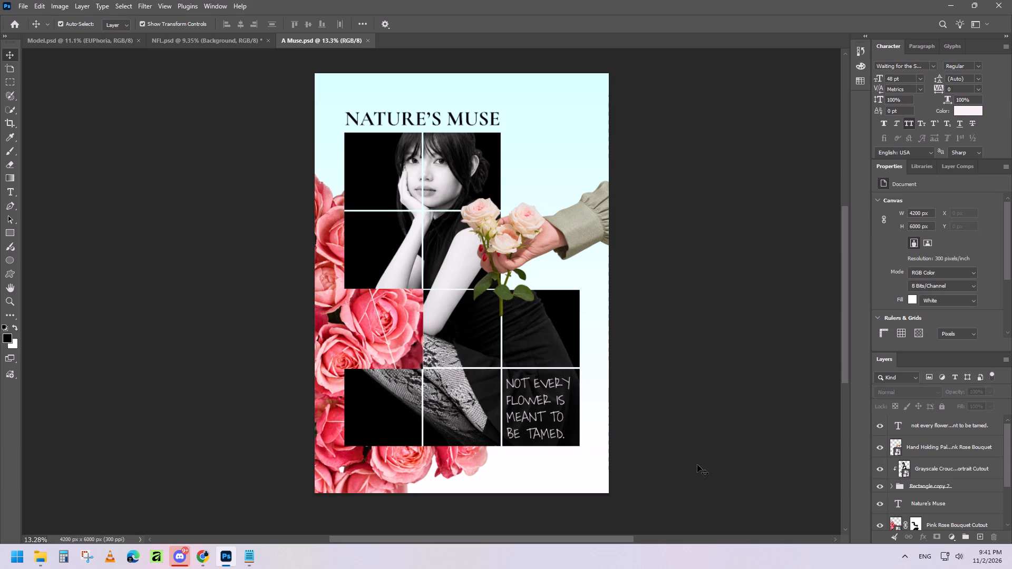
pyautogui.click(535, 406)
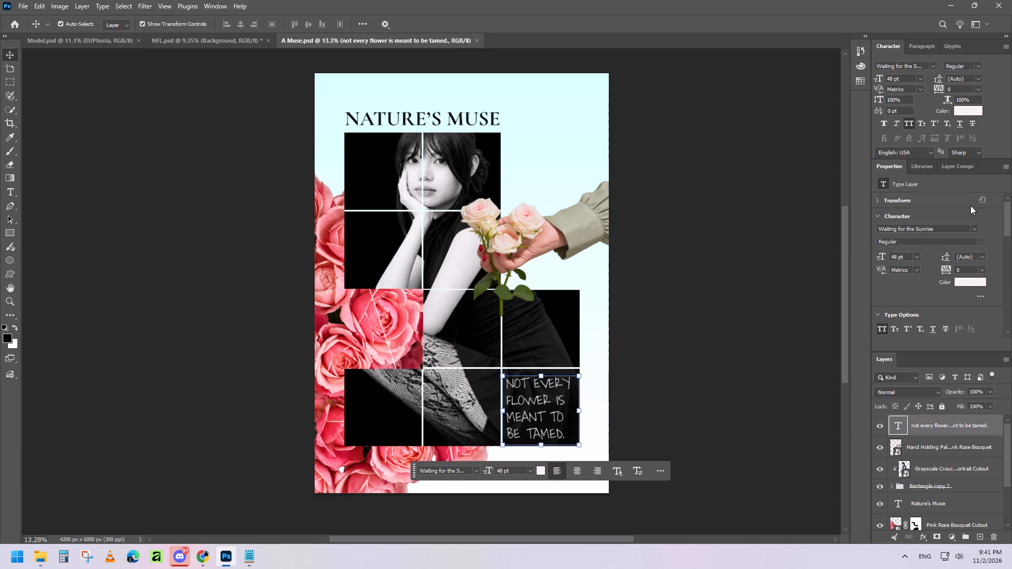
pyautogui.scroll(-2, 936, 140)
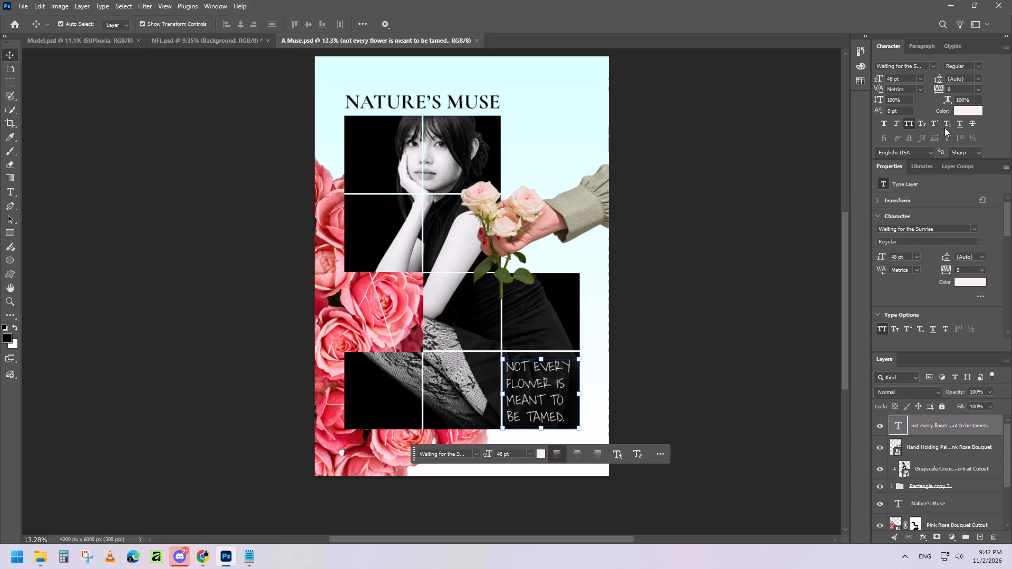
pyautogui.click(979, 64)
pyautogui.click(979, 64)
pyautogui.press('Up')
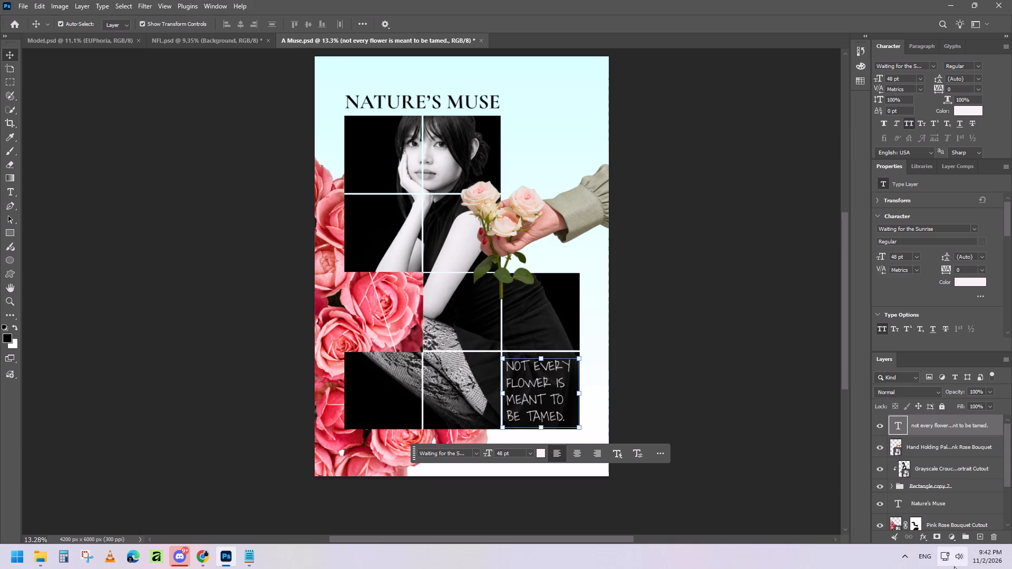
# Add a white Stroke effect to the tagline layer and reduce the stroke size to 14 px.
pyautogui.click(926, 538)
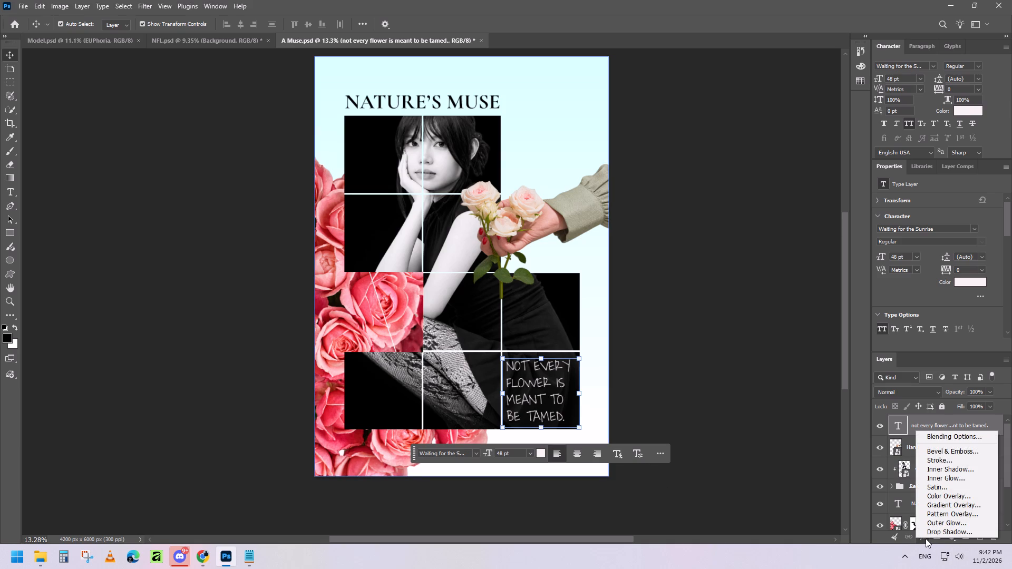
pyautogui.click(962, 459)
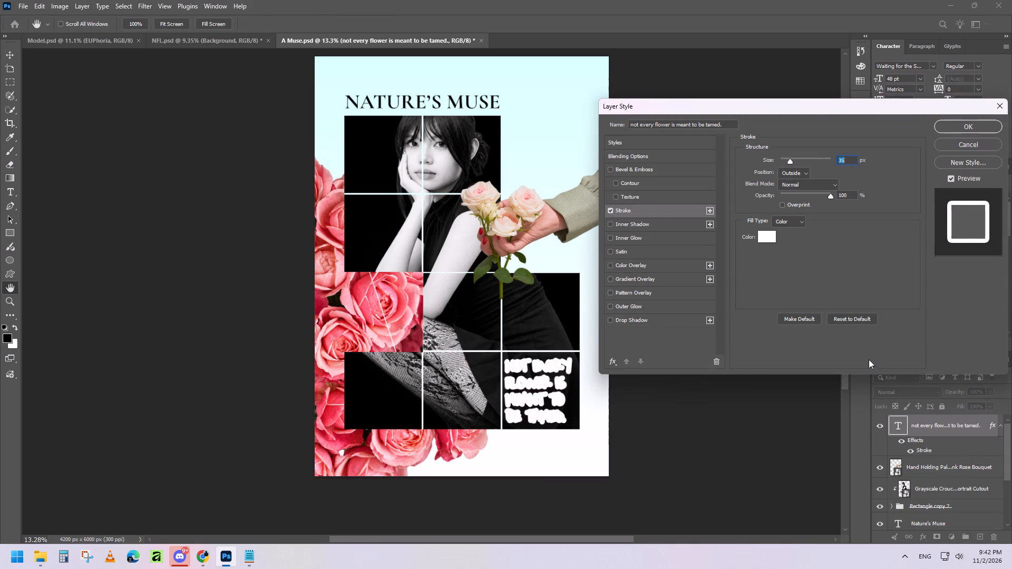
pyautogui.press('Down')
pyautogui.press('Down')
pyautogui.press('Down')
pyautogui.press('Down')
pyautogui.press('Down')
pyautogui.press('Down')
pyautogui.press('Down')
pyautogui.press('Down')
pyautogui.press('Down')
pyautogui.press('Down')
pyautogui.press('Down')
pyautogui.press('Down')
pyautogui.press('Down')
pyautogui.press('Down')
pyautogui.press('Down')
pyautogui.press('Down')
pyautogui.press('Down')
pyautogui.press('Down')
pyautogui.press('Down')
pyautogui.press('Down')
pyautogui.press('Down')
pyautogui.press('Down')
pyautogui.press('Down')
pyautogui.press('Down')
pyautogui.press('Down')
pyautogui.press('Down')
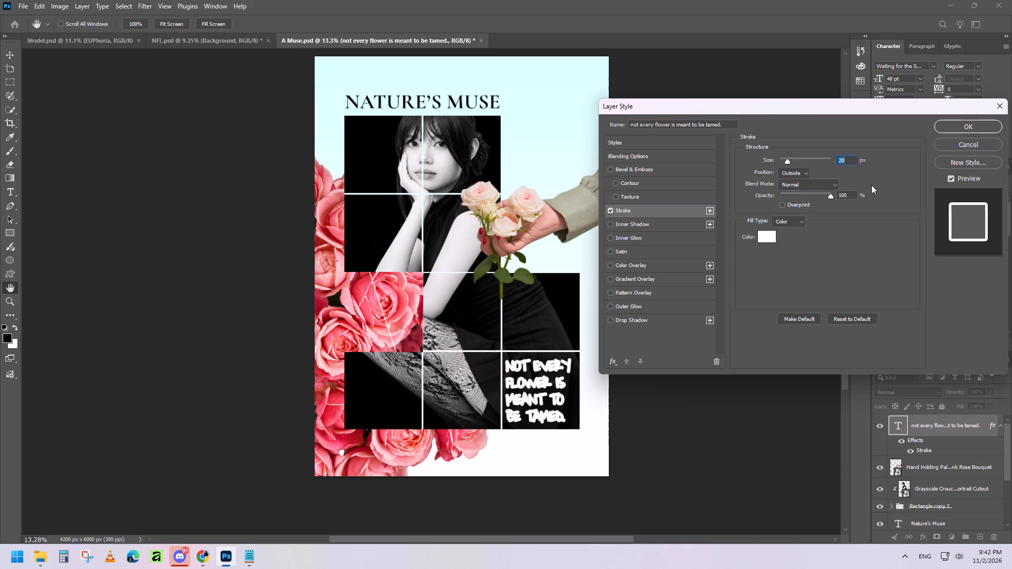
pyautogui.press('Down')
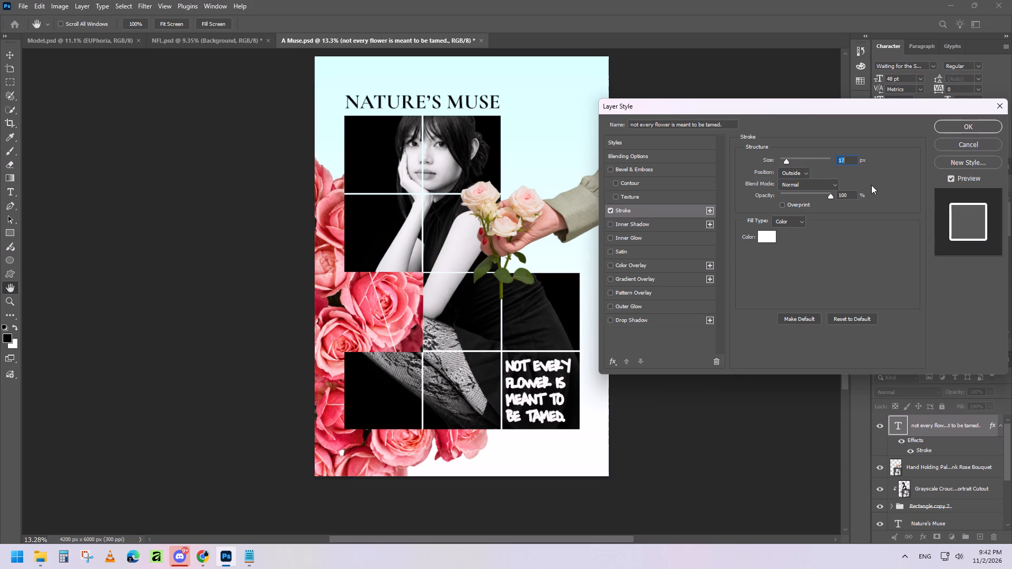
pyautogui.press('Down')
pyautogui.press('Down')
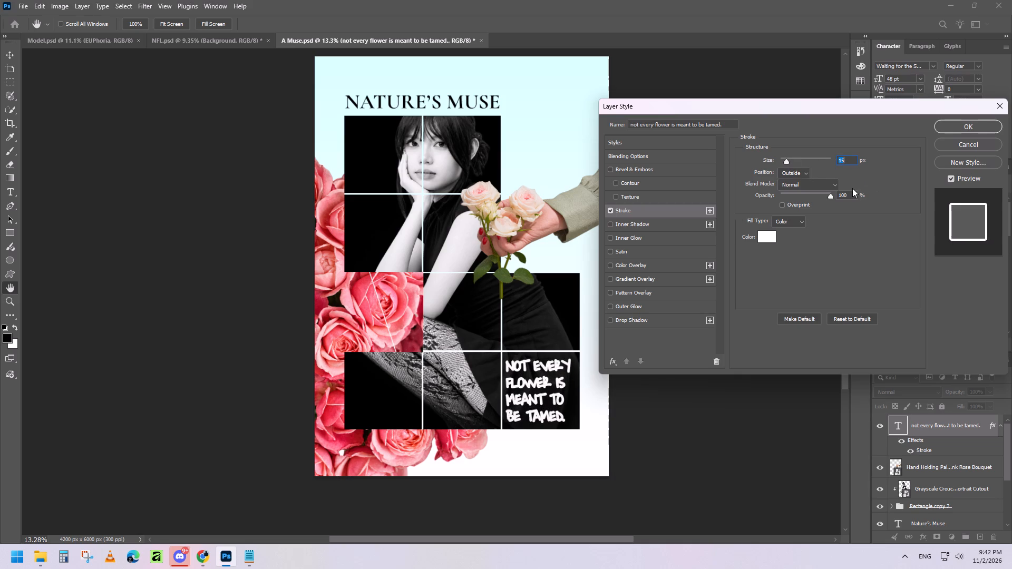
pyautogui.press('Down')
# Compare the Outside, Center and Inside positions for the tagline's stroke and set it to Center.
pyautogui.click(803, 174)
pyautogui.click(801, 200)
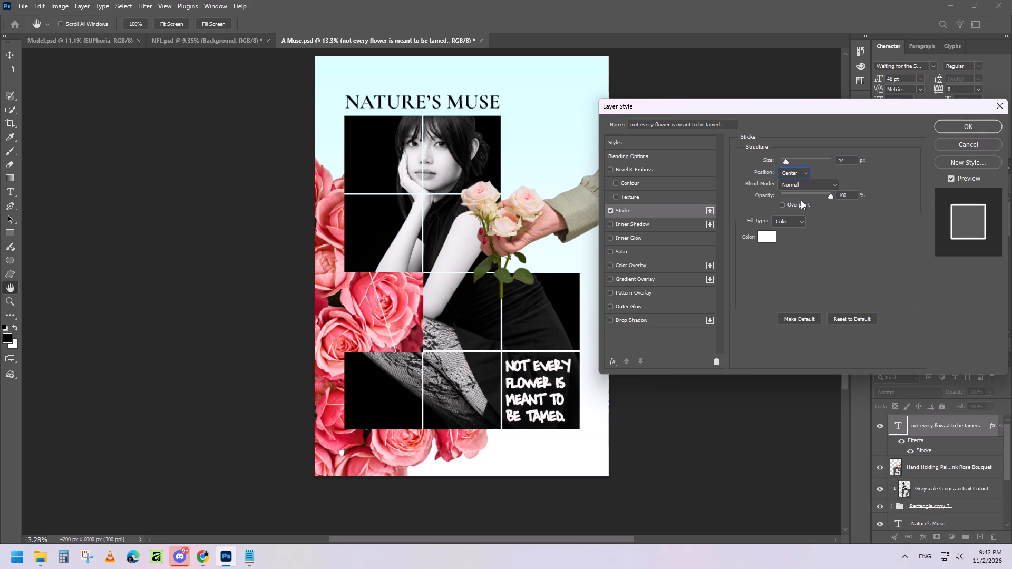
pyautogui.press('Up')
pyautogui.press('Up')
pyautogui.press('Down')
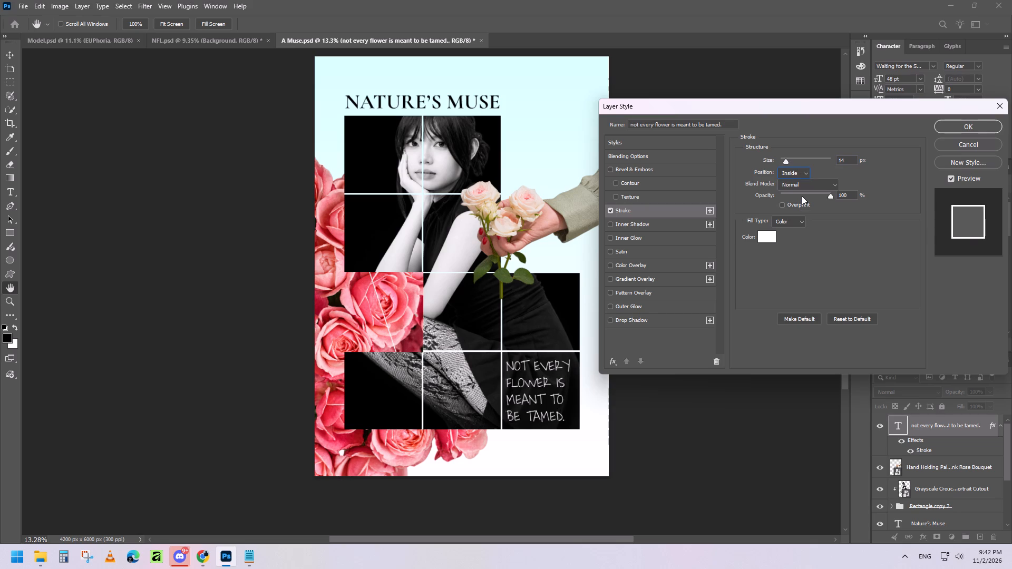
pyautogui.press('Up')
pyautogui.press('Up')
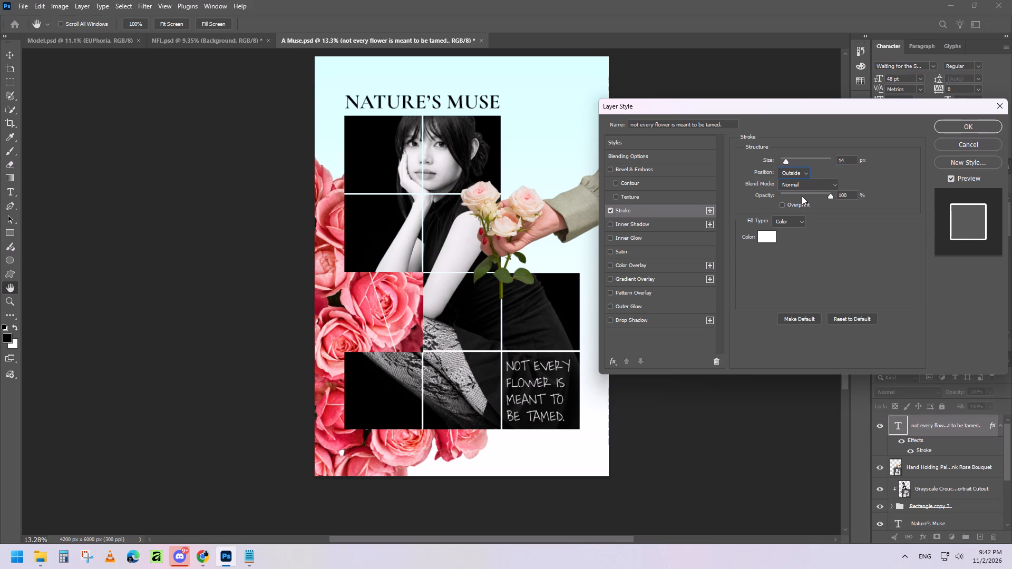
pyautogui.press('Down')
pyautogui.press('Down')
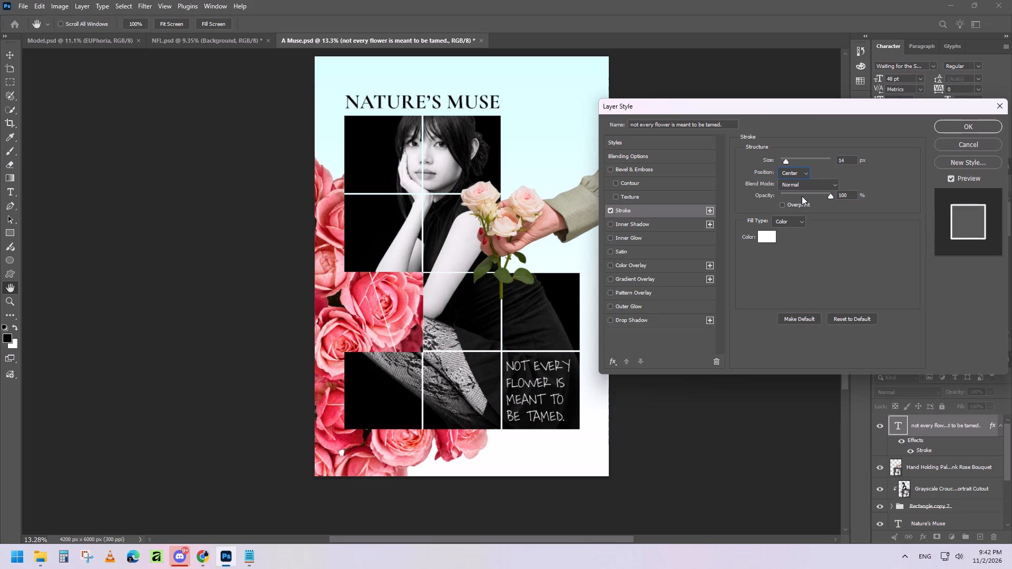
# Increase the tagline's stroke size to 24 px and apply the layer style.
pyautogui.click(848, 161)
pyautogui.press('Up')
pyautogui.press('Up')
pyautogui.press('Up')
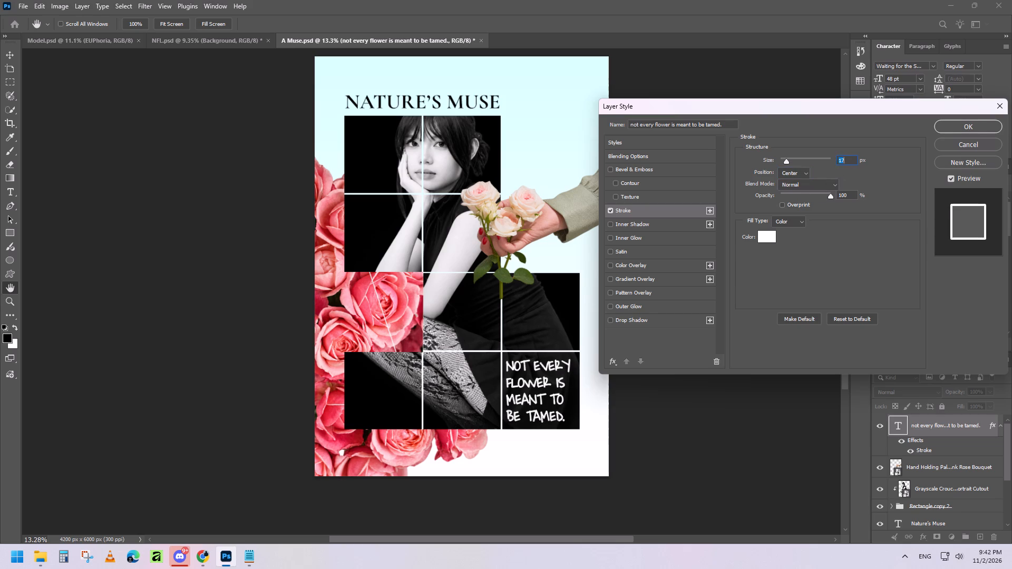
pyautogui.press('Up')
pyautogui.press('Up')
pyautogui.press('Up')
pyautogui.press('Up')
pyautogui.press('Up')
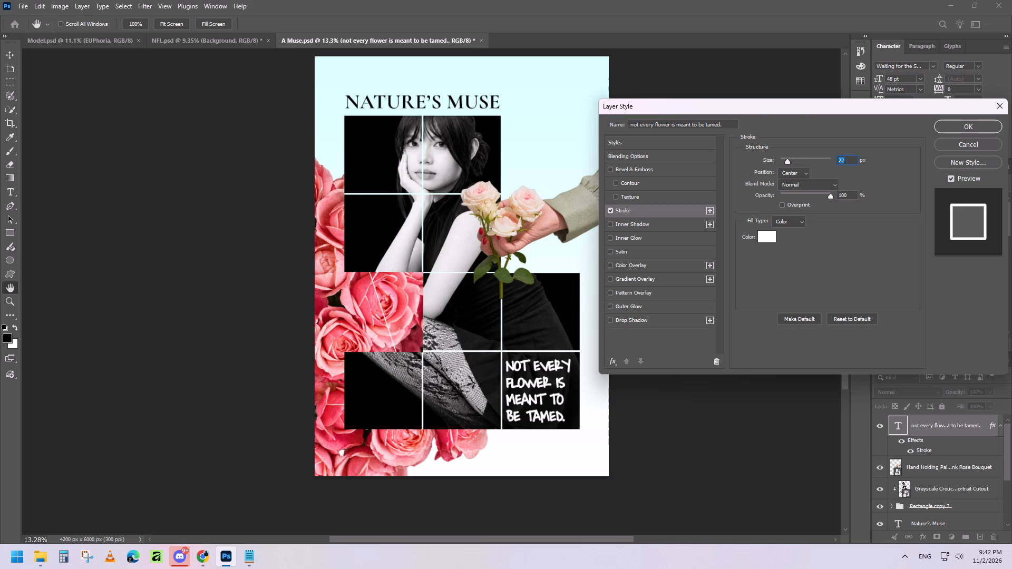
pyautogui.press('Up')
pyautogui.press('Up')
pyautogui.click(966, 125)
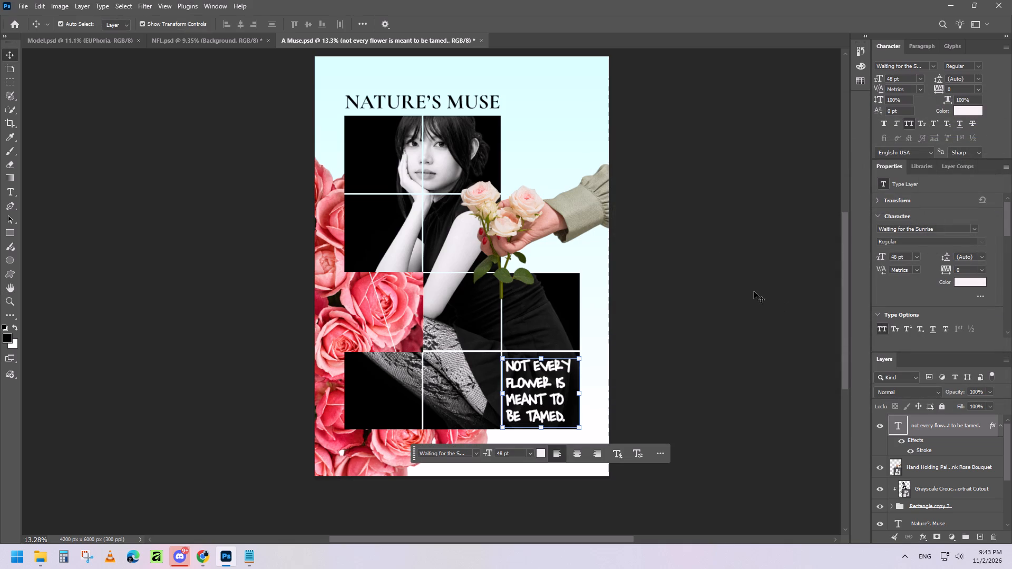
# Move the Nature's Muse title layer above the hand-holding-roses layer, directly beneath the tagline layer.
pyautogui.click(405, 103)
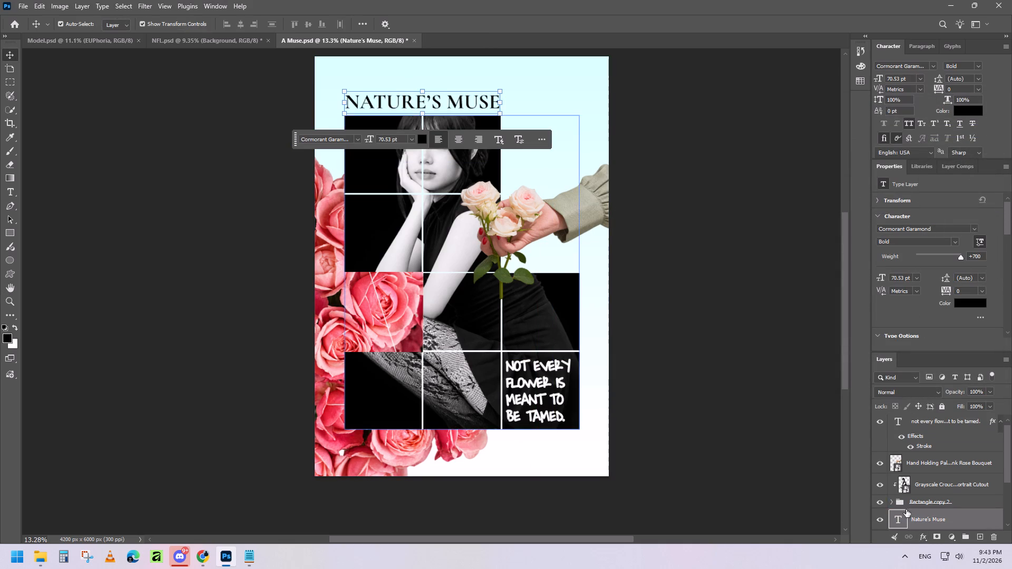
pyautogui.scroll(-3, 937, 520)
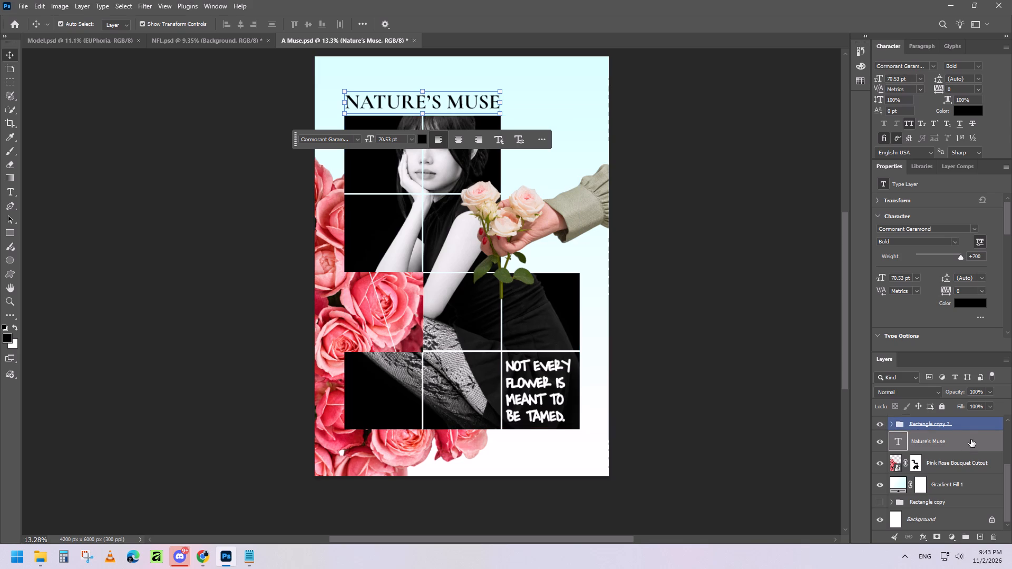
pyautogui.click(777, 395)
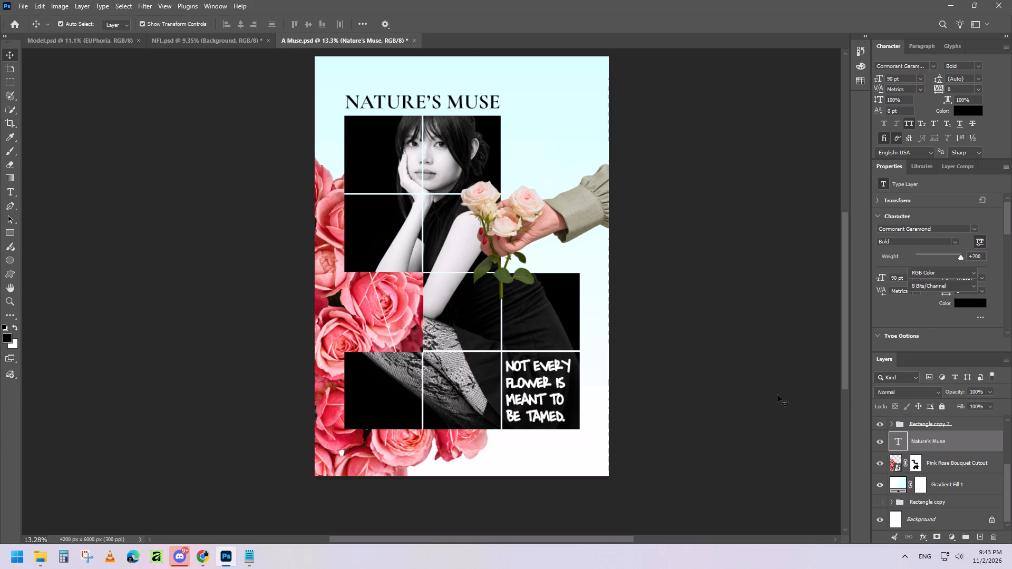
pyautogui.scroll(-2, 947, 492)
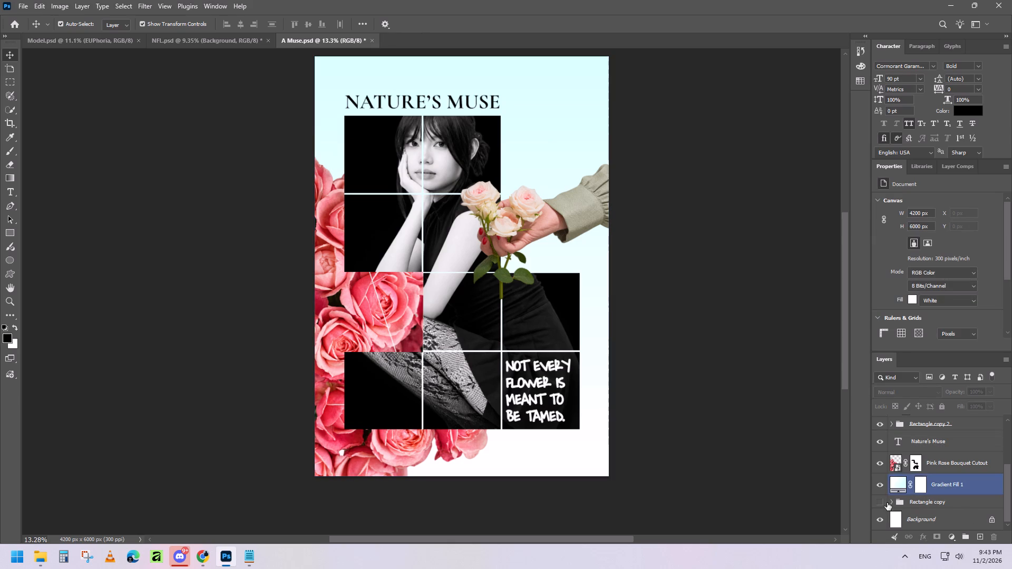
pyautogui.scroll(1, 943, 507)
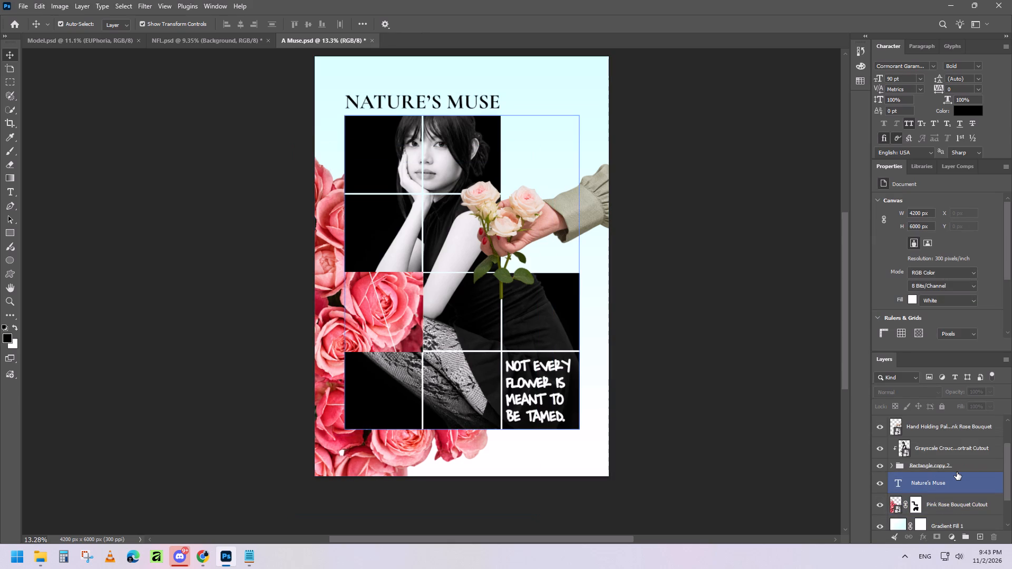
pyautogui.scroll(-4, 957, 472)
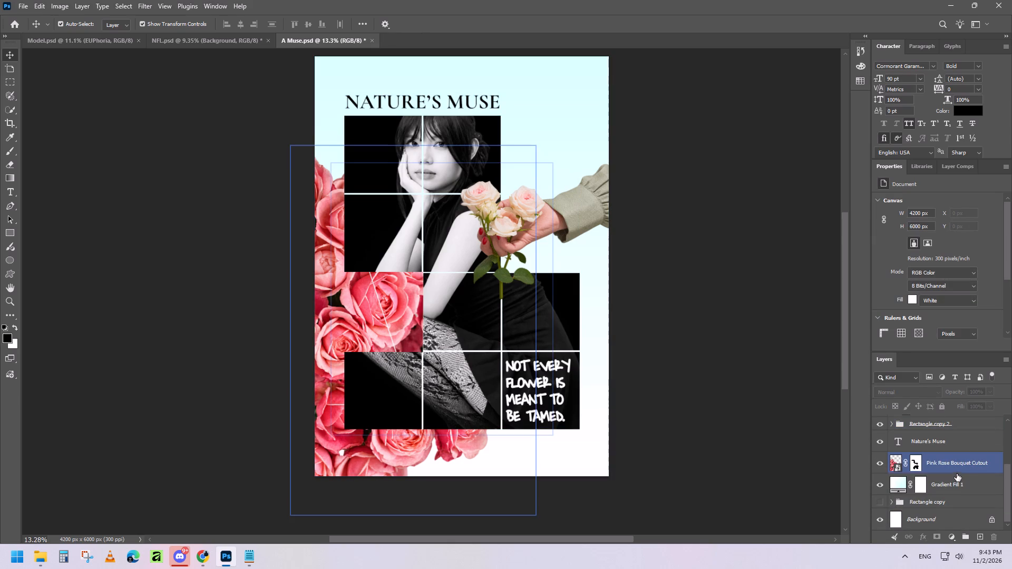
pyautogui.scroll(8, 956, 476)
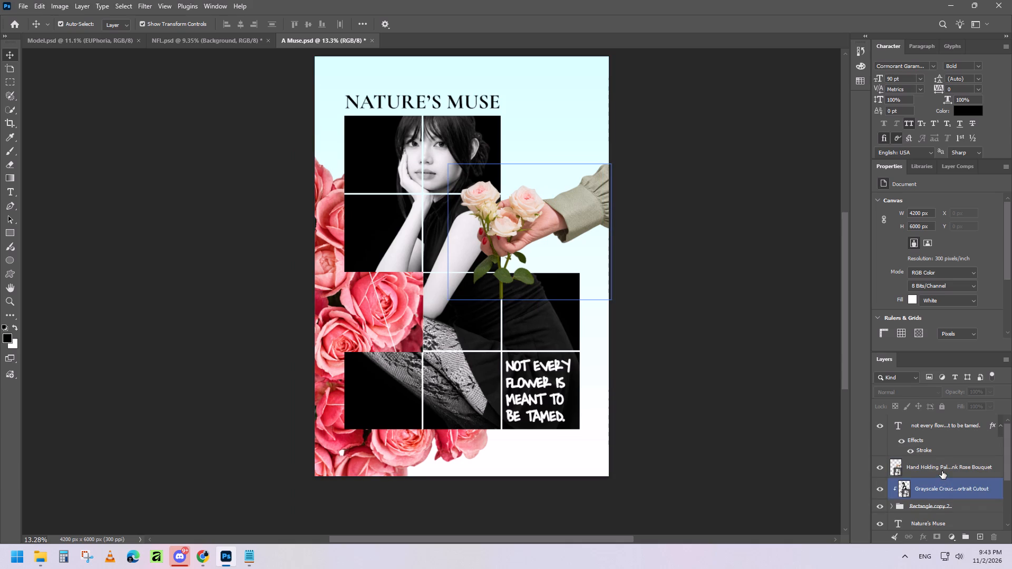
pyautogui.moveTo(950, 523); pyautogui.dragTo(943, 463)
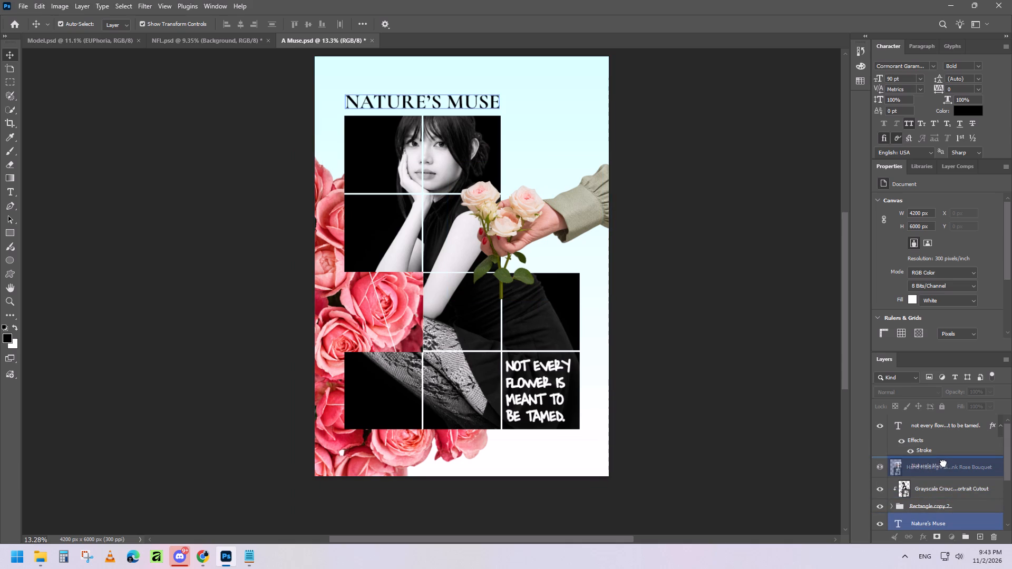
pyautogui.moveTo(943, 463); pyautogui.dragTo(942, 459)
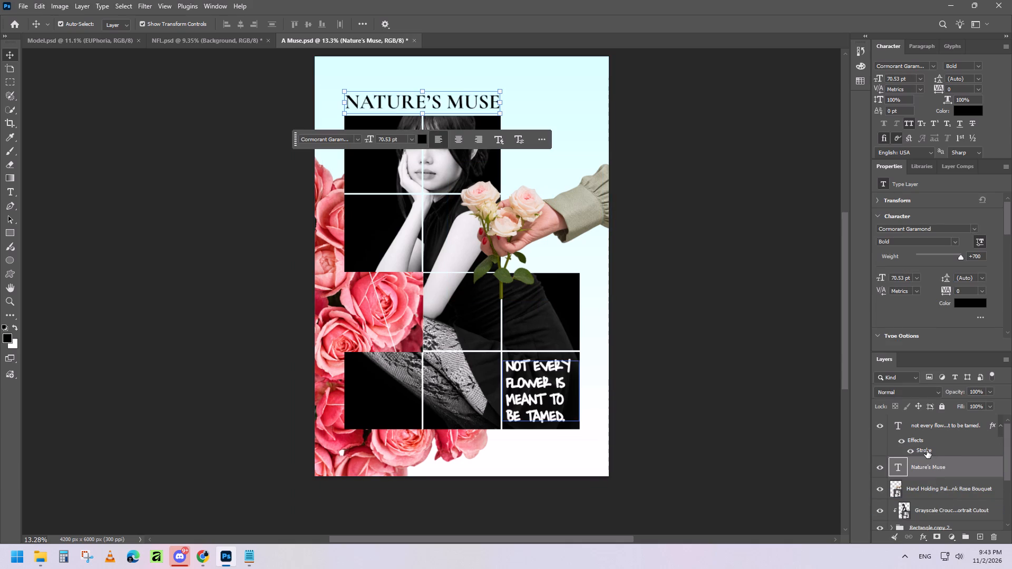
# Copy the Stroke effect from the tagline layer onto the Nature's Muse title layer.
pyautogui.click(927, 450)
pyautogui.keyDown('alt'); pyautogui.moveTo(924, 450); pyautogui.dragTo(933, 474); pyautogui.keyUp('alt')
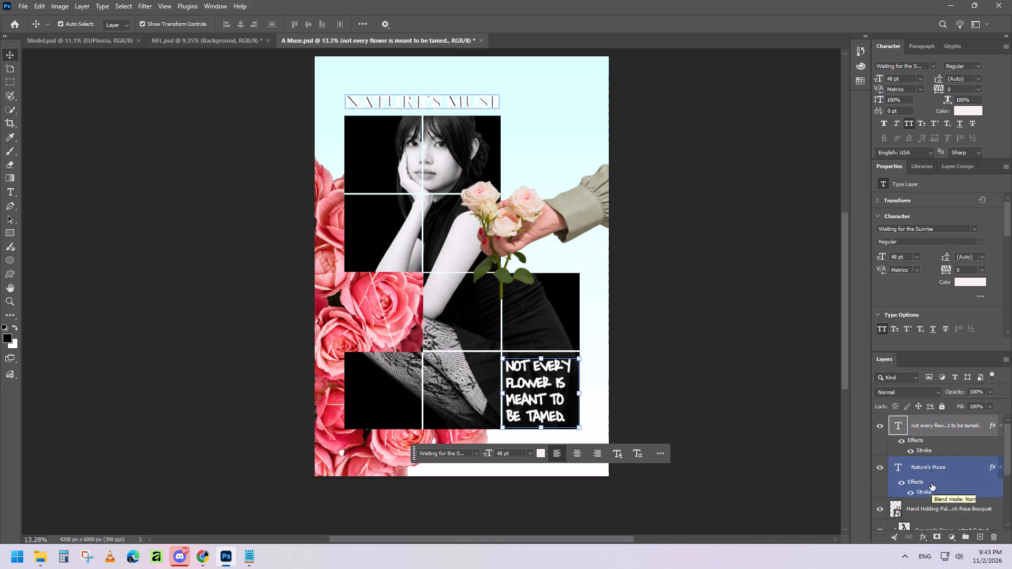
# Change the Nature's Muse title's stroke color to black (000000).
pyautogui.doubleClick(925, 492)
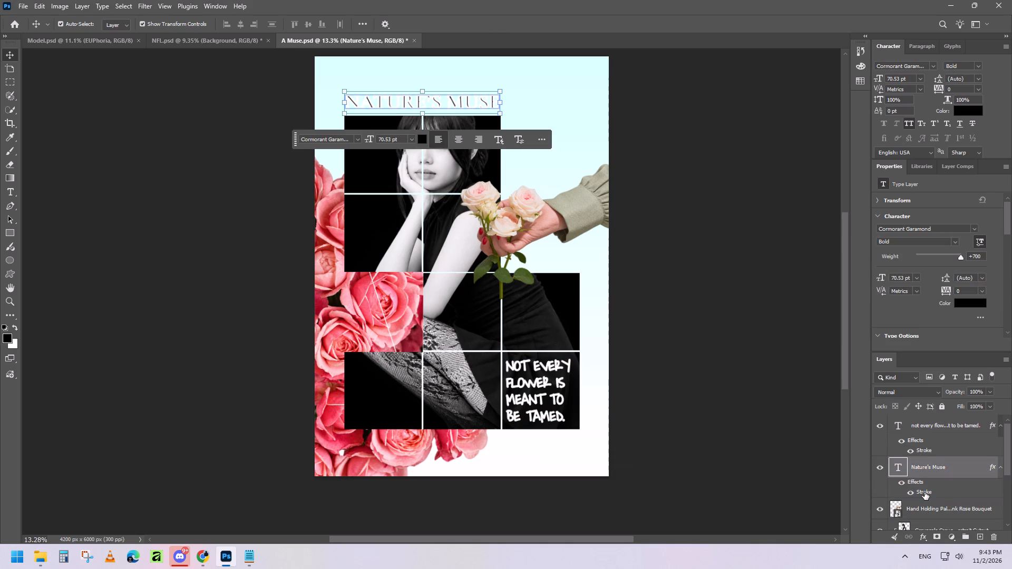
pyautogui.click(767, 240)
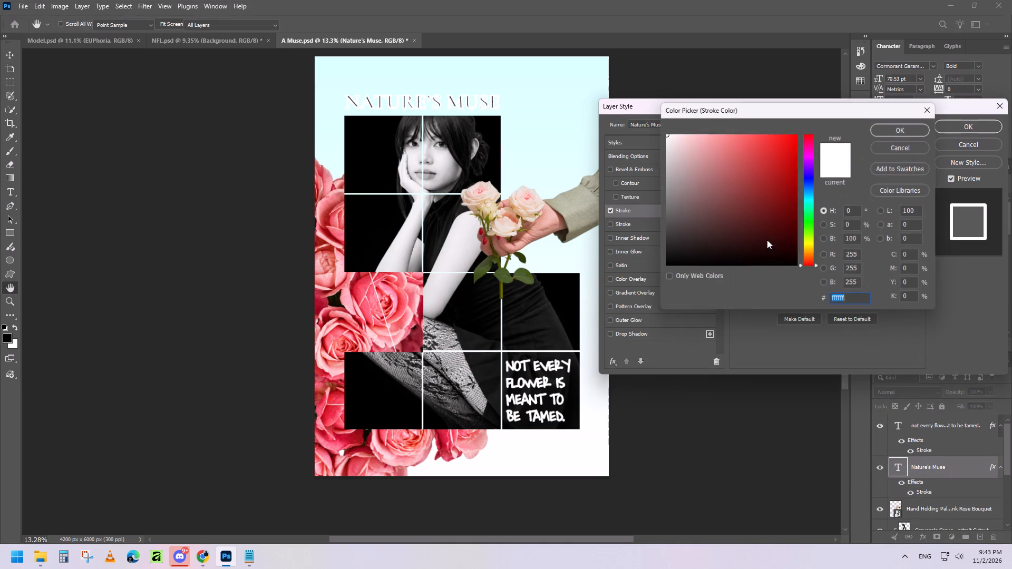
pyautogui.moveTo(666, 263); pyautogui.dragTo(648, 295)
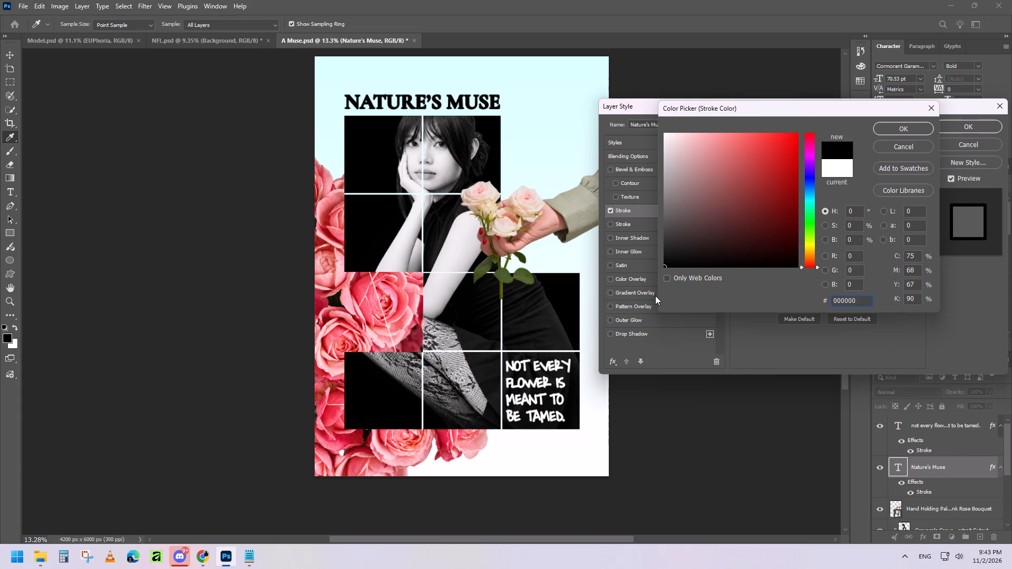
pyautogui.click(907, 131)
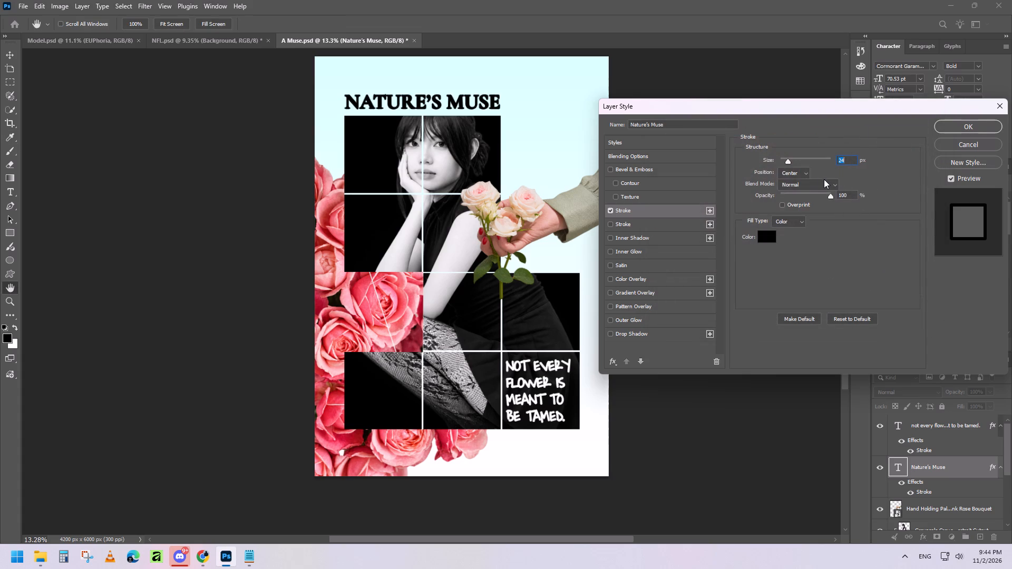
# Reduce the Nature's Muse title's stroke size to 7 px, testing slightly thinner and thicker values along the way.
pyautogui.press('Down')
pyautogui.press('Down')
pyautogui.press('Down')
pyautogui.press('Down')
pyautogui.press('Down')
pyautogui.press('Down')
pyautogui.press('Down')
pyautogui.press('Down')
pyautogui.press('Down')
pyautogui.press('Down')
pyautogui.press('Down')
pyautogui.press('Down')
pyautogui.press('Down')
pyautogui.press('Down')
pyautogui.press('Down')
pyautogui.press('Down')
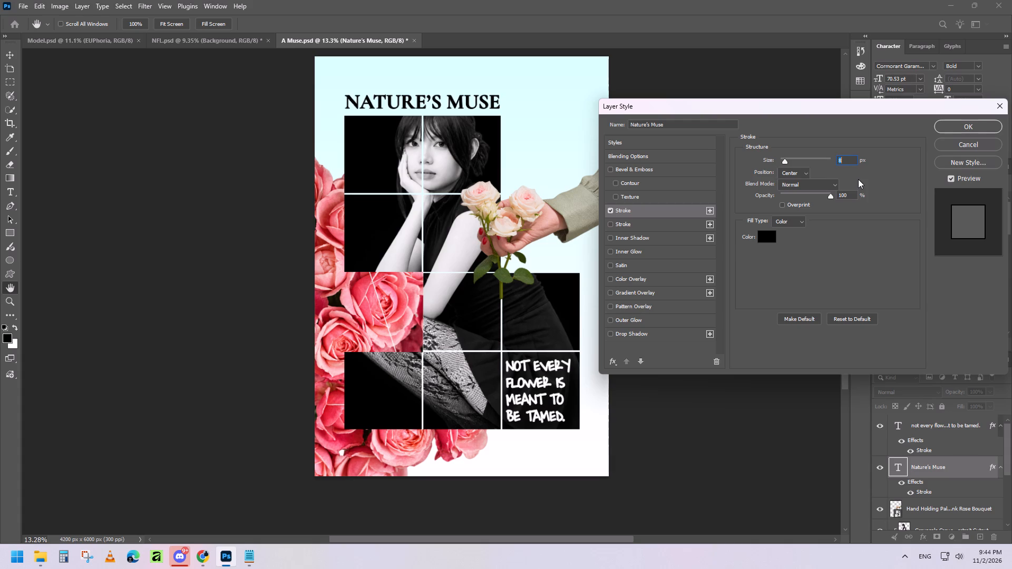
pyautogui.press('Down')
pyautogui.press('Down')
pyautogui.press('Down')
pyautogui.press('Down')
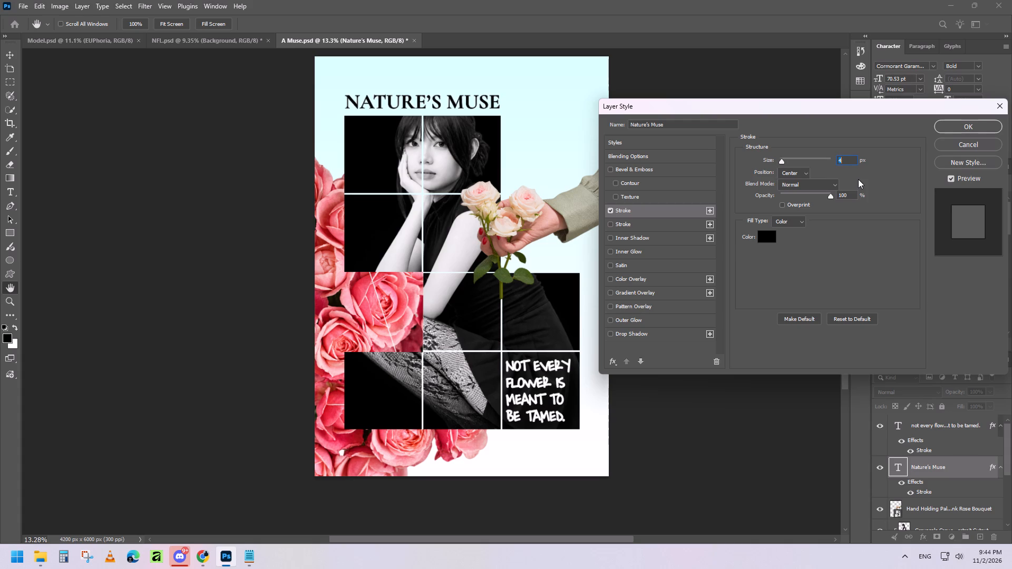
pyautogui.press('Up')
pyautogui.press('Up')
pyautogui.press('Down')
pyautogui.press('Down')
pyautogui.press('Down')
pyautogui.press('Down')
pyautogui.press('Down')
pyautogui.press('Down')
pyautogui.press('Up')
pyautogui.press('Up')
pyautogui.press('Up')
pyautogui.press('Up')
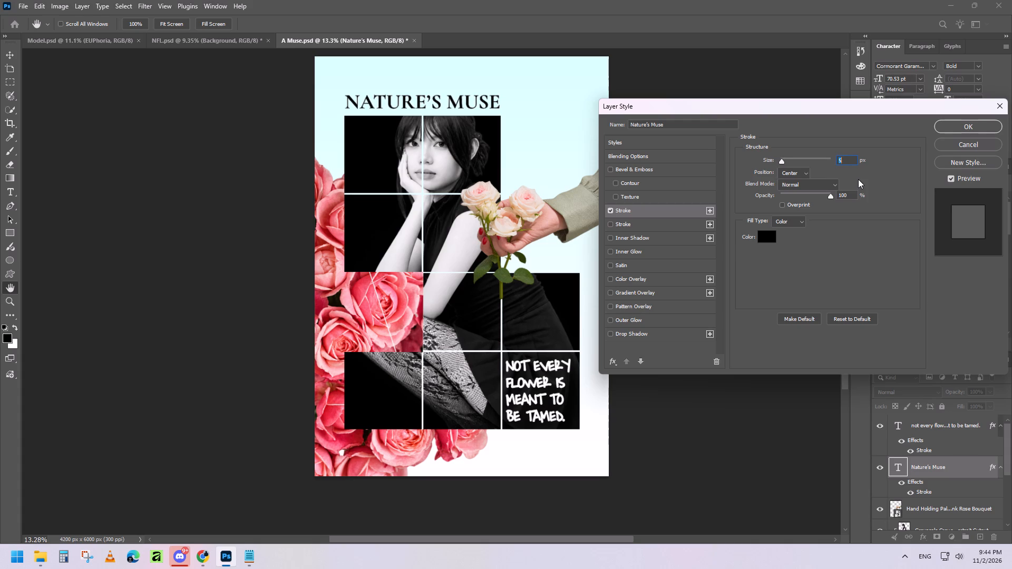
pyautogui.press('Up')
pyautogui.press('Up')
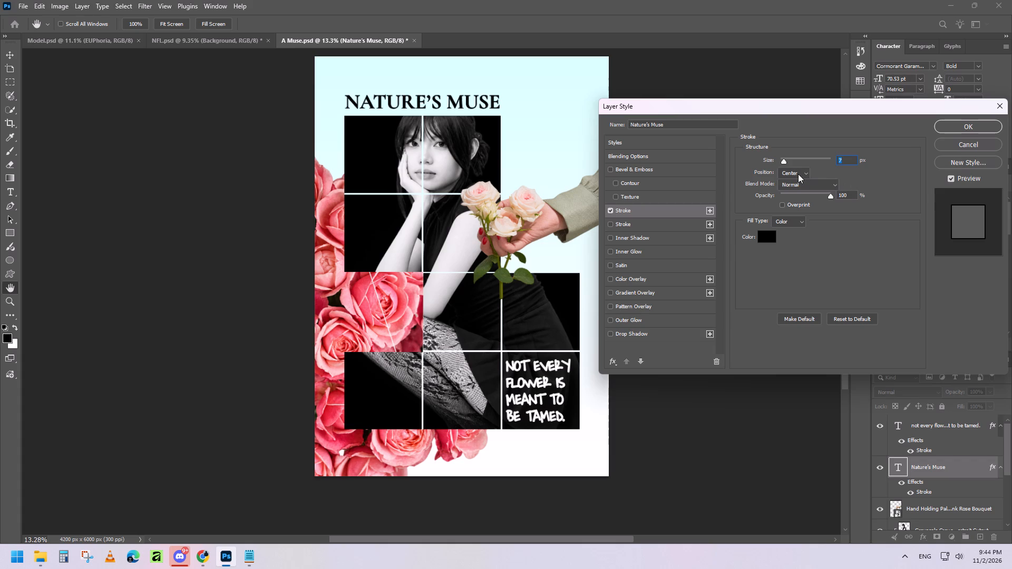
# Compare the Outside, Inside and Center positions for the title's stroke, ending on Center.
pyautogui.click(794, 171)
pyautogui.click(791, 185)
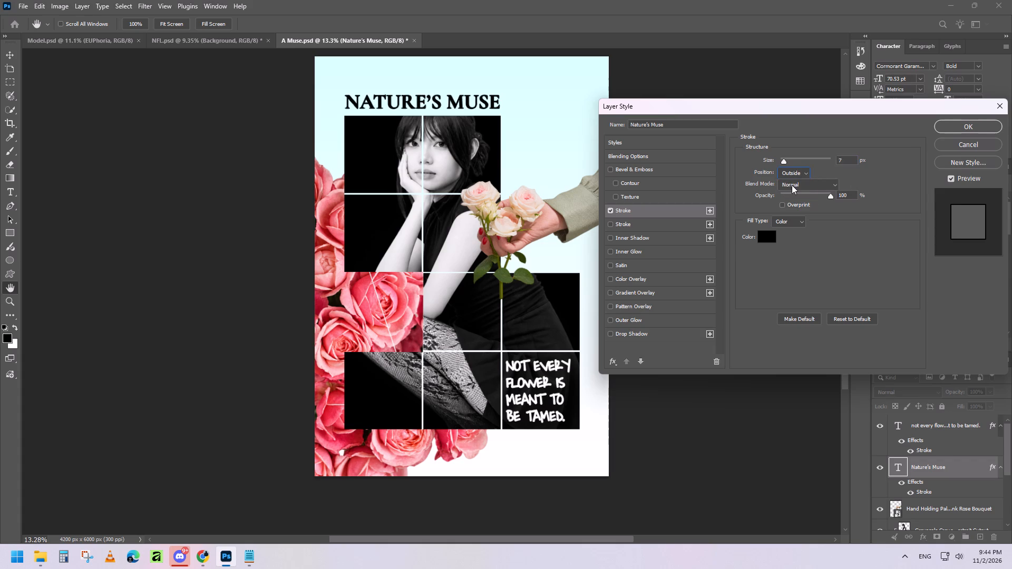
pyautogui.press('Down')
pyautogui.press('Up')
pyautogui.press('Up')
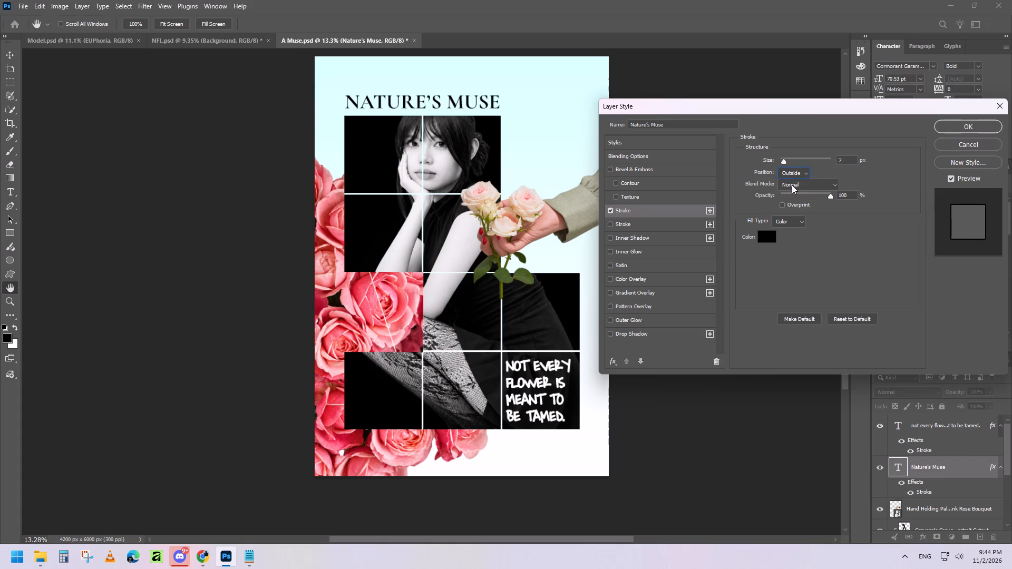
pyautogui.press('Down')
pyautogui.press('Down')
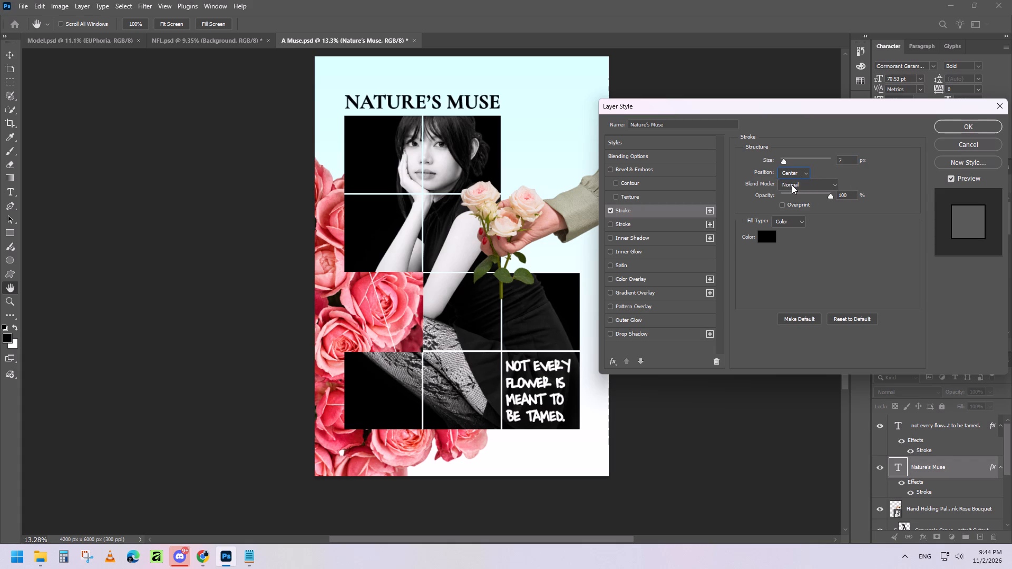
pyautogui.press('Up')
pyautogui.press('Up')
pyautogui.press('Down')
pyautogui.press('Down')
pyautogui.press('Down')
# Set the title's stroke size to 9 px and apply the layer style.
pyautogui.click(845, 159)
pyautogui.press('Up')
pyautogui.press('Up')
pyautogui.click(966, 124)
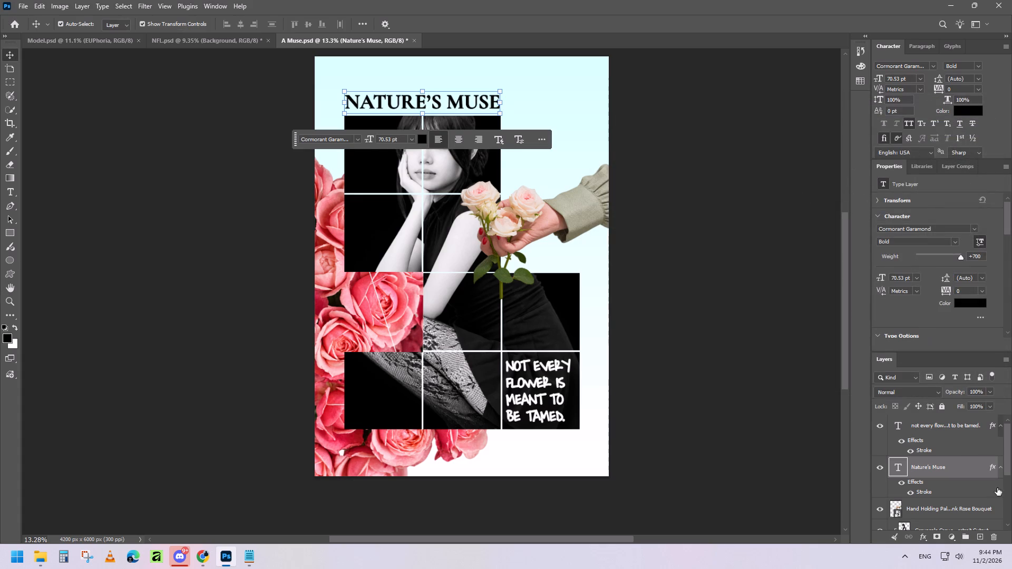
# Group the tagline and Nature's Muse text layers and name the group Writings.
pyautogui.keyDown('ctrl'); pyautogui.click(961, 438); pyautogui.keyUp('ctrl')
pyautogui.hotkey('ctrl', 'g')
pyautogui.doubleClick(920, 419)
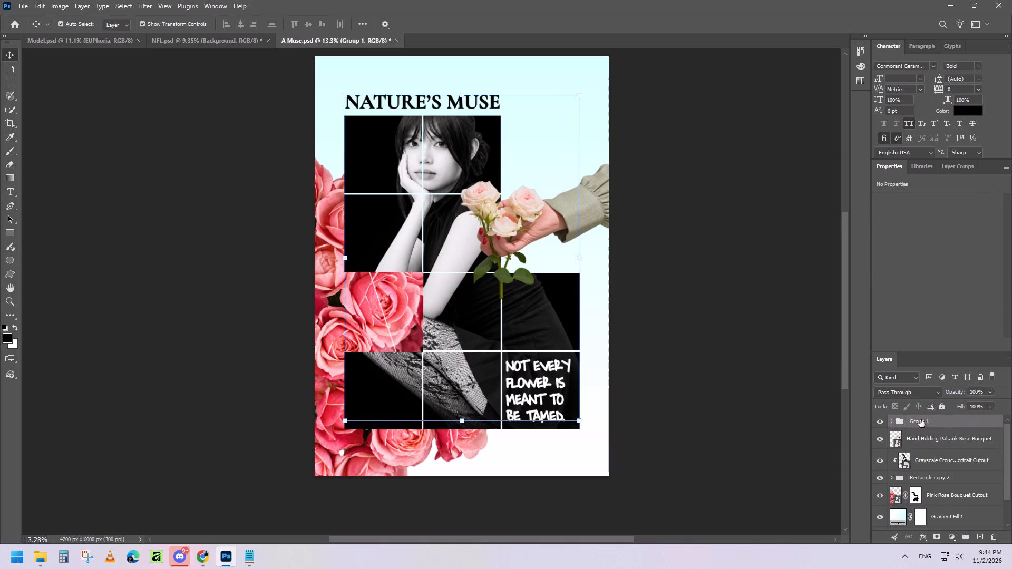
pyautogui.write('Writings')
pyautogui.press('Return')
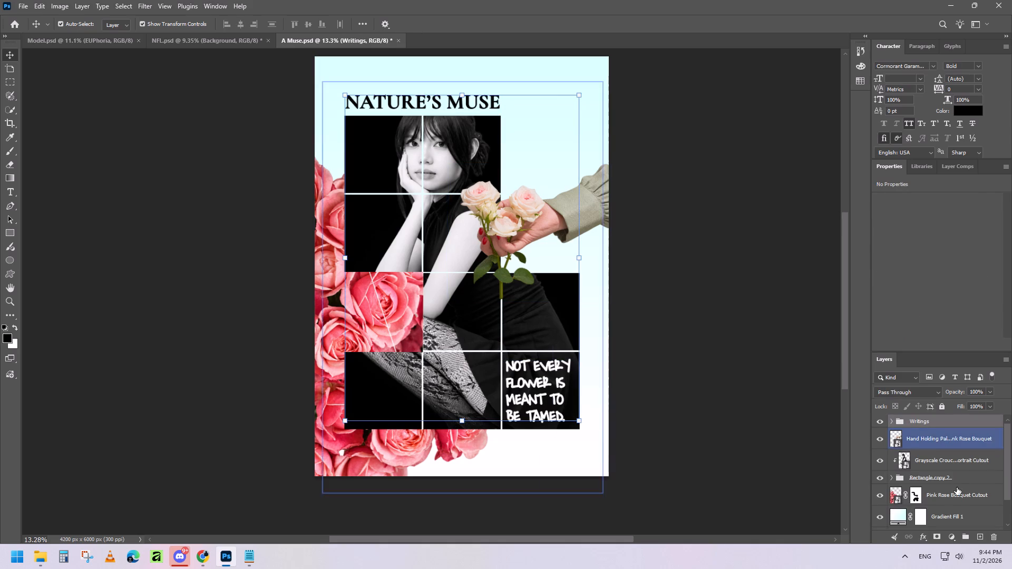
# Add a Stroke effect to the Hand Holding Pale Pink Rose Bouquet layer and set its color to white (ffffff).
pyautogui.scroll(-1, 956, 485)
pyautogui.scroll(7, 956, 485)
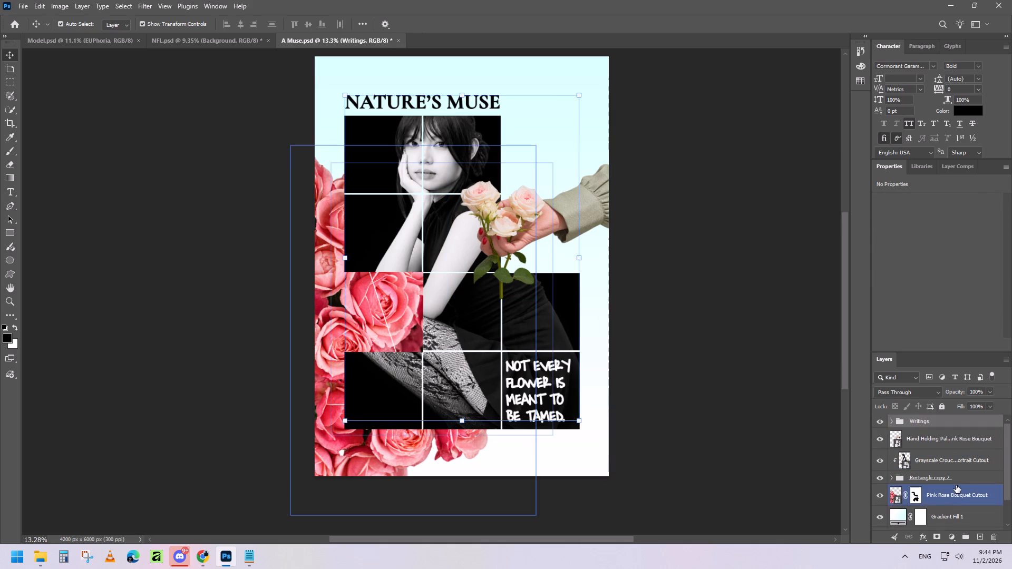
pyautogui.scroll(-3, 956, 485)
pyautogui.scroll(3, 956, 485)
pyautogui.click(946, 438)
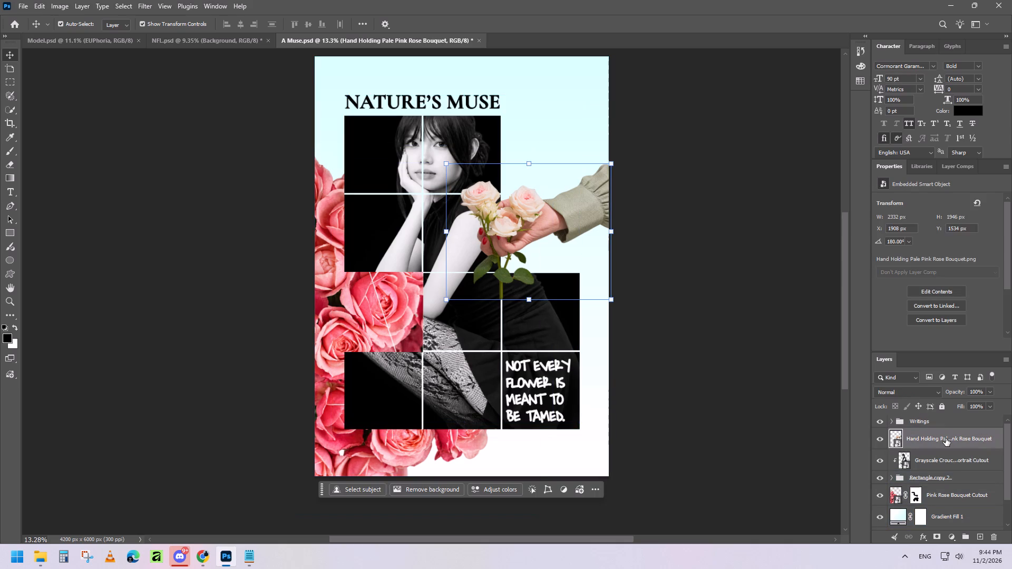
pyautogui.click(921, 540)
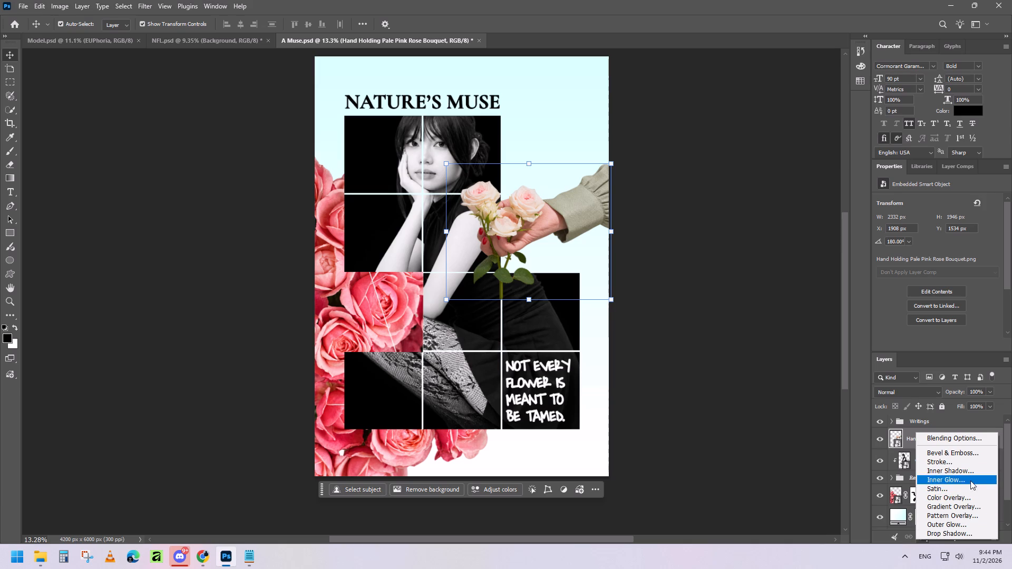
pyautogui.click(968, 462)
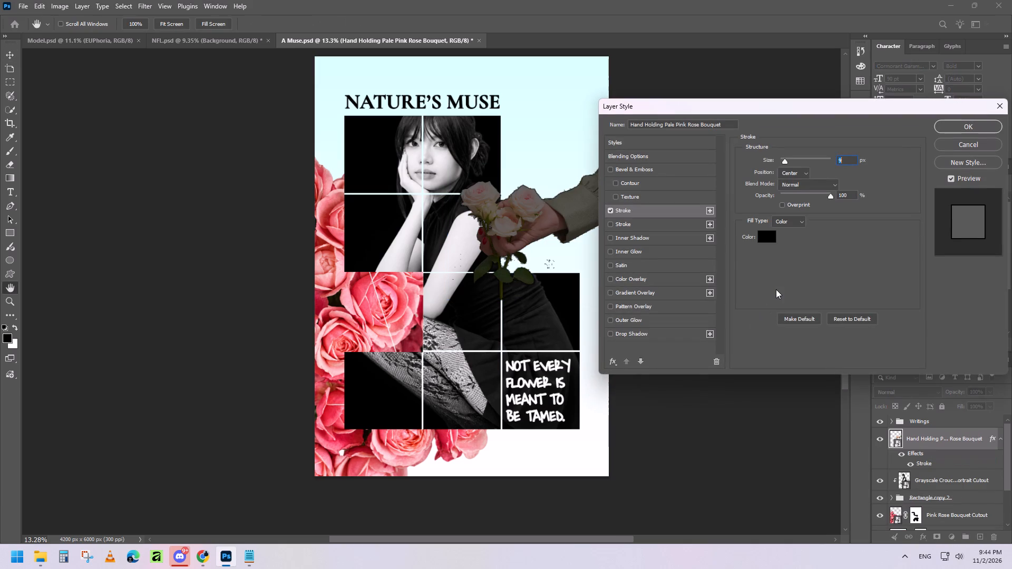
pyautogui.click(771, 236)
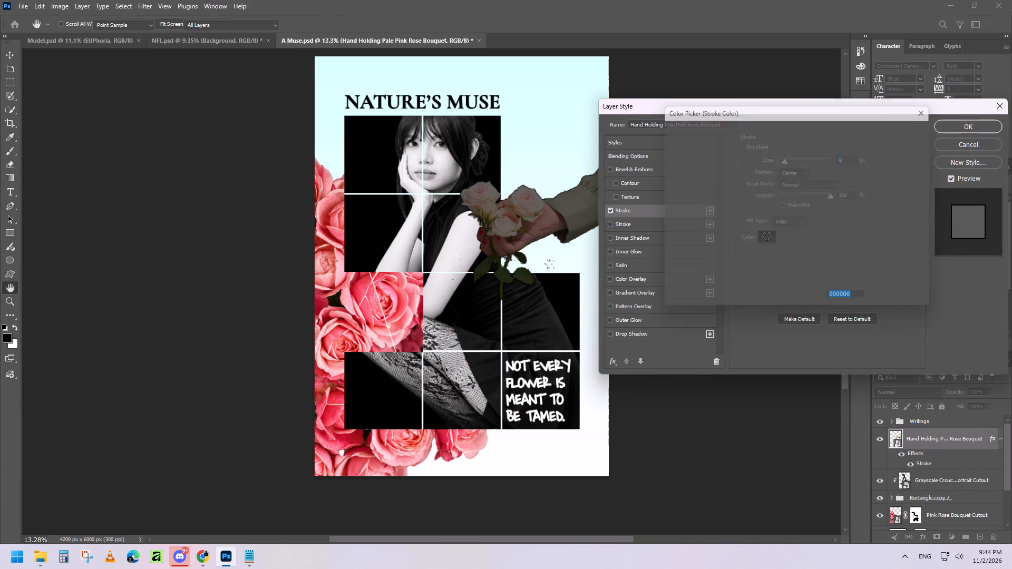
pyautogui.moveTo(664, 262); pyautogui.dragTo(656, 122)
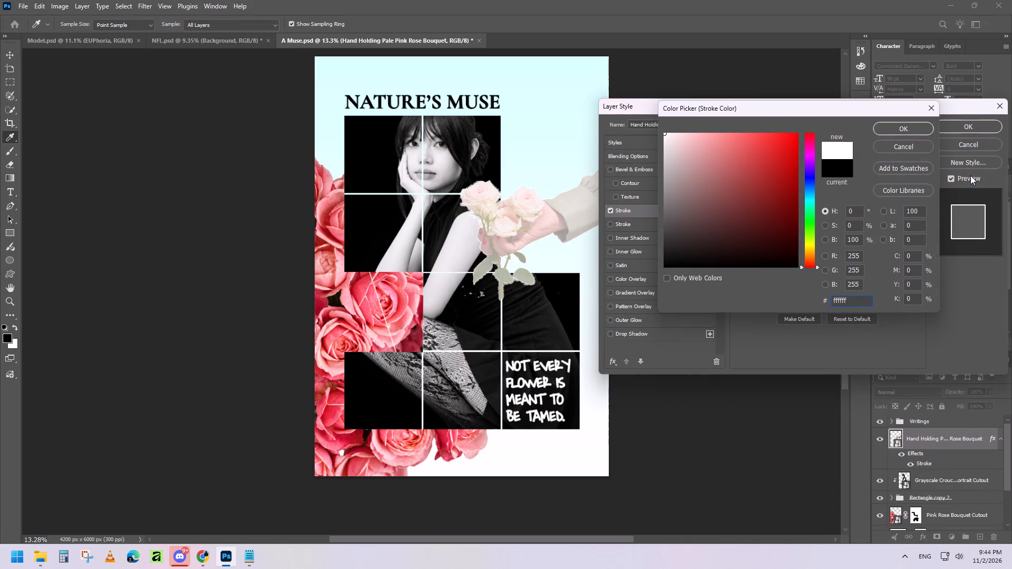
pyautogui.click(906, 126)
# Set the hand-and-bouquet stroke's position to Outside and its size to 14 px.
pyautogui.click(796, 171)
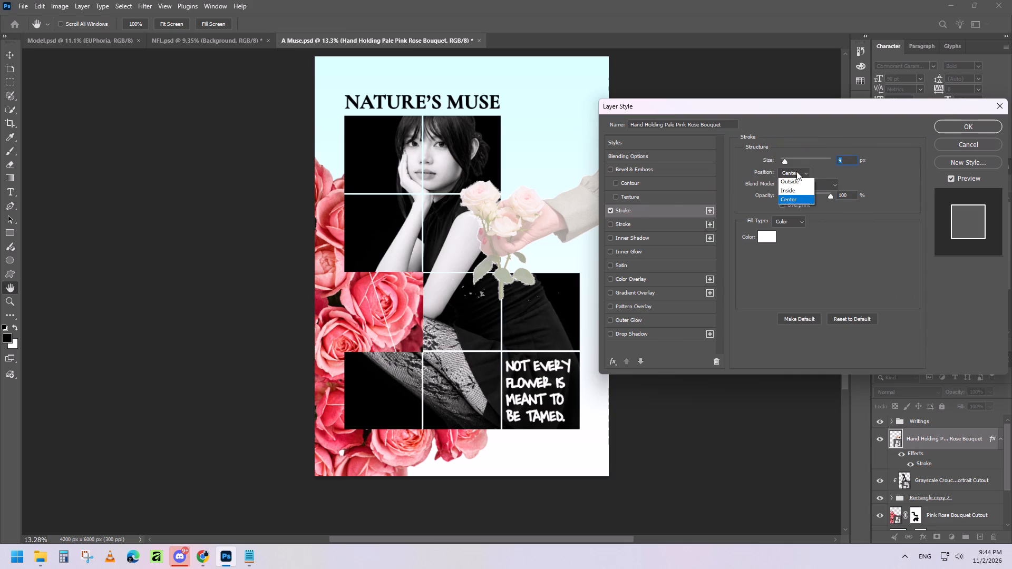
pyautogui.click(796, 180)
pyautogui.click(847, 160)
pyautogui.press('Up')
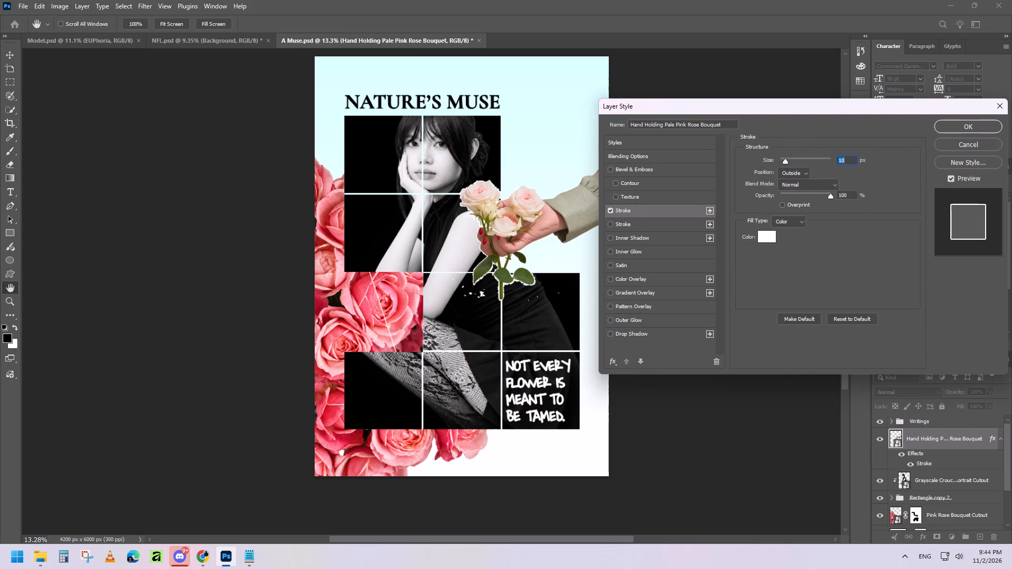
pyautogui.press('Up')
pyautogui.press('Up')
pyautogui.press('Up')
pyautogui.press('Up')
pyautogui.press('Up')
pyautogui.press('Down')
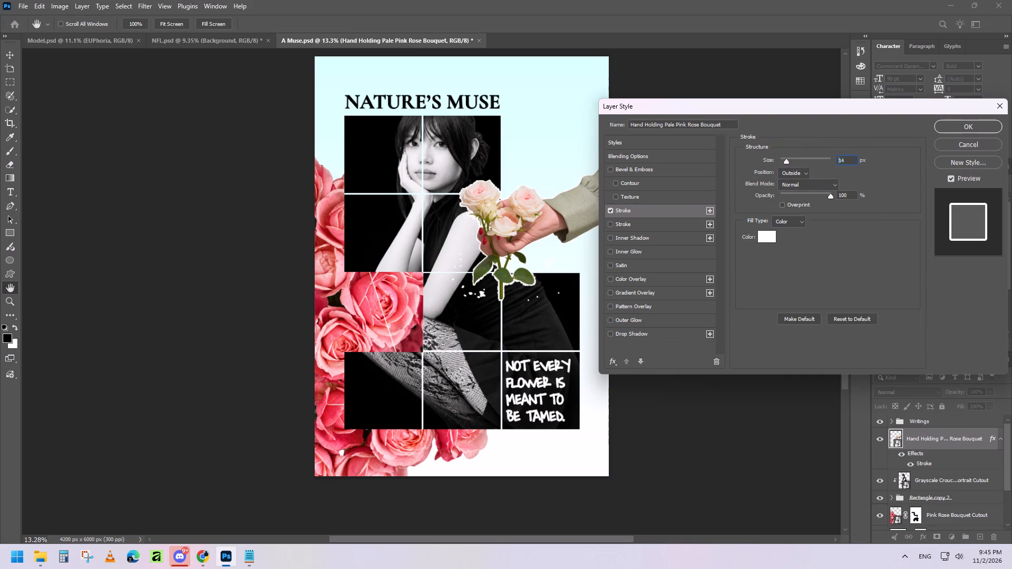
pyautogui.press('Down')
pyautogui.press('Down')
pyautogui.press('Up')
pyautogui.press('Up')
pyautogui.press('Up')
pyautogui.press('Up')
pyautogui.press('Down')
pyautogui.press('Down')
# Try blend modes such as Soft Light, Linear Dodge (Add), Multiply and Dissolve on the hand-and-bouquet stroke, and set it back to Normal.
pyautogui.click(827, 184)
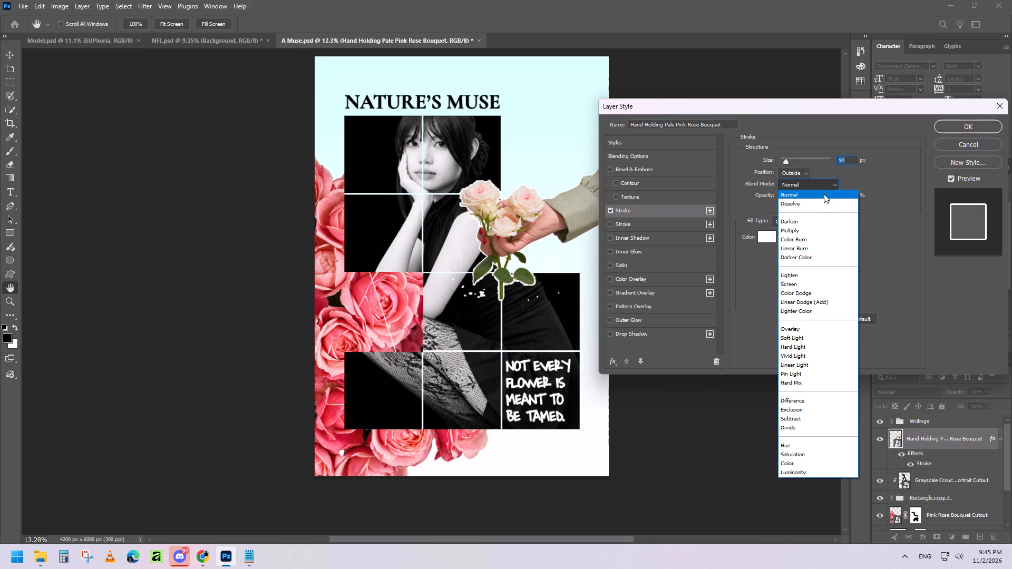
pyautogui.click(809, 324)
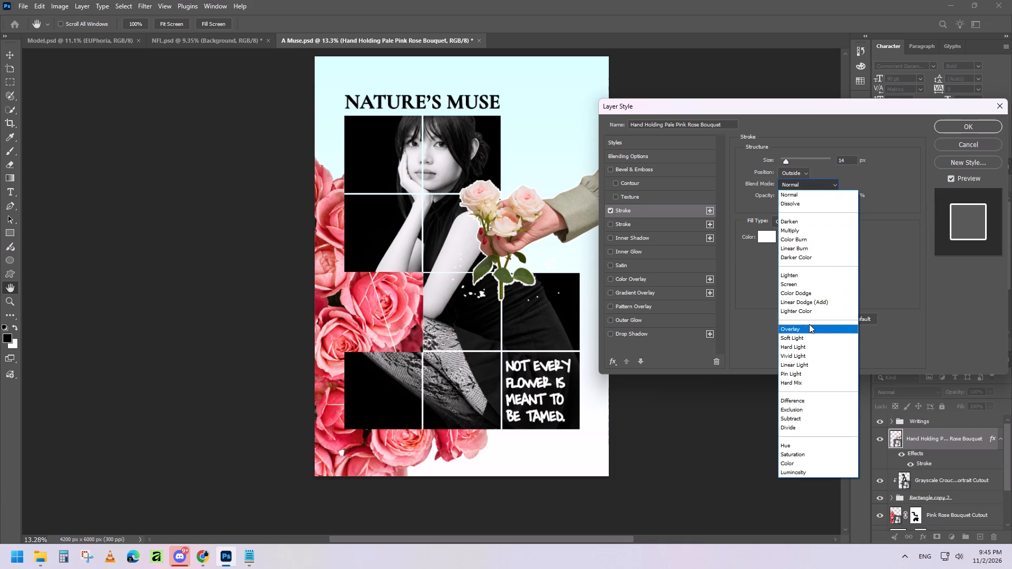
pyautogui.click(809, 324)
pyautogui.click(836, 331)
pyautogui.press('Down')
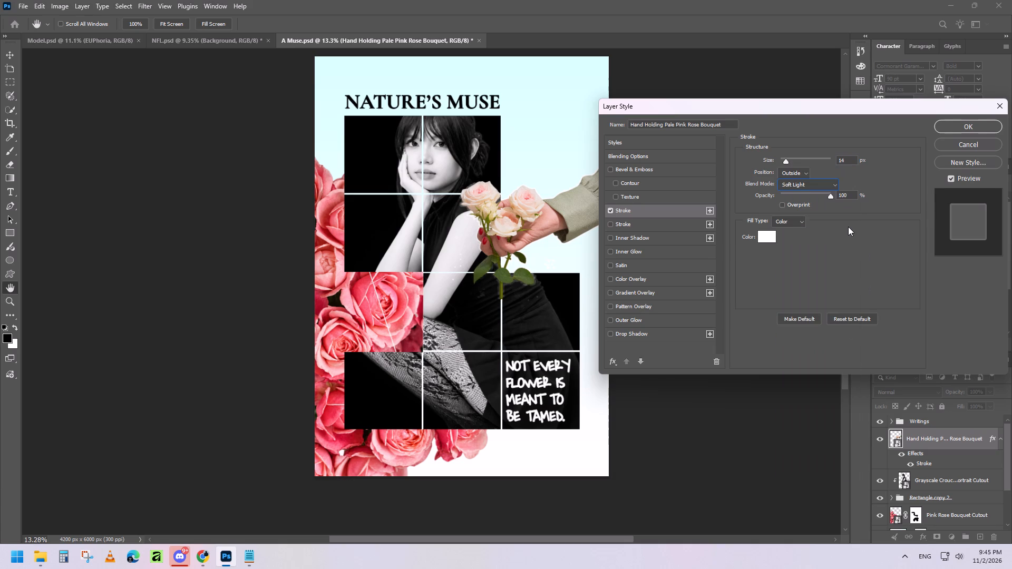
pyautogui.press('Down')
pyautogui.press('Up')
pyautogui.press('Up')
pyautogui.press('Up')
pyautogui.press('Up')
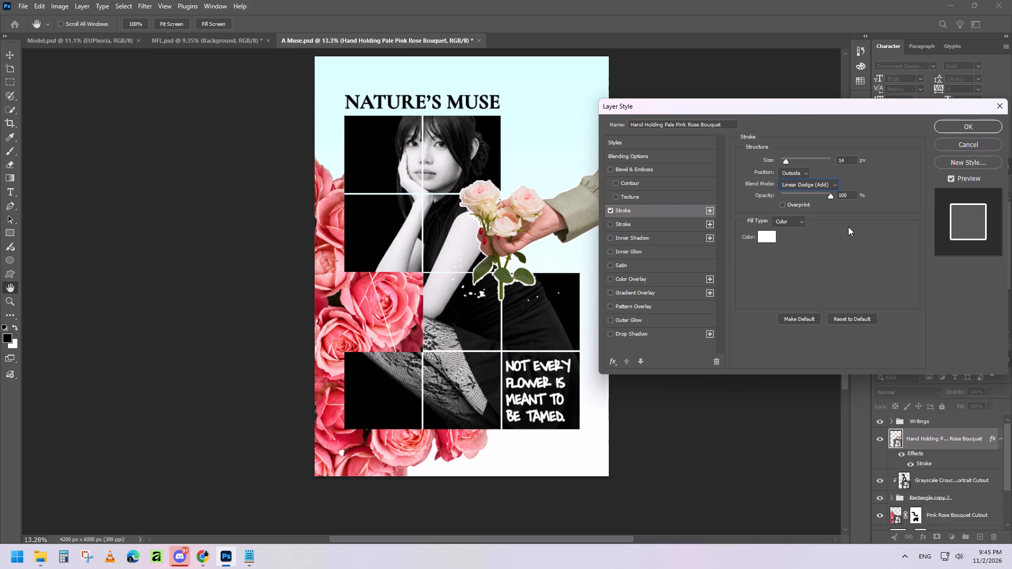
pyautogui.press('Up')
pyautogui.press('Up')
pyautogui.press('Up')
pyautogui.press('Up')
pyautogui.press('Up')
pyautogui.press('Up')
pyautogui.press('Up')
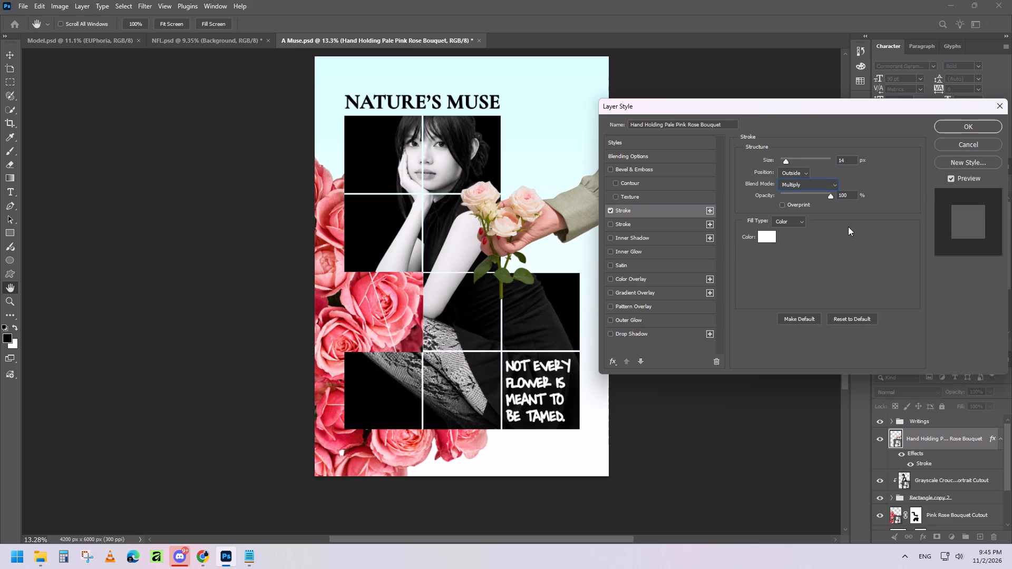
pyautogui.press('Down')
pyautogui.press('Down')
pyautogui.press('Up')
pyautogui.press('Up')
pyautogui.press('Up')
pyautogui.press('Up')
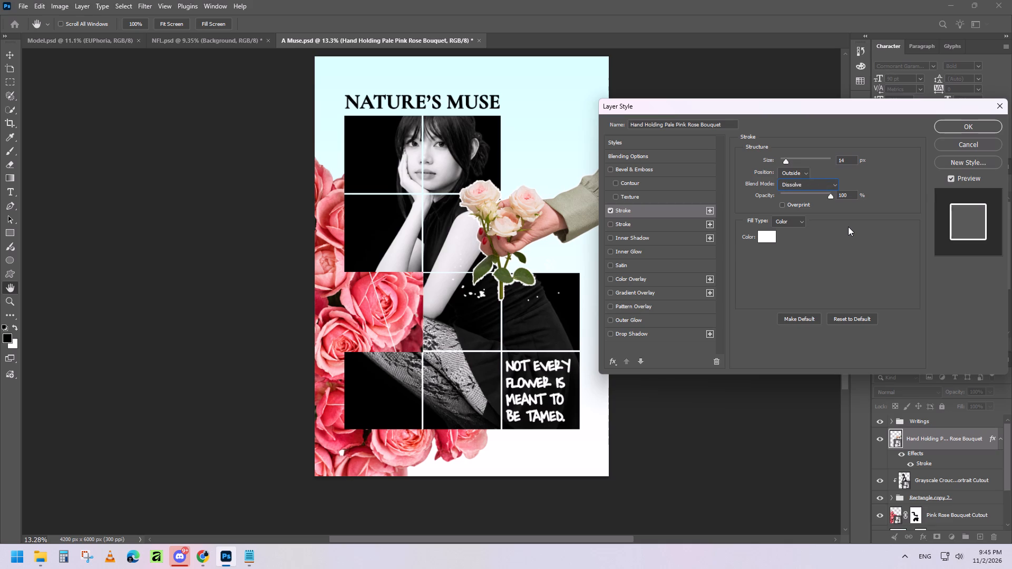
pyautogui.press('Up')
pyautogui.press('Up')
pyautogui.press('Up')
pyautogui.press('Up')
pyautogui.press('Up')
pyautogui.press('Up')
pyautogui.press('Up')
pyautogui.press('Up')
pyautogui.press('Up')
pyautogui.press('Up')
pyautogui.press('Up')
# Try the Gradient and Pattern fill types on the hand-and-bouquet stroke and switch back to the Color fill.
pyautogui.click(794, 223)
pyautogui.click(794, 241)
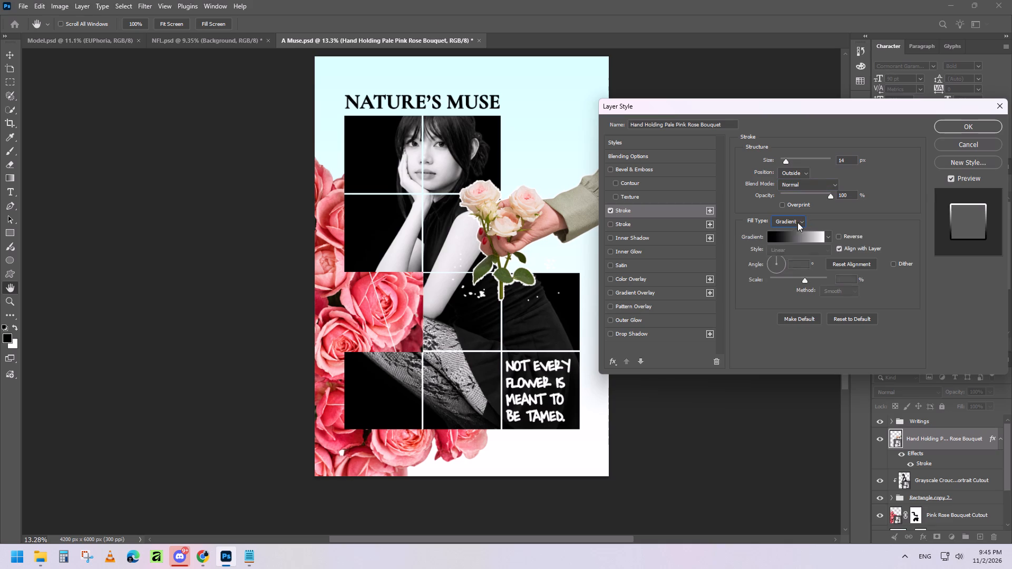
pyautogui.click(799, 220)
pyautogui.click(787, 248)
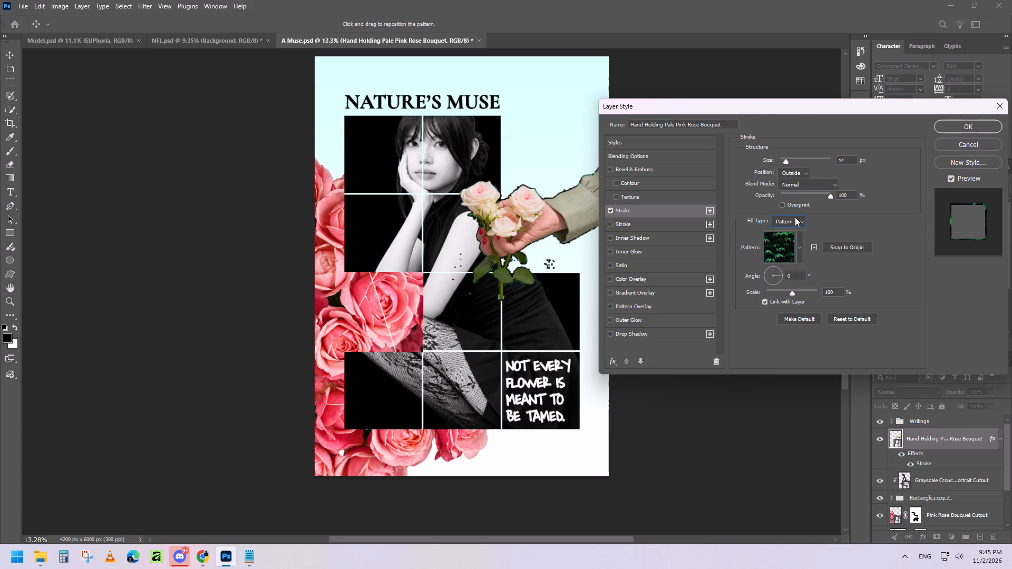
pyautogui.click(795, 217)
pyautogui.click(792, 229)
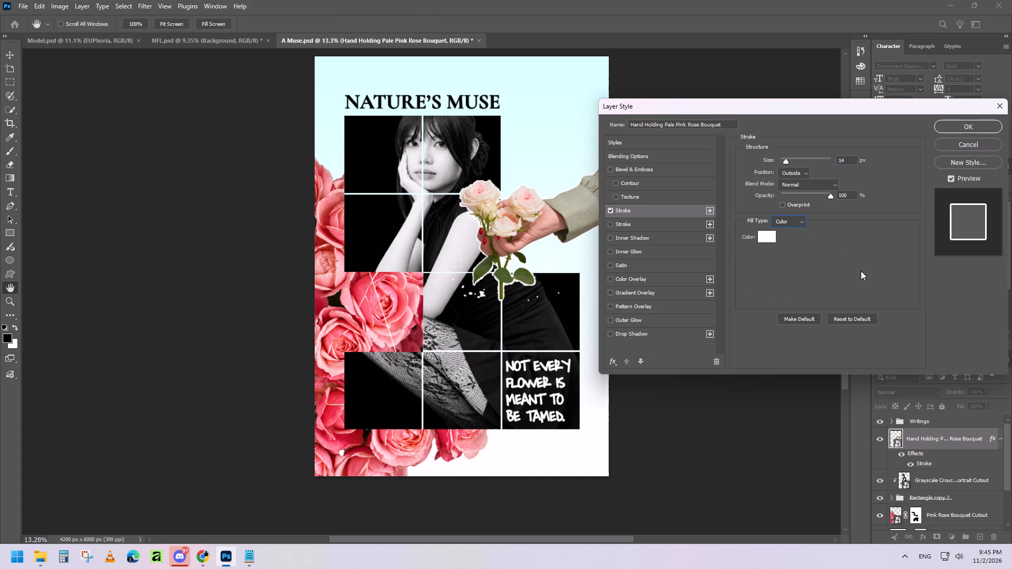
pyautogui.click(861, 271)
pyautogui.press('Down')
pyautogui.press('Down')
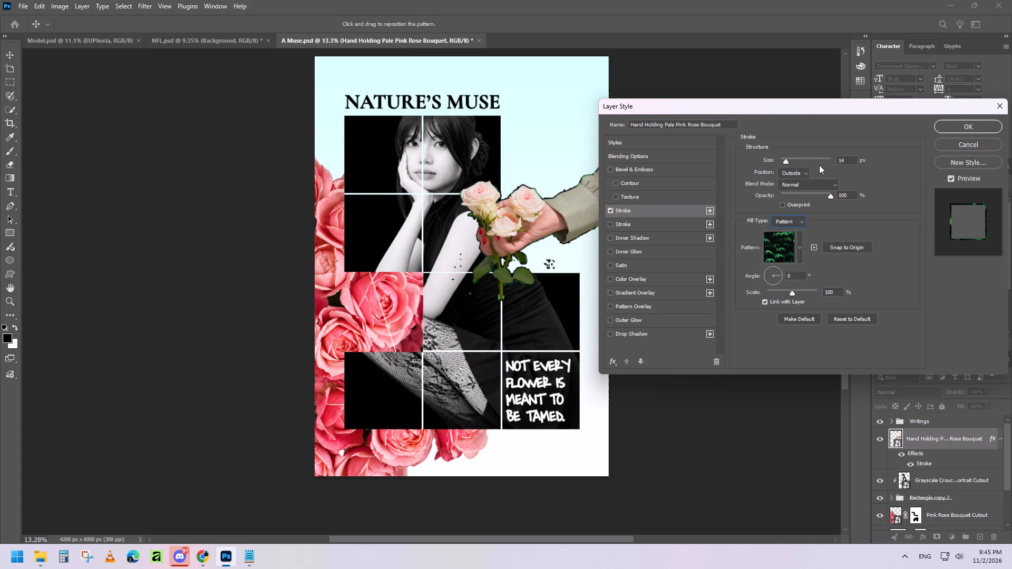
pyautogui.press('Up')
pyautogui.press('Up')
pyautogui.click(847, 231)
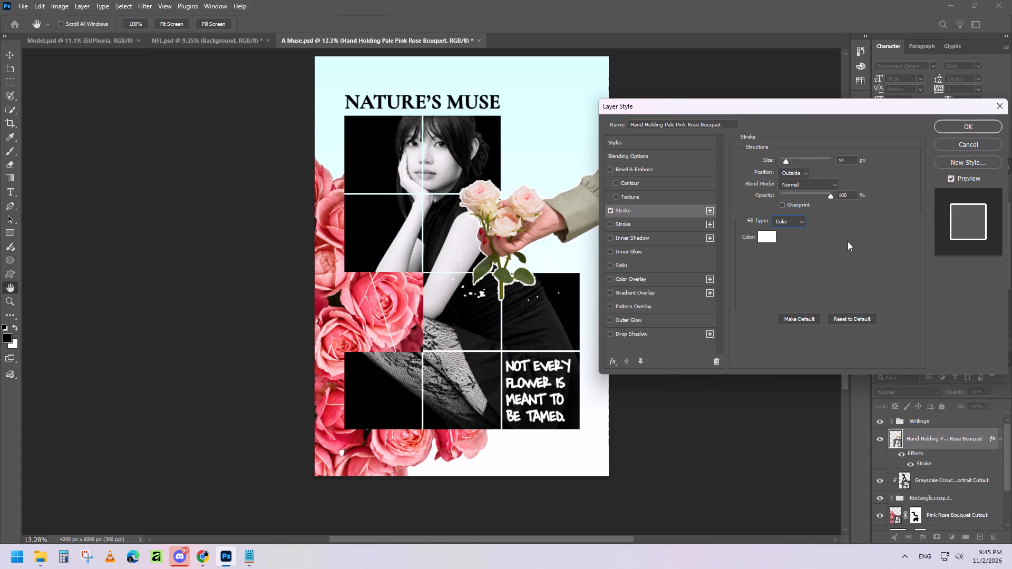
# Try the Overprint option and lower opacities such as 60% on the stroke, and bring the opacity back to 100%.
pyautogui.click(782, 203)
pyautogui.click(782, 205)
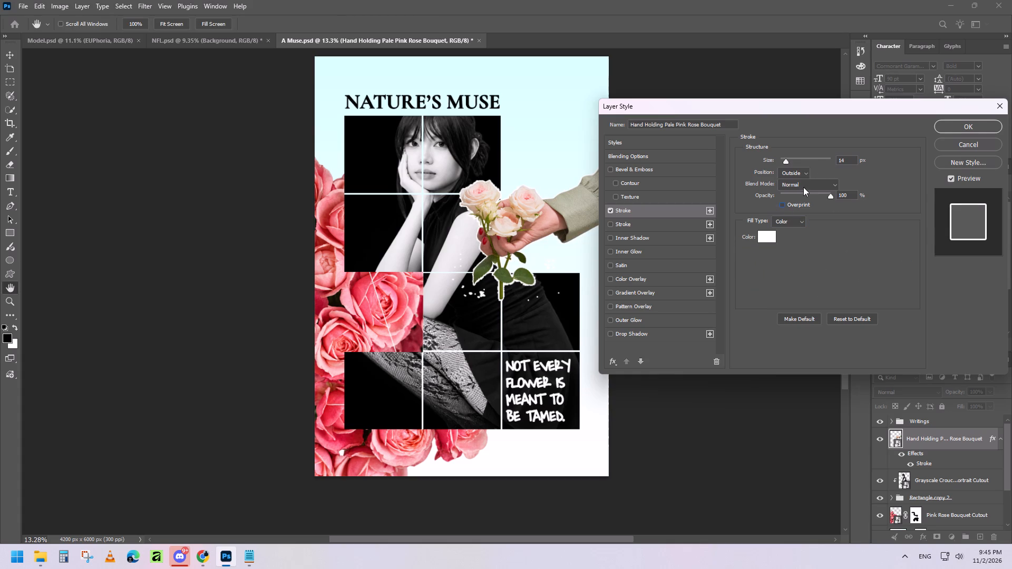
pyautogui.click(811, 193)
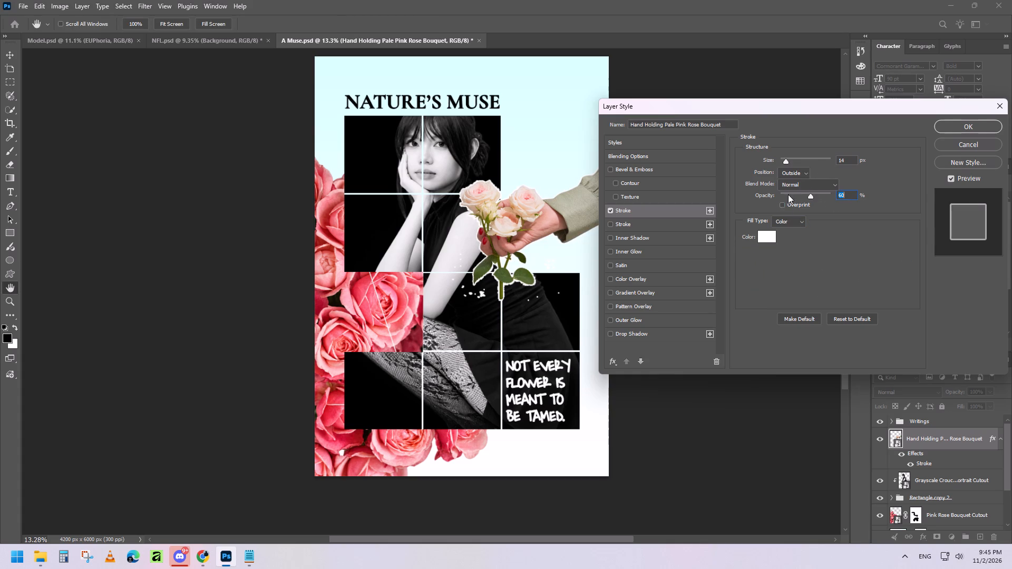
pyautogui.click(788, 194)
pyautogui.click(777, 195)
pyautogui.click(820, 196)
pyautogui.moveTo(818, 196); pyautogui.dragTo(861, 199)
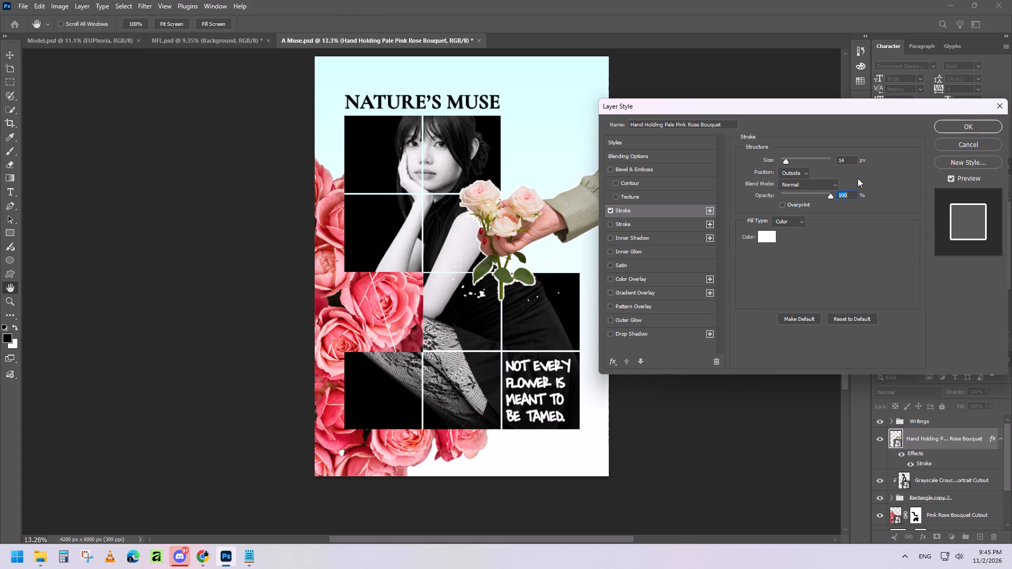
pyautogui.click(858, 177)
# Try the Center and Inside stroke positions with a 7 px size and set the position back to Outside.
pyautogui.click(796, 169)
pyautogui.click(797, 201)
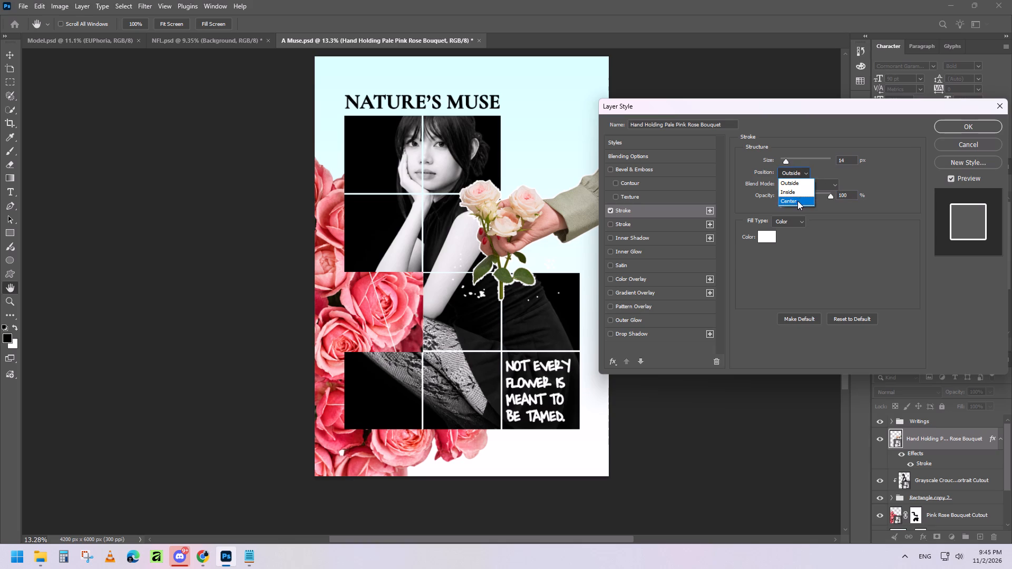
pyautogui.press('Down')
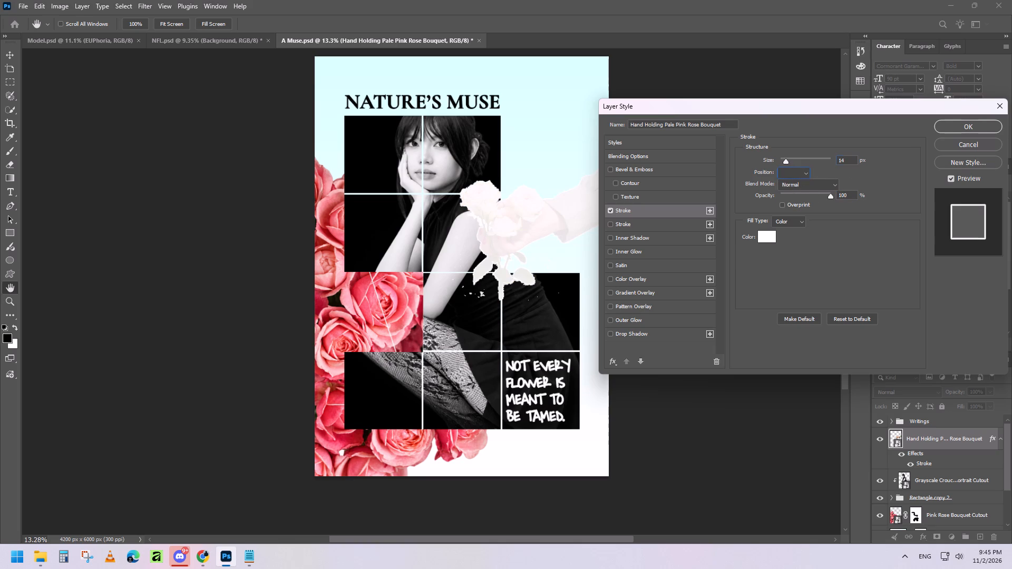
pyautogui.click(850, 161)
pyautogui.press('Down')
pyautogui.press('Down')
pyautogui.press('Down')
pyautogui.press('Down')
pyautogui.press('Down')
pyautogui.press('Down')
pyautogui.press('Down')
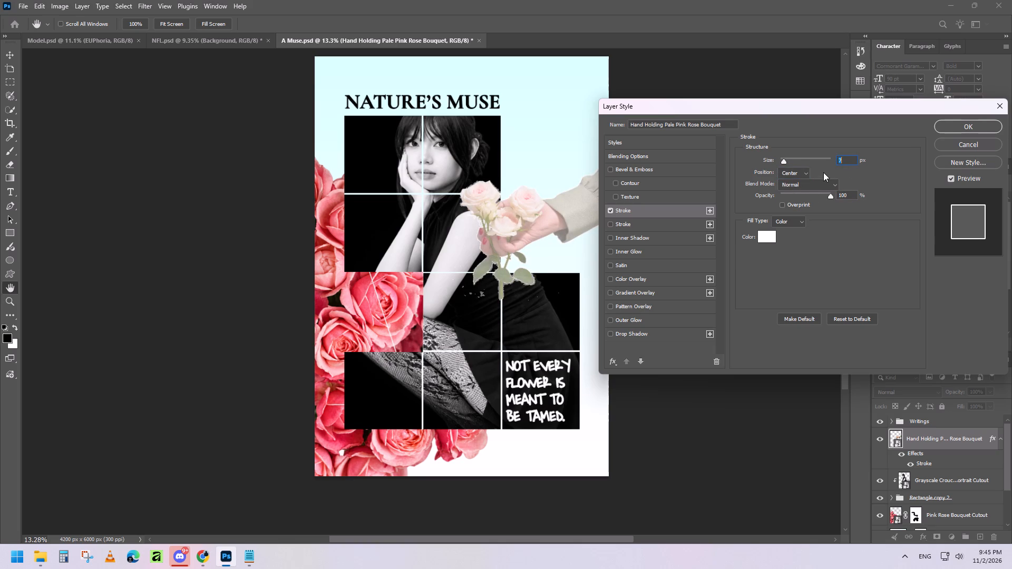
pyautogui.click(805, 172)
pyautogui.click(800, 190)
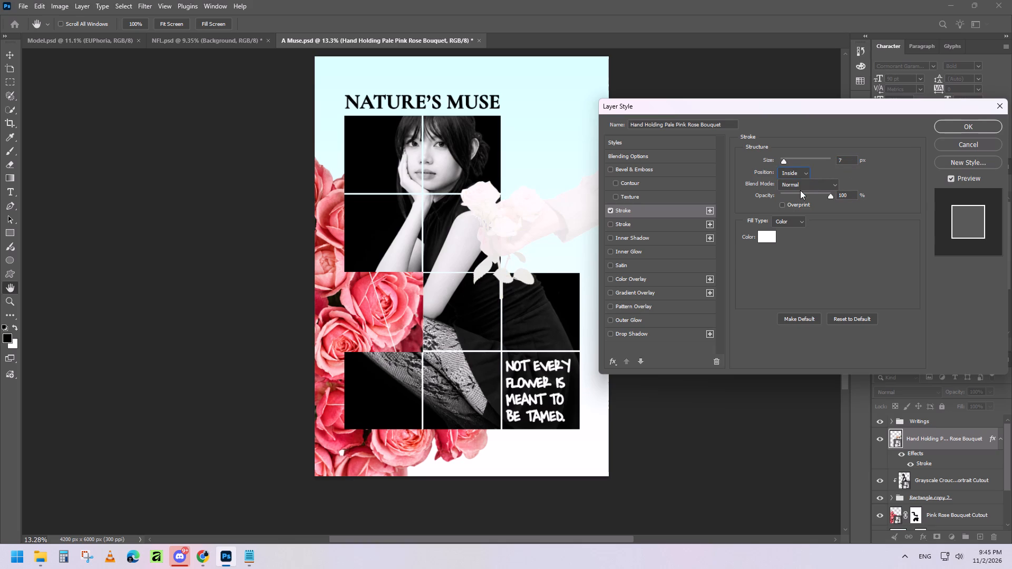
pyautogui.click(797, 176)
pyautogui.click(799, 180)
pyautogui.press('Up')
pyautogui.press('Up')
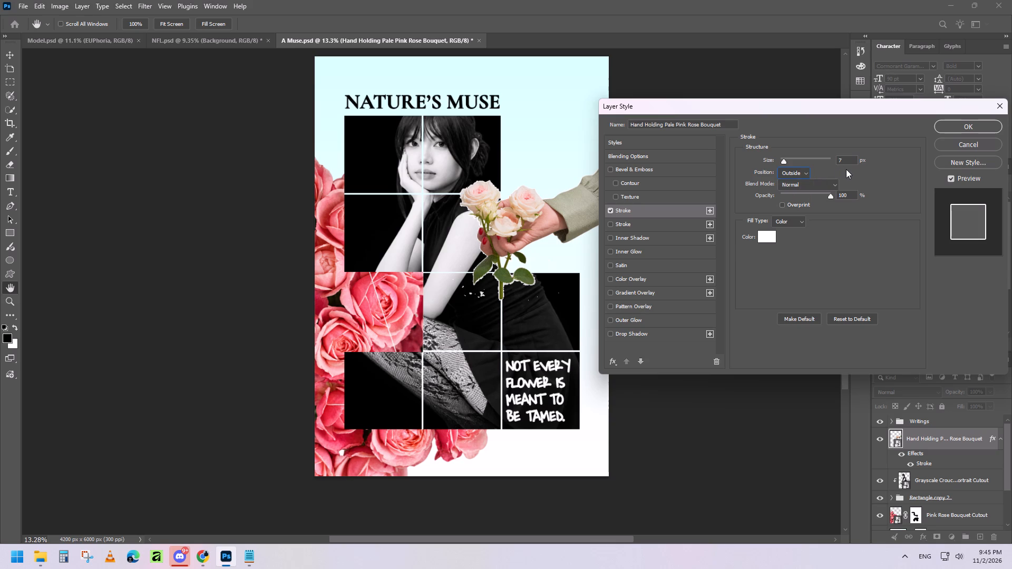
# Set the hand-and-bouquet stroke's size to 13 px.
pyautogui.click(844, 162)
pyautogui.press('Up')
pyautogui.press('Up')
pyautogui.press('Up')
pyautogui.press('Up')
pyautogui.press('Up')
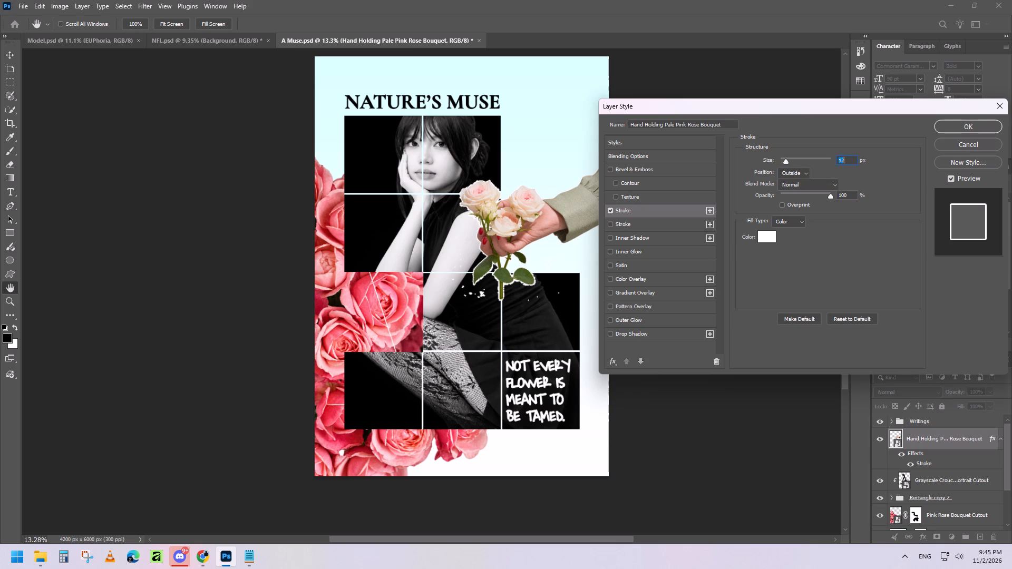
pyautogui.press('Up')
pyautogui.press('Up')
pyautogui.press('Up')
pyautogui.press('Up')
pyautogui.press('Down')
pyautogui.press('Down')
pyautogui.press('Up')
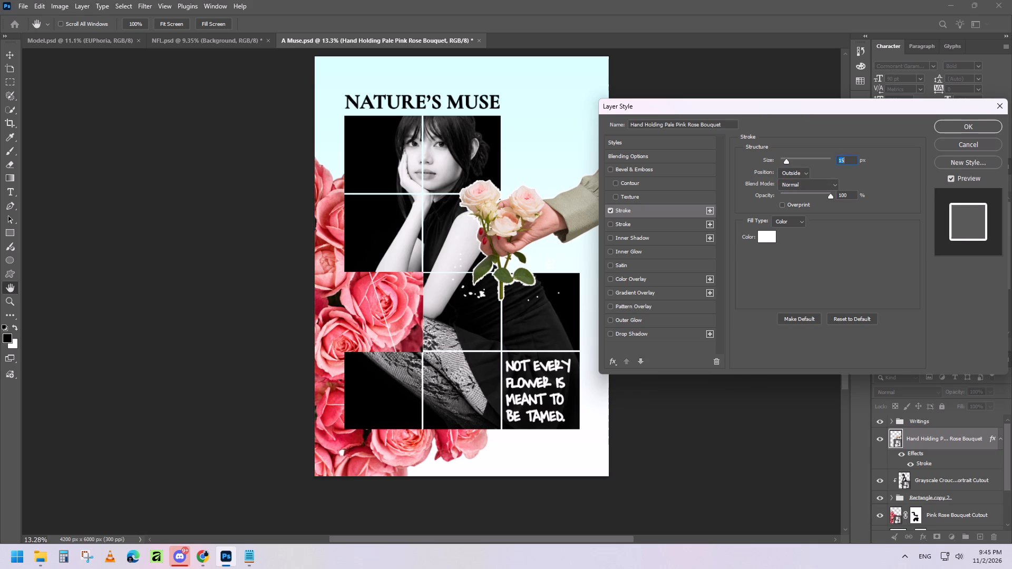
pyautogui.press('Down')
pyautogui.press('Down')
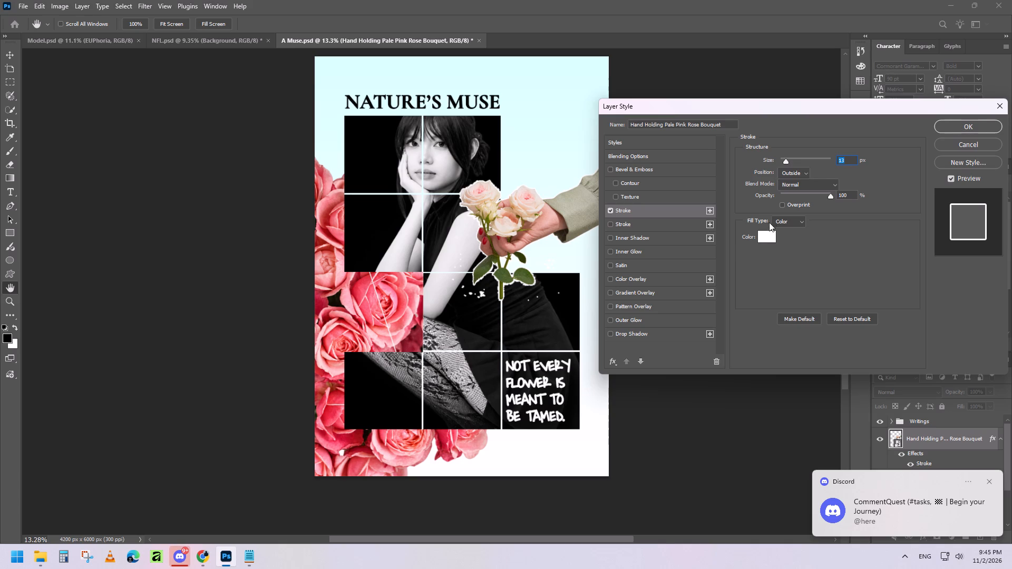
# Sample the poster's pale blue background (e0fffe) as the hand-and-bouquet stroke color and apply the layer style.
pyautogui.click(765, 239)
pyautogui.click(531, 153)
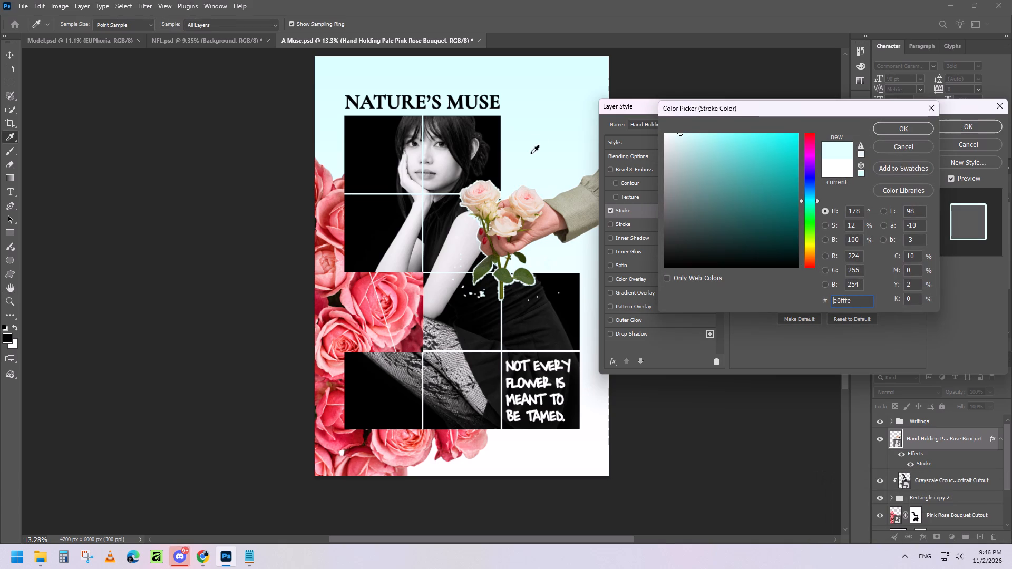
pyautogui.click(921, 127)
pyautogui.click(982, 123)
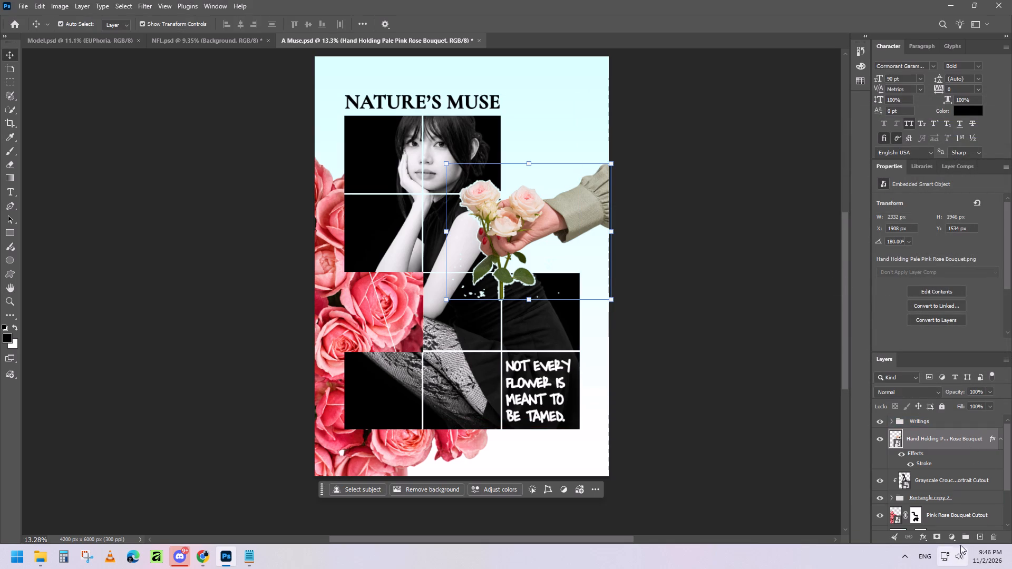
# Add a layer mask to the hand-and-bouquet layer and paint out the stray stroke specks around the stem with a soft black 421 px brush.
pyautogui.click(935, 536)
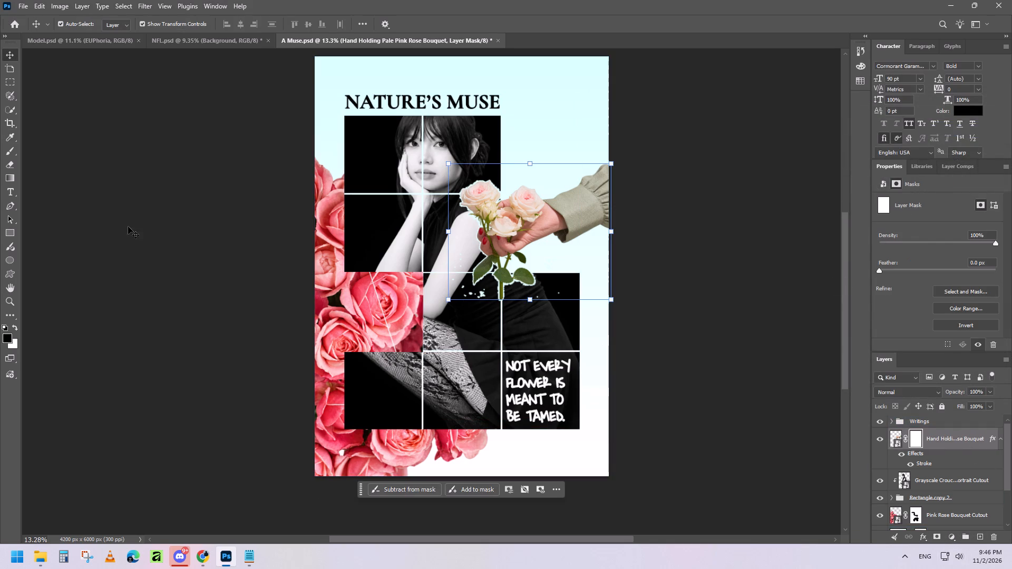
pyautogui.click(11, 133)
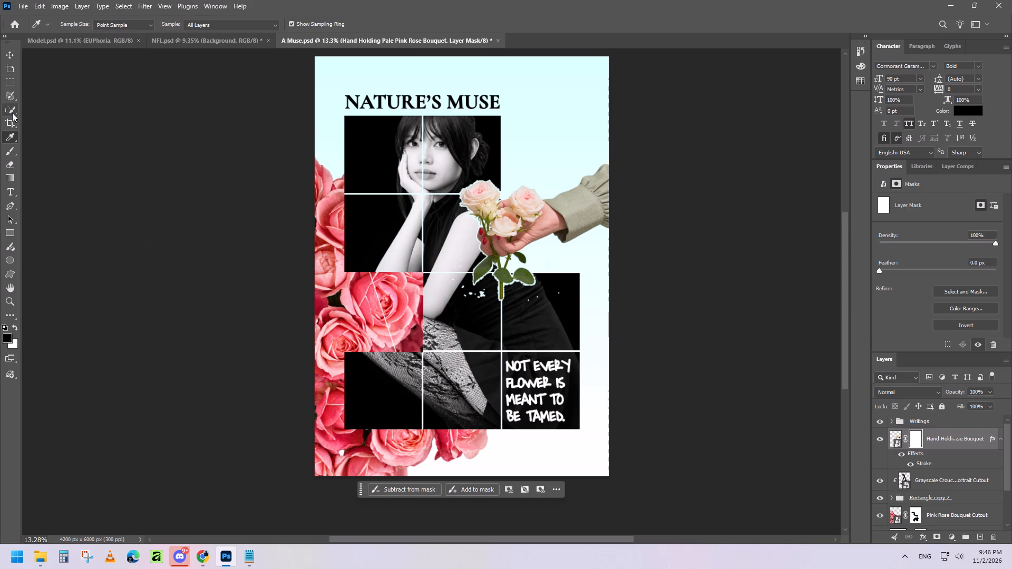
pyautogui.click(11, 148)
pyautogui.keyDown('alt'); pyautogui.moveTo(455, 306); pyautogui.dragTo(462, 309, button='right'); pyautogui.keyUp('alt')
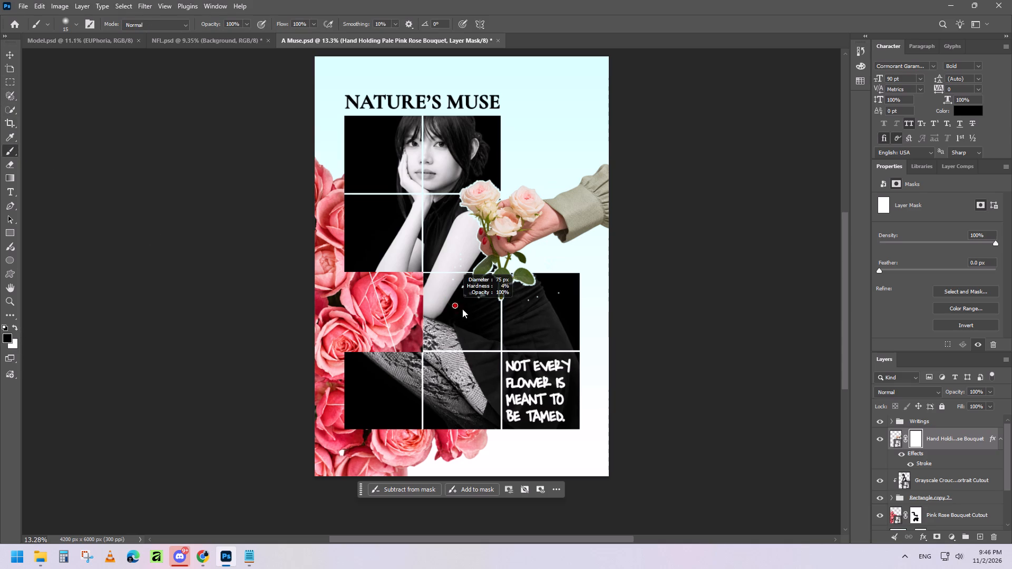
pyautogui.keyDown('alt'); pyautogui.moveTo(462, 309); pyautogui.dragTo(468, 307, button='right'); pyautogui.keyUp('alt')
pyautogui.moveTo(452, 264); pyautogui.dragTo(480, 301)
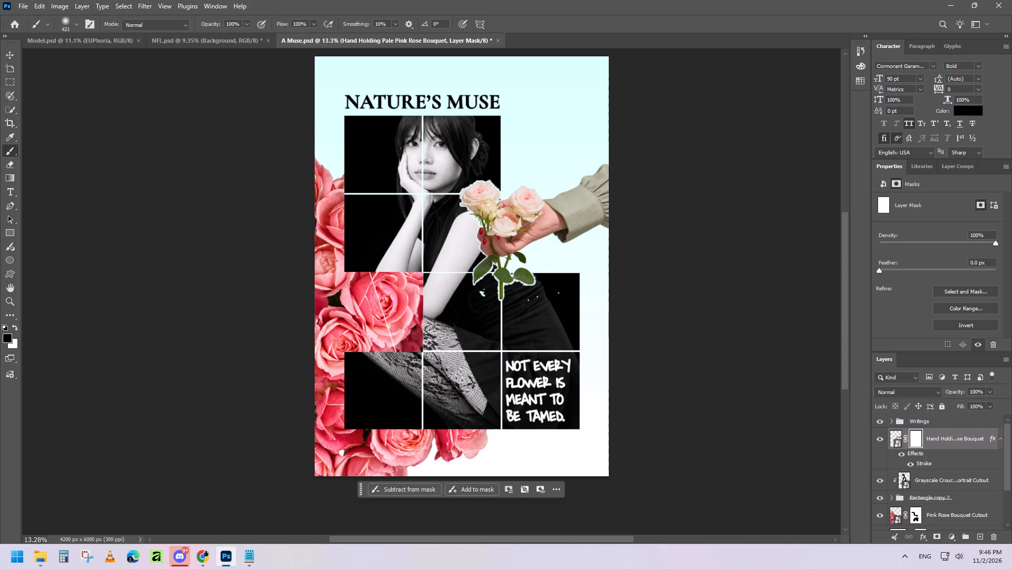
pyautogui.moveTo(480, 301); pyautogui.dragTo(482, 298)
pyautogui.doubleClick(482, 298)
pyautogui.moveTo(540, 301); pyautogui.dragTo(560, 301)
pyautogui.moveTo(560, 301); pyautogui.dragTo(475, 344)
pyautogui.moveTo(475, 344); pyautogui.dragTo(562, 303)
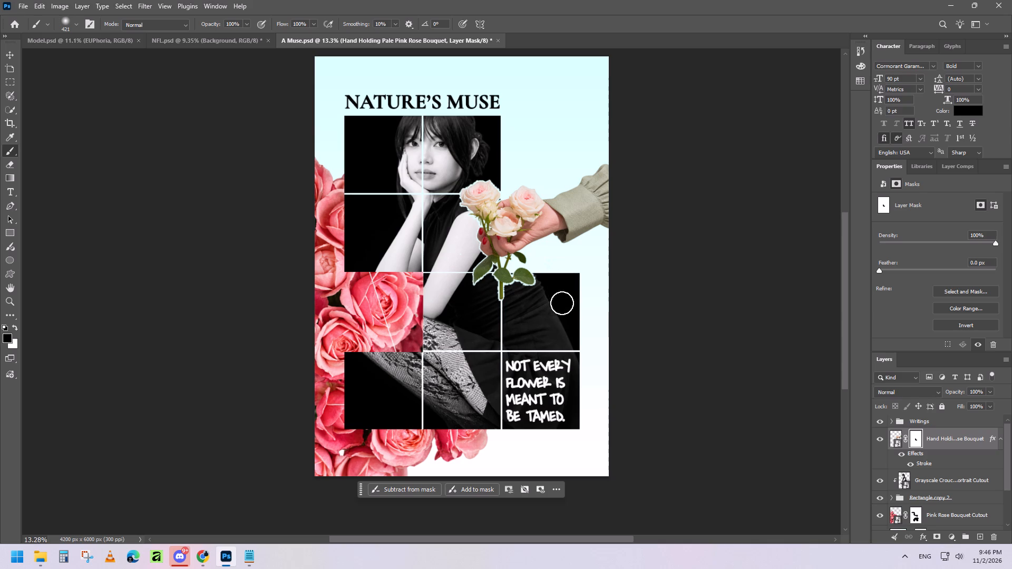
pyautogui.moveTo(562, 303); pyautogui.dragTo(443, 272)
pyautogui.scroll(1, 429, 295)
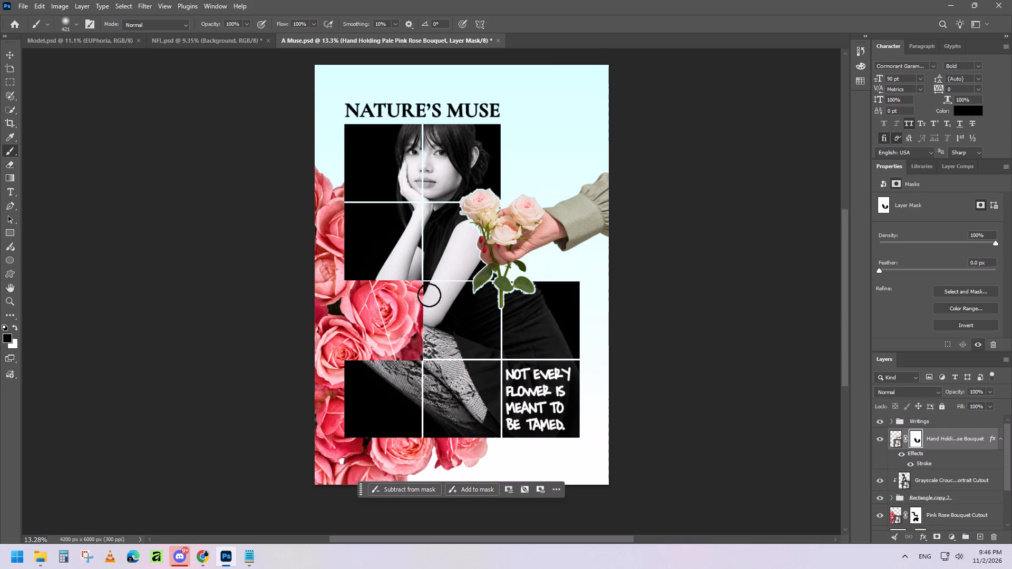
# Save the poster document.
pyautogui.click(21, 4)
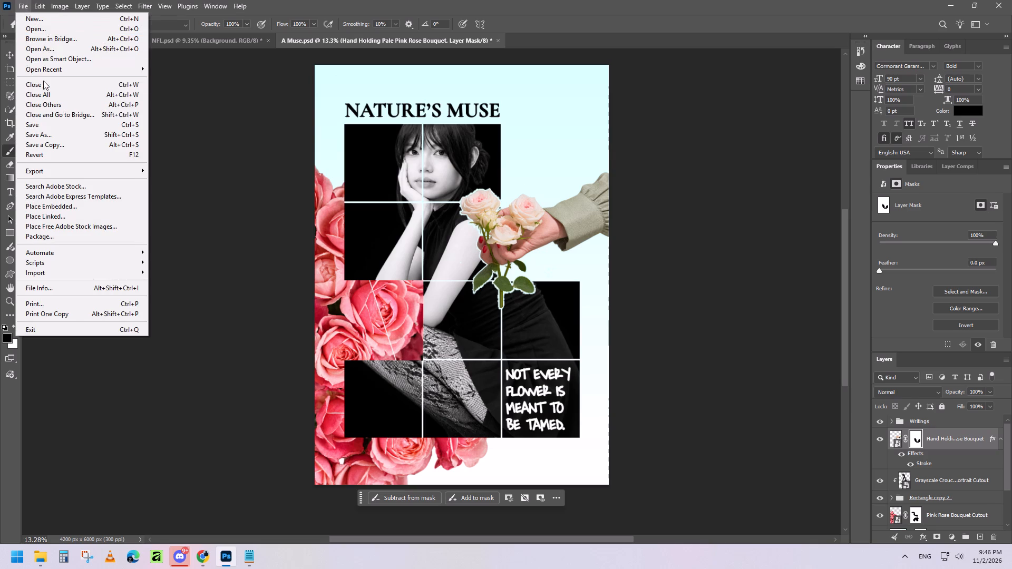
pyautogui.click(48, 124)
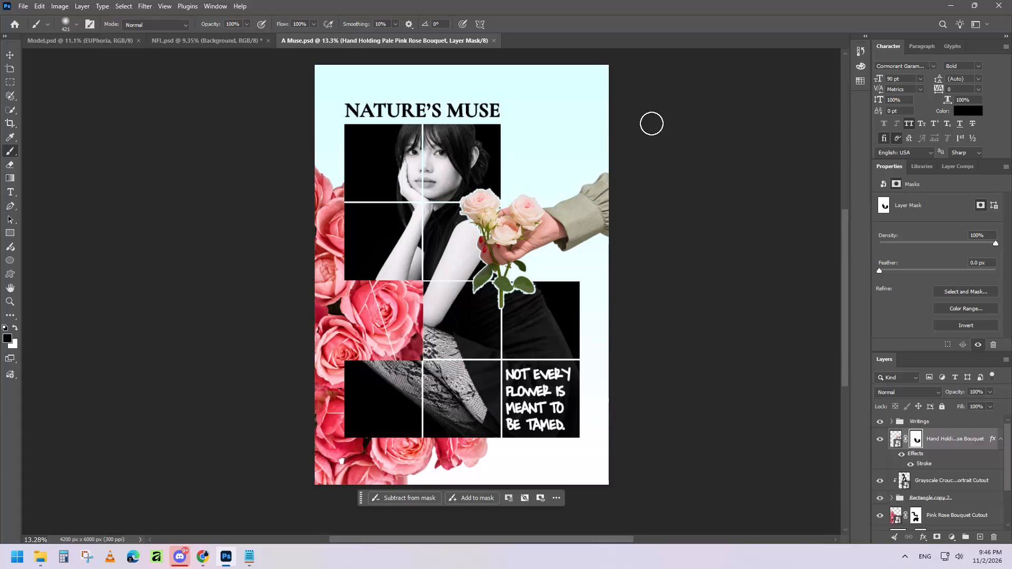
# Scale the "Nature's Muse" title text in the Writings group up proportionally to about 161%.
pyautogui.click(11, 56)
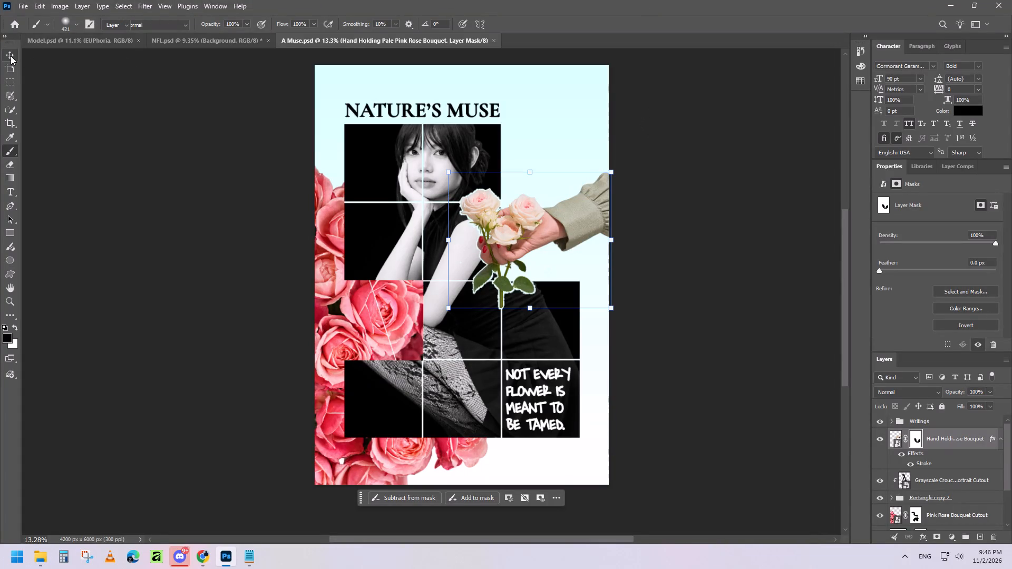
pyautogui.scroll(-2, 951, 485)
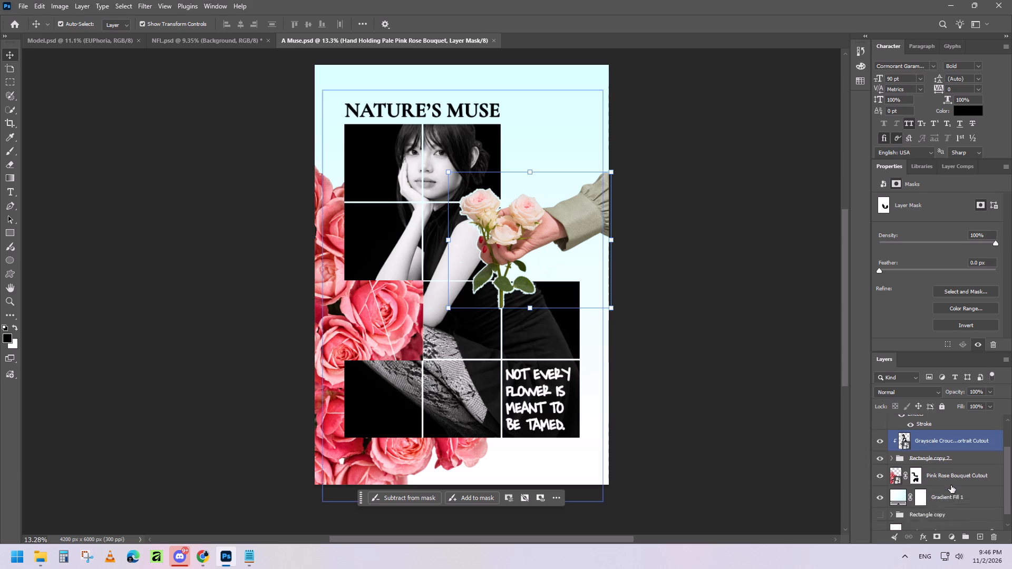
pyautogui.scroll(-5, 951, 485)
pyautogui.scroll(11, 951, 484)
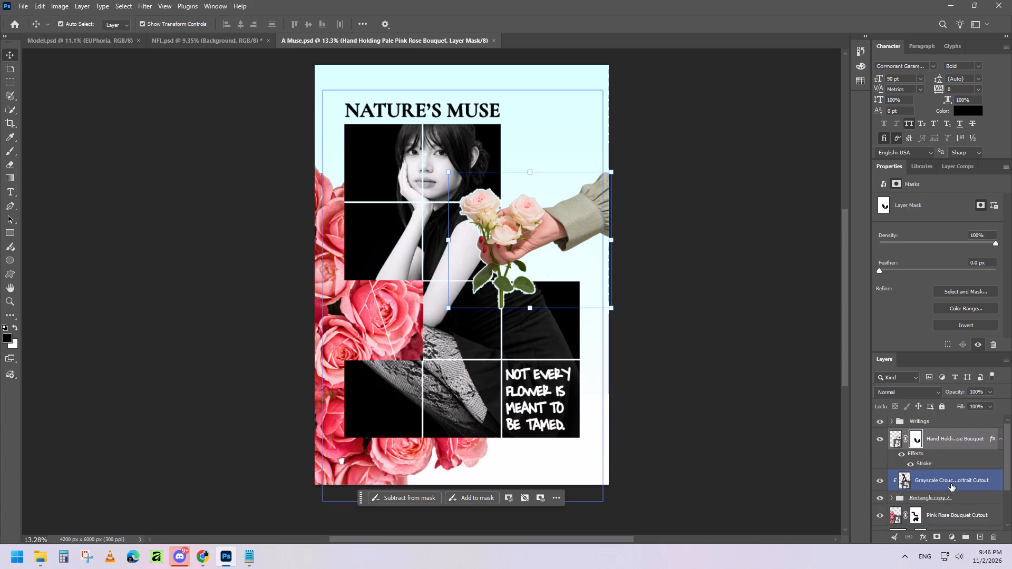
pyautogui.click(890, 422)
pyautogui.click(942, 483)
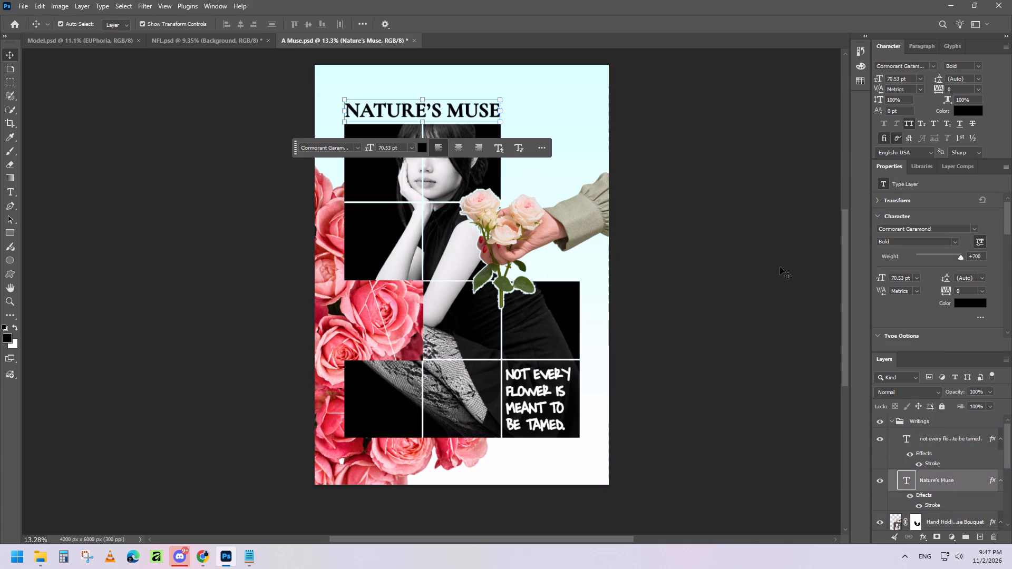
pyautogui.hotkey('ctrl', 't')
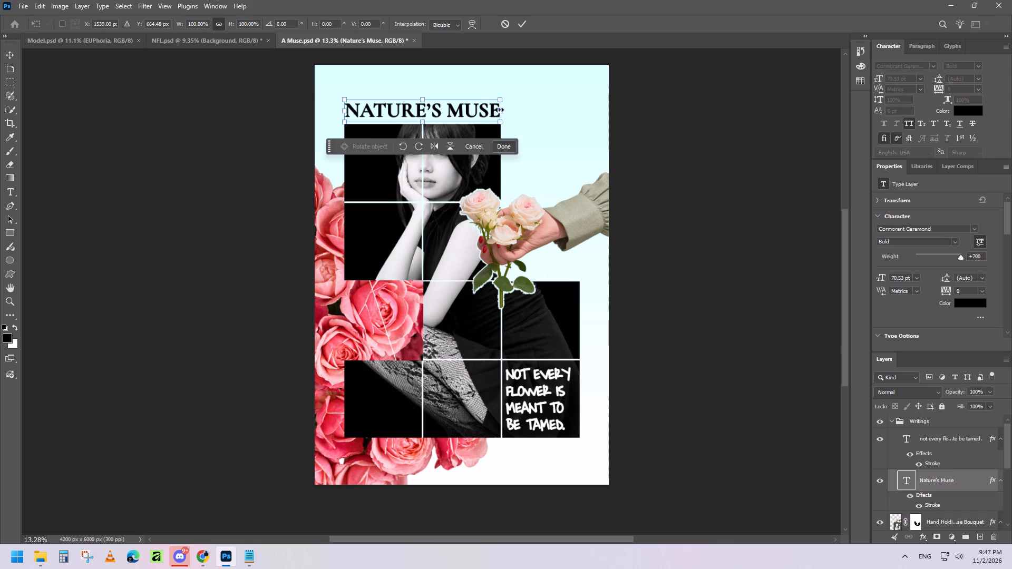
pyautogui.moveTo(500, 109); pyautogui.dragTo(590, 109)
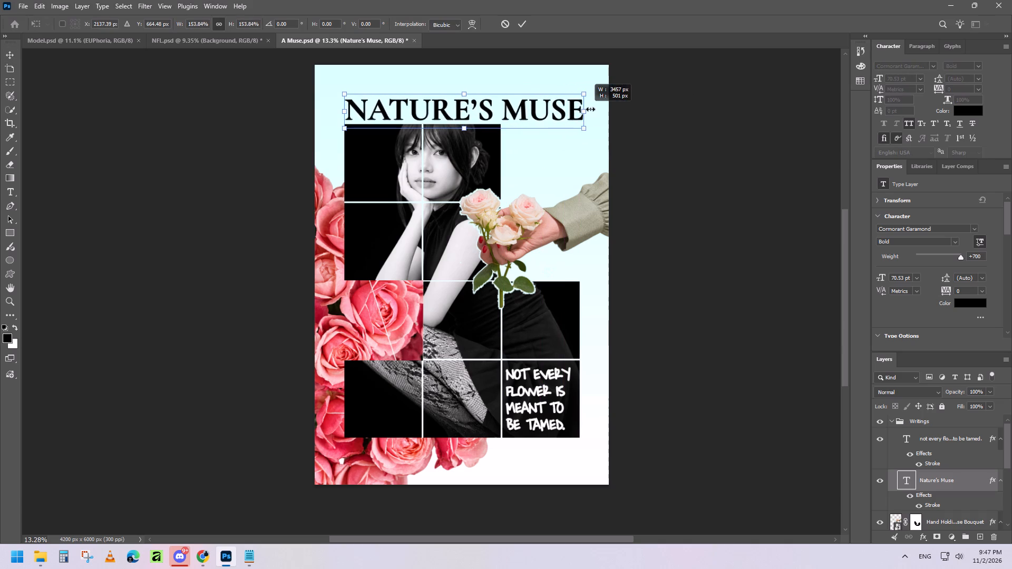
pyautogui.moveTo(590, 109); pyautogui.dragTo(595, 107)
# Center the enlarged title horizontally above the portrait grid, at about X 2100 px and Y 444 px, and apply the transform.
pyautogui.moveTo(464, 107); pyautogui.dragTo(463, 88)
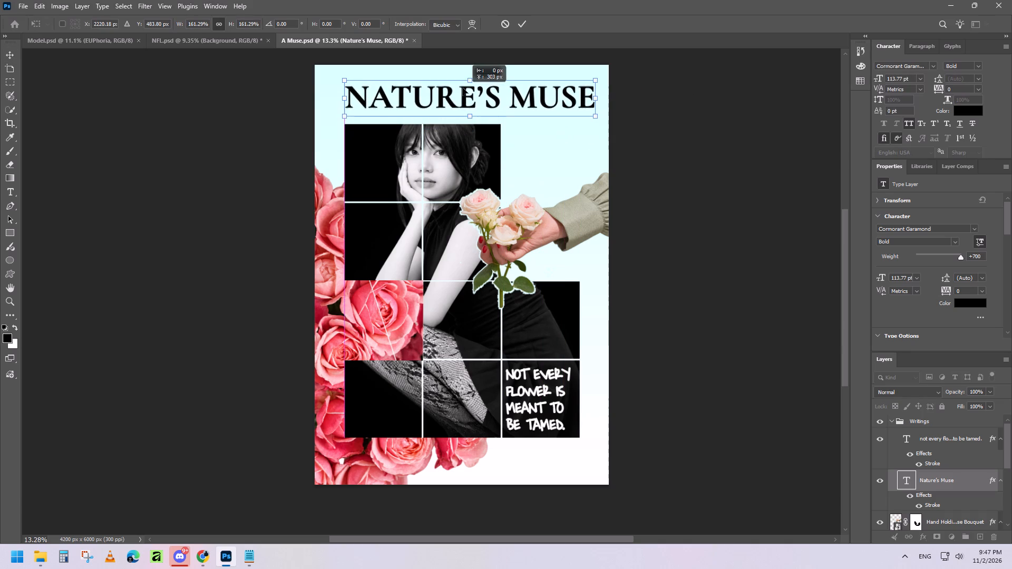
pyautogui.moveTo(463, 88); pyautogui.dragTo(455, 86)
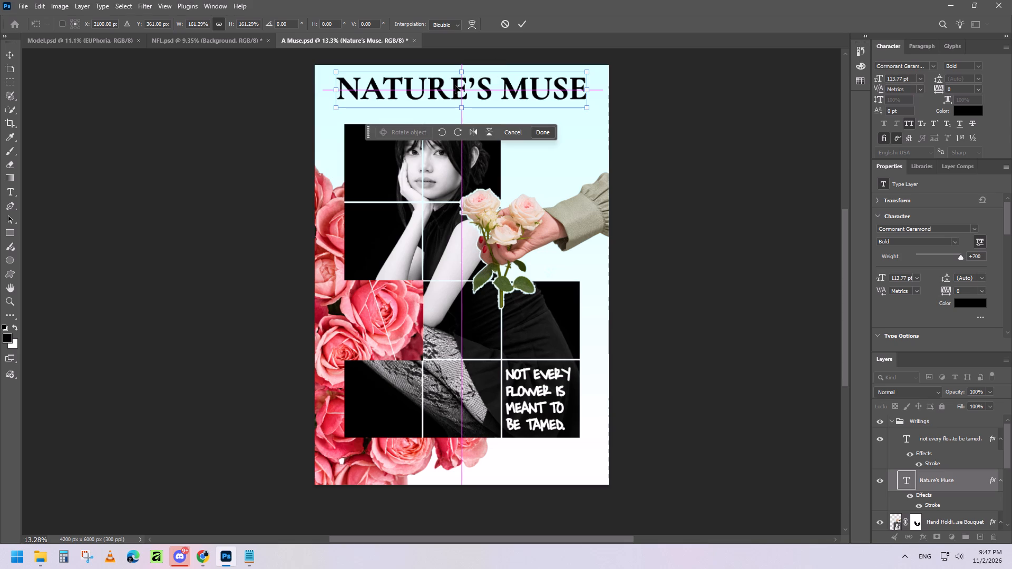
pyautogui.press('Down')
pyautogui.press('Down')
pyautogui.press('Down')
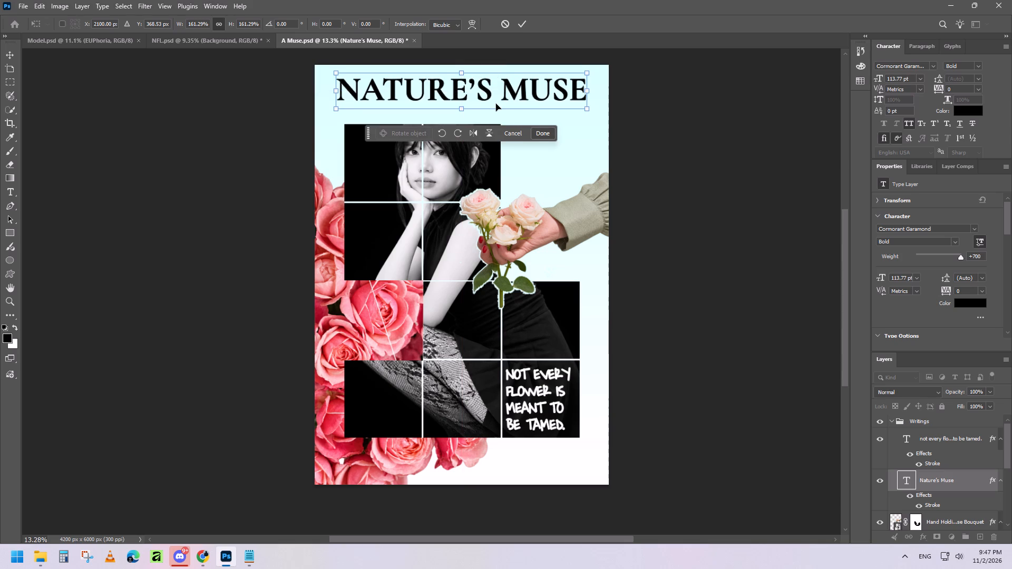
pyautogui.press('Down')
pyautogui.press('Down')
pyautogui.press('Down')
pyautogui.press('Down')
pyautogui.press('Down')
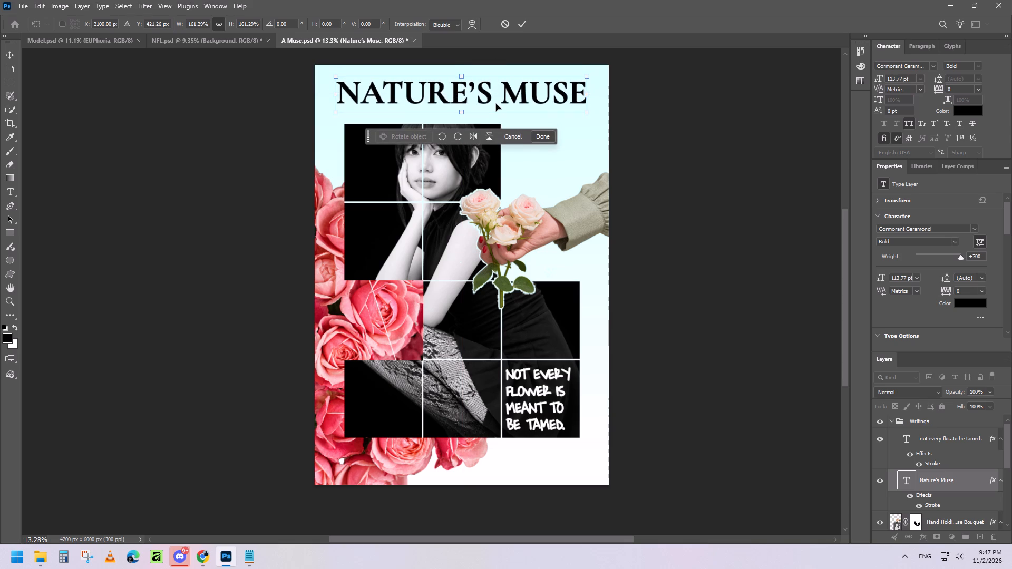
pyautogui.press('Down')
pyautogui.press('Down')
pyautogui.press('Down')
pyautogui.click(526, 23)
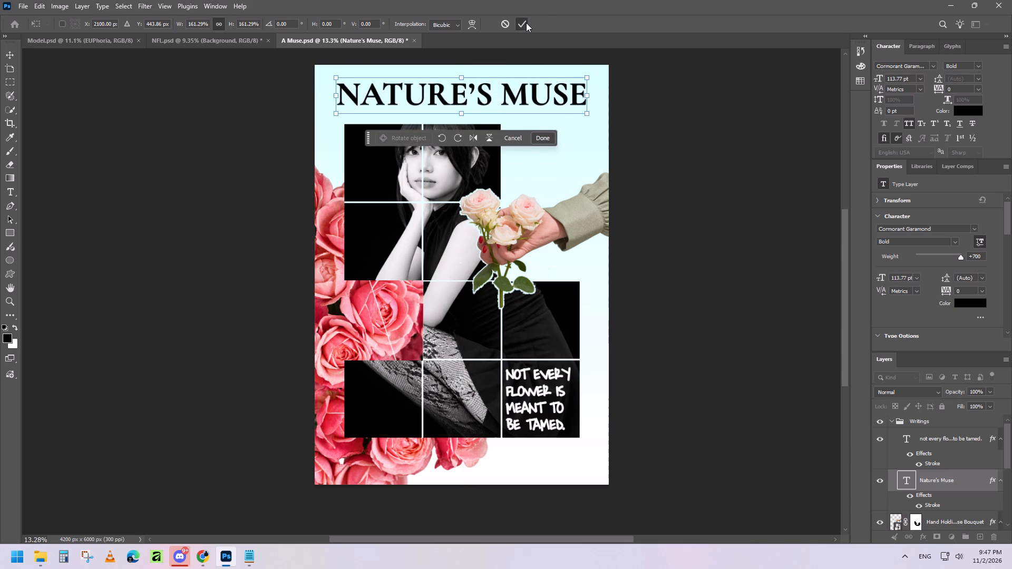
pyautogui.click(715, 102)
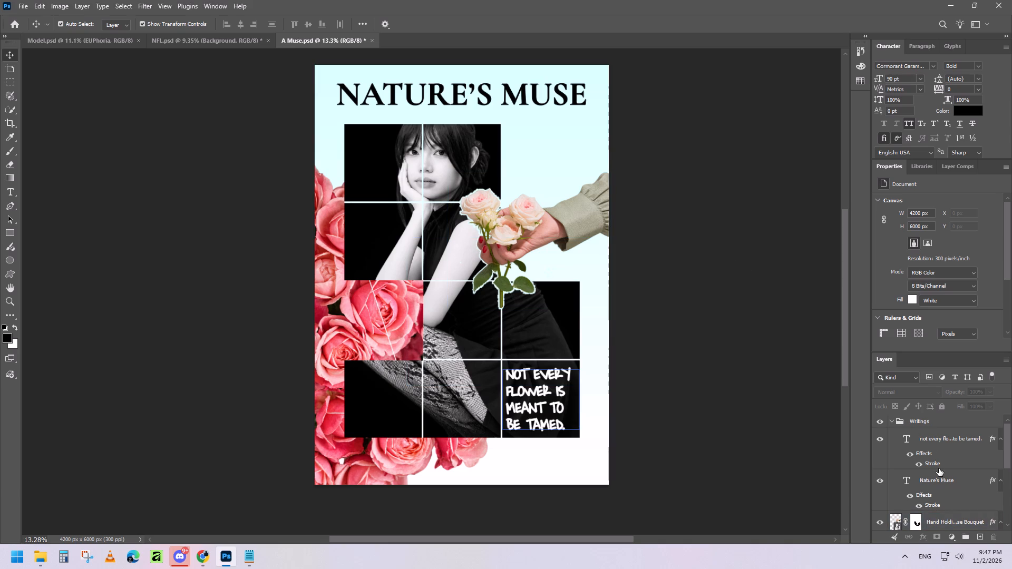
# Collapse the Writings group and look through the layer stack.
pyautogui.scroll(3, 939, 468)
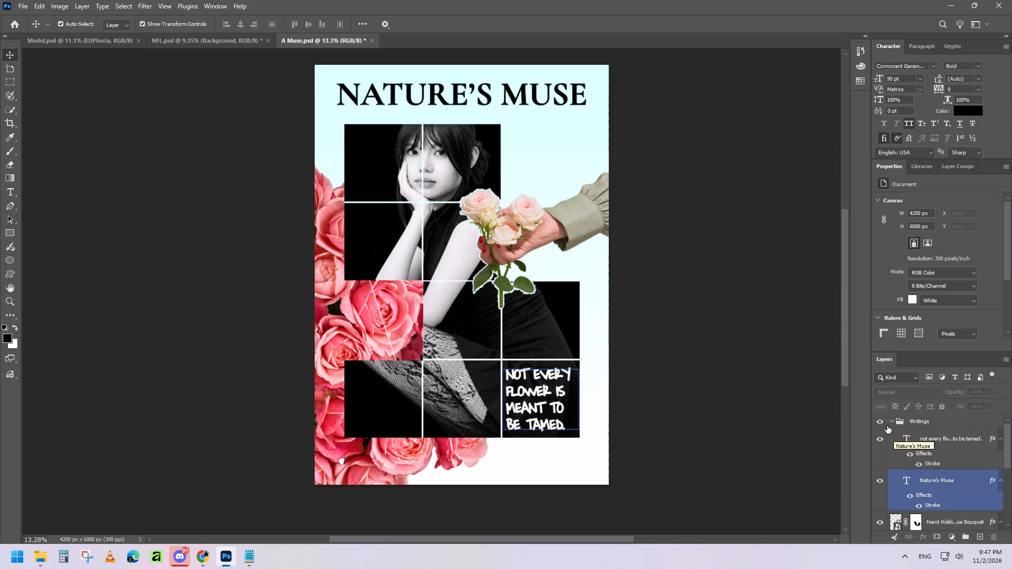
pyautogui.click(891, 420)
pyautogui.scroll(-1, 970, 504)
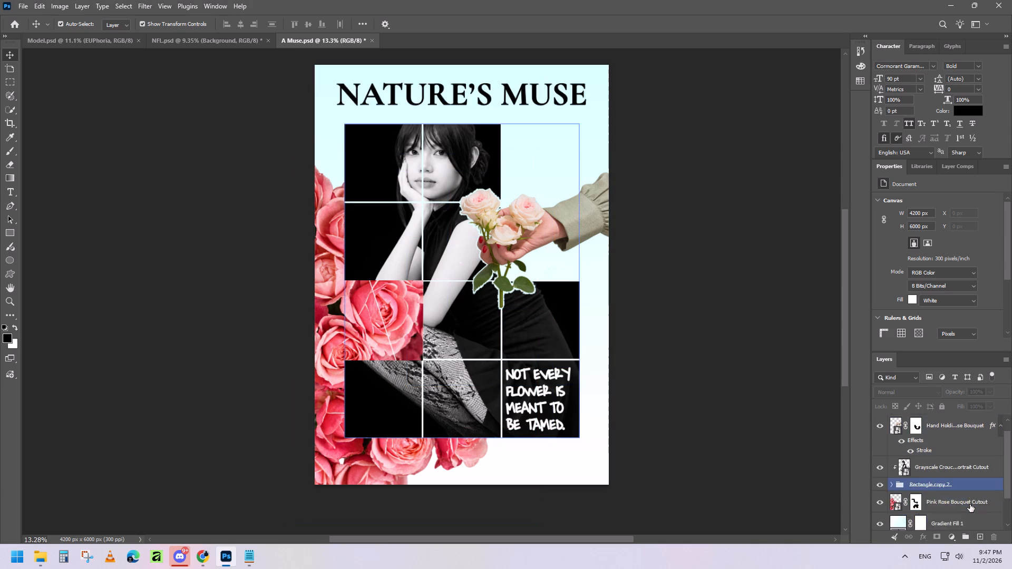
pyautogui.scroll(-3, 970, 504)
pyautogui.scroll(5, 970, 504)
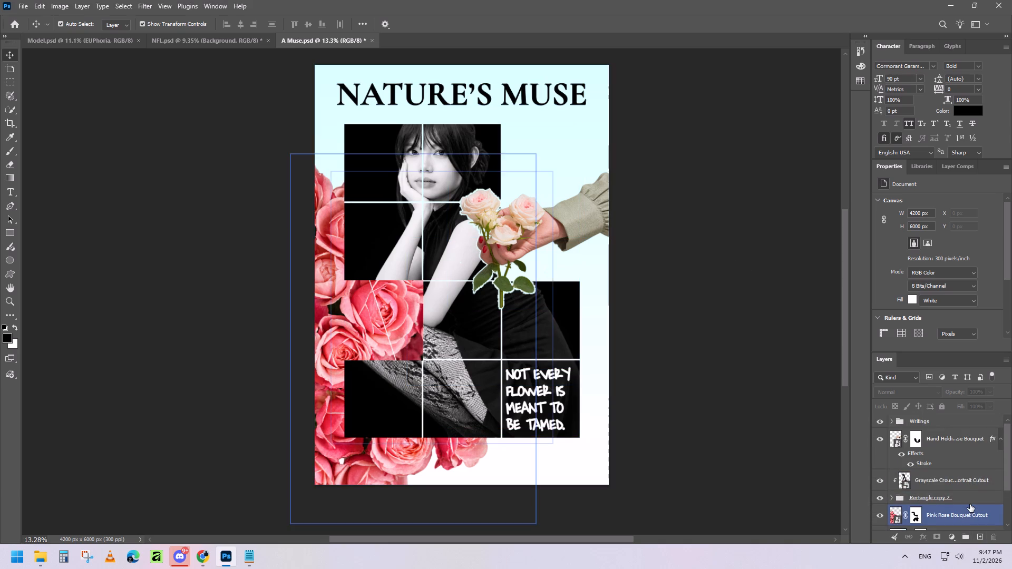
pyautogui.scroll(6, 970, 504)
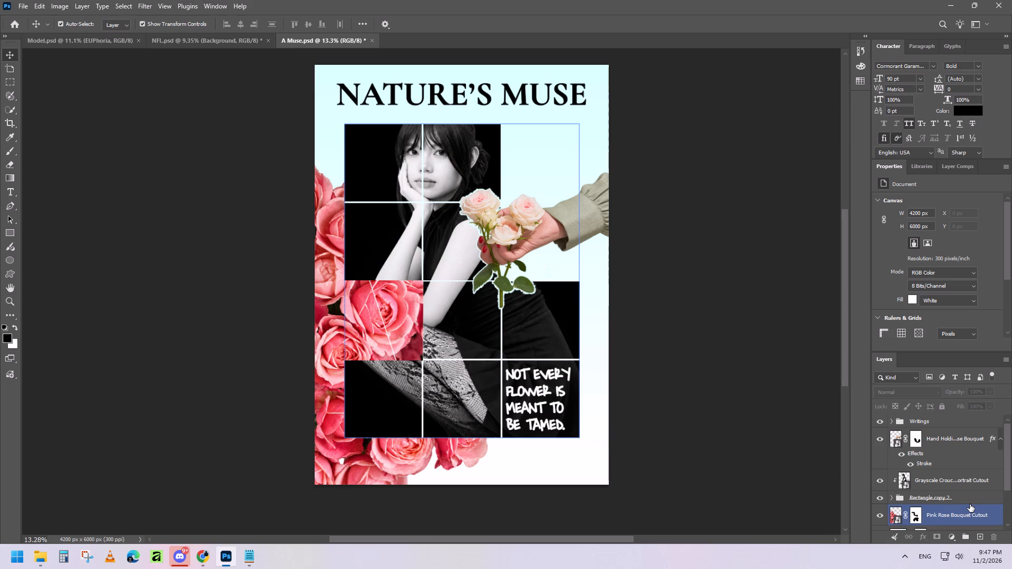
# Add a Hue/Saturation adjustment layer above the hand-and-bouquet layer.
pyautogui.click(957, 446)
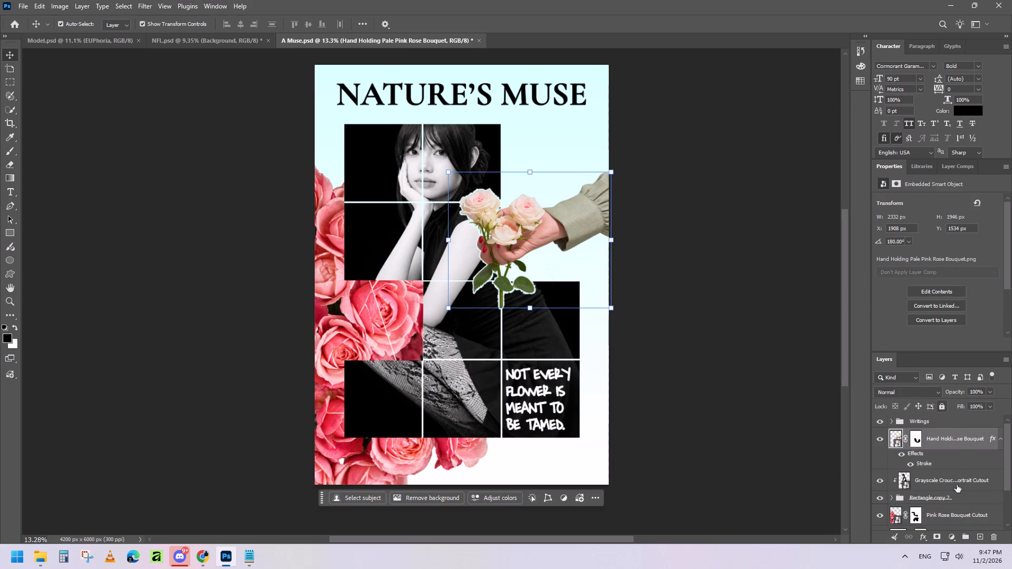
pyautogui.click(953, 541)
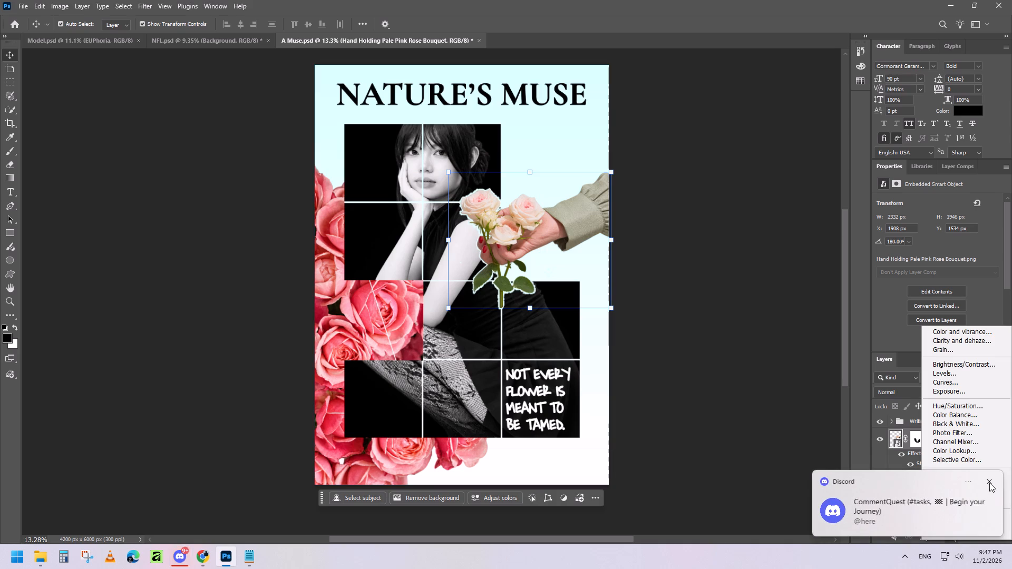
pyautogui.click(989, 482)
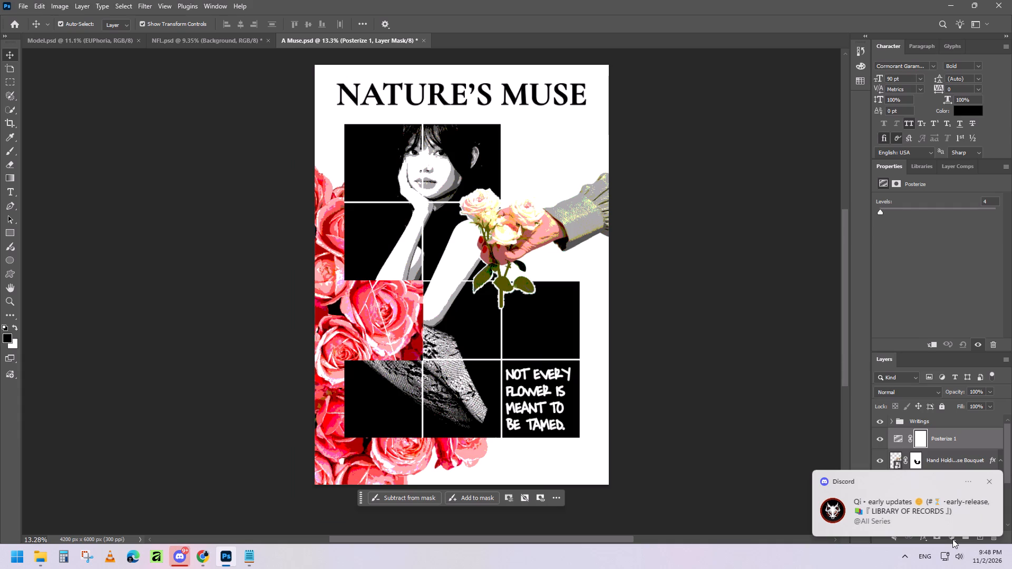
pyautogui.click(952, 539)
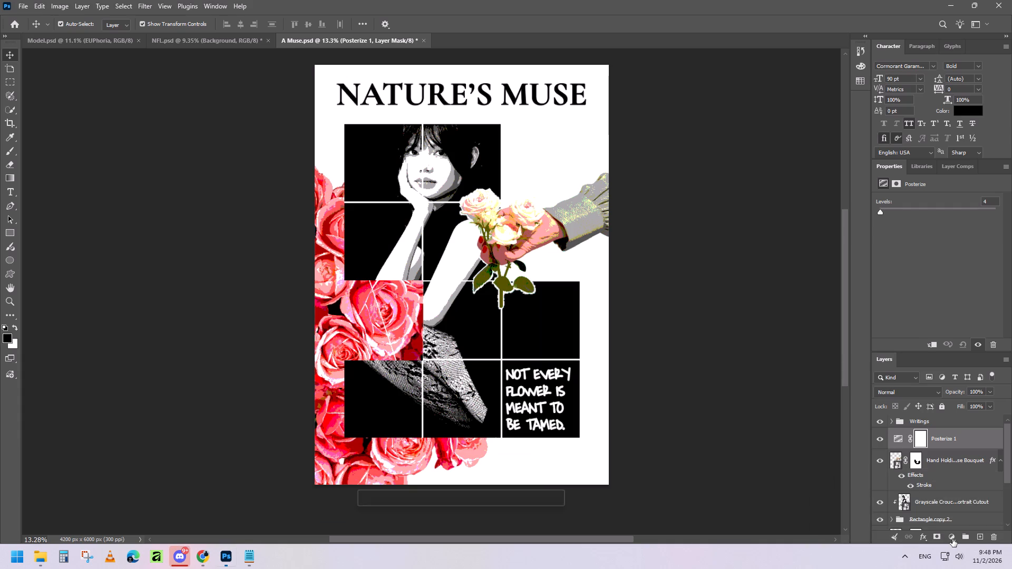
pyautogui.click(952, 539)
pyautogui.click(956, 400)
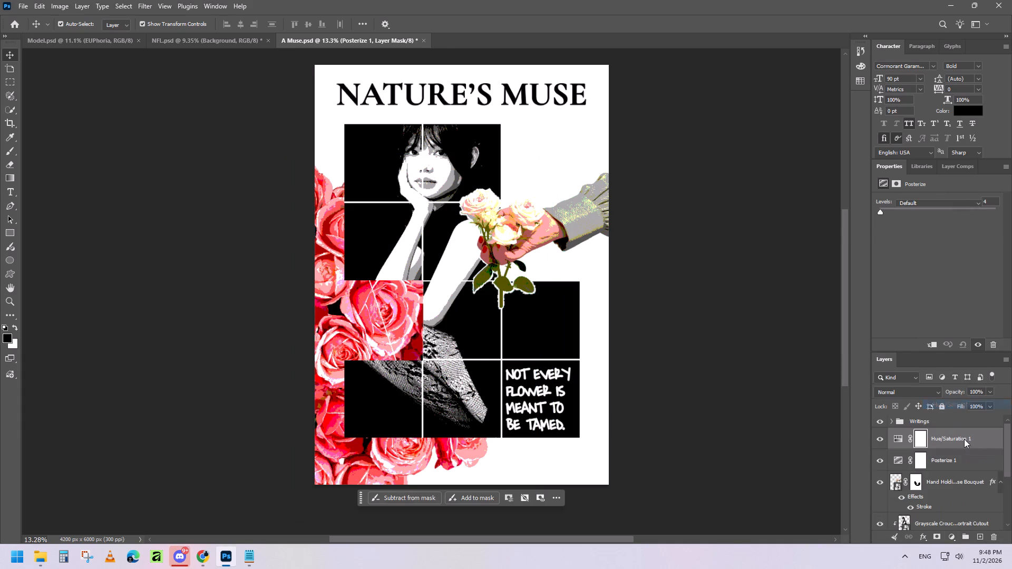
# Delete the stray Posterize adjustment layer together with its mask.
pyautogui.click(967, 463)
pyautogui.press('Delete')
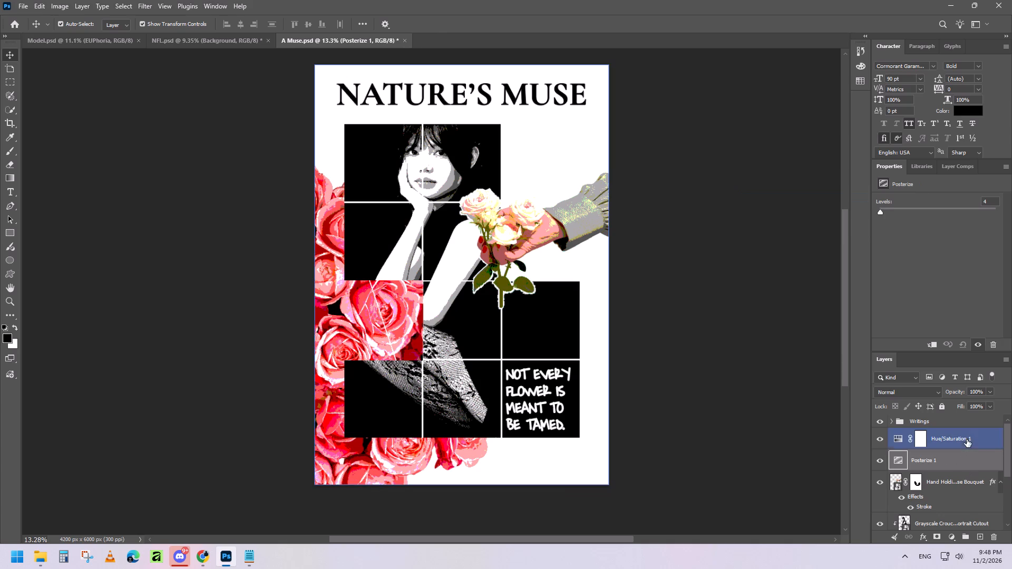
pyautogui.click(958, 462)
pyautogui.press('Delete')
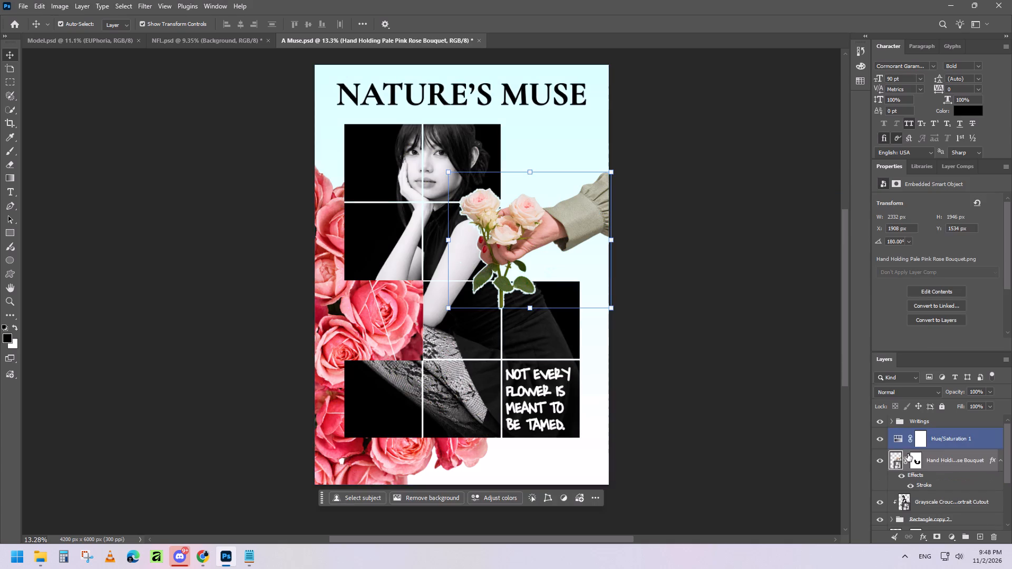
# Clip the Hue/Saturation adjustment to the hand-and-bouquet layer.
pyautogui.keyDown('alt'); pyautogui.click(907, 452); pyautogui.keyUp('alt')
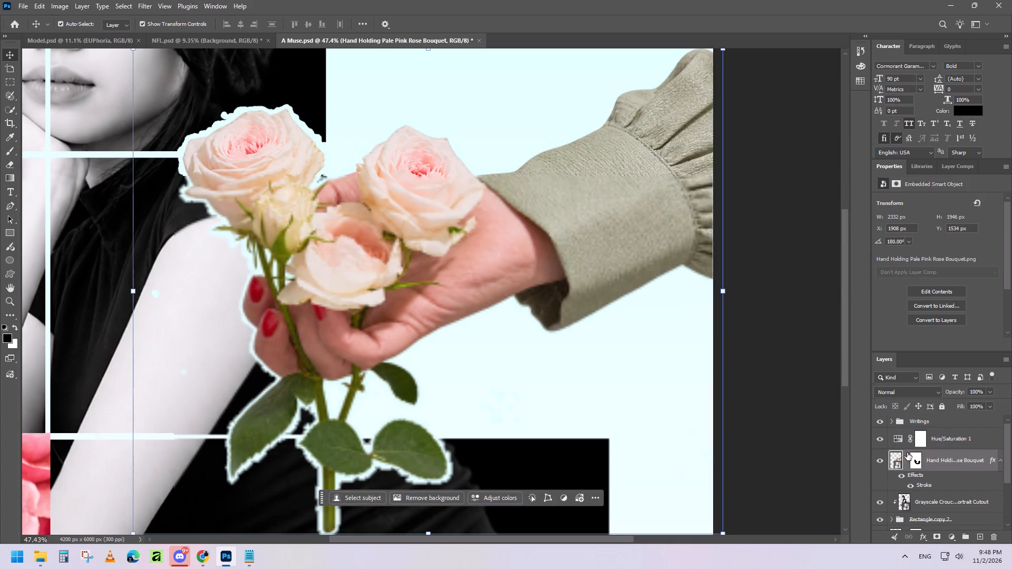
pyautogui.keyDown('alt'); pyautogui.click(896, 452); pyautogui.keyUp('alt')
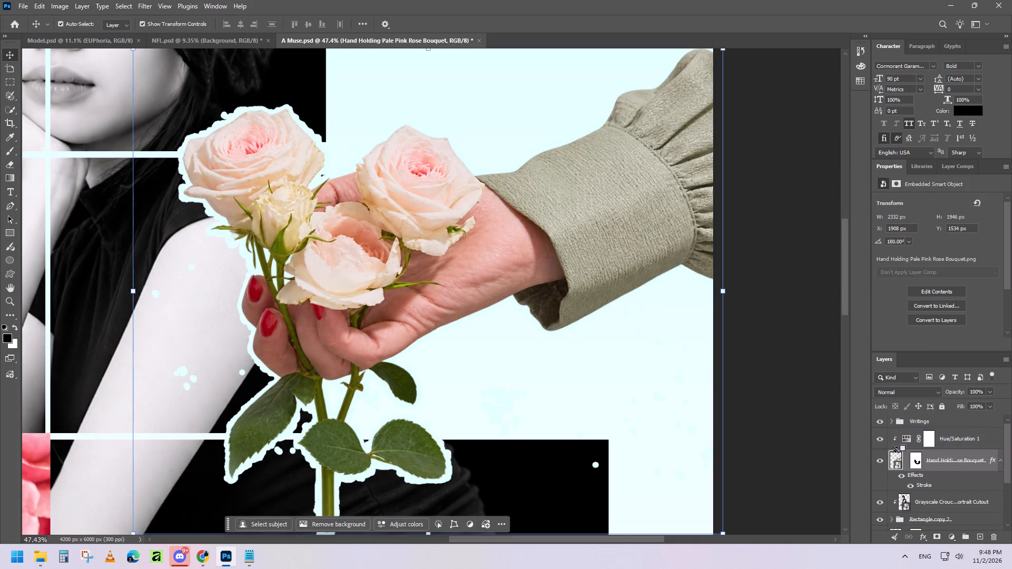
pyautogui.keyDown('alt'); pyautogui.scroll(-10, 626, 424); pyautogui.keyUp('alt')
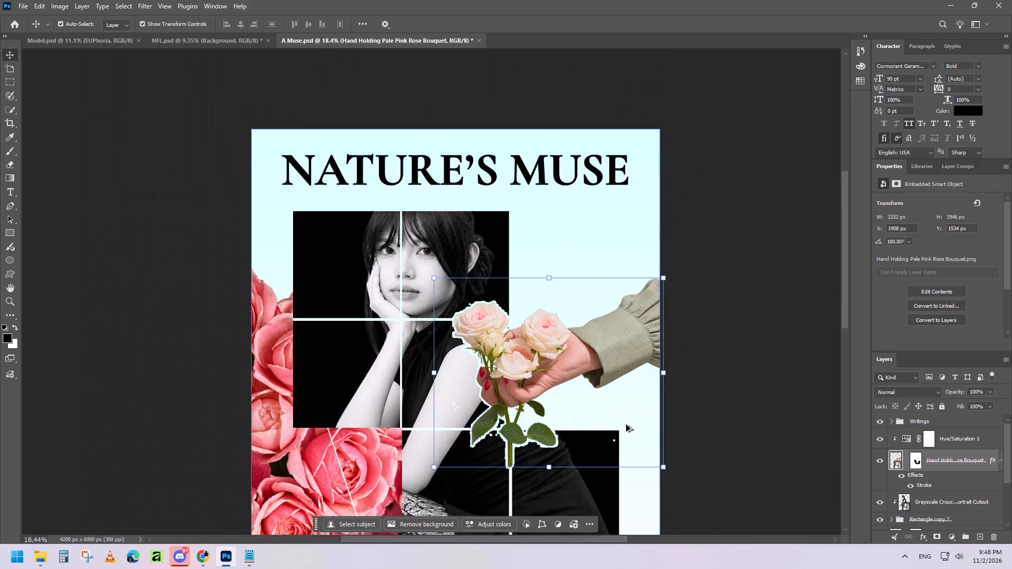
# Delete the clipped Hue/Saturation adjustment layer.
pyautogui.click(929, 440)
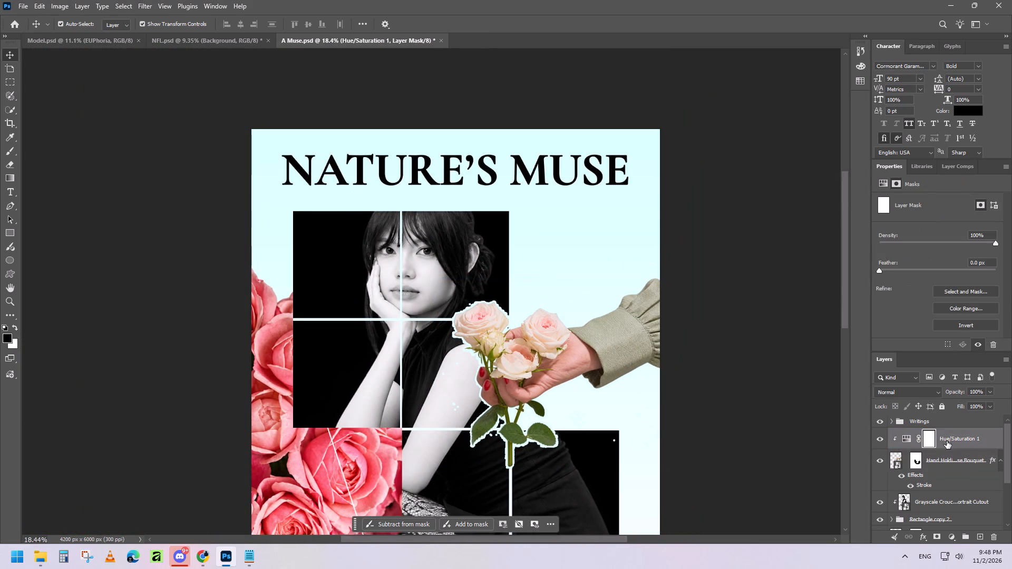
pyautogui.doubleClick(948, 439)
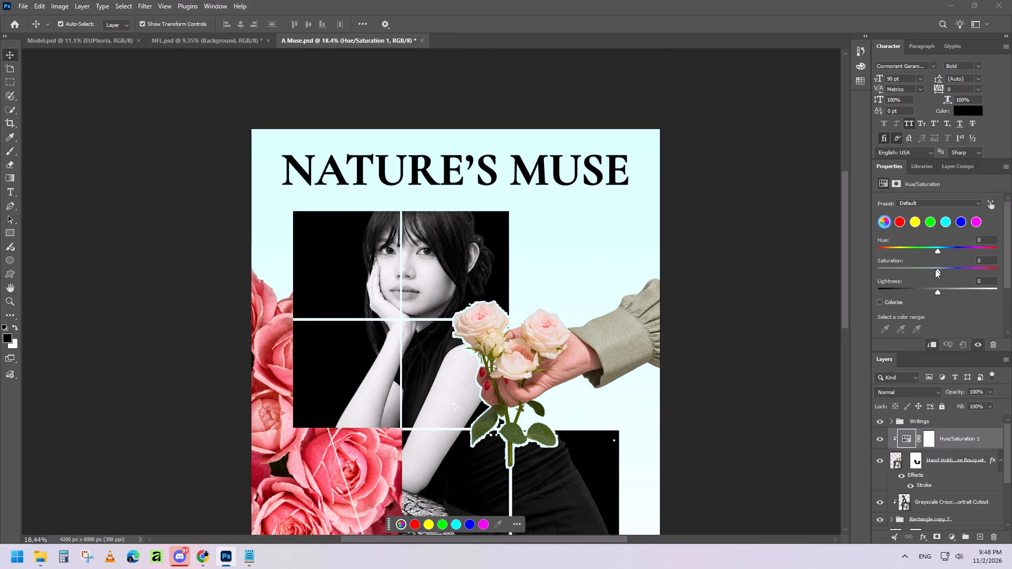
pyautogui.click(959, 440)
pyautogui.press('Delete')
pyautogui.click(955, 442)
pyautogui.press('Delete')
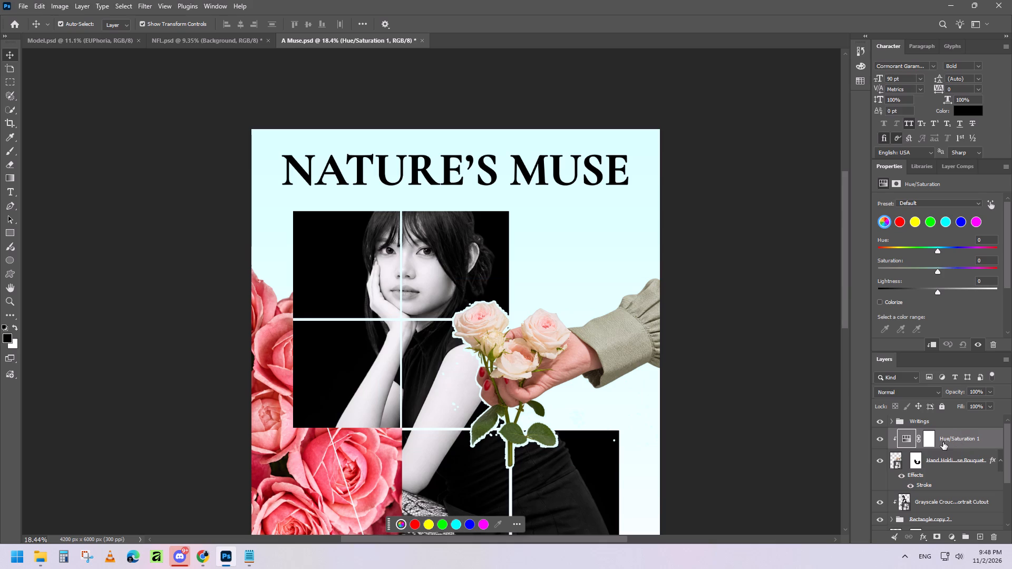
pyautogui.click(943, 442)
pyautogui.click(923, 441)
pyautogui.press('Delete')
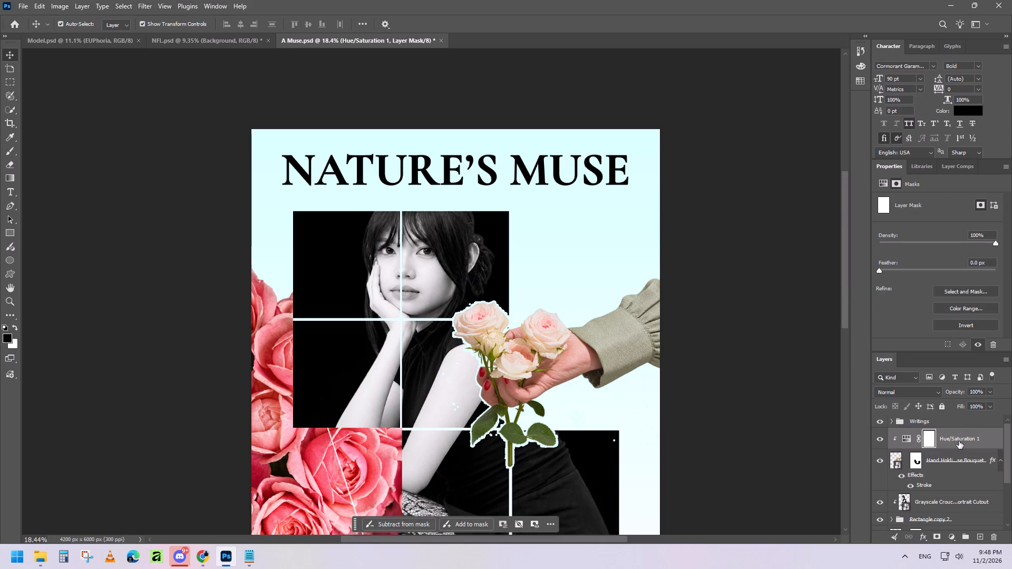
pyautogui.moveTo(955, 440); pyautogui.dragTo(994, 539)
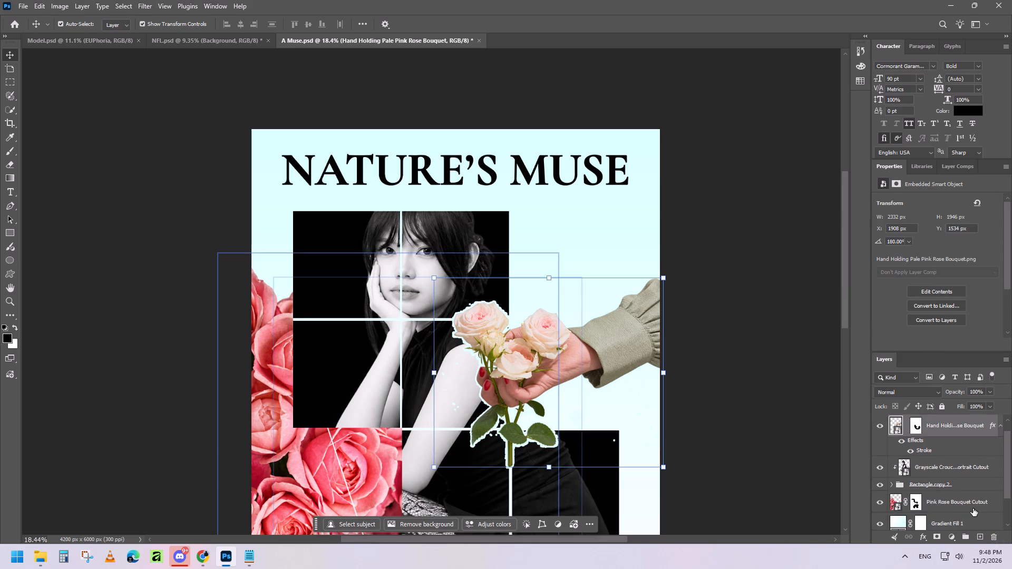
# Add a Black & White adjustment layer directly above the hand-and-bouquet layer.
pyautogui.scroll(1, 975, 507)
pyautogui.click(953, 539)
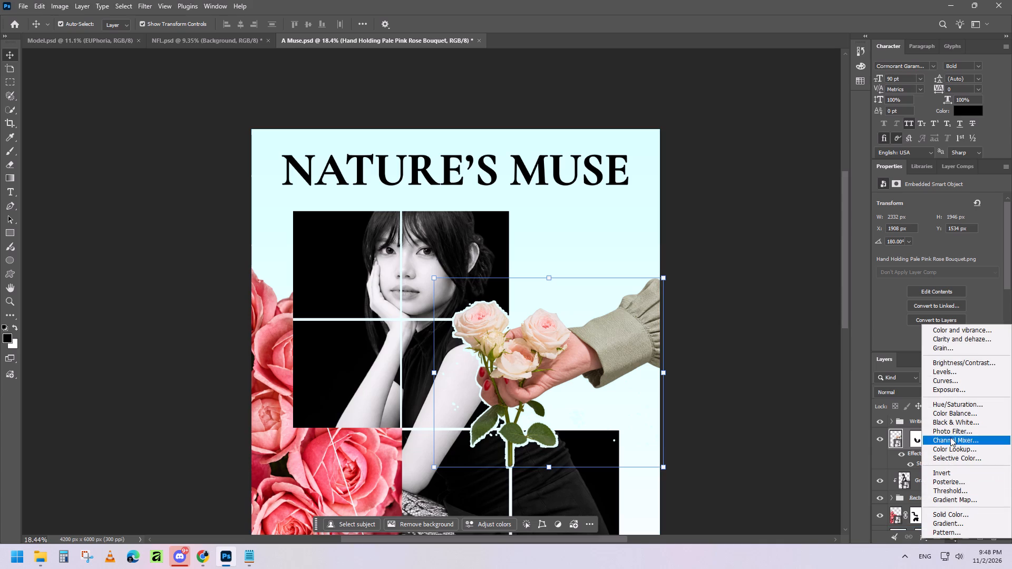
pyautogui.click(952, 421)
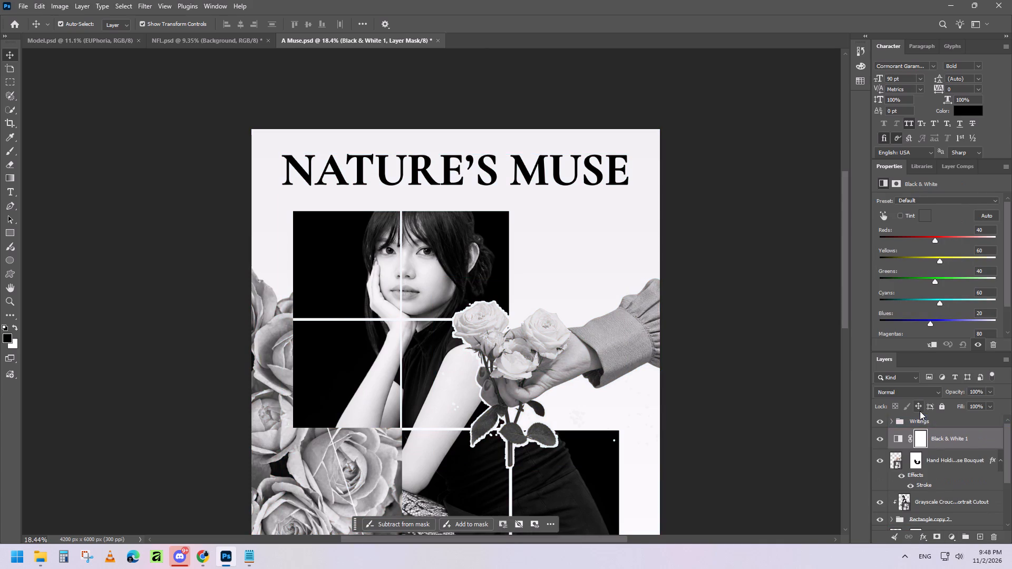
# Clip the Black & White adjustment layer to the hand-and-bouquet layer.
pyautogui.keyDown('alt'); pyautogui.click(896, 450); pyautogui.keyUp('alt')
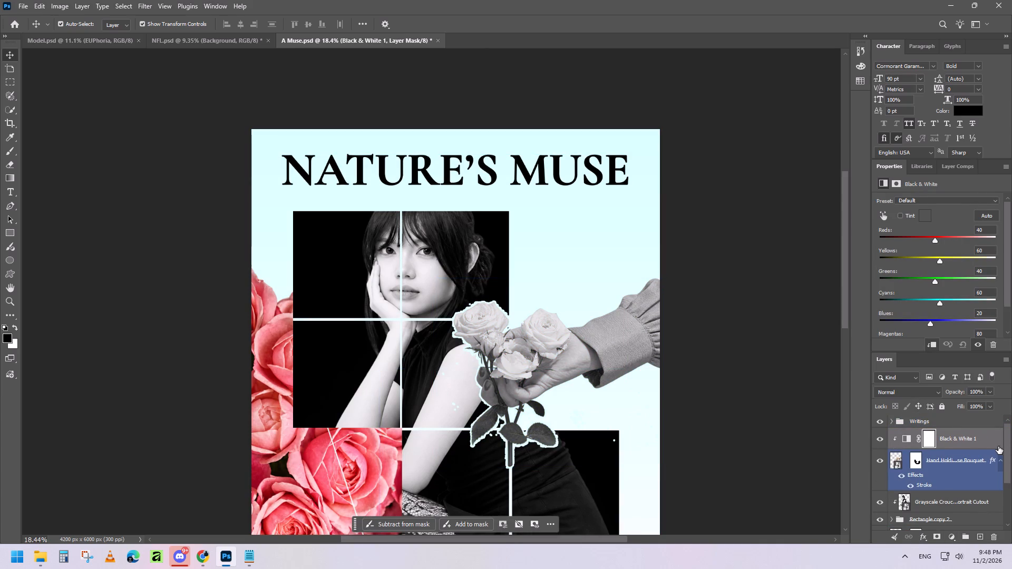
# Brush black on the Black & White layer's mask over the roses, stems, leaves and fingertips to bring back their colour.
pyautogui.click(929, 440)
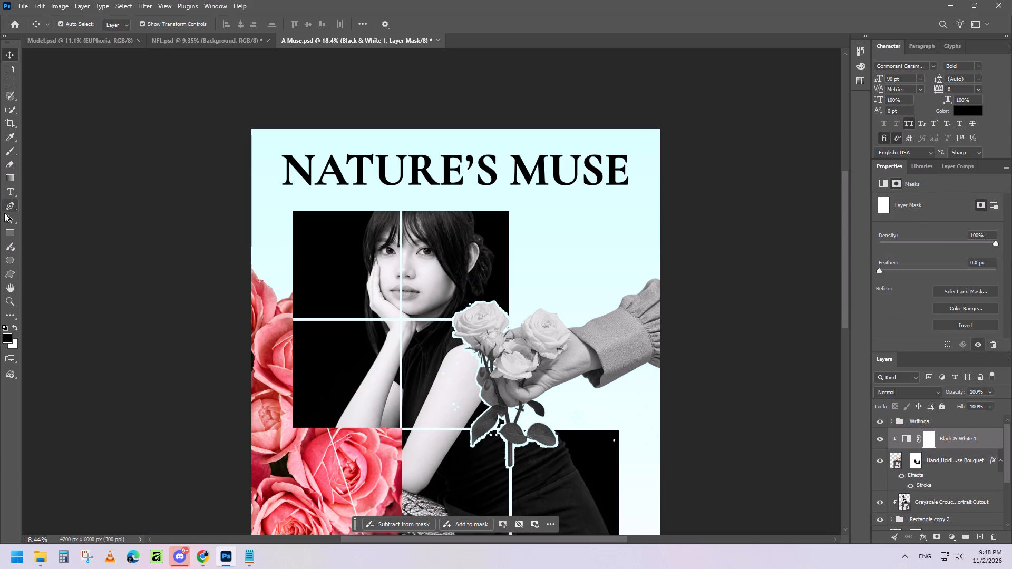
pyautogui.click(12, 152)
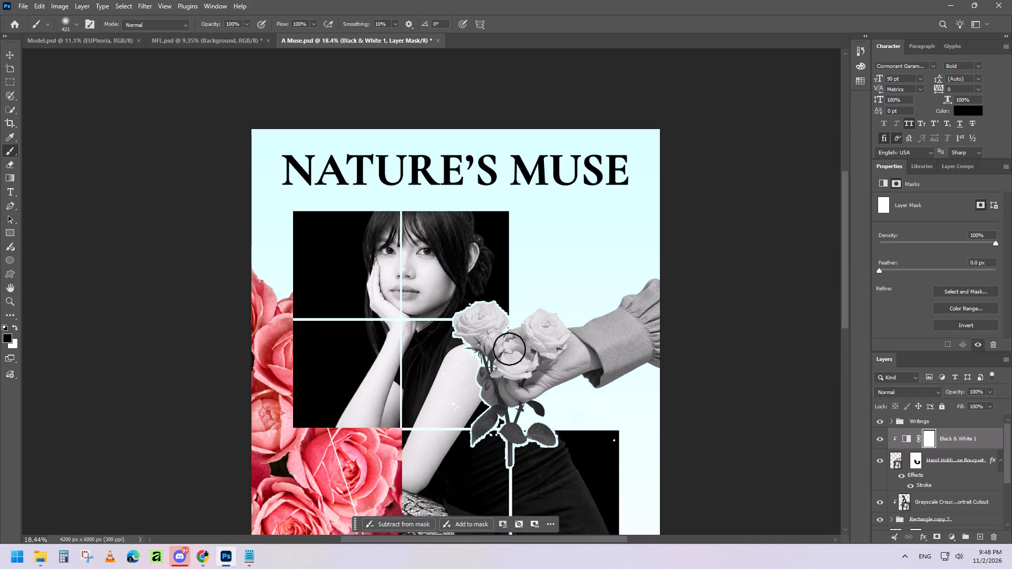
pyautogui.moveTo(509, 349); pyautogui.dragTo(544, 330)
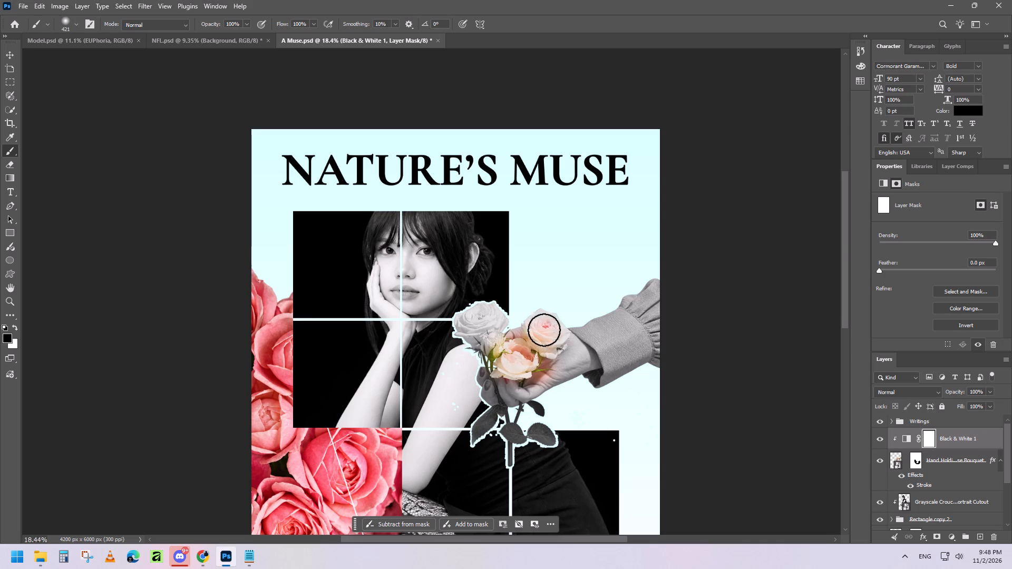
pyautogui.moveTo(544, 330); pyautogui.dragTo(514, 362)
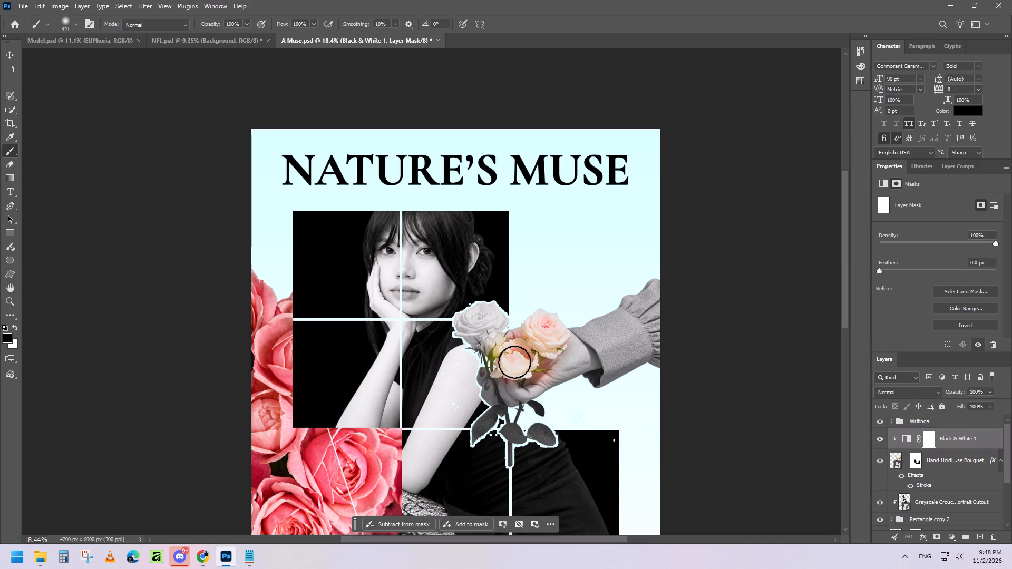
pyautogui.moveTo(514, 362); pyautogui.dragTo(488, 320)
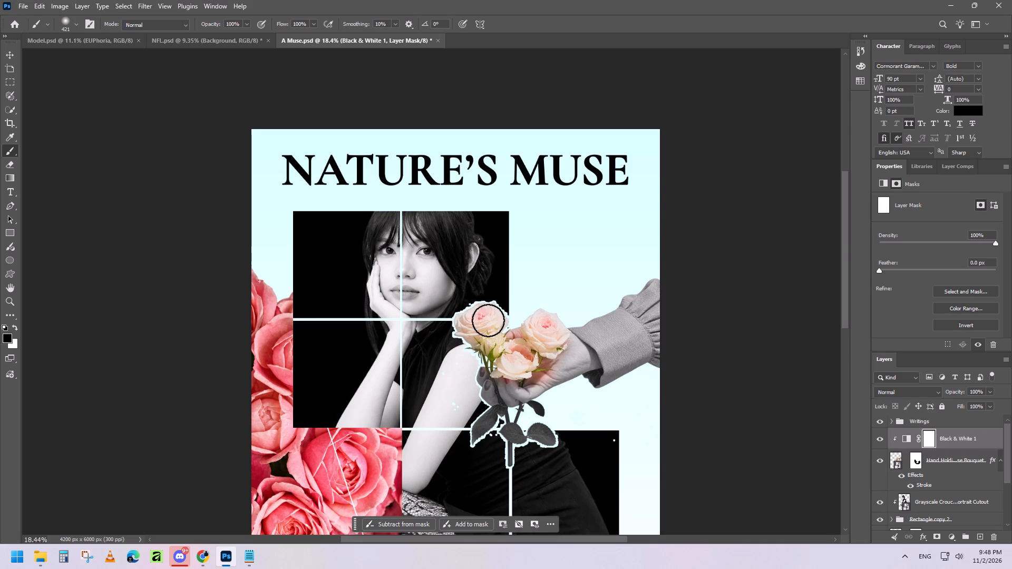
pyautogui.moveTo(488, 320); pyautogui.dragTo(476, 335)
pyautogui.moveTo(476, 335); pyautogui.dragTo(543, 327)
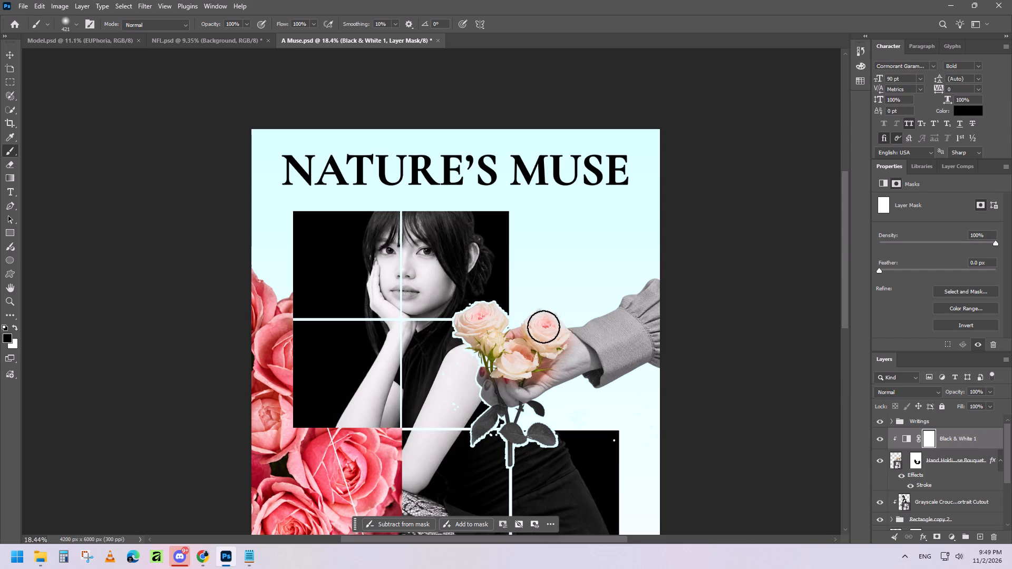
pyautogui.moveTo(543, 327); pyautogui.dragTo(501, 425)
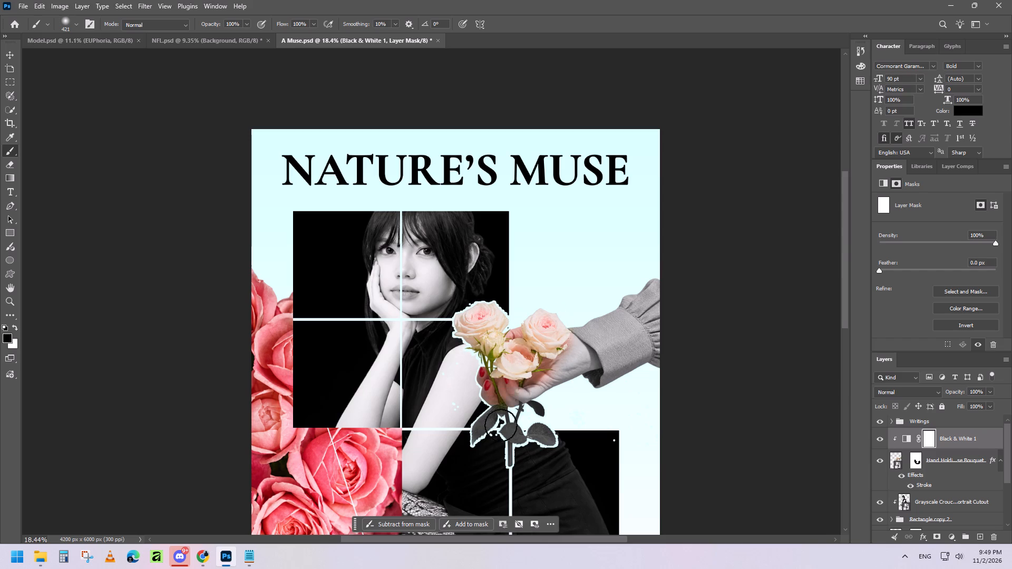
pyautogui.moveTo(501, 425); pyautogui.dragTo(518, 416)
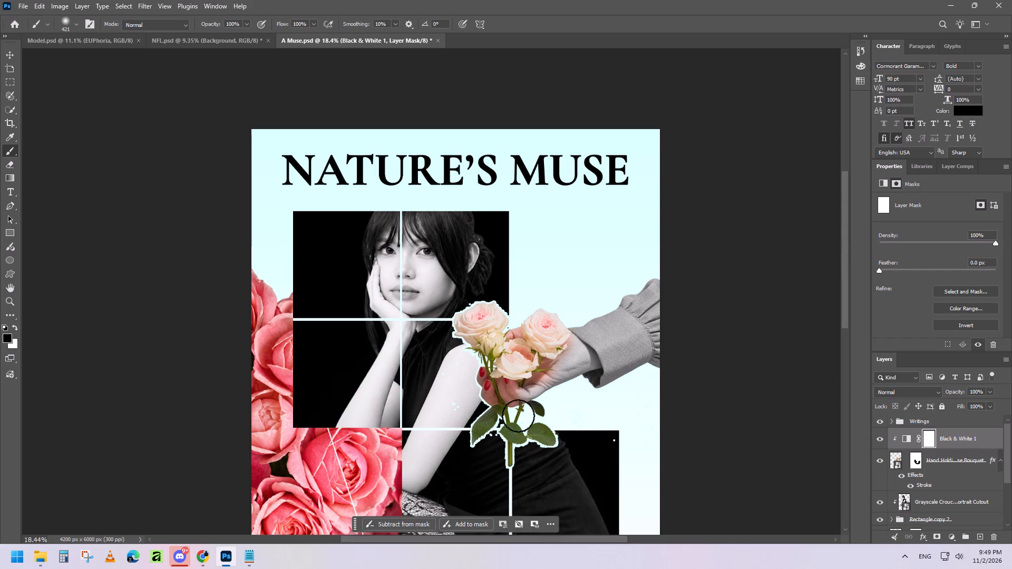
pyautogui.moveTo(518, 416); pyautogui.dragTo(525, 444)
pyautogui.moveTo(525, 444); pyautogui.dragTo(555, 423)
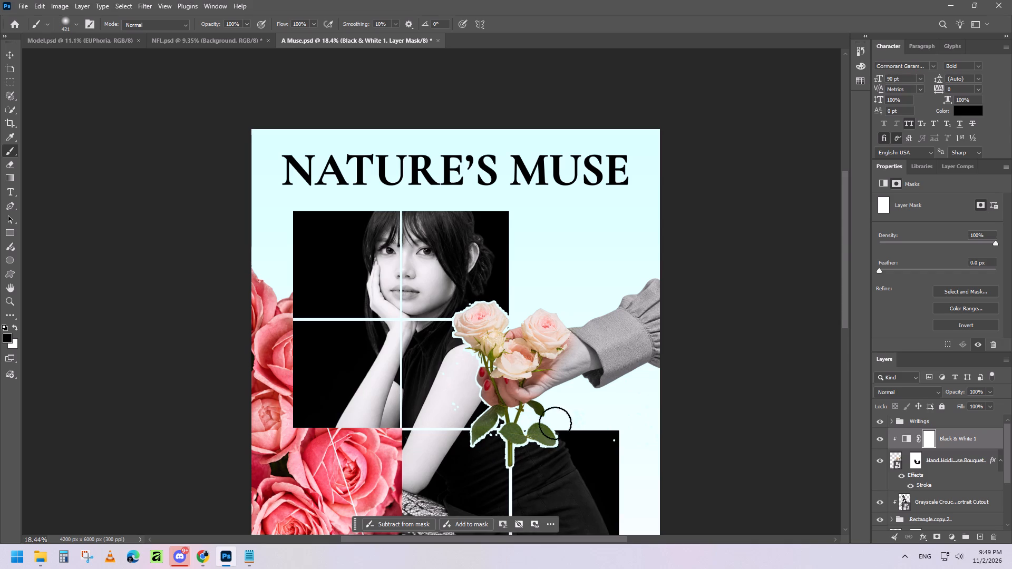
pyautogui.moveTo(555, 423); pyautogui.dragTo(494, 382)
pyautogui.moveTo(494, 382); pyautogui.dragTo(493, 373)
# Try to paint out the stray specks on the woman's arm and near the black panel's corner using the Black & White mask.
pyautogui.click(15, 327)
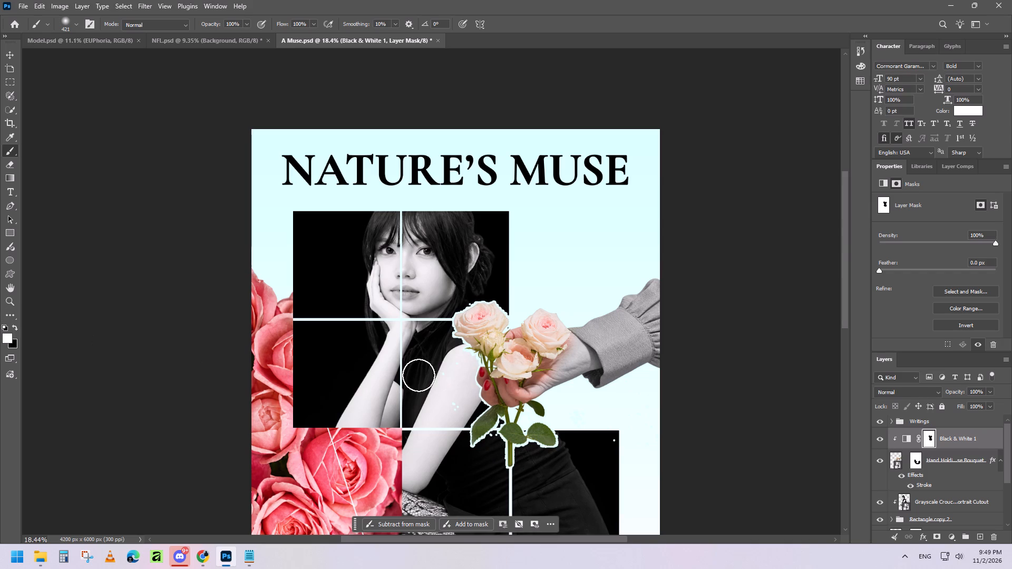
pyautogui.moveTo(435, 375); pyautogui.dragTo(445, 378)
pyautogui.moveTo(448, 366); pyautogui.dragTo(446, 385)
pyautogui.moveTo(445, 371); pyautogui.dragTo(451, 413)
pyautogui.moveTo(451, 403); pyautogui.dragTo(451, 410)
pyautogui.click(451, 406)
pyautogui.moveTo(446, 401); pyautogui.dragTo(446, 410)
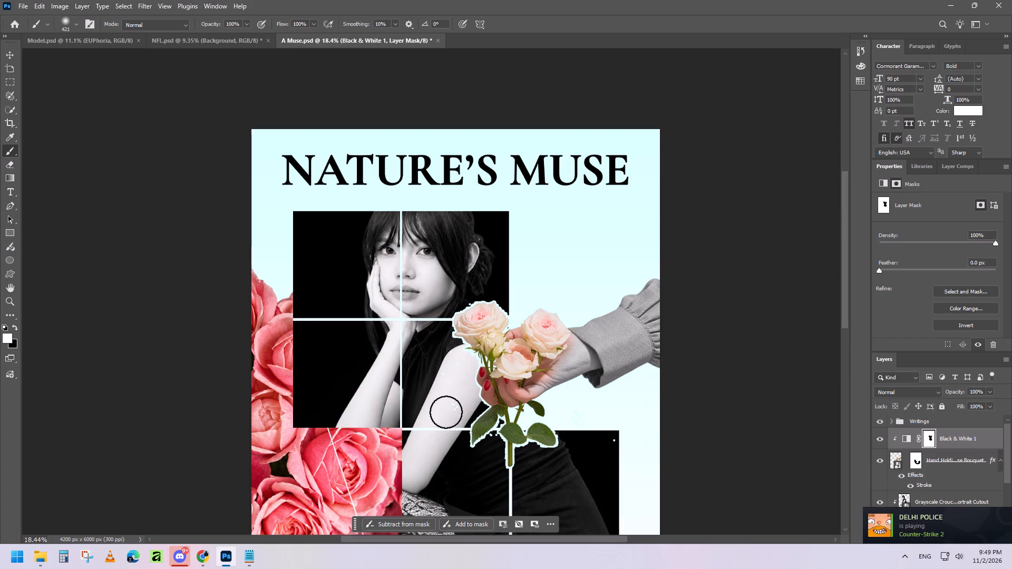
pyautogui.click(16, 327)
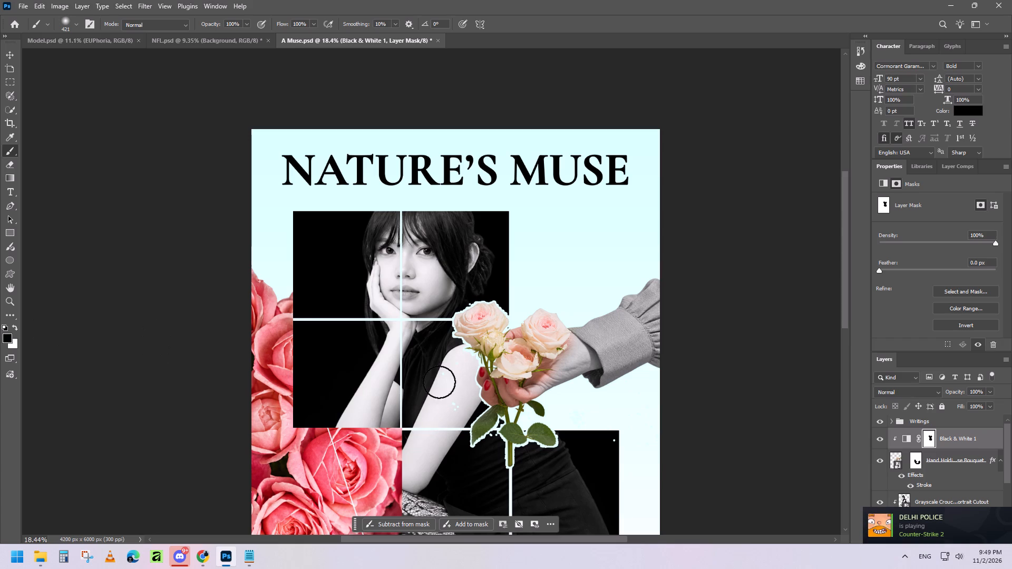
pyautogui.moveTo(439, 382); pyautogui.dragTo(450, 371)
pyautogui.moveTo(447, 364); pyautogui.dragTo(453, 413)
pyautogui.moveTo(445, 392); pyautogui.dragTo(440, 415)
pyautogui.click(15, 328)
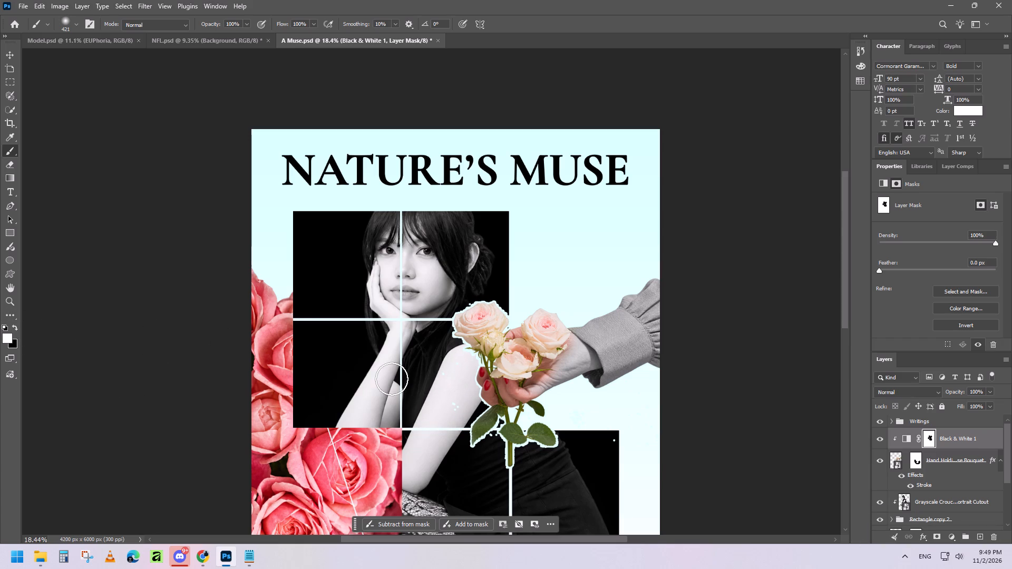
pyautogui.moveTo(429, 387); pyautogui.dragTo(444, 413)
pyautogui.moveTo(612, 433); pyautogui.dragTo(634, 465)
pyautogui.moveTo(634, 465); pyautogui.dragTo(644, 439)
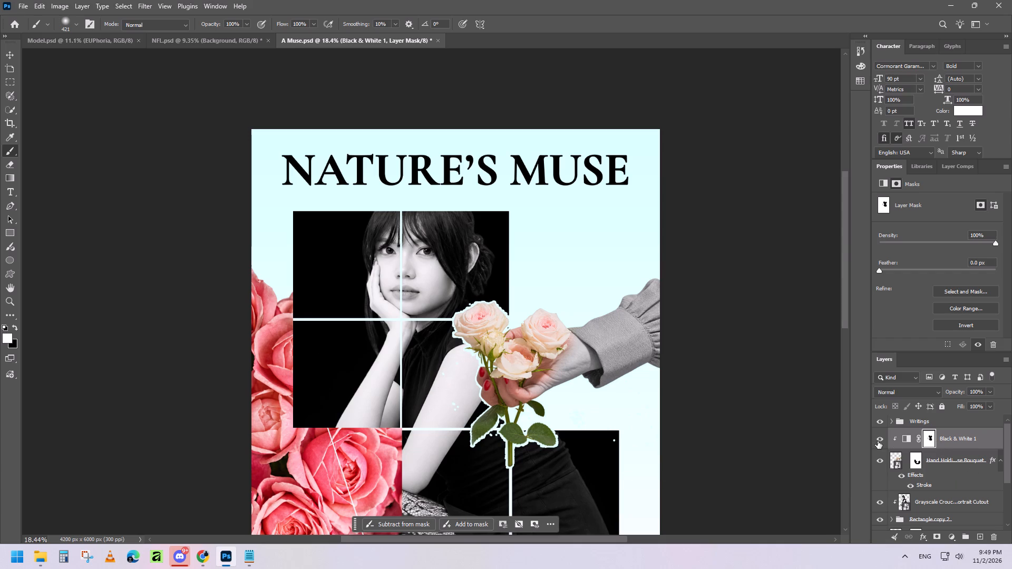
# On the hand-and-bouquet layer's own mask, paint out the stray specks over the woman's arm and the black panel's upper corner.
pyautogui.click(879, 439)
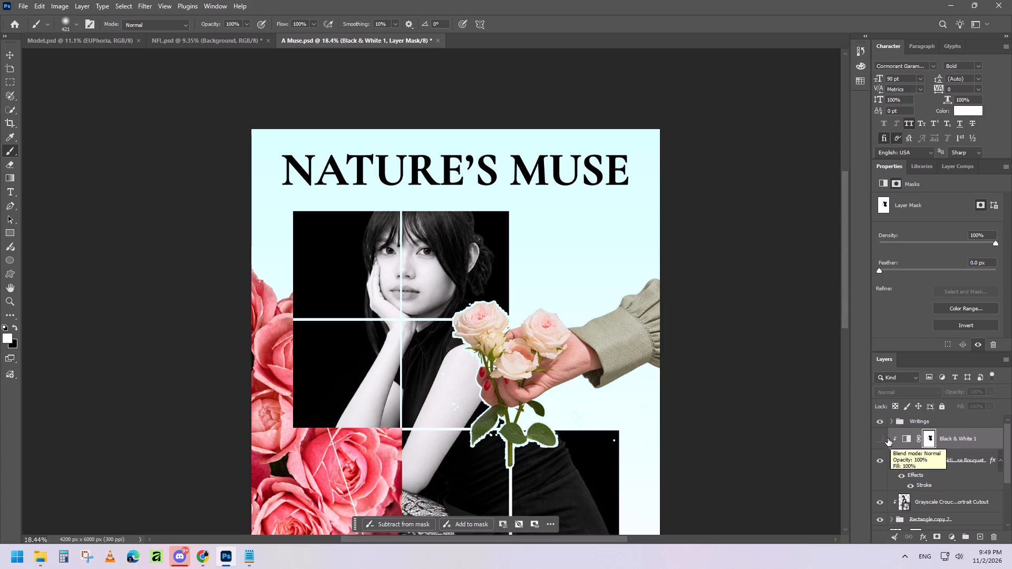
pyautogui.click(880, 438)
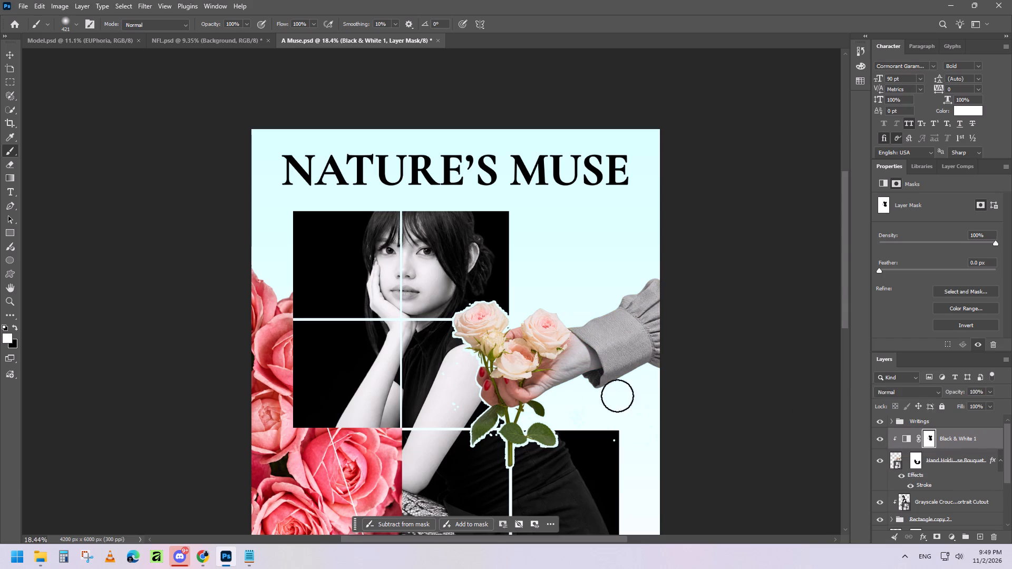
pyautogui.click(880, 460)
pyautogui.click(880, 460)
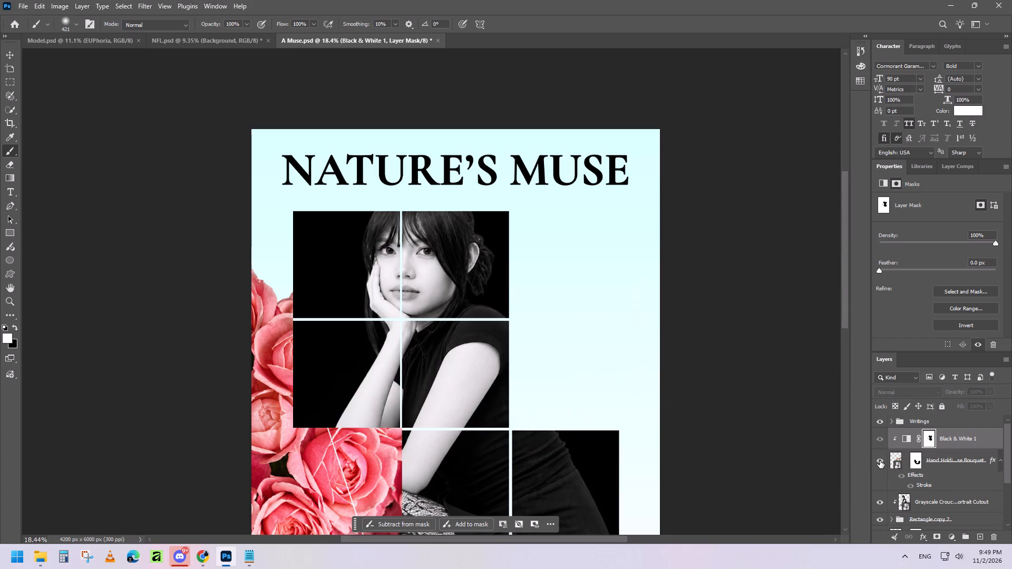
pyautogui.click(916, 462)
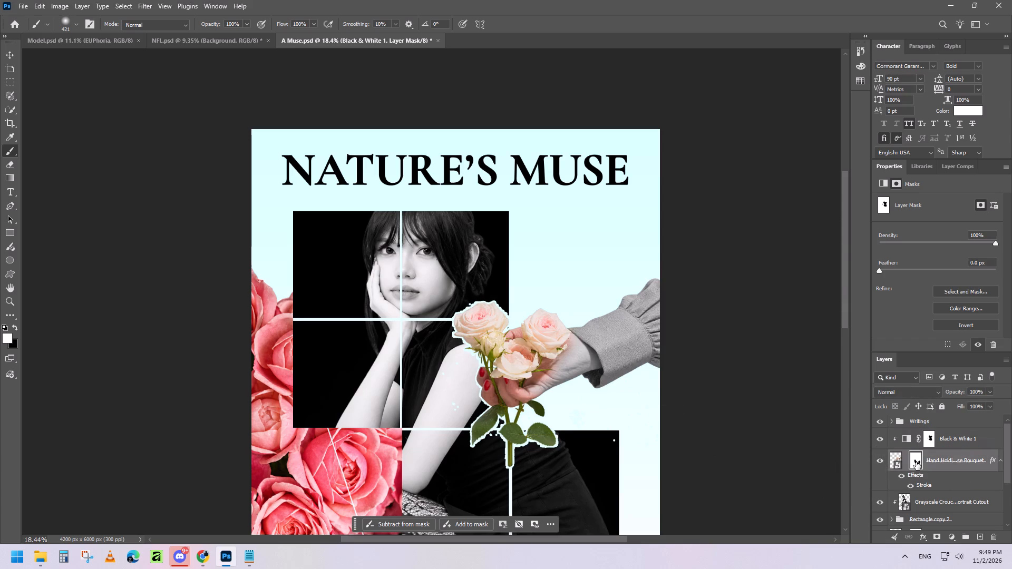
pyautogui.moveTo(450, 366); pyautogui.dragTo(445, 388)
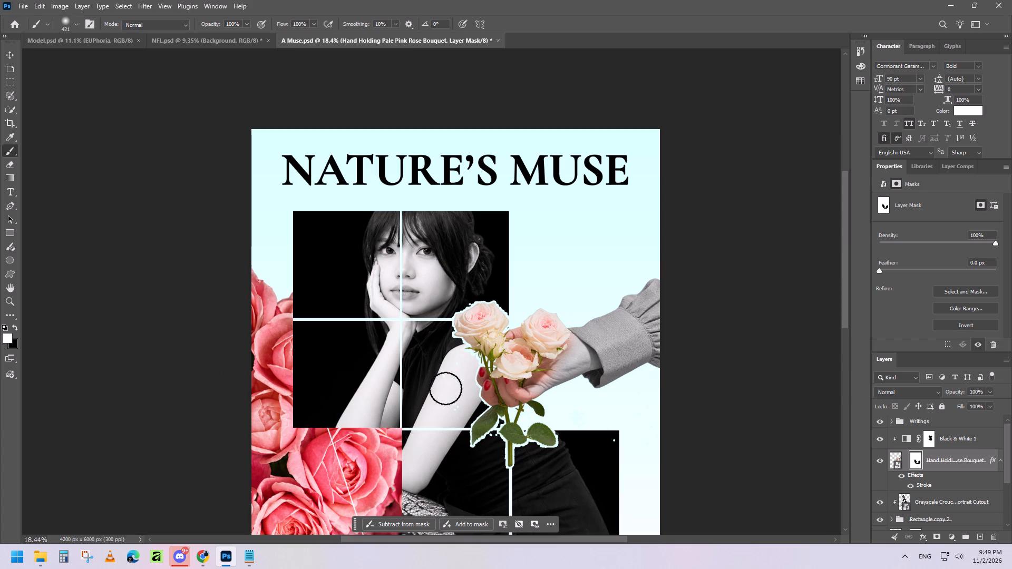
pyautogui.moveTo(445, 388); pyautogui.dragTo(451, 388)
pyautogui.click(15, 327)
pyautogui.moveTo(448, 381); pyautogui.dragTo(451, 371)
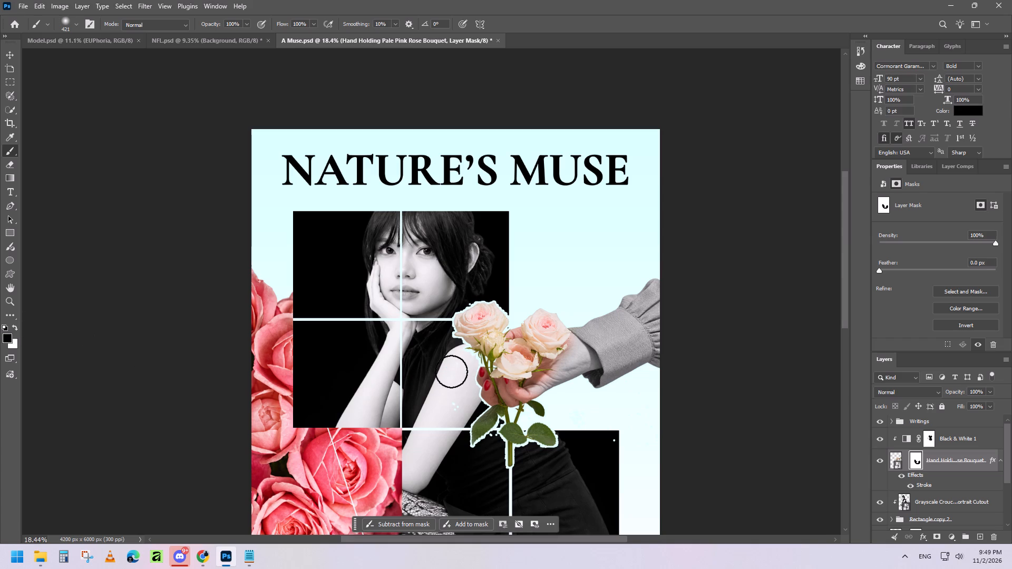
pyautogui.moveTo(451, 371); pyautogui.dragTo(434, 402)
pyautogui.moveTo(611, 435); pyautogui.dragTo(621, 440)
# Shrink the brush to 47 px and mask out the leftover stroke dots beside the fingers and between the lower leaves.
pyautogui.keyDown('alt'); pyautogui.scroll(4, 490, 444); pyautogui.keyUp('alt')
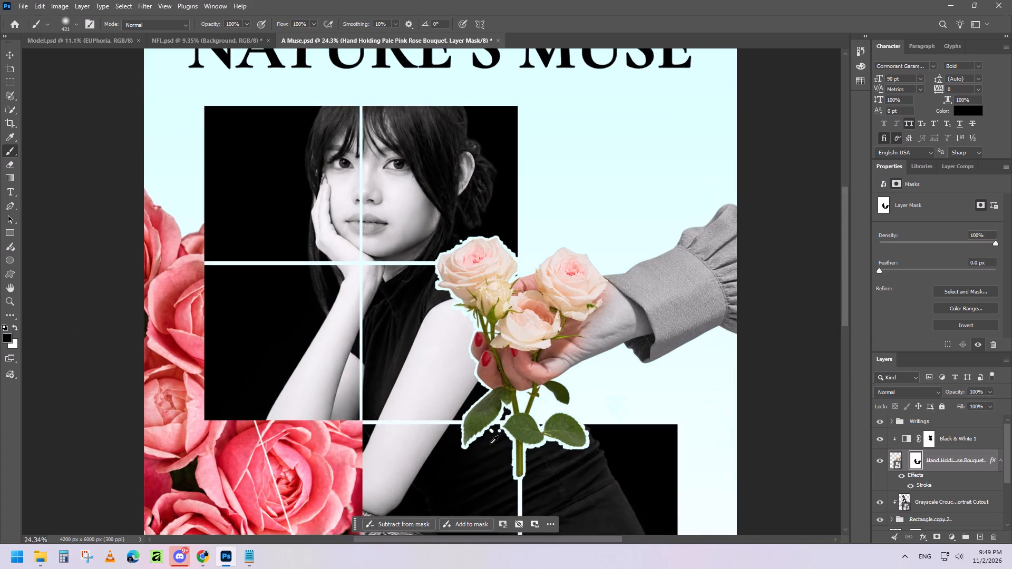
pyautogui.keyDown('alt'); pyautogui.scroll(11, 490, 444); pyautogui.keyUp('alt')
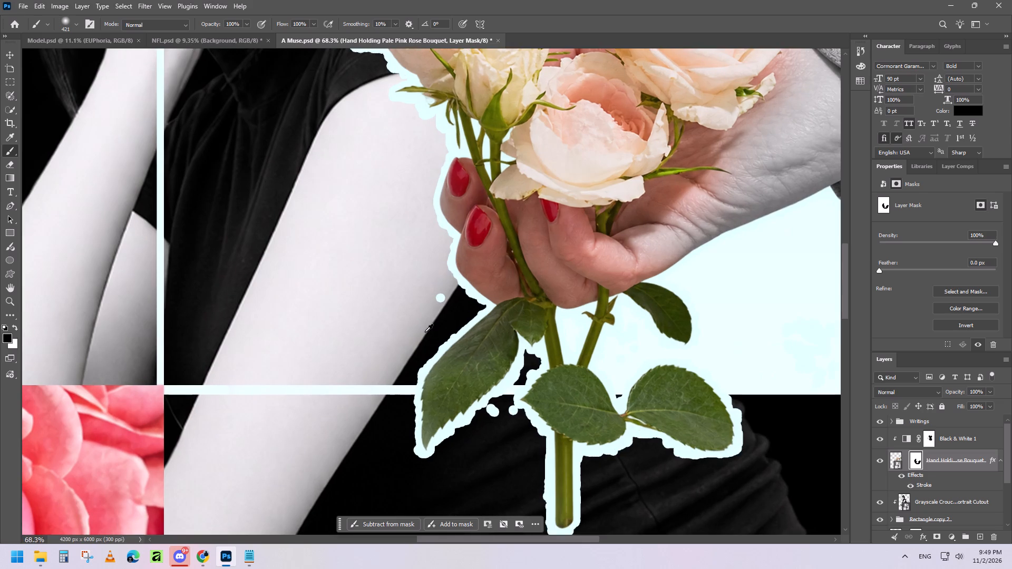
pyautogui.keyDown('alt'); pyautogui.moveTo(387, 319); pyautogui.dragTo(319, 319, button='right'); pyautogui.keyUp('alt')
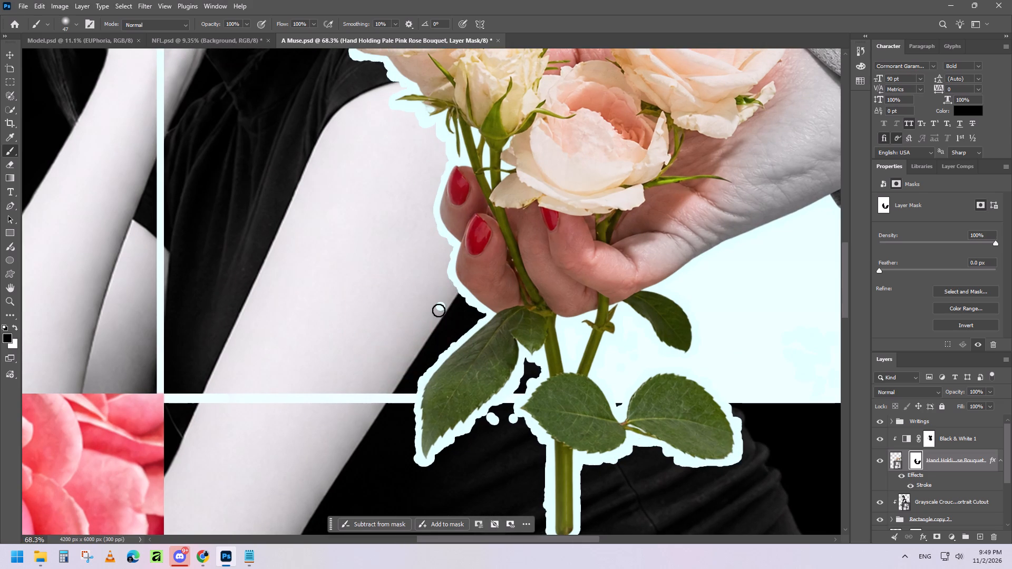
pyautogui.moveTo(440, 307); pyautogui.dragTo(428, 302)
pyautogui.click(492, 423)
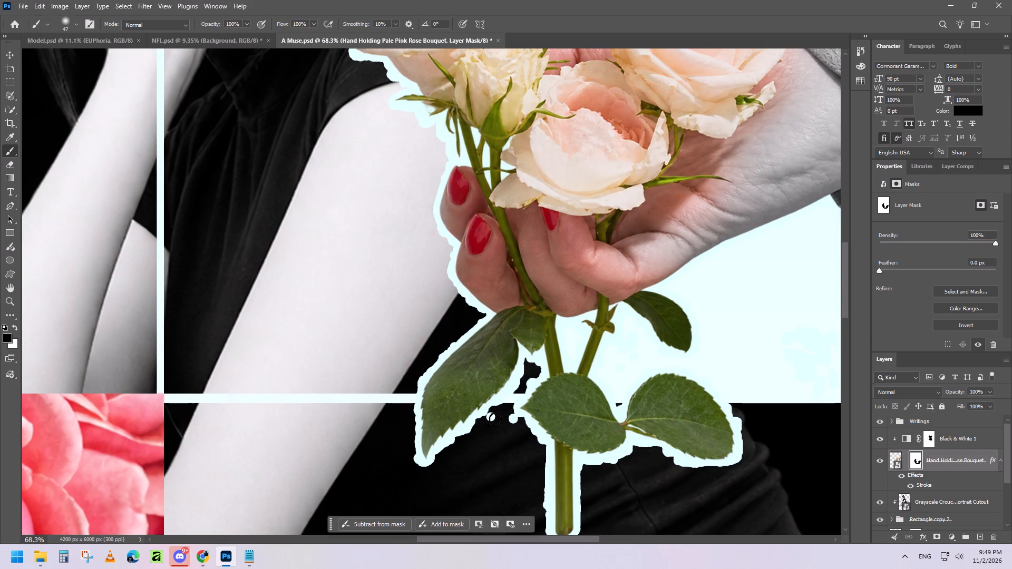
pyautogui.click(508, 422)
pyautogui.click(512, 421)
# Mask out the leftover stroke bump above the pale rose nearest the woman's face on the bouquet layer's mask.
pyautogui.scroll(-20, 512, 464)
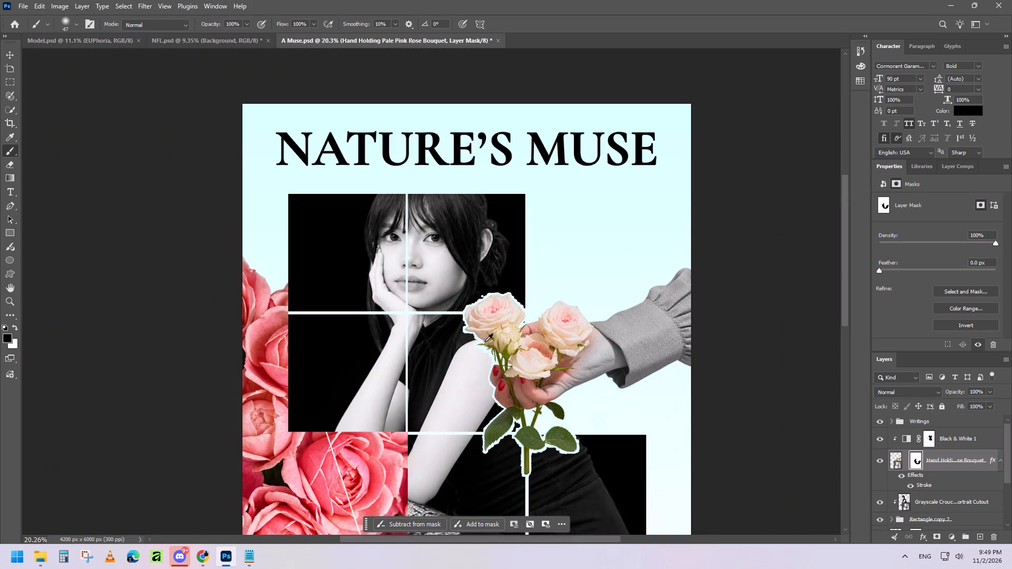
pyautogui.keyDown('alt'); pyautogui.scroll(13, 469, 299); pyautogui.keyUp('alt')
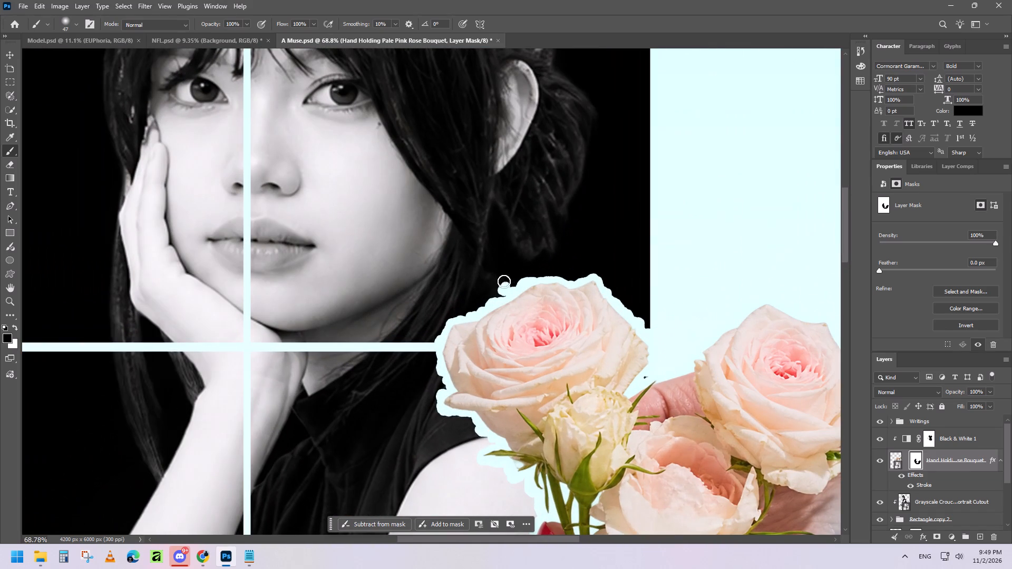
pyautogui.click(502, 282)
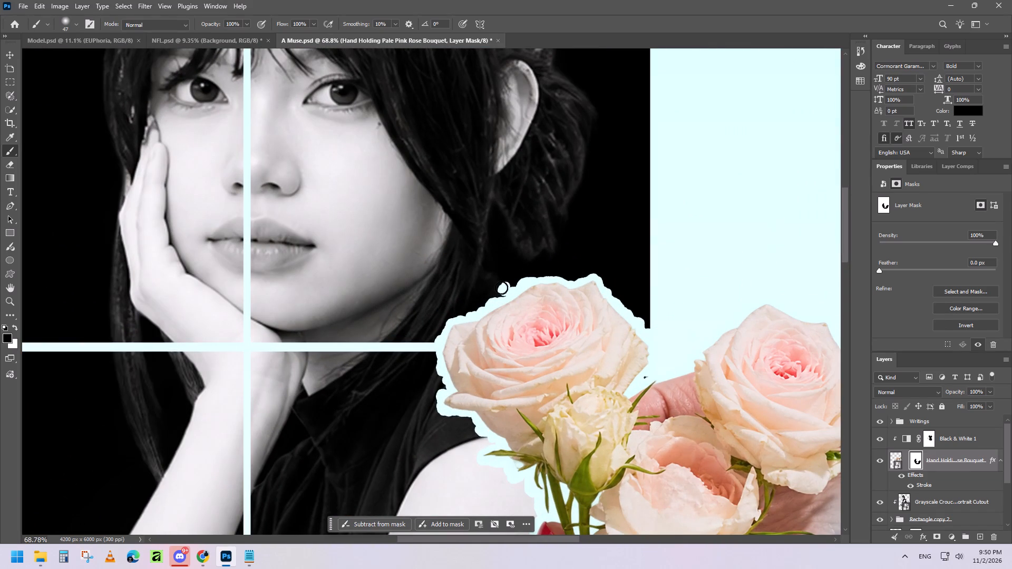
pyautogui.click(501, 288)
pyautogui.click(500, 290)
# On the Black & White layer's mask, paint white over the skin between the two upper roses to turn it grey.
pyautogui.keyDown('alt'); pyautogui.scroll(-9, 649, 401); pyautogui.keyUp('alt')
pyautogui.scroll(7, 654, 425)
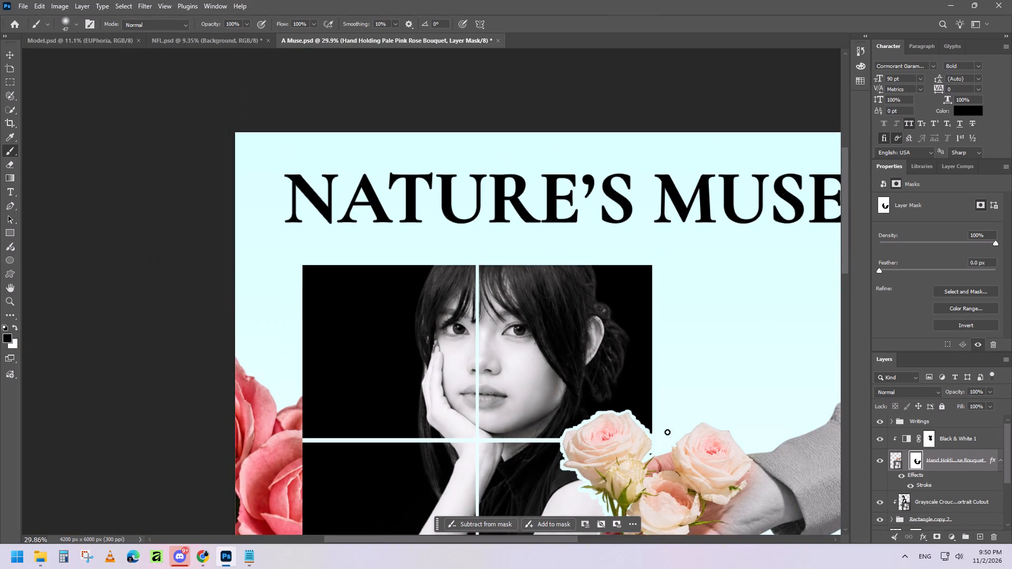
pyautogui.scroll(1, 667, 432)
pyautogui.scroll(-15, 672, 447)
pyautogui.click(928, 434)
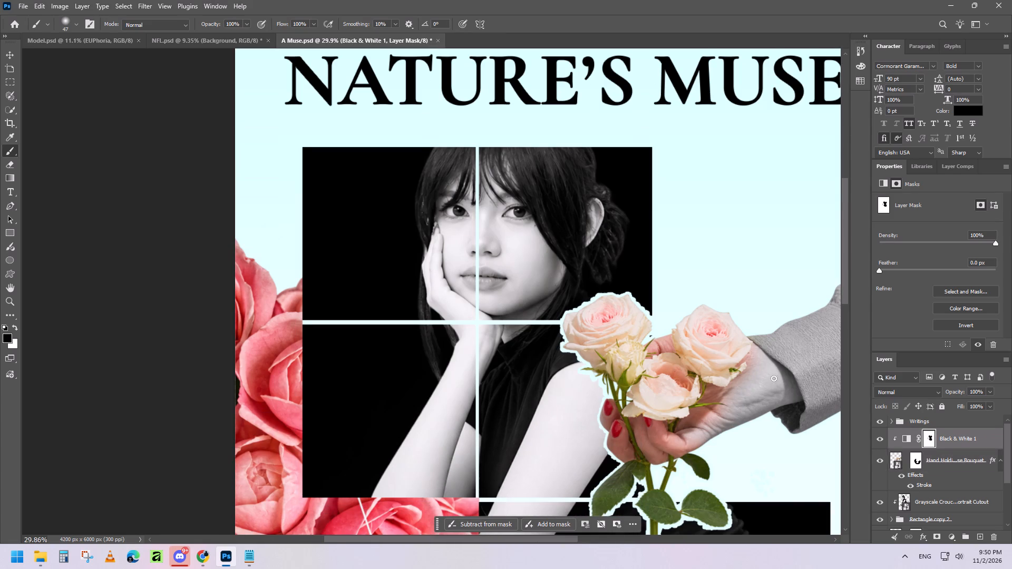
pyautogui.keyDown('alt'); pyautogui.scroll(9, 634, 358); pyautogui.keyUp('alt')
pyautogui.moveTo(679, 331); pyautogui.dragTo(689, 328)
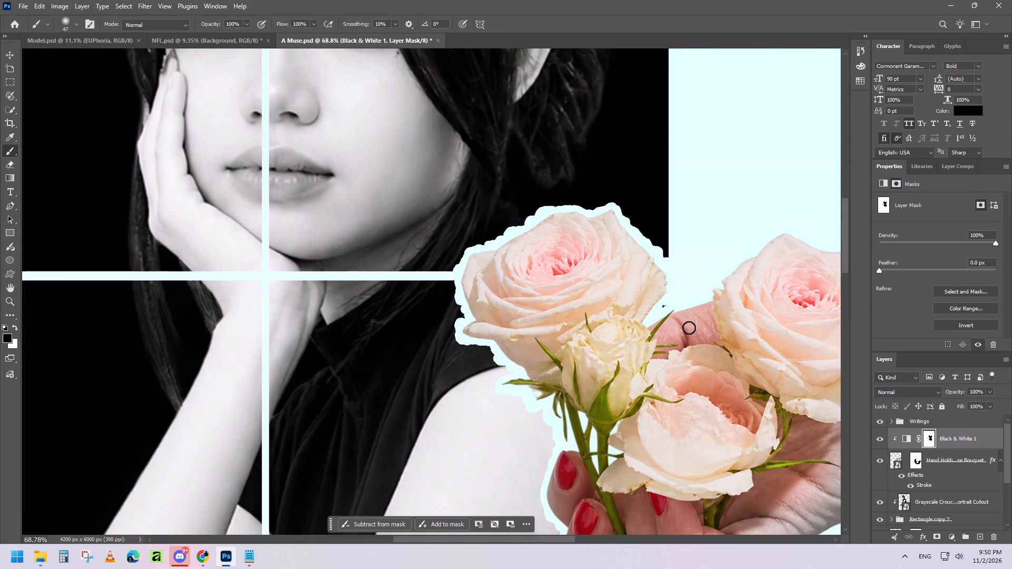
pyautogui.moveTo(689, 328); pyautogui.dragTo(693, 324)
pyautogui.moveTo(698, 320); pyautogui.dragTo(689, 339)
pyautogui.click(696, 323)
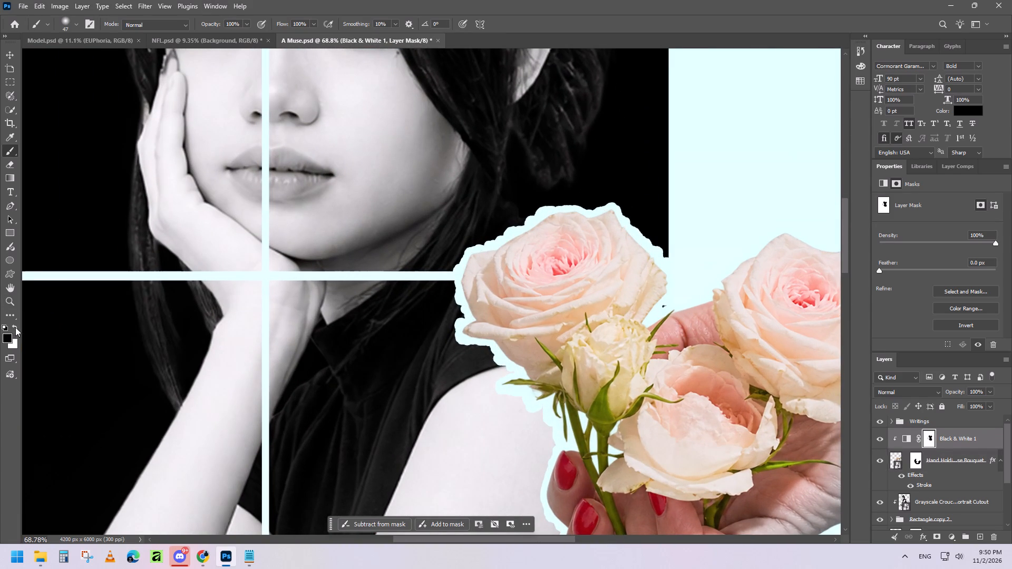
pyautogui.click(15, 327)
pyautogui.moveTo(704, 332); pyautogui.dragTo(704, 309)
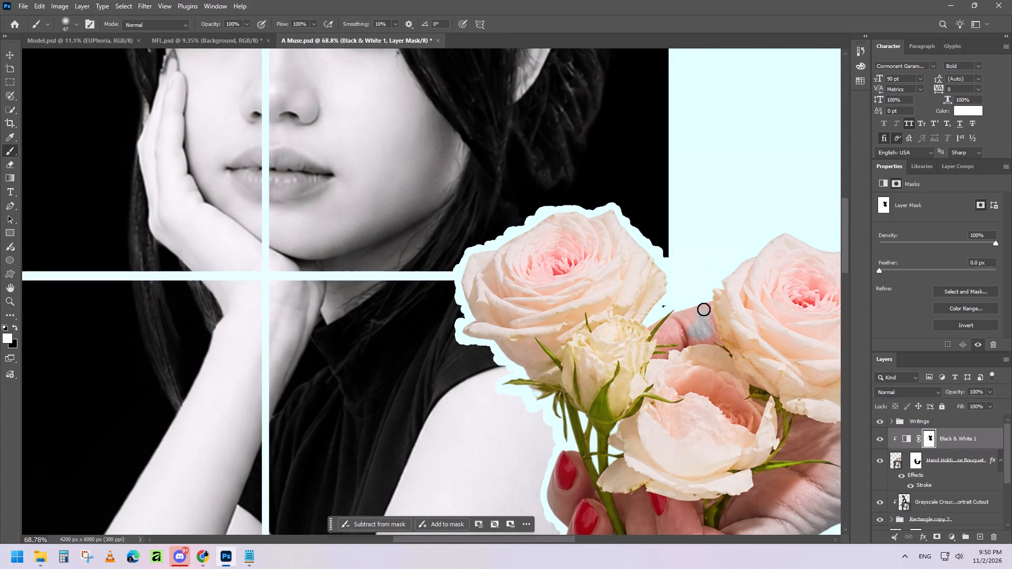
pyautogui.moveTo(704, 309); pyautogui.dragTo(683, 334)
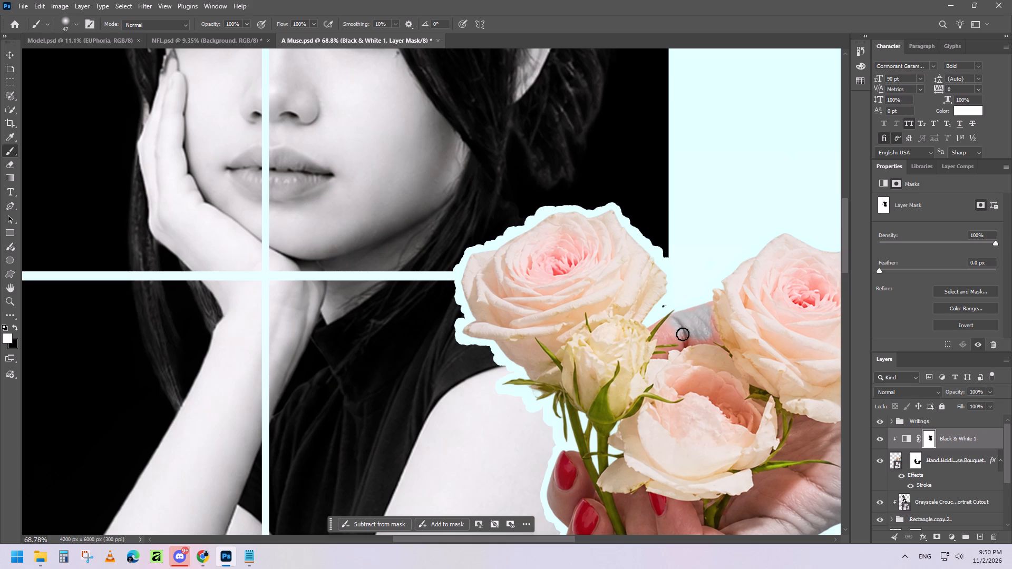
pyautogui.moveTo(683, 334); pyautogui.dragTo(713, 337)
# Shrink the brush to 11 px and paint the skin grey along its upper edge, the neighbouring rose and the lower petals.
pyautogui.keyDown('alt'); pyautogui.scroll(11, 703, 330); pyautogui.keyUp('alt')
pyautogui.keyDown('alt'); pyautogui.moveTo(693, 321); pyautogui.dragTo(681, 322, button='right'); pyautogui.keyUp('alt')
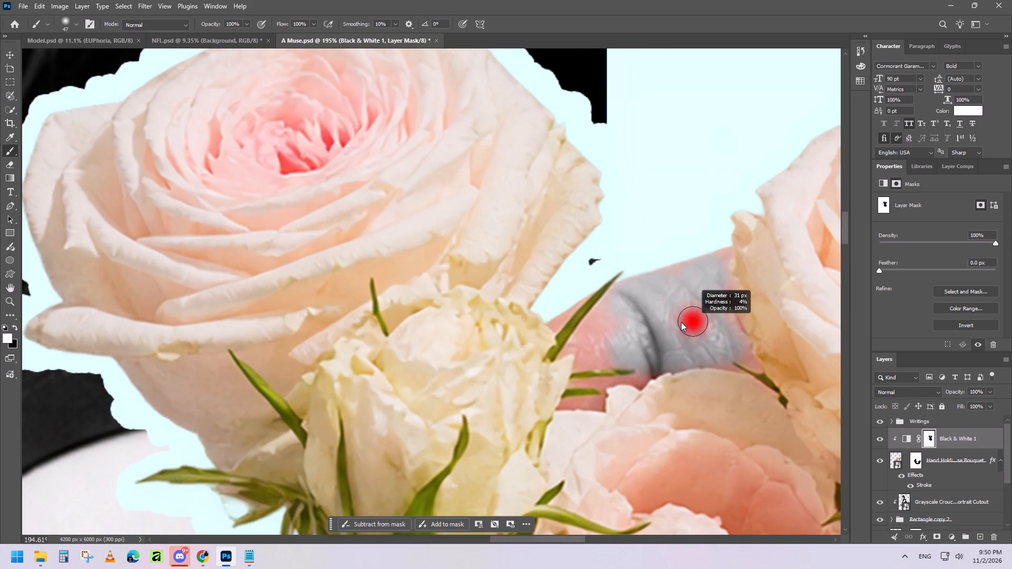
pyautogui.keyDown('alt'); pyautogui.moveTo(681, 322); pyautogui.dragTo(675, 322, button='right'); pyautogui.keyUp('alt')
pyautogui.moveTo(647, 282); pyautogui.dragTo(686, 266)
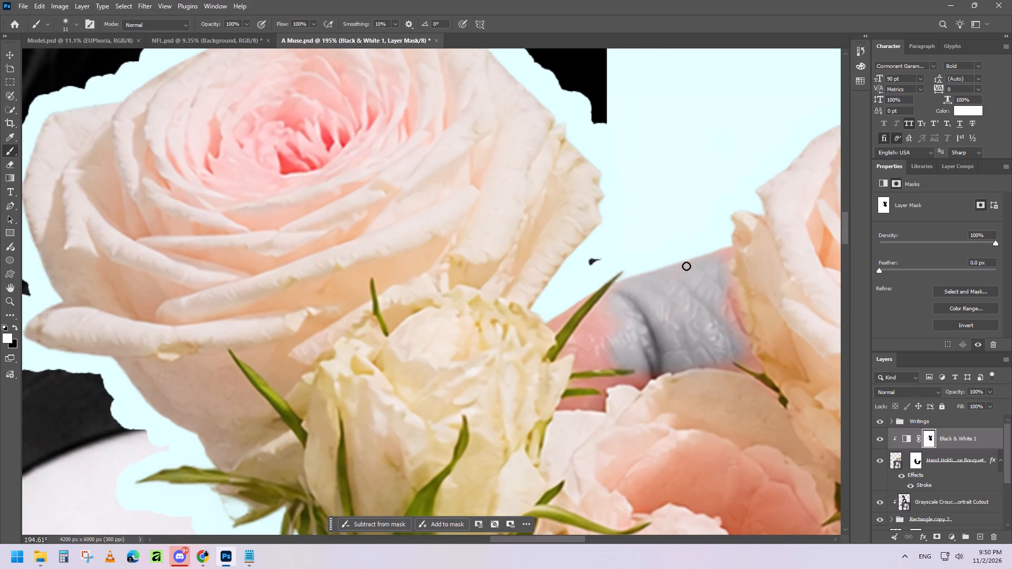
pyautogui.moveTo(686, 266); pyautogui.dragTo(732, 252)
pyautogui.moveTo(732, 252); pyautogui.dragTo(725, 308)
pyautogui.moveTo(725, 308); pyautogui.dragTo(738, 338)
pyautogui.moveTo(738, 338); pyautogui.dragTo(741, 345)
pyautogui.moveTo(741, 345); pyautogui.dragTo(724, 359)
pyautogui.moveTo(724, 359); pyautogui.dragTo(627, 382)
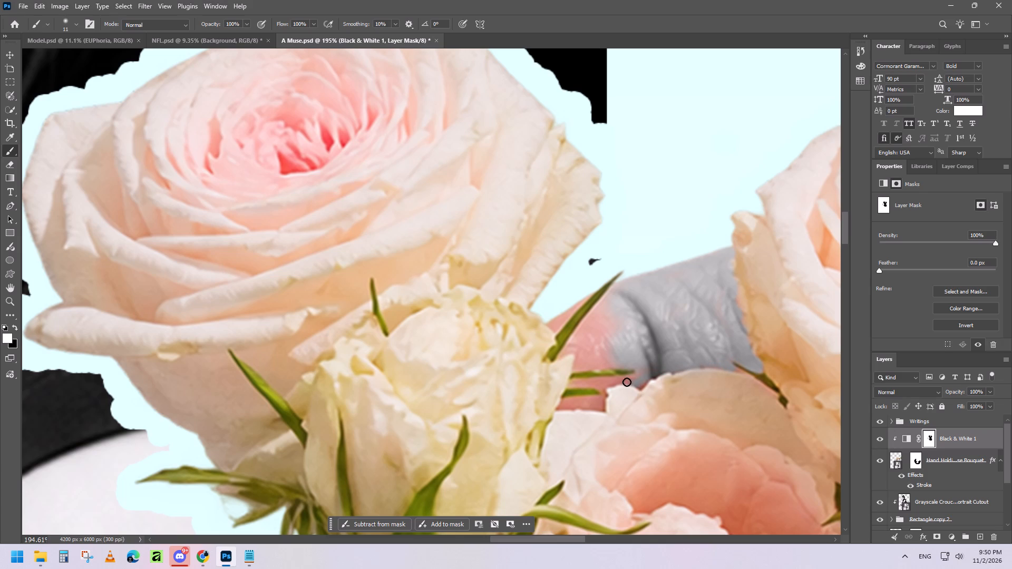
# Paint white on the Black & White mask over the pink skin around the two small leaf tips beside the rosebud.
pyautogui.moveTo(627, 382); pyautogui.dragTo(607, 379)
pyautogui.moveTo(607, 379); pyautogui.dragTo(602, 391)
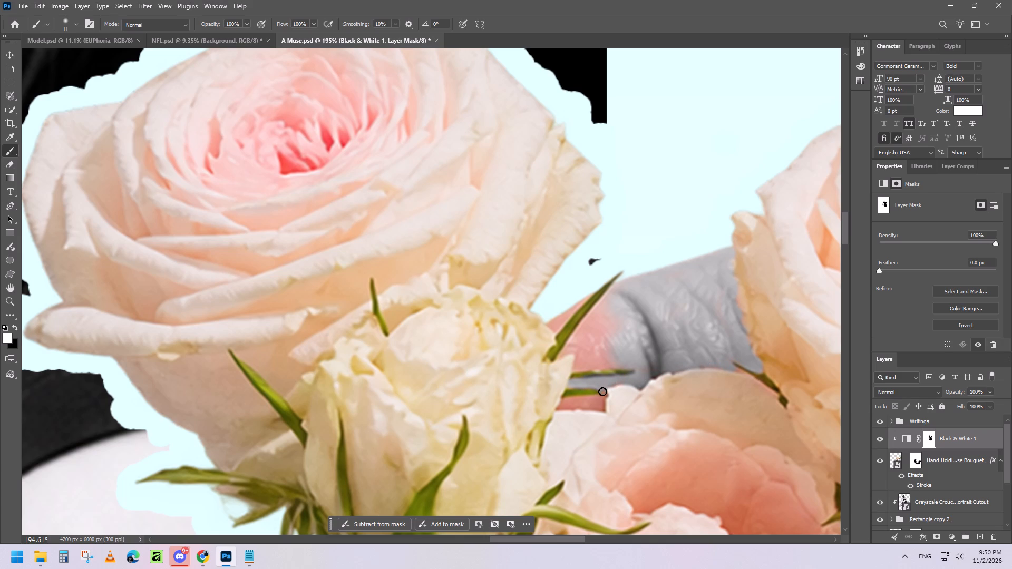
pyautogui.moveTo(602, 391); pyautogui.dragTo(589, 397)
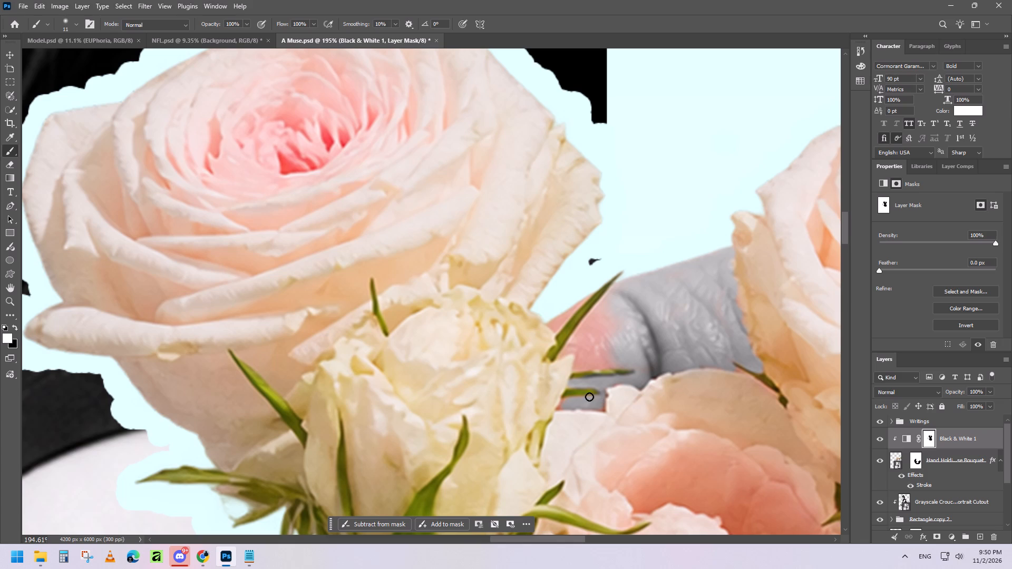
pyautogui.moveTo(589, 397); pyautogui.dragTo(601, 395)
pyautogui.moveTo(601, 395); pyautogui.dragTo(611, 382)
pyautogui.moveTo(622, 365); pyautogui.dragTo(616, 354)
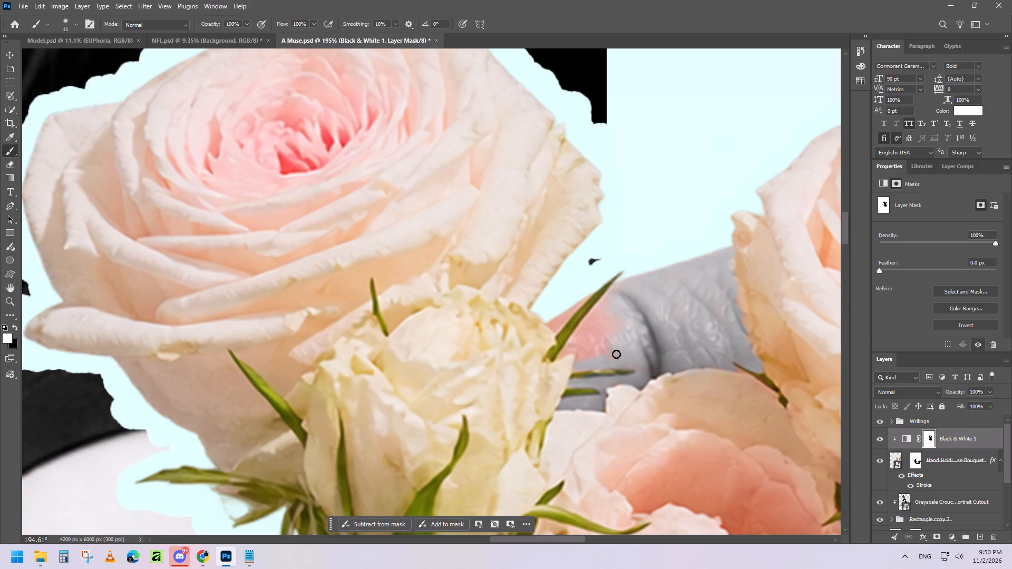
pyautogui.moveTo(616, 354); pyautogui.dragTo(619, 338)
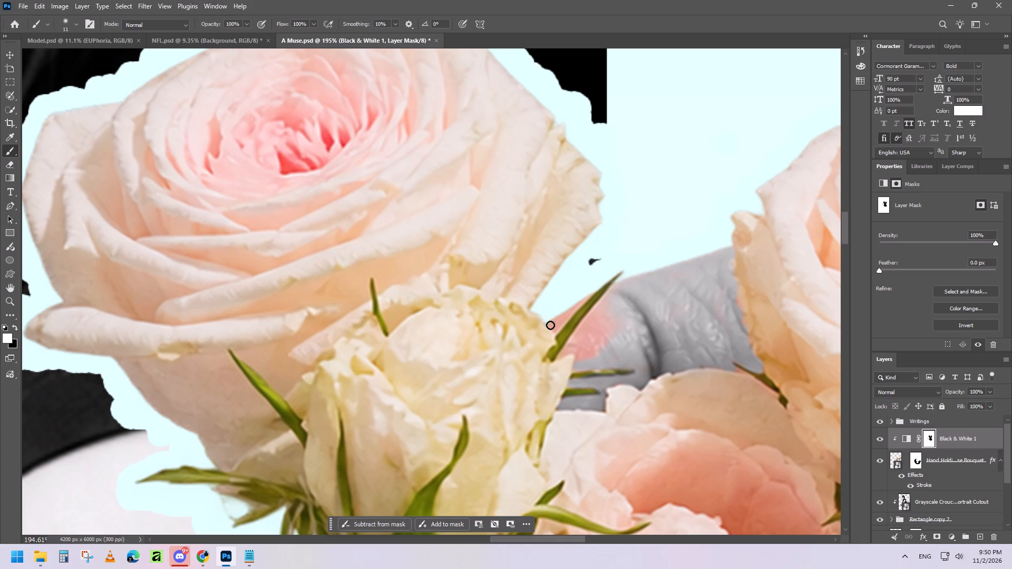
# Grey out the remaining pink skin on both sides of the long green leaf and touch up the rest of that section.
pyautogui.click(550, 325)
pyautogui.moveTo(568, 343); pyautogui.dragTo(623, 285)
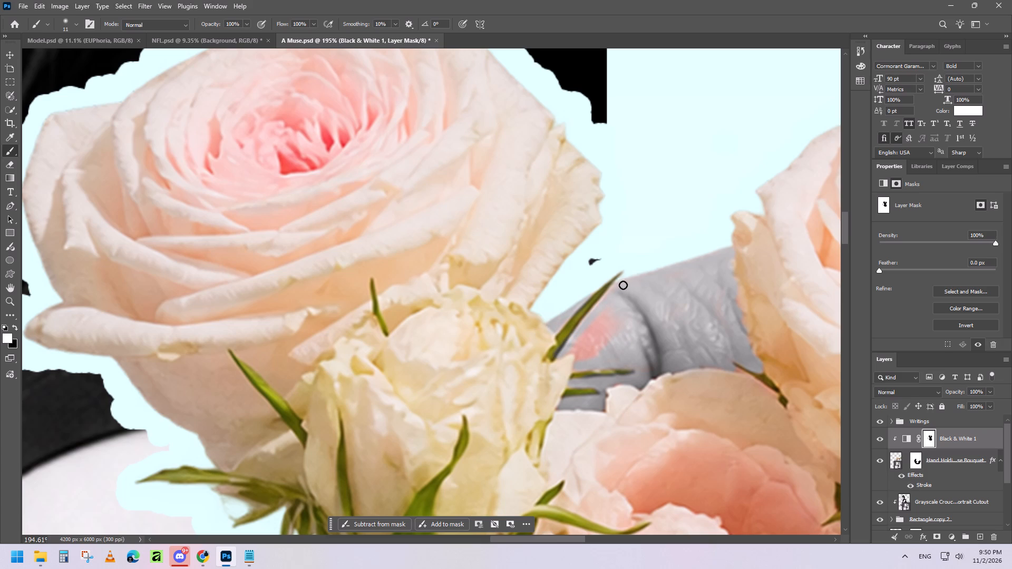
pyautogui.moveTo(623, 285); pyautogui.dragTo(577, 356)
pyautogui.moveTo(577, 356); pyautogui.dragTo(611, 338)
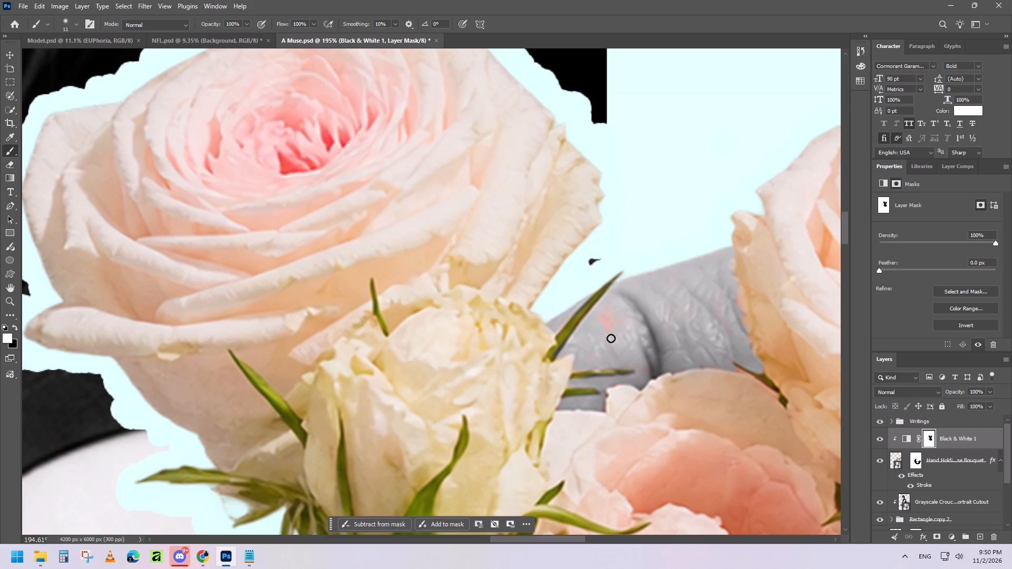
pyautogui.moveTo(611, 338); pyautogui.dragTo(626, 317)
pyautogui.moveTo(626, 317); pyautogui.dragTo(593, 362)
pyautogui.moveTo(593, 362); pyautogui.dragTo(731, 264)
pyautogui.moveTo(731, 264); pyautogui.dragTo(726, 359)
# Shrink the brush to 3 px and paint white on the Black & White mask along the small leaf's lower edge between the roses.
pyautogui.keyDown('alt'); pyautogui.scroll(-14, 733, 398); pyautogui.keyUp('alt')
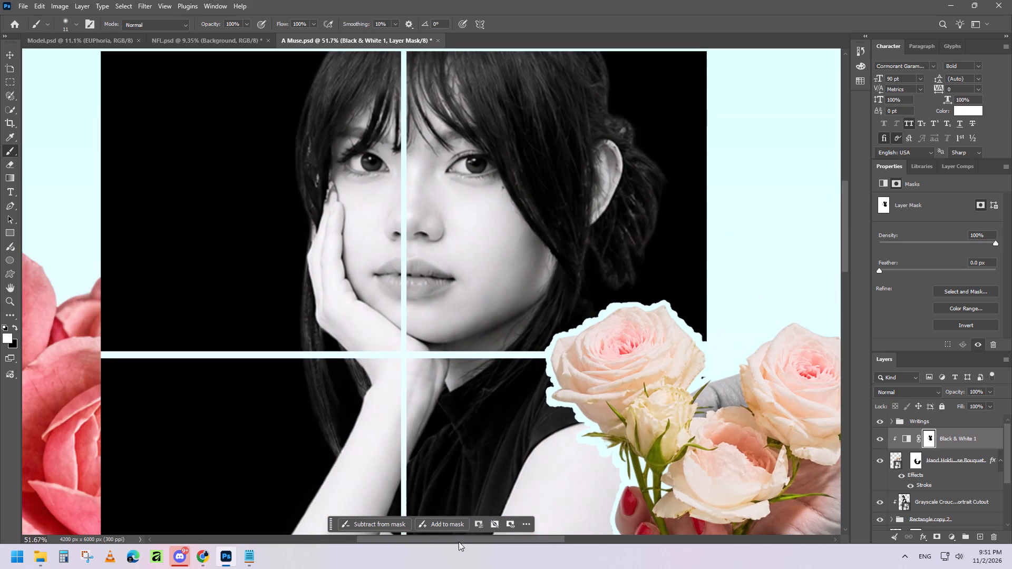
pyautogui.moveTo(456, 538); pyautogui.dragTo(543, 538)
pyautogui.keyDown('alt'); pyautogui.scroll(7, 397, 410); pyautogui.keyUp('alt')
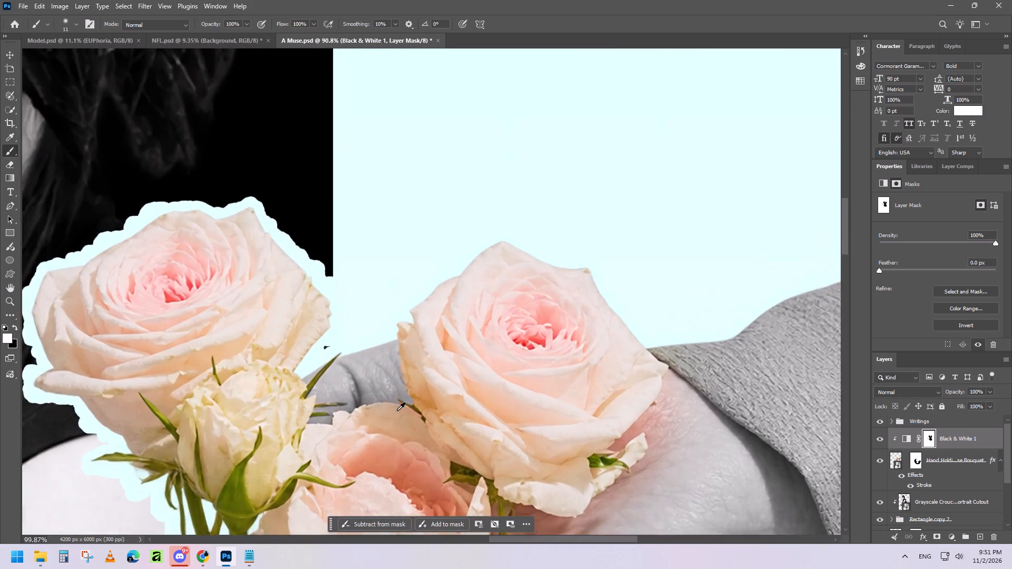
pyautogui.keyDown('alt'); pyautogui.scroll(15, 397, 410); pyautogui.keyUp('alt')
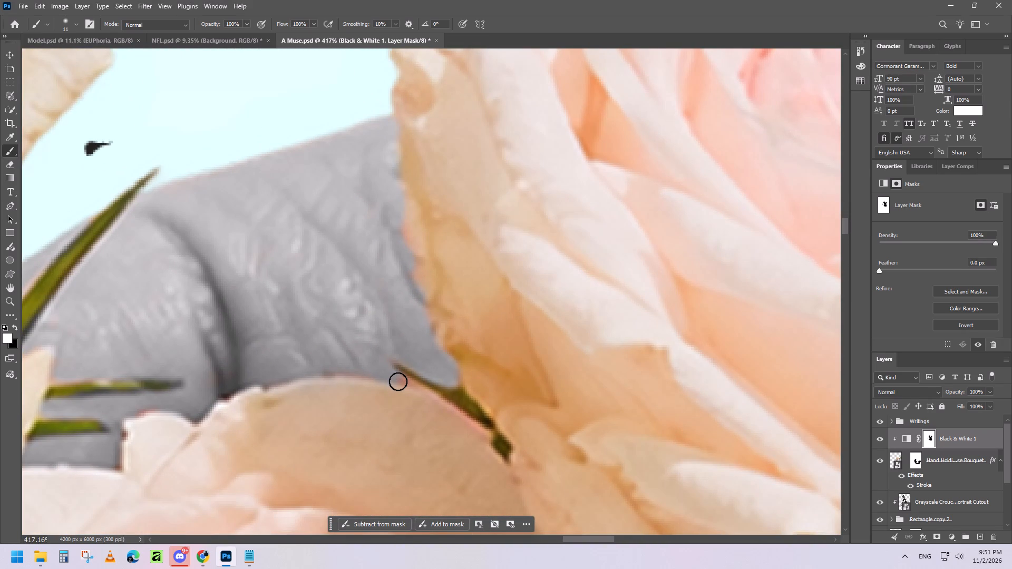
pyautogui.keyDown('alt'); pyautogui.moveTo(398, 381); pyautogui.dragTo(390, 380, button='right'); pyautogui.keyUp('alt')
pyautogui.click(401, 379)
pyautogui.moveTo(404, 378); pyautogui.dragTo(410, 381)
pyautogui.moveTo(410, 381); pyautogui.dragTo(454, 407)
pyautogui.moveTo(454, 407); pyautogui.dragTo(490, 437)
# Grey out the pink fringe along both sides of the long green leaf and the skin's upper edge up to the neighbouring rose.
pyautogui.keyDown('alt'); pyautogui.scroll(-16, 496, 430); pyautogui.keyUp('alt')
pyautogui.keyDown('alt'); pyautogui.scroll(-2, 576, 495); pyautogui.keyUp('alt')
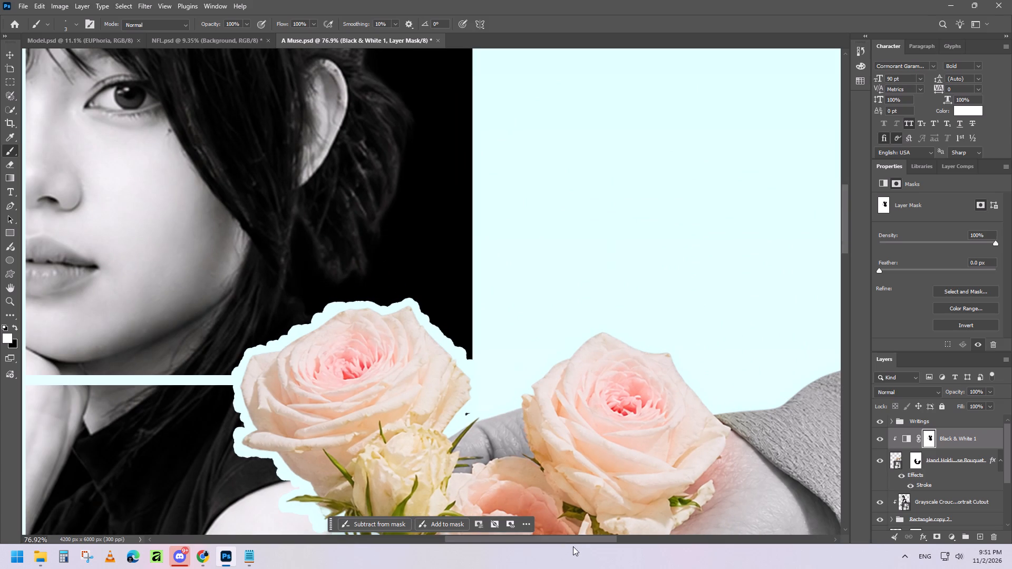
pyautogui.moveTo(577, 538); pyautogui.dragTo(582, 540)
pyautogui.scroll(-15, 600, 445)
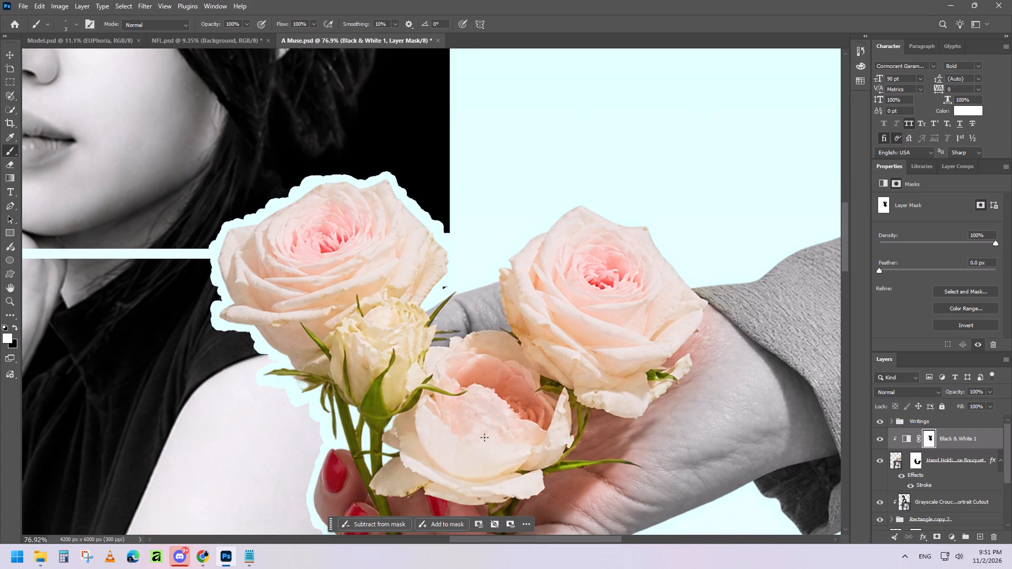
pyautogui.keyDown('alt'); pyautogui.scroll(15, 426, 312); pyautogui.keyUp('alt')
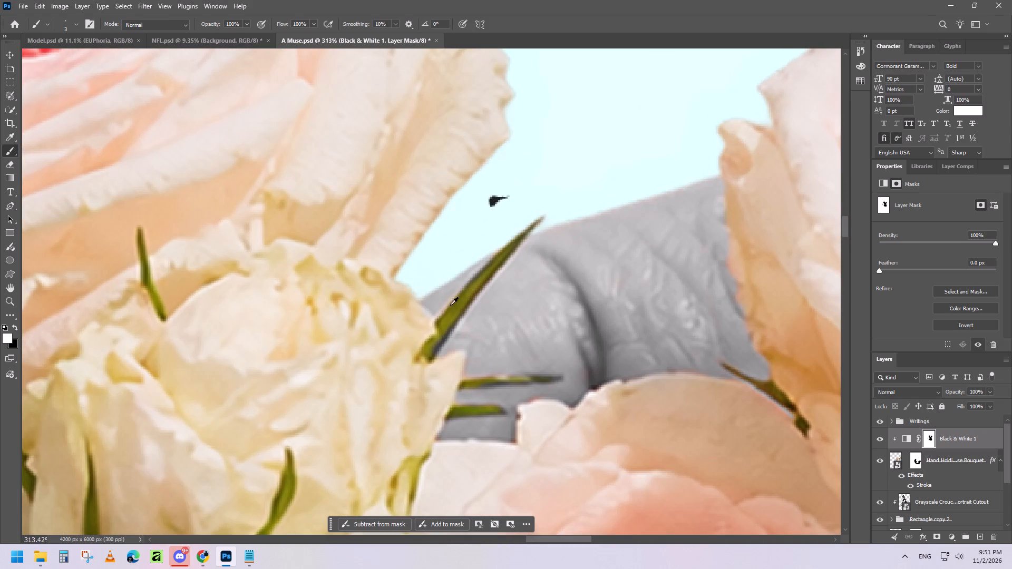
pyautogui.moveTo(435, 316); pyautogui.dragTo(455, 291)
pyautogui.moveTo(455, 291); pyautogui.dragTo(456, 294)
pyautogui.moveTo(456, 294); pyautogui.dragTo(500, 249)
pyautogui.moveTo(468, 315); pyautogui.dragTo(577, 223)
pyautogui.moveTo(543, 231); pyautogui.dragTo(661, 192)
pyautogui.moveTo(661, 192); pyautogui.dragTo(717, 174)
# Paint white on the Black & White mask along the lower rose's upper petal edge, from the rosebud's leaf tips to the small leaf.
pyautogui.scroll(-2, 567, 381)
pyautogui.moveTo(511, 410); pyautogui.dragTo(515, 398)
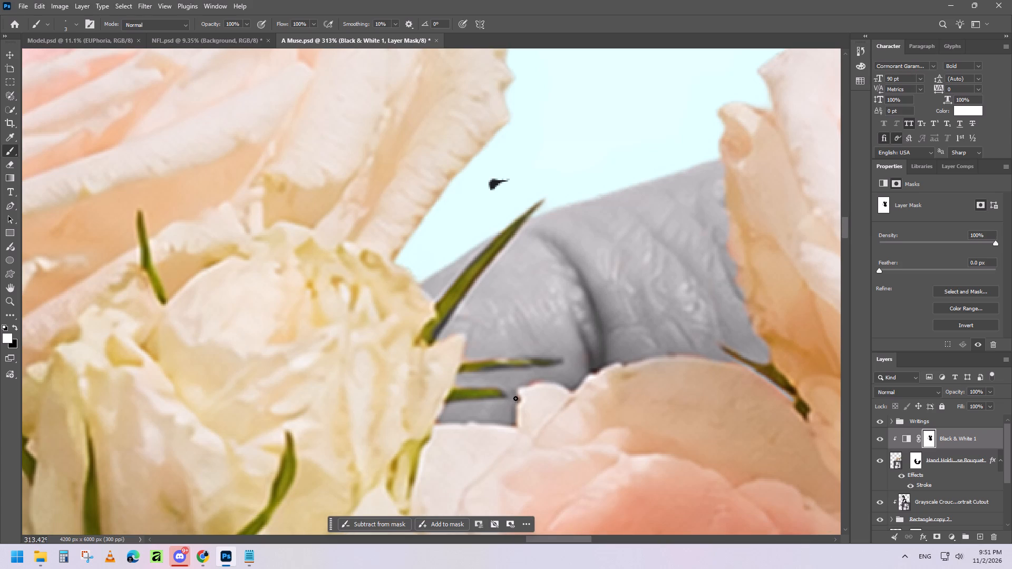
pyautogui.moveTo(515, 398); pyautogui.dragTo(556, 380)
pyautogui.moveTo(556, 380); pyautogui.dragTo(678, 356)
pyautogui.moveTo(678, 356); pyautogui.dragTo(721, 356)
pyautogui.moveTo(673, 356); pyautogui.dragTo(723, 360)
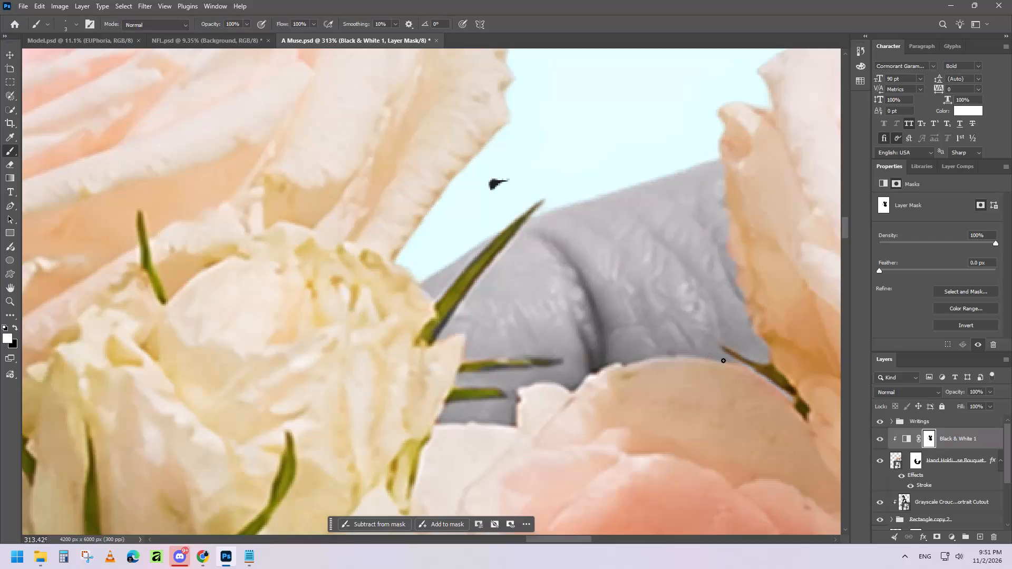
pyautogui.moveTo(723, 360); pyautogui.dragTo(784, 393)
pyautogui.moveTo(784, 393); pyautogui.dragTo(791, 398)
# Enlarge the brush to 41 px and paint the two red-nailed fingertips beside the stems grey, nails included, on the Black & White mask.
pyautogui.keyDown('alt'); pyautogui.scroll(-16, 675, 418); pyautogui.keyUp('alt')
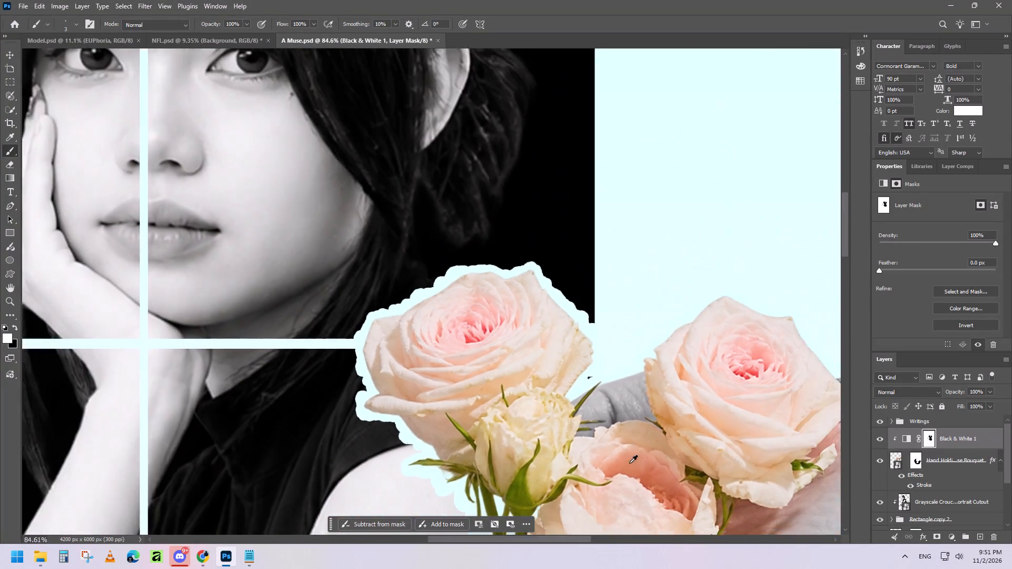
pyautogui.keyDown('alt'); pyautogui.scroll(-6, 629, 463); pyautogui.keyUp('alt')
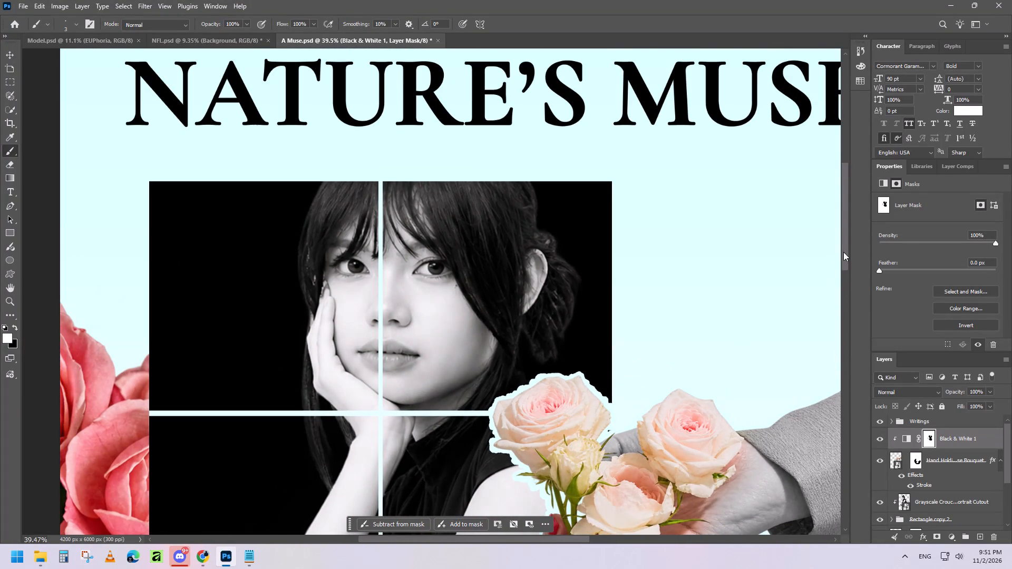
pyautogui.moveTo(846, 250); pyautogui.dragTo(850, 306)
pyautogui.keyDown('alt'); pyautogui.scroll(9, 593, 308); pyautogui.keyUp('alt')
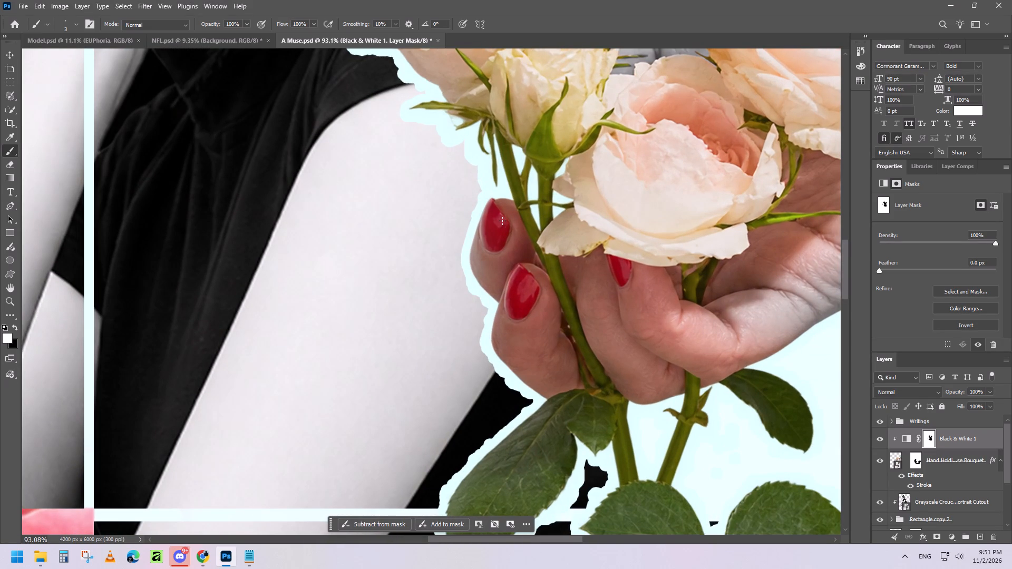
pyautogui.keyDown('alt'); pyautogui.moveTo(502, 221); pyautogui.dragTo(507, 225, button='right'); pyautogui.keyUp('alt')
pyautogui.moveTo(503, 215); pyautogui.dragTo(485, 258)
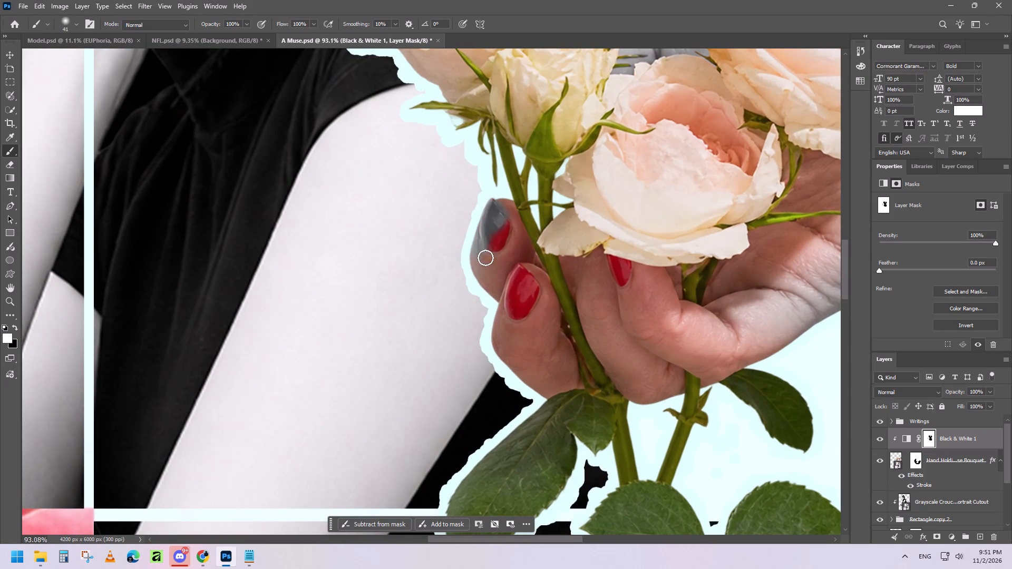
pyautogui.moveTo(485, 258); pyautogui.dragTo(510, 364)
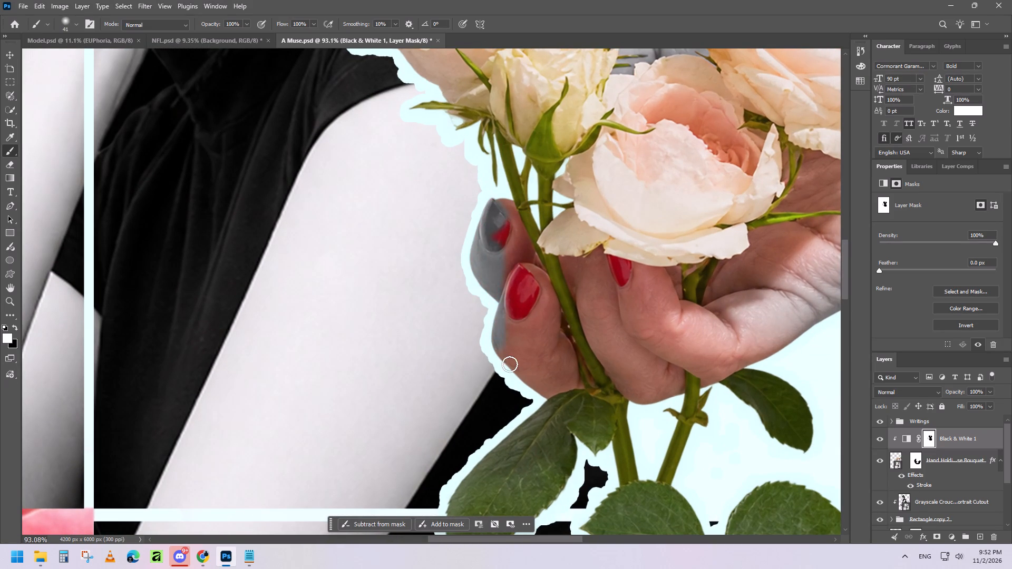
pyautogui.moveTo(510, 364); pyautogui.dragTo(507, 200)
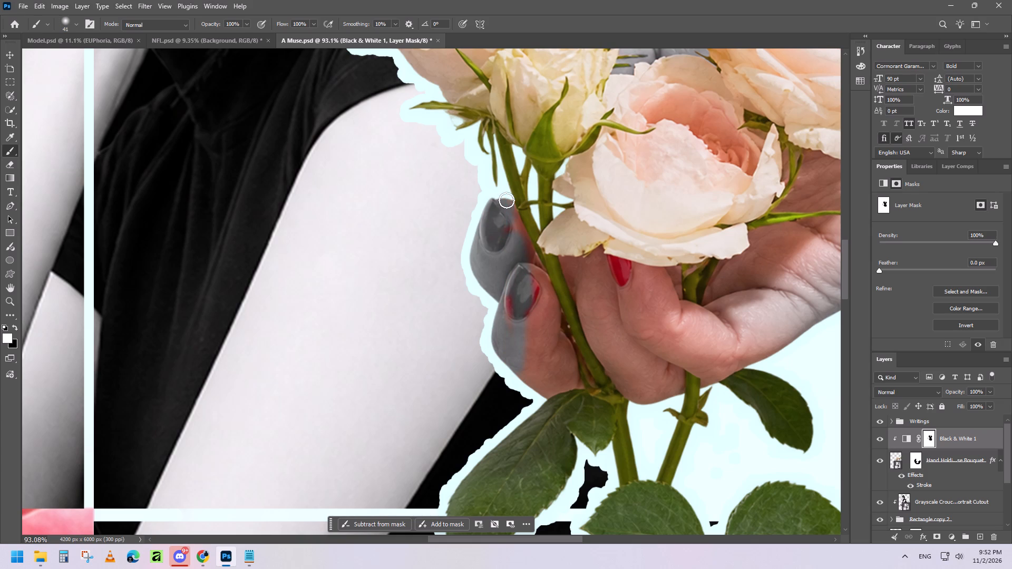
pyautogui.moveTo(507, 200); pyautogui.dragTo(530, 280)
pyautogui.moveTo(530, 280); pyautogui.dragTo(526, 376)
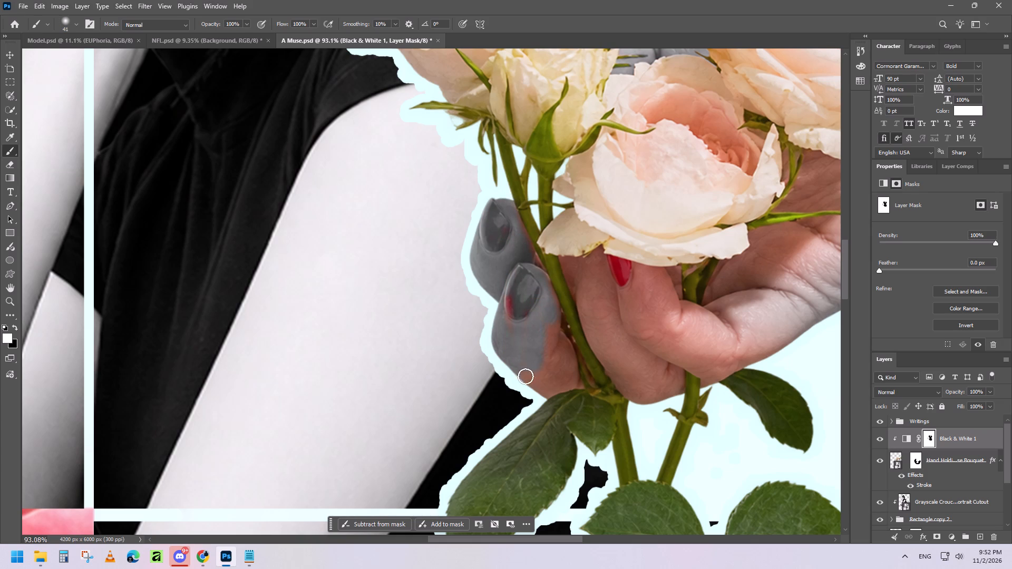
pyautogui.moveTo(526, 376); pyautogui.dragTo(546, 382)
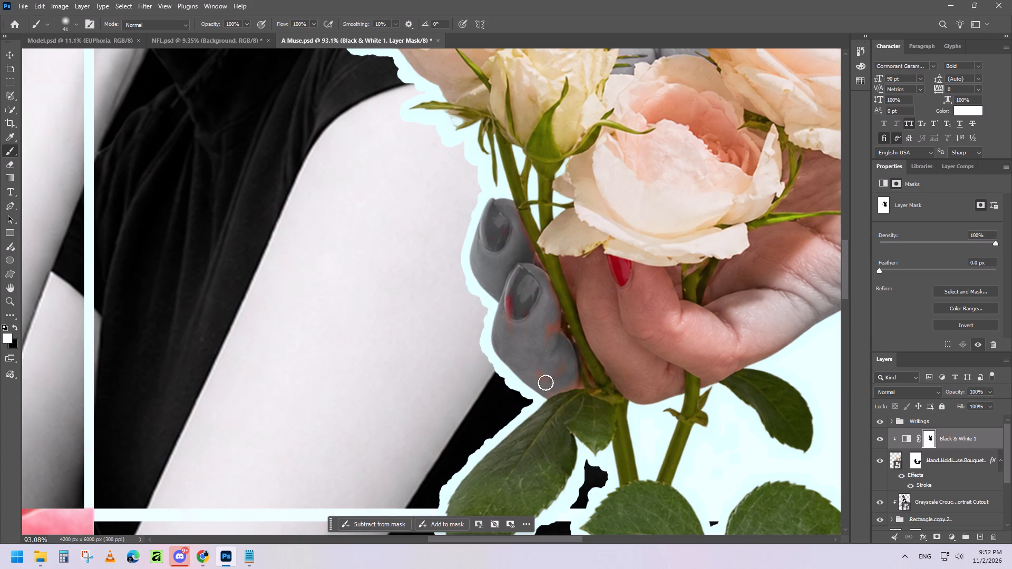
pyautogui.moveTo(546, 382); pyautogui.dragTo(561, 371)
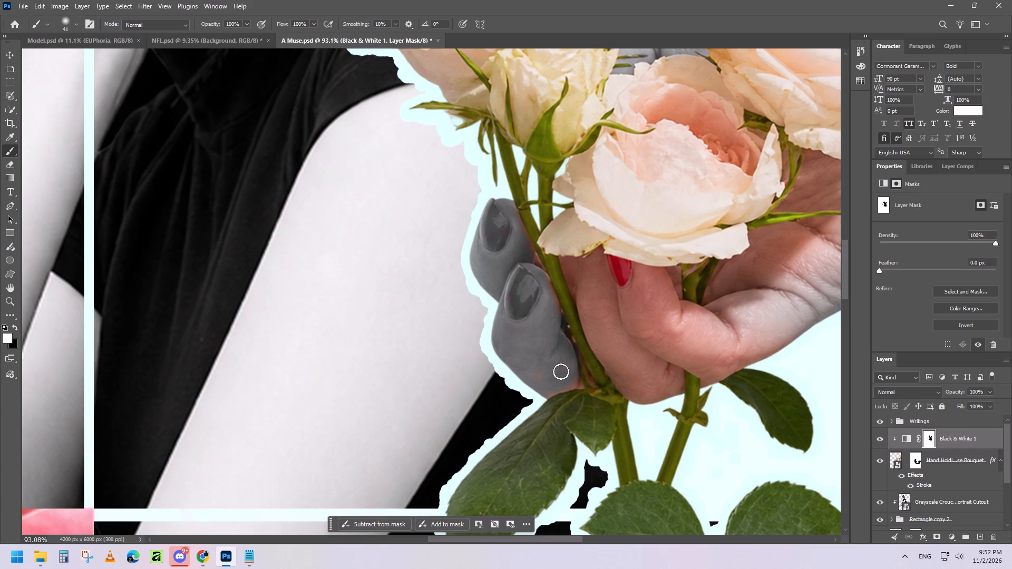
pyautogui.moveTo(561, 371); pyautogui.dragTo(554, 372)
# Paint white on the Black & White mask over the bent finger and the adjoining palm to turn that skin grey.
pyautogui.moveTo(638, 297); pyautogui.dragTo(772, 355)
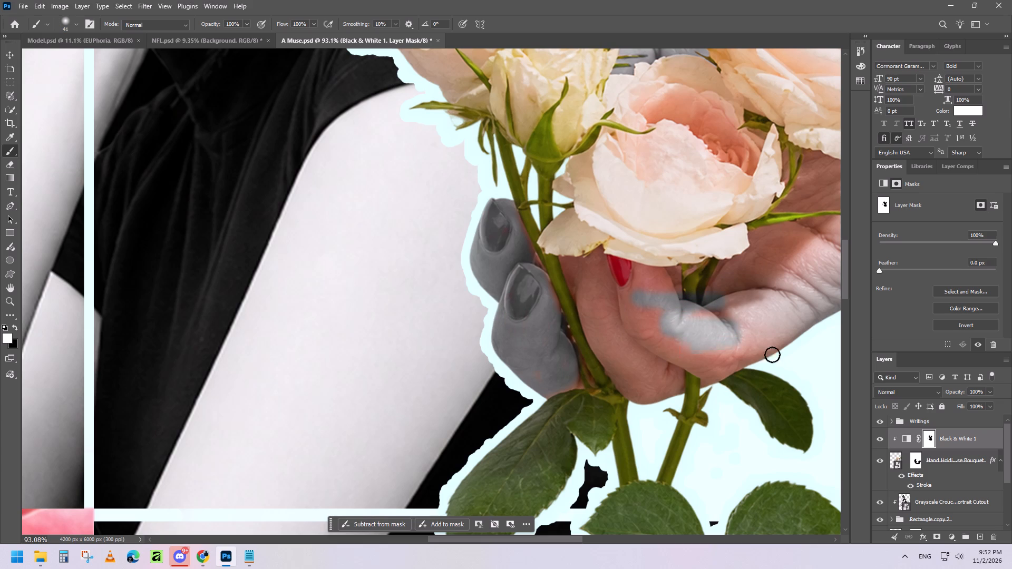
pyautogui.moveTo(772, 355); pyautogui.dragTo(725, 308)
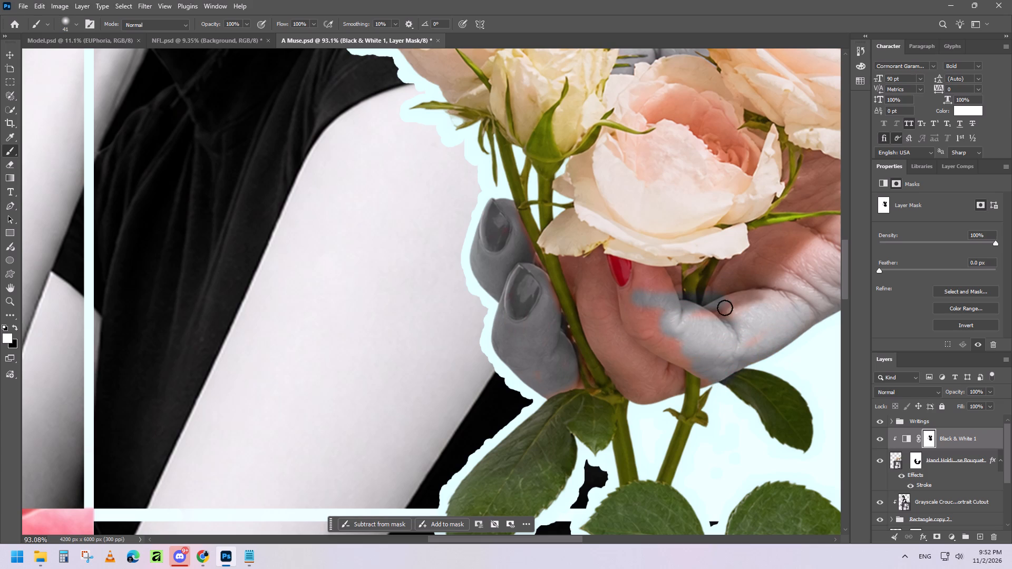
pyautogui.moveTo(725, 308); pyautogui.dragTo(758, 256)
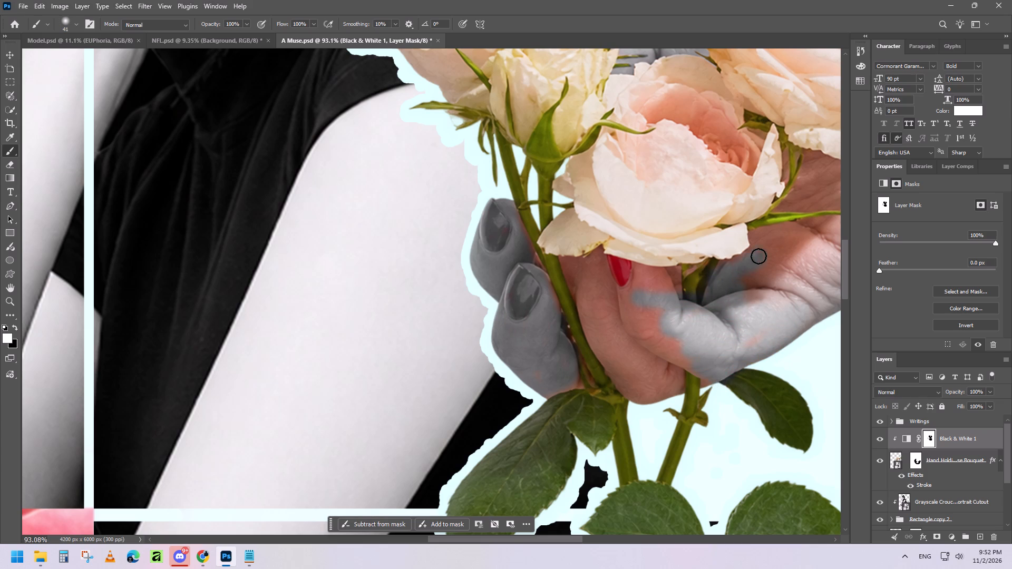
pyautogui.moveTo(758, 256); pyautogui.dragTo(719, 313)
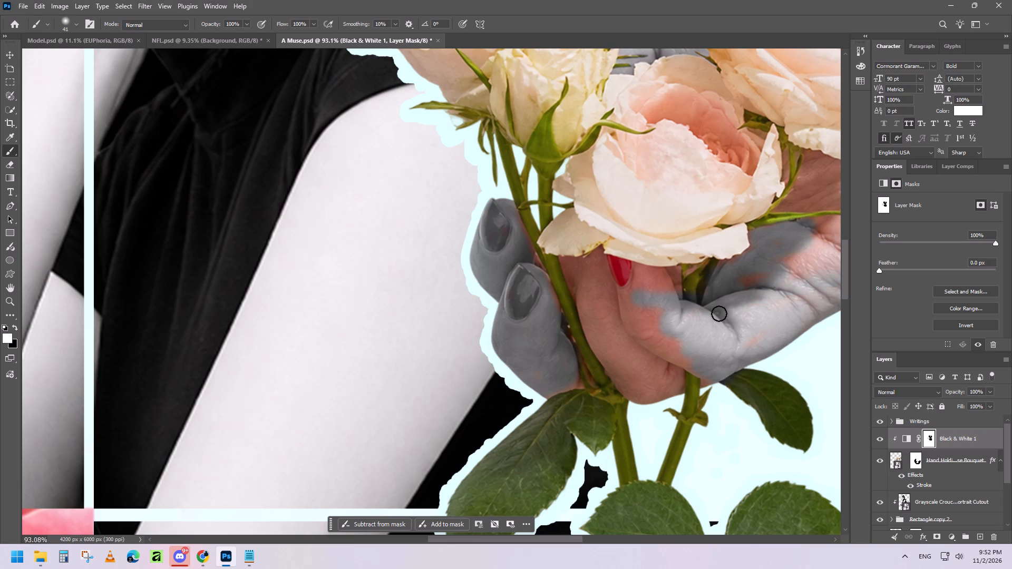
# Grey out the two curled fingers between the flower stems on the Black & White mask, down to their lower edges.
pyautogui.moveTo(719, 313); pyautogui.dragTo(590, 291)
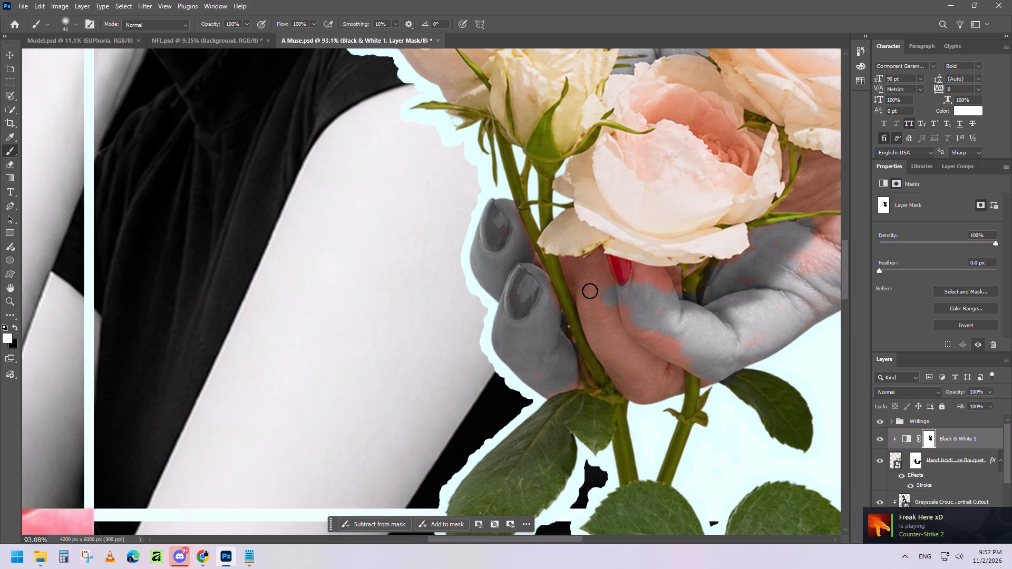
pyautogui.moveTo(590, 291); pyautogui.dragTo(582, 293)
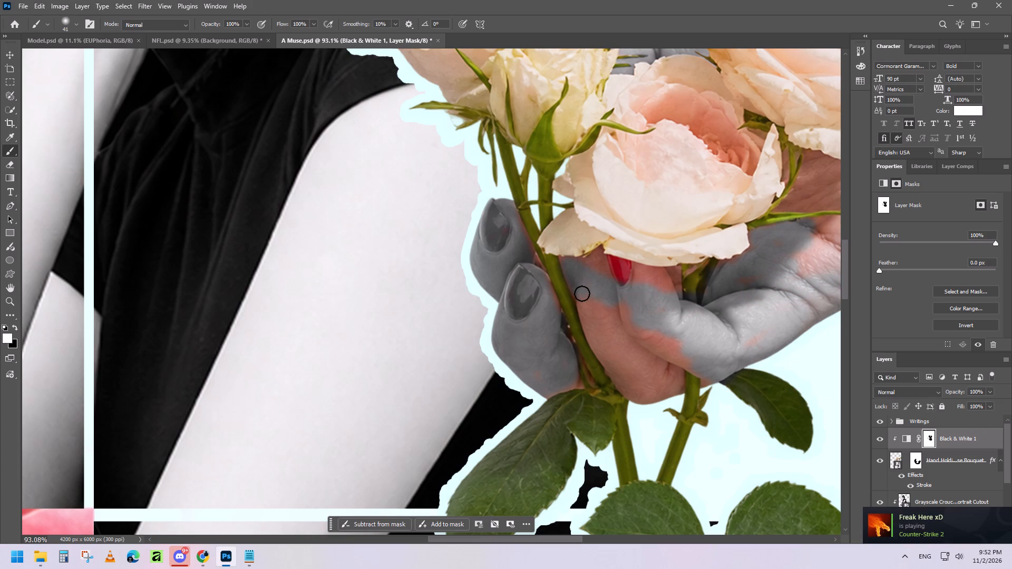
pyautogui.moveTo(582, 293); pyautogui.dragTo(627, 391)
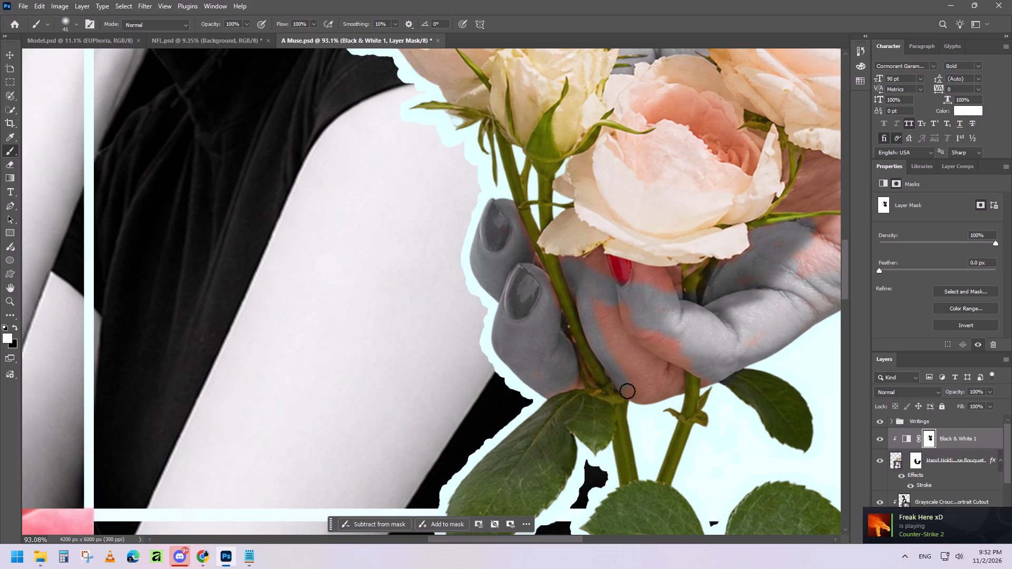
pyautogui.moveTo(627, 391); pyautogui.dragTo(616, 330)
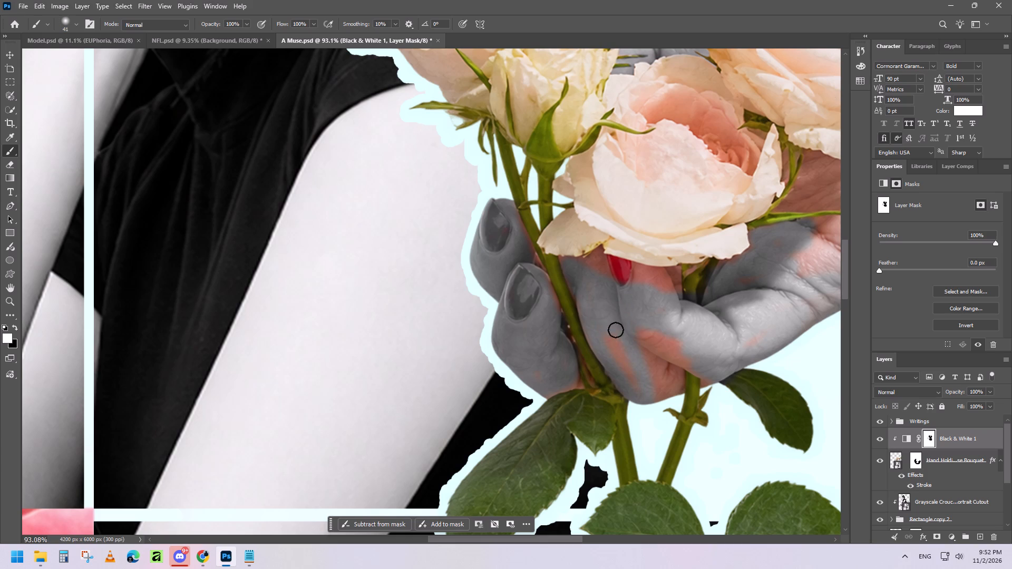
pyautogui.moveTo(616, 330); pyautogui.dragTo(645, 365)
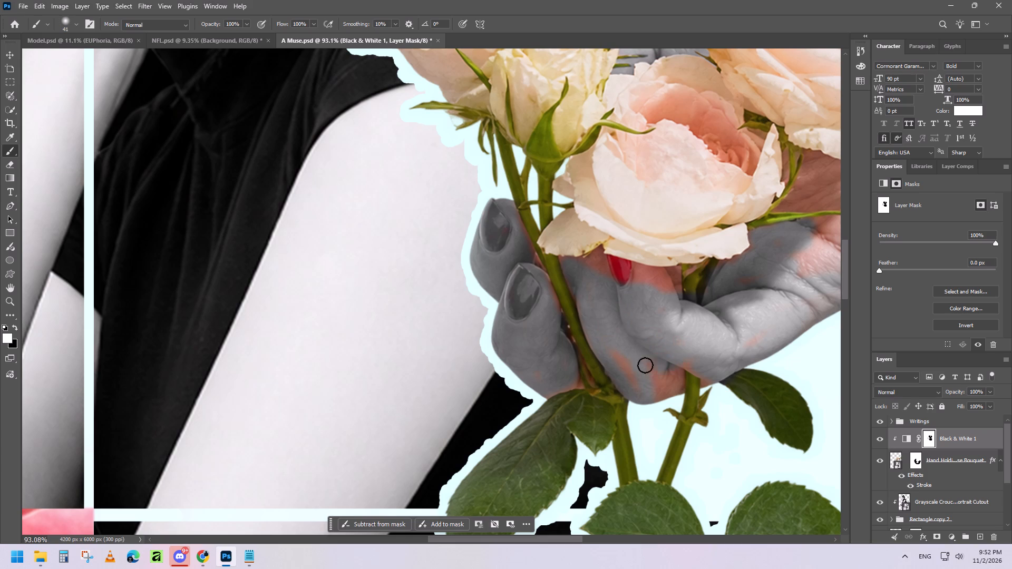
pyautogui.moveTo(645, 365); pyautogui.dragTo(674, 398)
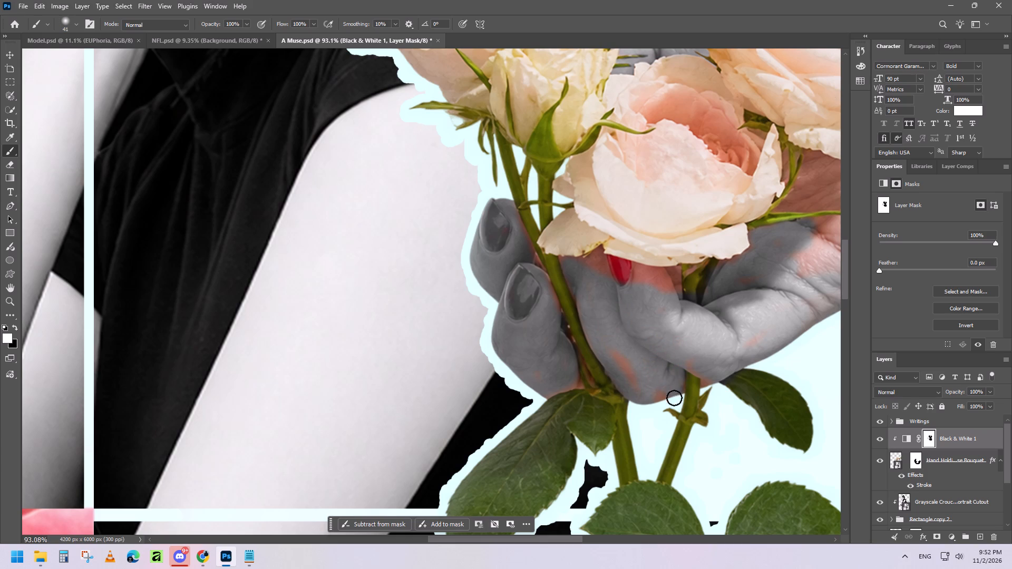
pyautogui.moveTo(674, 398); pyautogui.dragTo(678, 354)
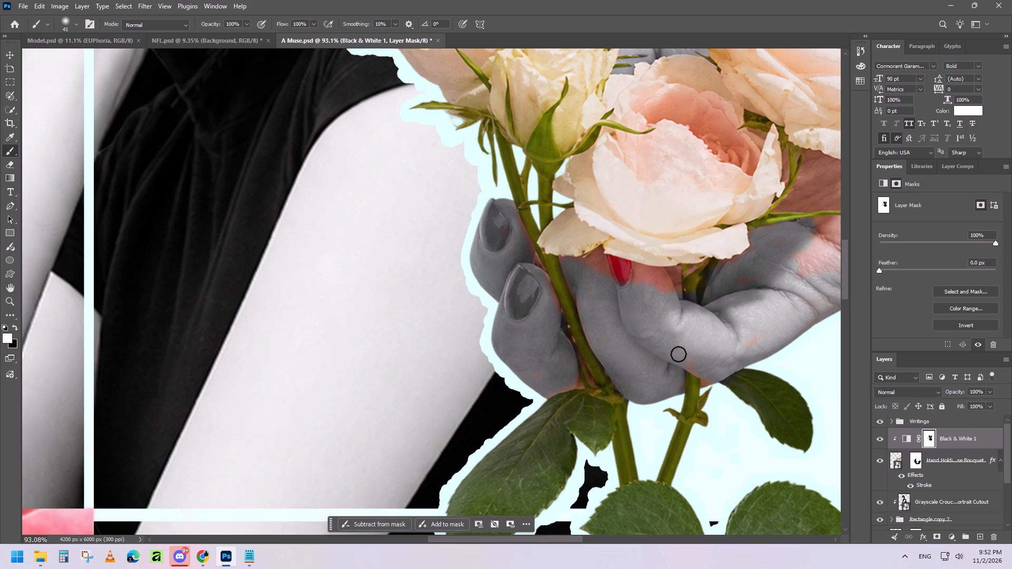
pyautogui.moveTo(678, 354); pyautogui.dragTo(695, 364)
# Paint out the remaining pink patches on the palm and outer hand, up to the thin green stem beside the rose.
pyautogui.moveTo(695, 364); pyautogui.dragTo(747, 353)
pyautogui.moveTo(747, 353); pyautogui.dragTo(829, 213)
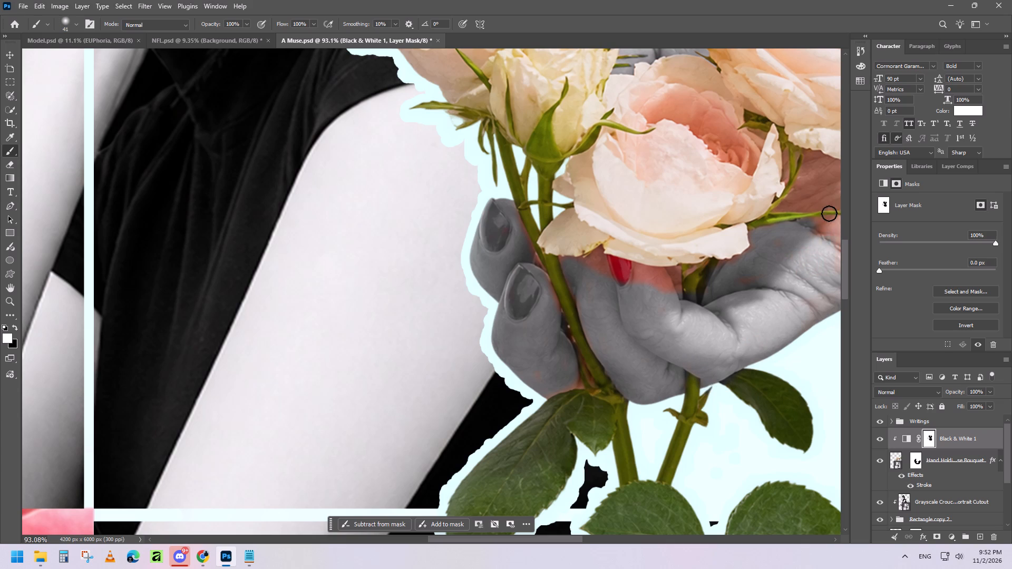
pyautogui.moveTo(829, 213); pyautogui.dragTo(800, 228)
pyautogui.moveTo(800, 228); pyautogui.dragTo(725, 273)
pyautogui.moveTo(725, 273); pyautogui.dragTo(790, 310)
# Grey out the red nail and pink skin just beneath the large rose's petals, plus the lower fingertip's pink underside.
pyautogui.moveTo(640, 298); pyautogui.dragTo(592, 263)
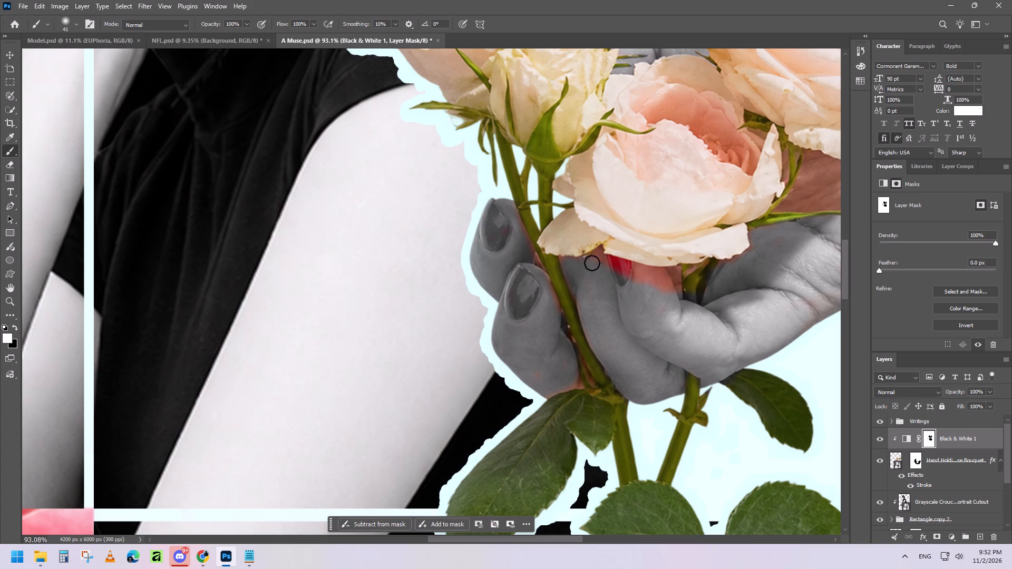
pyautogui.moveTo(592, 263); pyautogui.dragTo(661, 280)
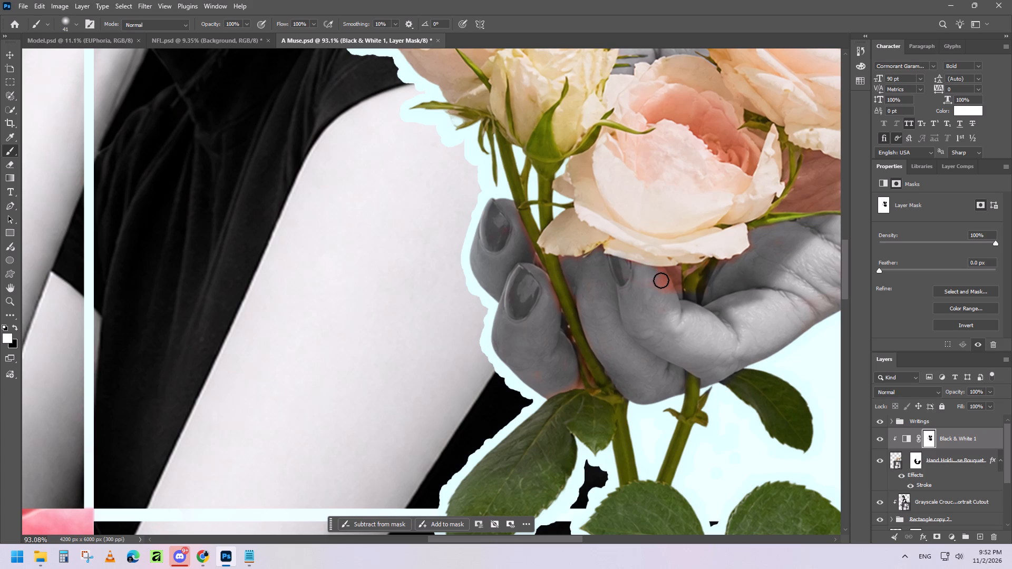
pyautogui.moveTo(661, 280); pyautogui.dragTo(674, 274)
pyautogui.moveTo(674, 274); pyautogui.dragTo(657, 313)
pyautogui.moveTo(550, 387); pyautogui.dragTo(577, 381)
# Shrink the brush to 10 px and paint white on the mask along the lower fingertip's stem-side edge and the adjacent gap.
pyautogui.keyDown('alt'); pyautogui.moveTo(553, 348); pyautogui.dragTo(542, 346, button='right'); pyautogui.keyUp('alt')
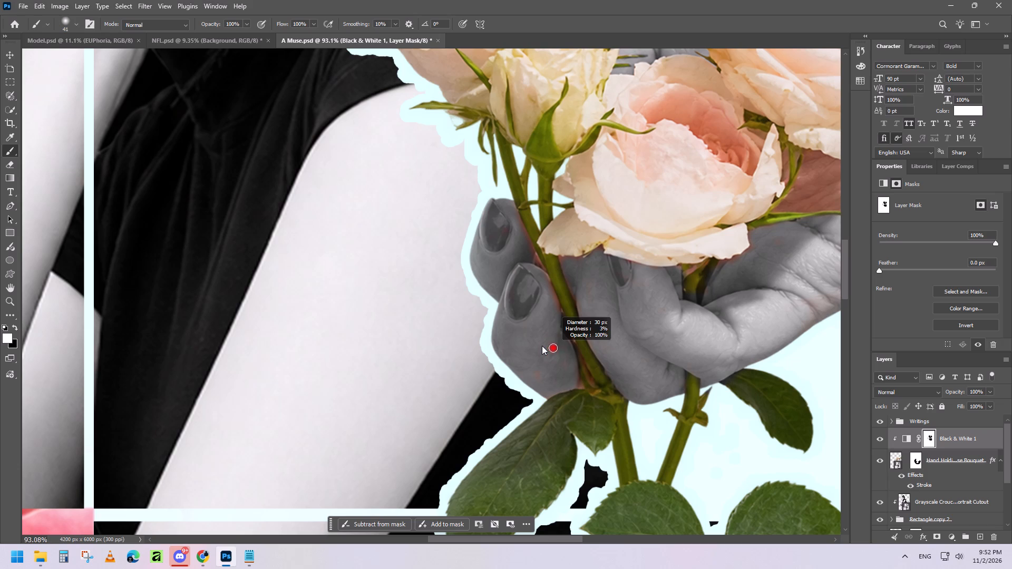
pyautogui.keyDown('alt'); pyautogui.moveTo(542, 346); pyautogui.dragTo(544, 347, button='right'); pyautogui.keyUp('alt')
pyautogui.keyDown('alt'); pyautogui.scroll(8, 586, 349); pyautogui.keyUp('alt')
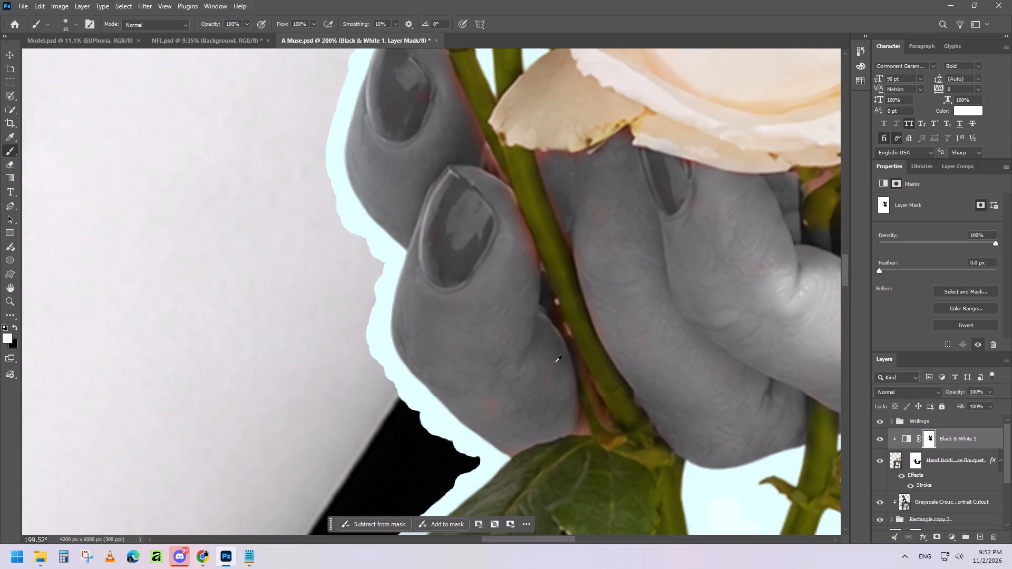
pyautogui.moveTo(483, 169); pyautogui.dragTo(506, 188)
pyautogui.moveTo(506, 188); pyautogui.dragTo(516, 220)
pyautogui.moveTo(516, 220); pyautogui.dragTo(556, 306)
pyautogui.moveTo(556, 306); pyautogui.dragTo(557, 368)
# Paint out the leftover pink flecks on the lower finger and the fringe along its bottom edge above the leaf.
pyautogui.moveTo(557, 368); pyautogui.dragTo(486, 397)
pyautogui.moveTo(486, 397); pyautogui.dragTo(503, 417)
pyautogui.click(518, 440)
pyautogui.moveTo(503, 444); pyautogui.dragTo(513, 452)
pyautogui.moveTo(513, 452); pyautogui.dragTo(577, 433)
pyautogui.moveTo(577, 433); pyautogui.dragTo(577, 401)
pyautogui.moveTo(577, 401); pyautogui.dragTo(448, 317)
# Grey out the upper fingertip's pink stem-side edge, the gap between the two fingers and the red flecks on its nail.
pyautogui.scroll(10, 459, 234)
pyautogui.moveTo(434, 111); pyautogui.dragTo(452, 156)
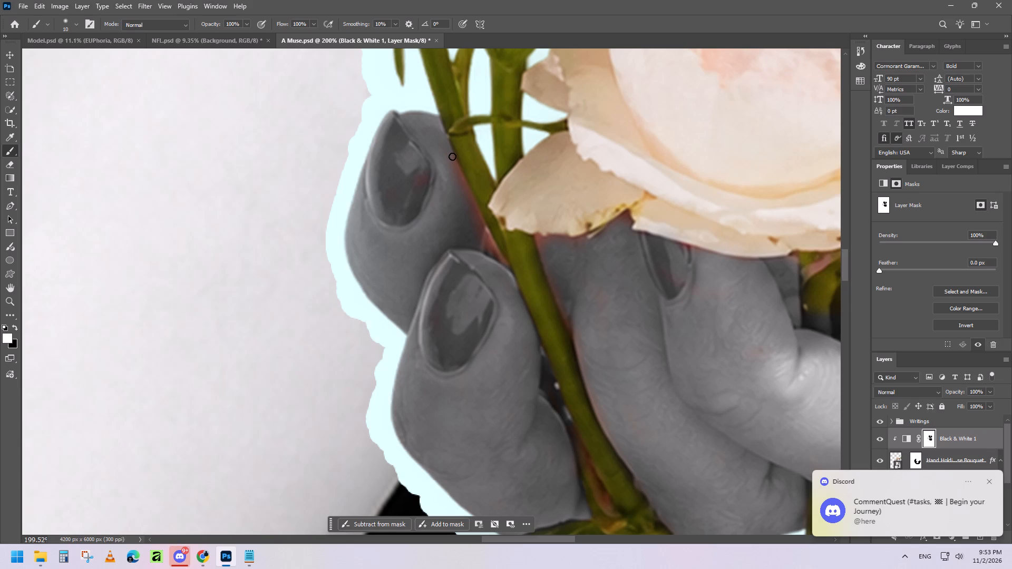
pyautogui.moveTo(452, 156); pyautogui.dragTo(490, 240)
pyautogui.moveTo(490, 240); pyautogui.dragTo(474, 213)
pyautogui.moveTo(474, 213); pyautogui.dragTo(374, 216)
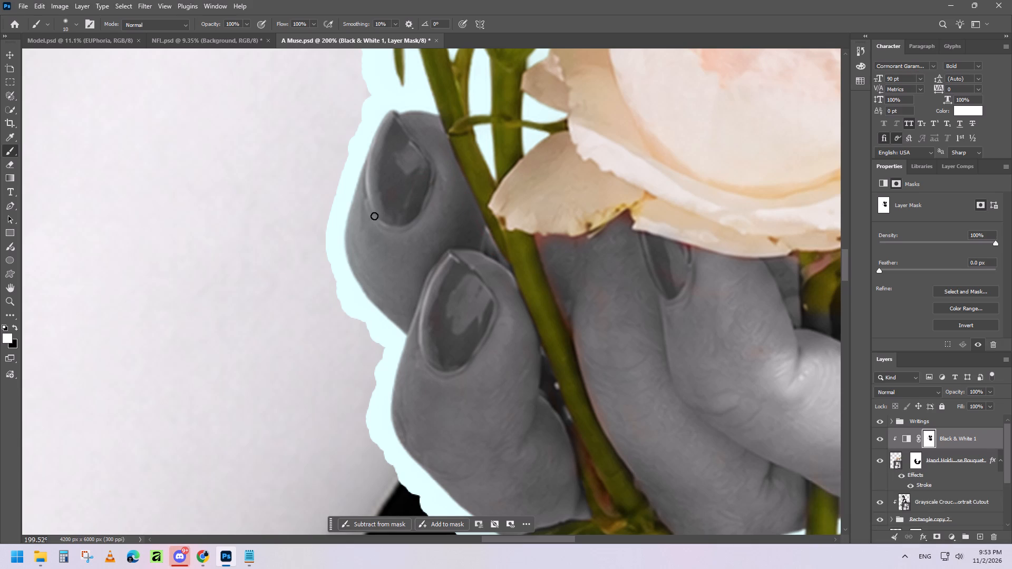
# Refine the mask where the upper fingertip meets the stem, painting black to restore the stem's green and white to grey the finger's edge.
pyautogui.moveTo(374, 216); pyautogui.dragTo(472, 205)
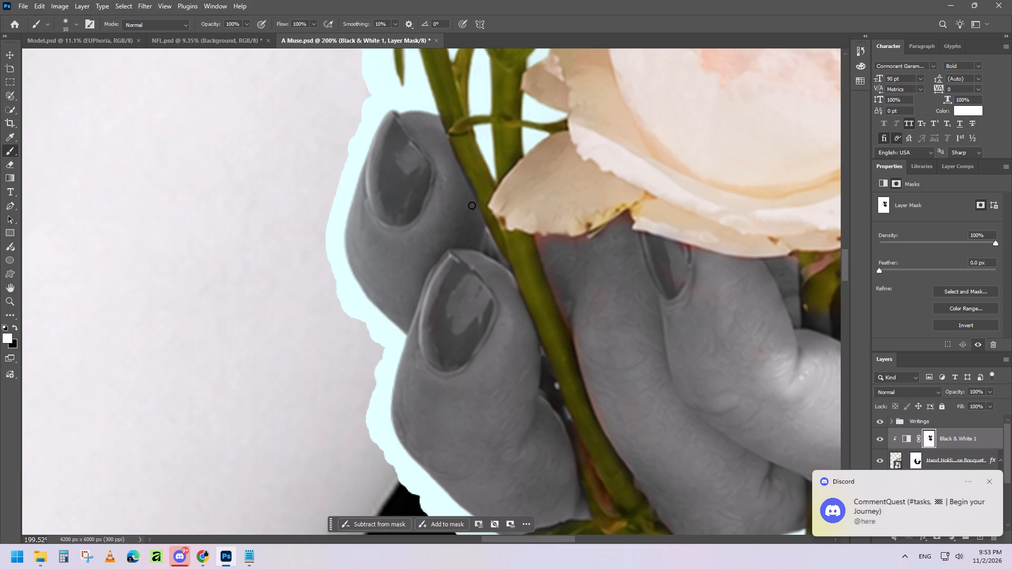
pyautogui.moveTo(472, 205); pyautogui.dragTo(511, 279)
pyautogui.click(15, 328)
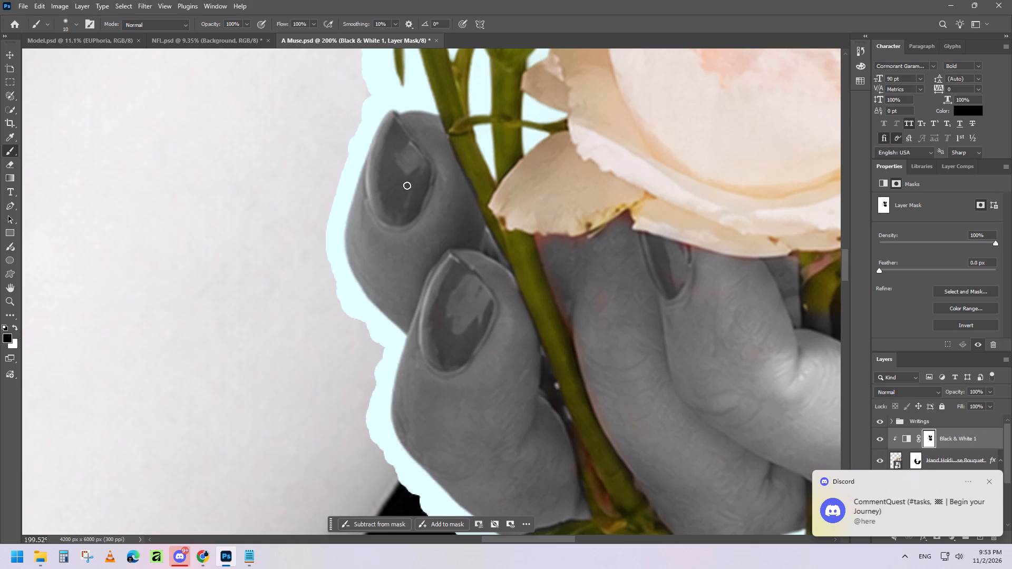
pyautogui.moveTo(447, 120); pyautogui.dragTo(451, 132)
pyautogui.moveTo(451, 132); pyautogui.dragTo(481, 198)
pyautogui.moveTo(481, 198); pyautogui.dragTo(494, 213)
pyautogui.click(17, 327)
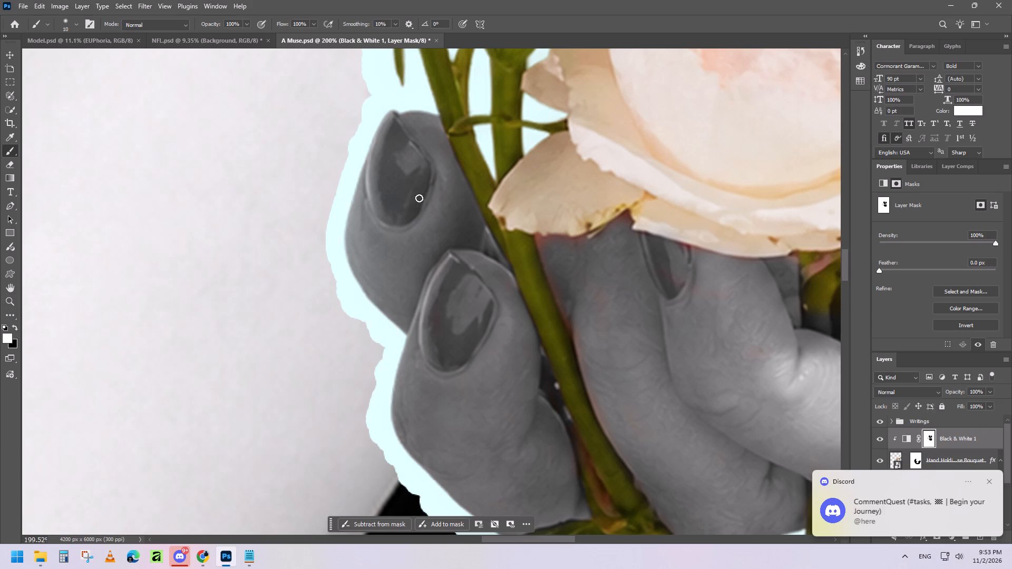
pyautogui.moveTo(437, 121); pyautogui.dragTo(446, 143)
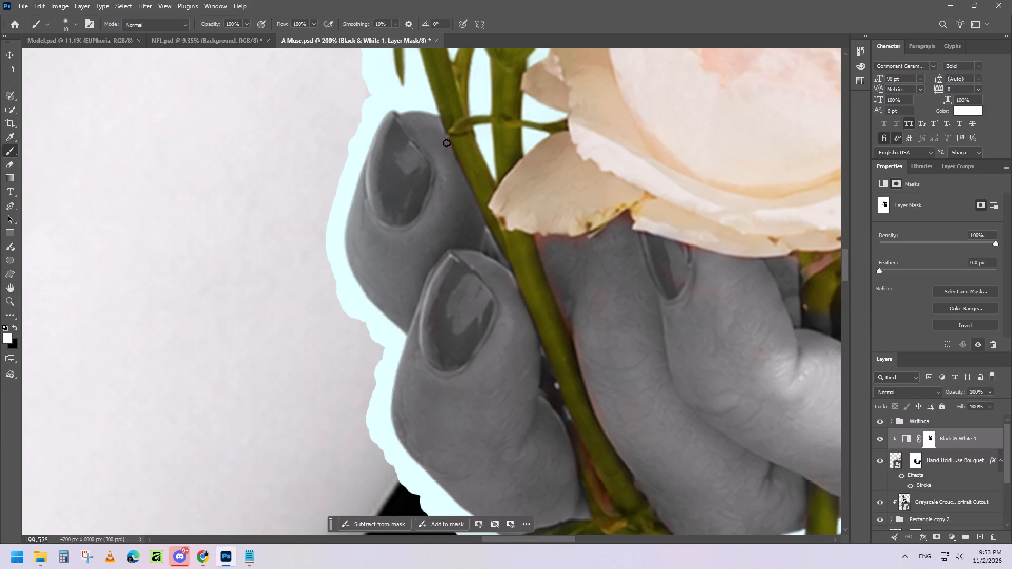
pyautogui.moveTo(446, 143); pyautogui.dragTo(452, 171)
# Paint white on the mask to grey out the red fringe under the large rose's lowest petal and the skin down beside the stem.
pyautogui.moveTo(538, 238); pyautogui.dragTo(627, 216)
pyautogui.moveTo(627, 216); pyautogui.dragTo(541, 247)
pyautogui.moveTo(541, 247); pyautogui.dragTo(575, 341)
pyautogui.moveTo(575, 341); pyautogui.dragTo(601, 286)
pyautogui.moveTo(601, 286); pyautogui.dragTo(624, 369)
# Grey out the pink fringe along the middle finger's stem-side edge down to its base, plus the gap across the stem.
pyautogui.moveTo(577, 341); pyautogui.dragTo(586, 378)
pyautogui.moveTo(586, 378); pyautogui.dragTo(700, 466)
pyautogui.moveTo(614, 404); pyautogui.dragTo(651, 425)
pyautogui.scroll(-13, 681, 381)
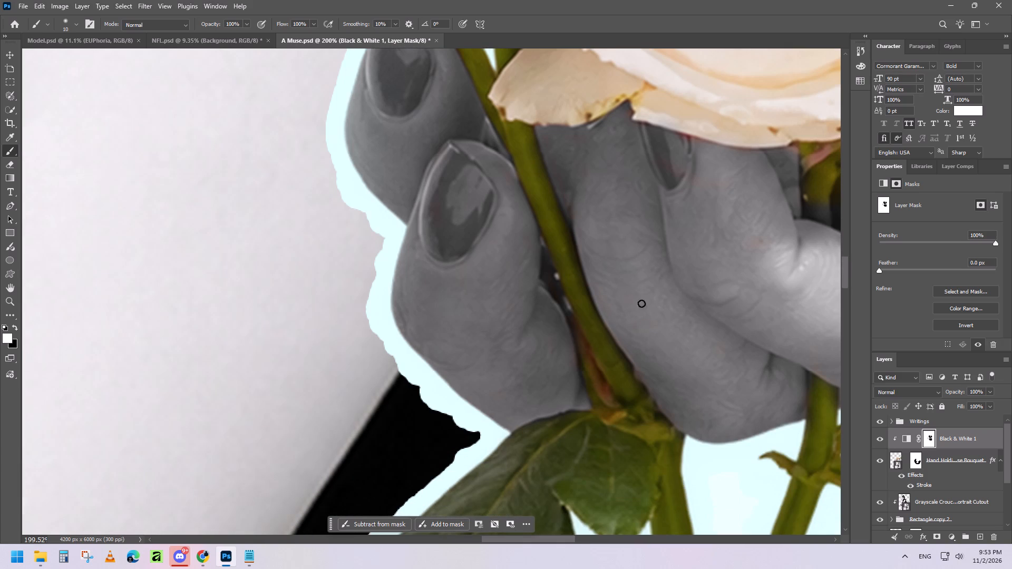
pyautogui.moveTo(600, 260); pyautogui.dragTo(622, 338)
pyautogui.moveTo(612, 326); pyautogui.dragTo(661, 401)
pyautogui.moveTo(661, 401); pyautogui.dragTo(713, 435)
pyautogui.moveTo(662, 359); pyautogui.dragTo(676, 368)
pyautogui.moveTo(552, 276); pyautogui.dragTo(563, 326)
pyautogui.moveTo(563, 326); pyautogui.dragTo(462, 262)
# Grey out the red flecks on and around the partly covered nail, and the red fringe beneath the petals beside it.
pyautogui.moveTo(695, 253); pyautogui.dragTo(693, 218)
pyautogui.moveTo(666, 154); pyautogui.dragTo(684, 178)
pyautogui.moveTo(684, 178); pyautogui.dragTo(702, 168)
pyautogui.moveTo(674, 137); pyautogui.dragTo(683, 136)
pyautogui.moveTo(683, 136); pyautogui.dragTo(765, 150)
# Paint out the remaining pink tints beside the second stem, on the bent knuckle and along the lower finger's edges.
pyautogui.moveTo(765, 150); pyautogui.dragTo(799, 234)
pyautogui.moveTo(799, 234); pyautogui.dragTo(802, 409)
pyautogui.moveTo(802, 409); pyautogui.dragTo(639, 370)
pyautogui.moveTo(639, 370); pyautogui.dragTo(750, 403)
# Grey out the pink tints along the palm's lower edge and the fringe from the second stem up beside the lower rose's petal.
pyautogui.keyDown('alt'); pyautogui.scroll(-8, 784, 371); pyautogui.keyUp('alt')
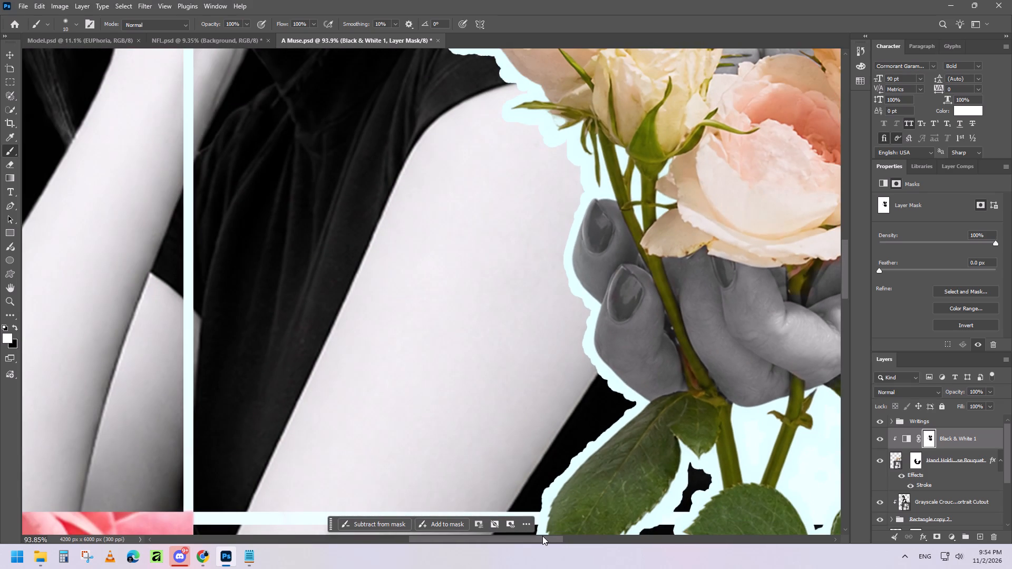
pyautogui.moveTo(542, 536); pyautogui.dragTo(604, 537)
pyautogui.moveTo(552, 316); pyautogui.dragTo(537, 352)
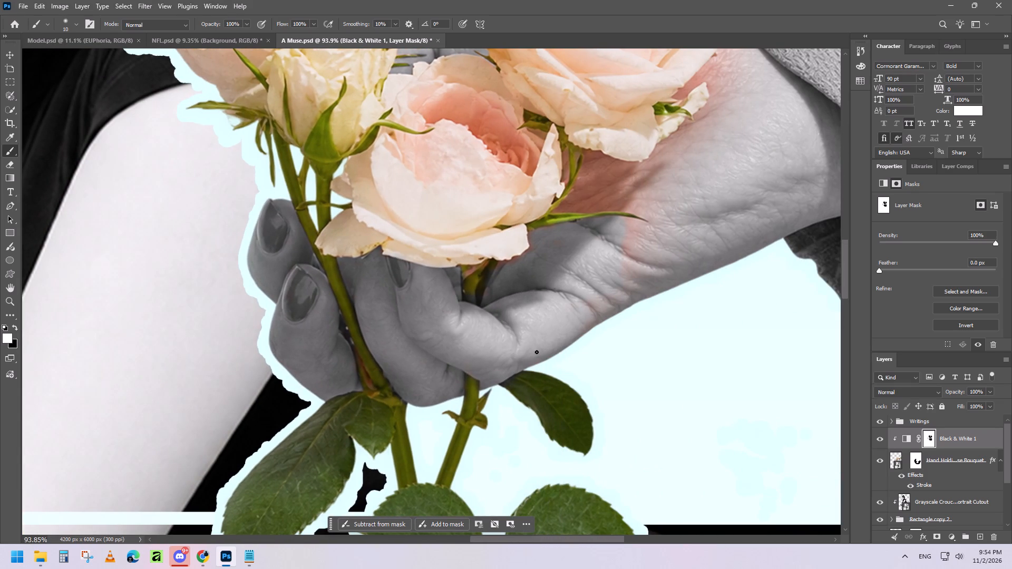
pyautogui.moveTo(537, 352); pyautogui.dragTo(582, 300)
pyautogui.moveTo(504, 295); pyautogui.dragTo(494, 284)
pyautogui.moveTo(494, 284); pyautogui.dragTo(514, 262)
pyautogui.moveTo(514, 262); pyautogui.dragTo(531, 247)
pyautogui.moveTo(531, 247); pyautogui.dragTo(541, 227)
pyautogui.moveTo(541, 227); pyautogui.dragTo(533, 254)
pyautogui.moveTo(533, 254); pyautogui.dragTo(635, 264)
# Paint white on the mask over the skin beside the curved green sepal's base and along the thin pointed sepal's upper edge to its tip.
pyautogui.scroll(9, 681, 252)
pyautogui.keyDown('alt'); pyautogui.scroll(4, 590, 268); pyautogui.keyUp('alt')
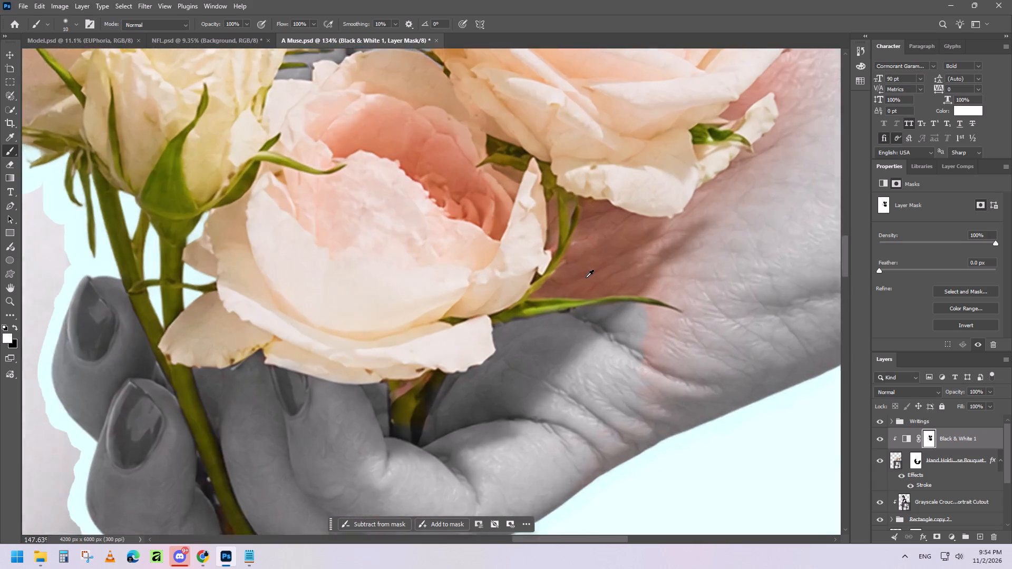
pyautogui.keyDown('alt'); pyautogui.scroll(7, 586, 278); pyautogui.keyUp('alt')
pyautogui.moveTo(511, 300); pyautogui.dragTo(519, 293)
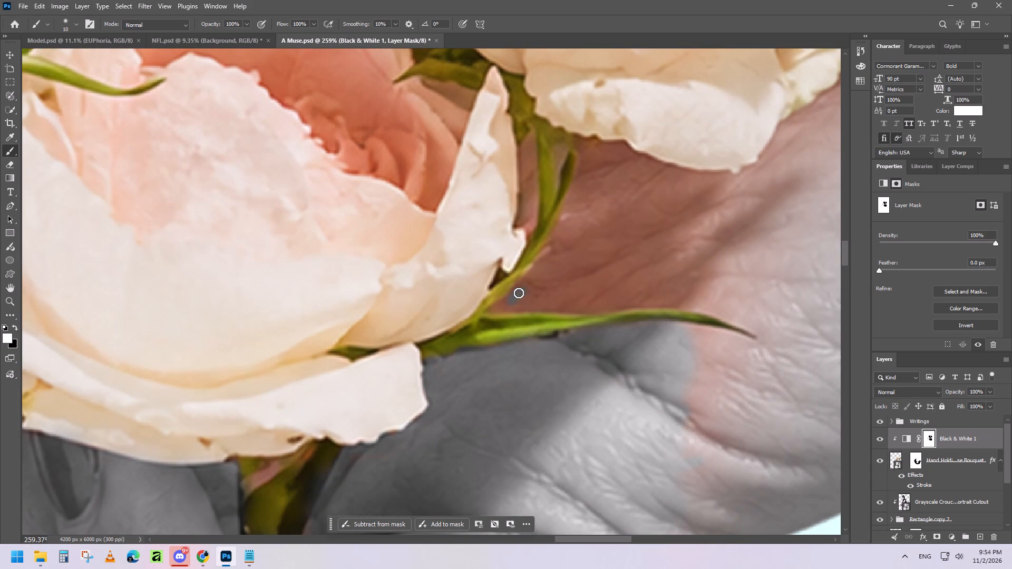
pyautogui.moveTo(519, 293); pyautogui.dragTo(557, 242)
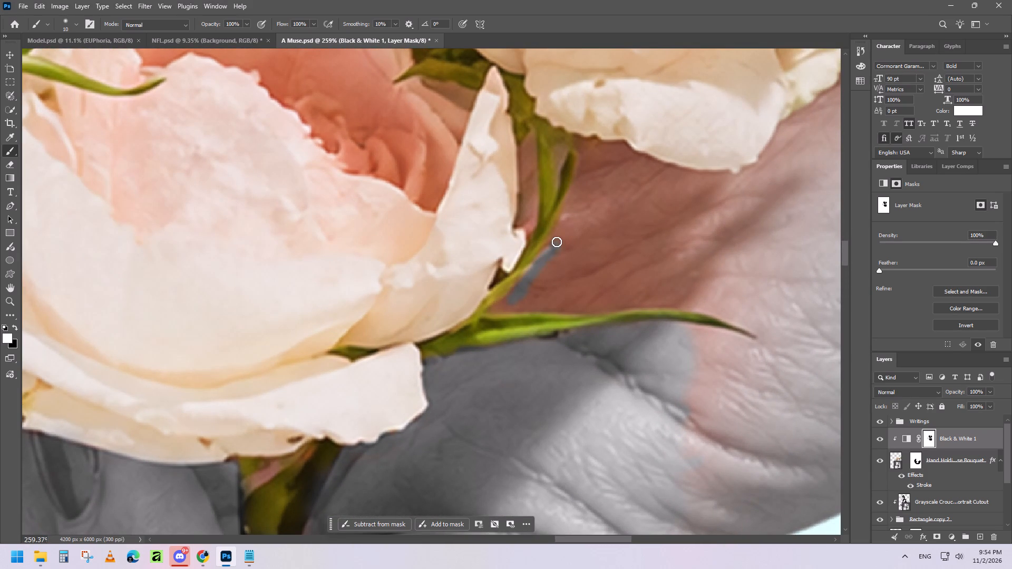
pyautogui.moveTo(557, 242); pyautogui.dragTo(488, 309)
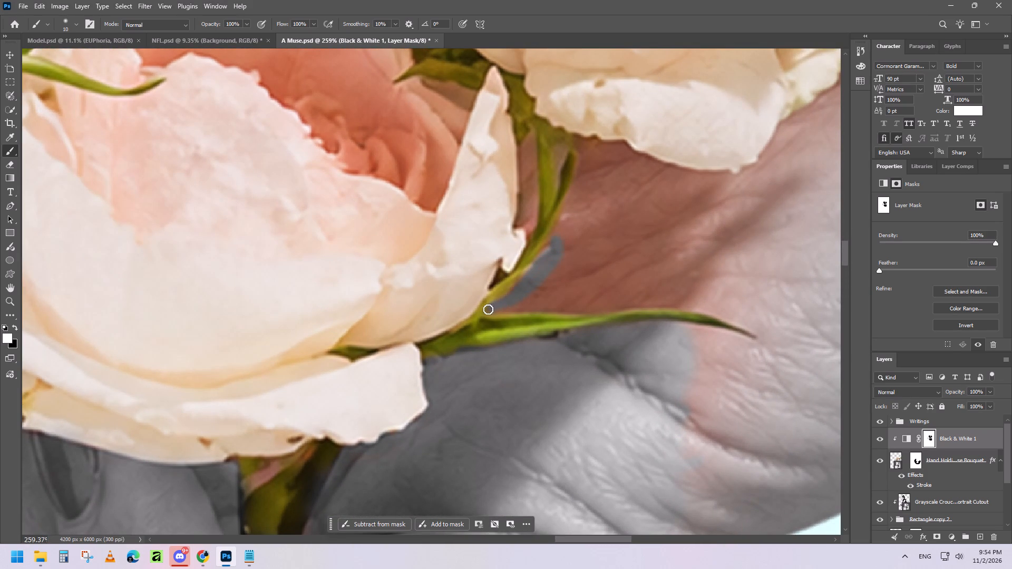
pyautogui.moveTo(488, 309); pyautogui.dragTo(628, 306)
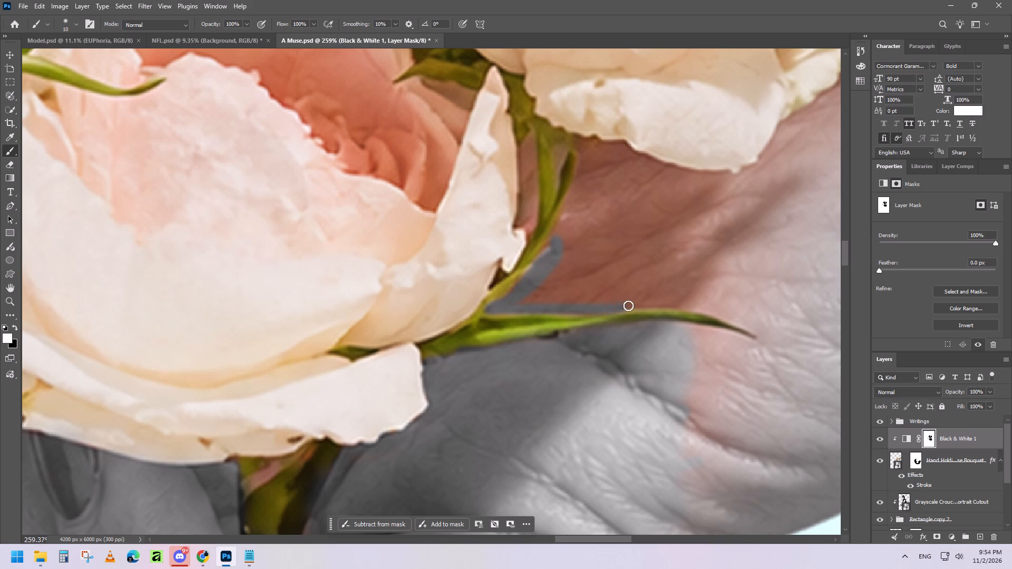
pyautogui.moveTo(628, 306); pyautogui.dragTo(714, 311)
pyautogui.moveTo(679, 303); pyautogui.dragTo(682, 303)
pyautogui.moveTo(682, 303); pyautogui.dragTo(793, 357)
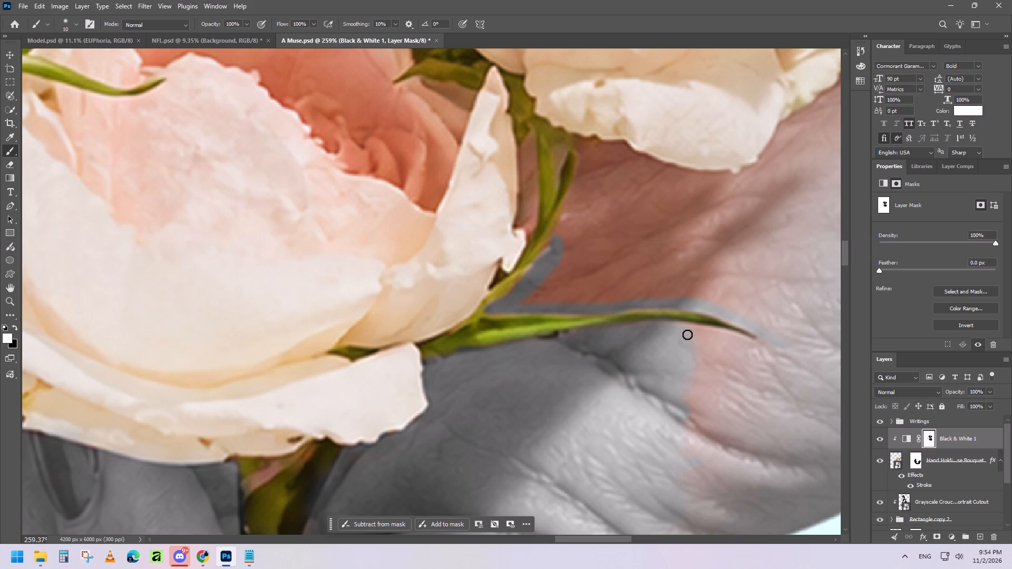
# Grey out the skin beneath and around the thin sepal's tip, and clean the pink fringe along its upper edge back to the base.
pyautogui.moveTo(680, 330); pyautogui.dragTo(772, 342)
pyautogui.moveTo(772, 342); pyautogui.dragTo(689, 333)
pyautogui.moveTo(689, 333); pyautogui.dragTo(681, 335)
pyautogui.moveTo(641, 329); pyautogui.dragTo(682, 325)
pyautogui.moveTo(682, 325); pyautogui.dragTo(781, 352)
pyautogui.moveTo(763, 336); pyautogui.dragTo(762, 335)
pyautogui.moveTo(762, 335); pyautogui.dragTo(661, 308)
pyautogui.moveTo(661, 308); pyautogui.dragTo(556, 313)
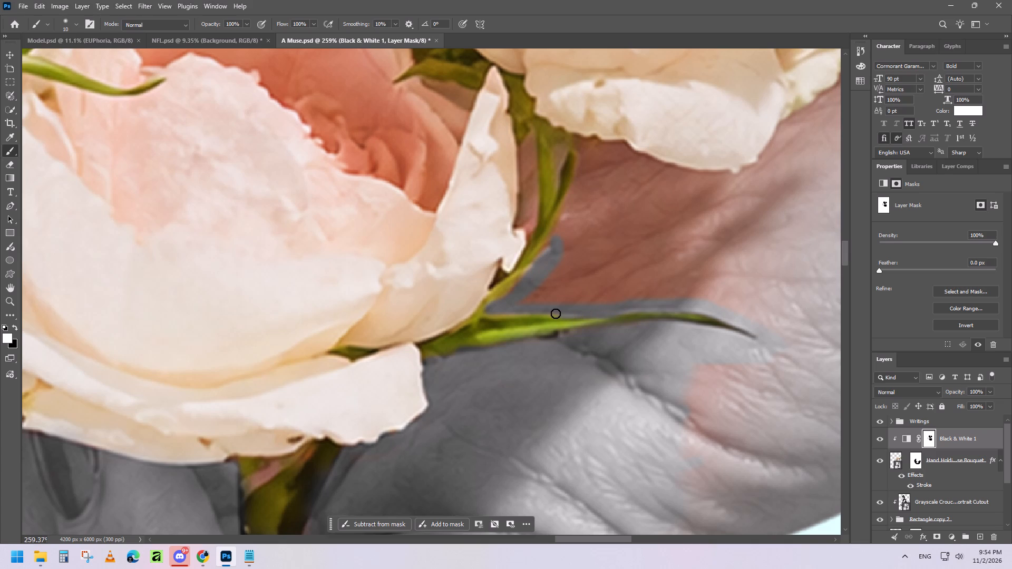
pyautogui.moveTo(556, 313); pyautogui.dragTo(485, 310)
# Grey out the skin along the curved sepal's outer edge, in the gap beside the rose petal and in the gap between the upper sepal strands.
pyautogui.moveTo(497, 303); pyautogui.dragTo(540, 259)
pyautogui.moveTo(540, 259); pyautogui.dragTo(581, 166)
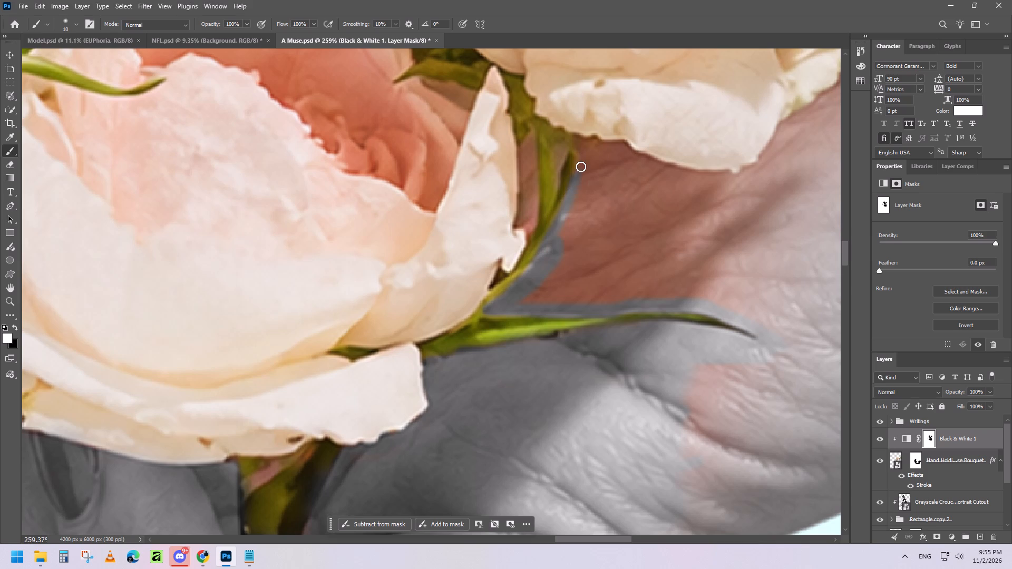
pyautogui.moveTo(581, 166); pyautogui.dragTo(581, 165)
pyautogui.moveTo(523, 145); pyautogui.dragTo(518, 227)
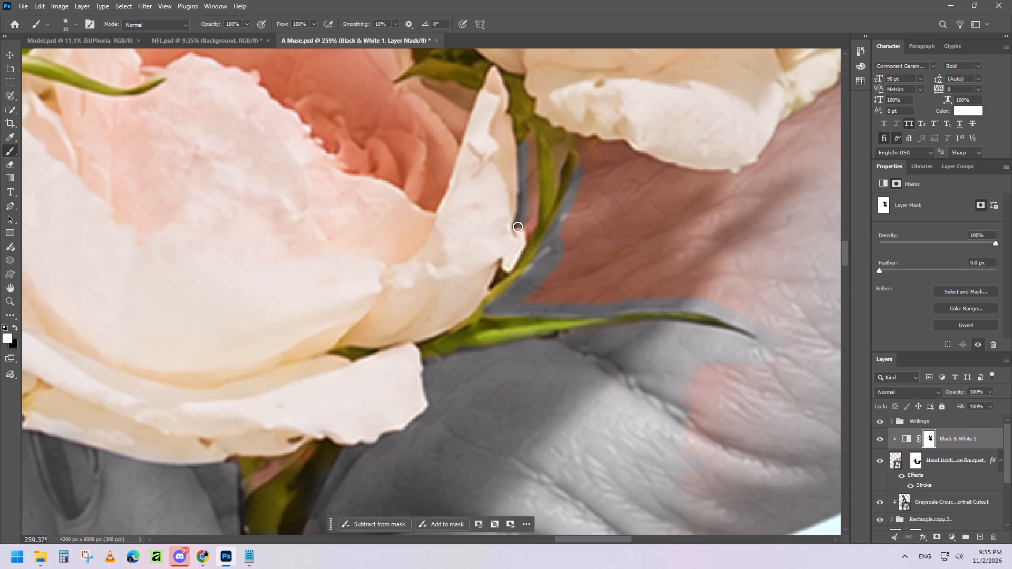
pyautogui.moveTo(518, 227); pyautogui.dragTo(536, 162)
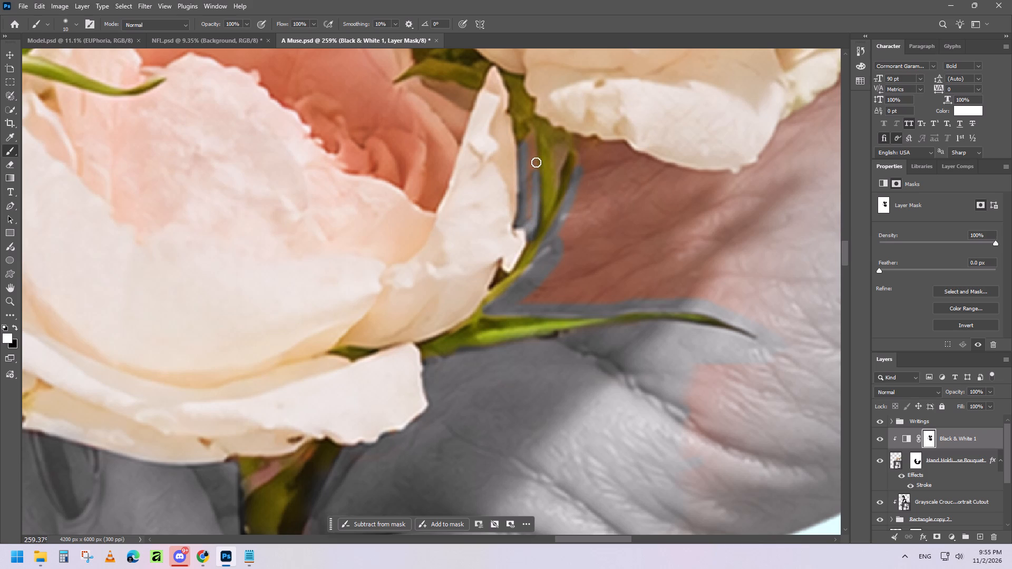
pyautogui.moveTo(536, 162); pyautogui.dragTo(529, 196)
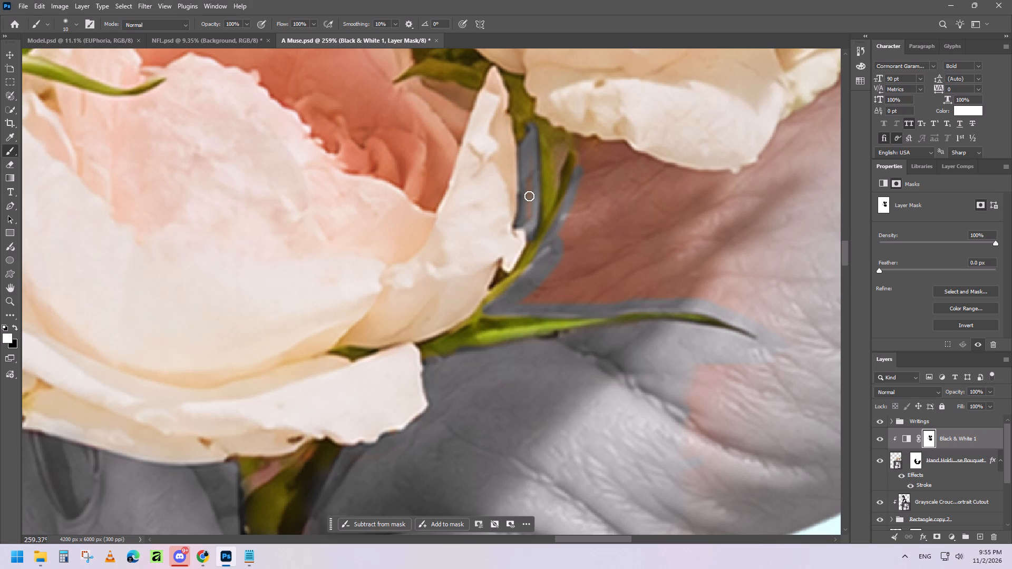
pyautogui.moveTo(529, 196); pyautogui.dragTo(529, 218)
pyautogui.moveTo(559, 134); pyautogui.dragTo(575, 139)
pyautogui.moveTo(575, 139); pyautogui.dragTo(570, 142)
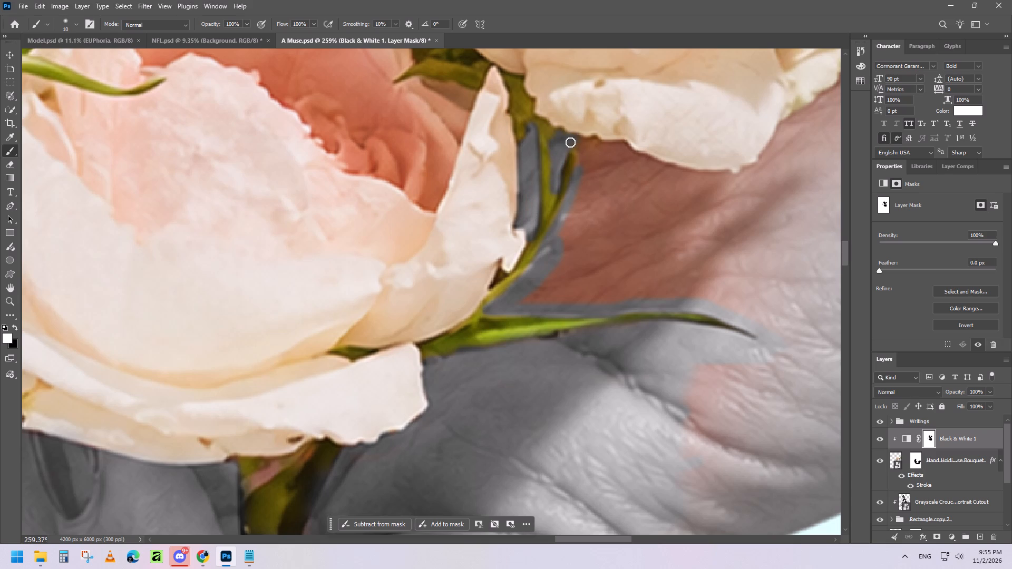
# Grey out the palm skin from the curved sepal's top along the lower edge of the upper rose's petal.
pyautogui.moveTo(570, 142); pyautogui.dragTo(594, 143)
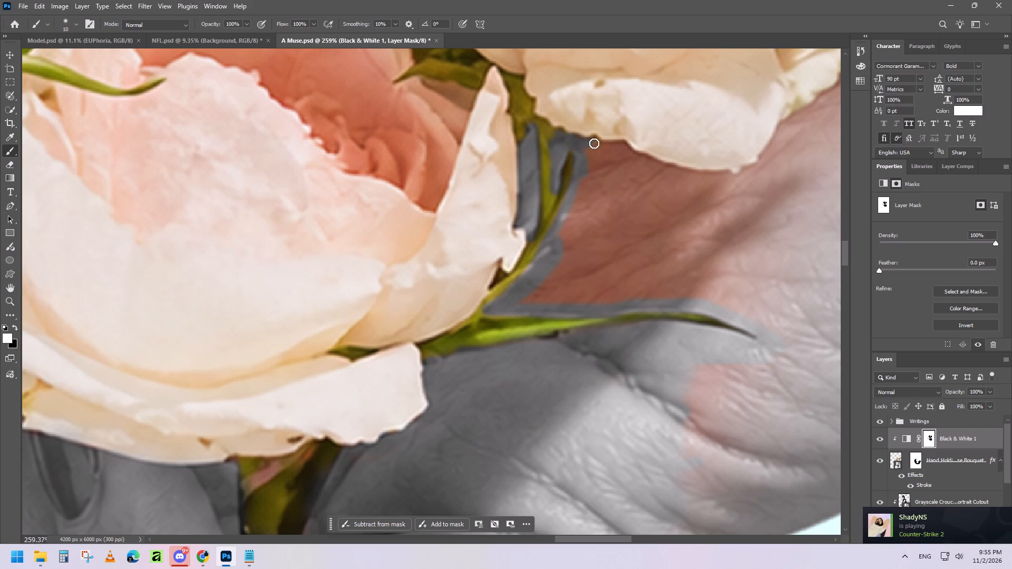
pyautogui.moveTo(594, 143); pyautogui.dragTo(634, 165)
pyautogui.moveTo(634, 165); pyautogui.dragTo(620, 158)
pyautogui.moveTo(586, 144); pyautogui.dragTo(620, 146)
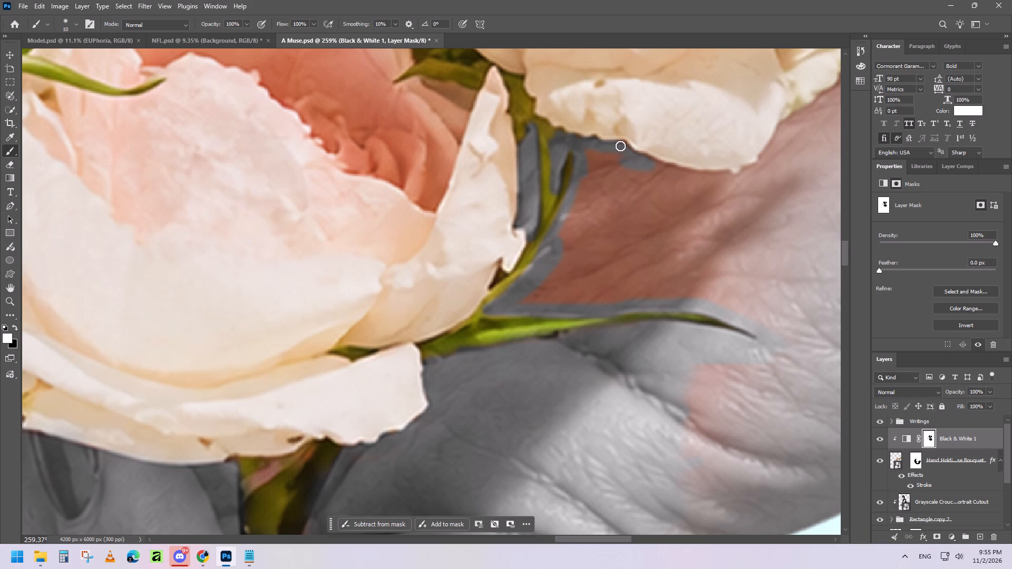
pyautogui.moveTo(620, 146); pyautogui.dragTo(573, 225)
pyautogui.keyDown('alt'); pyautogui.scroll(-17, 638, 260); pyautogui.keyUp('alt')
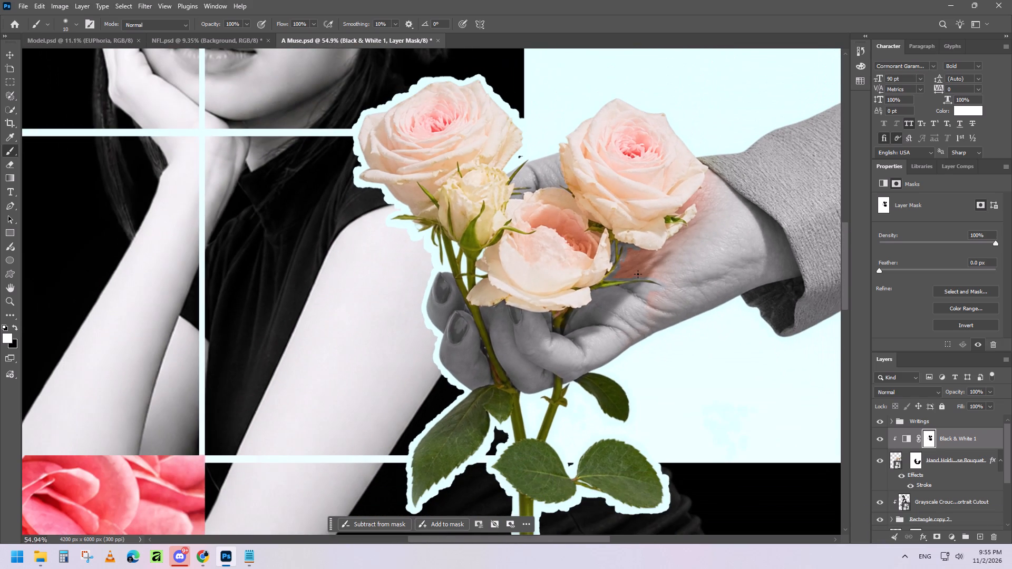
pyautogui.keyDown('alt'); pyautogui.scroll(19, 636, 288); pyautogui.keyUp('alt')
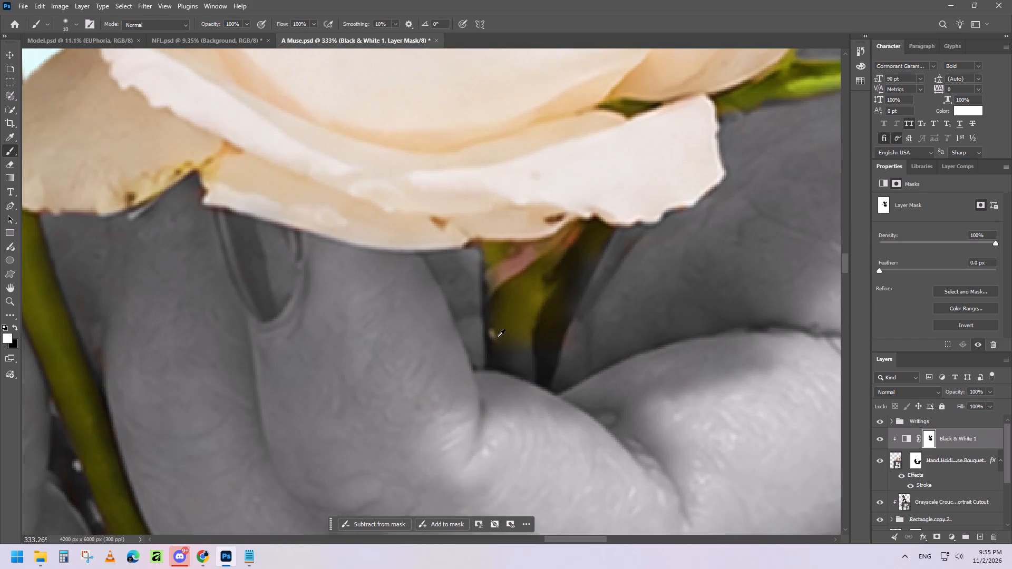
# Grey out the strip of pink skin between the lower rose's bottom petal and the green stem beneath it.
pyautogui.moveTo(492, 284); pyautogui.dragTo(501, 272)
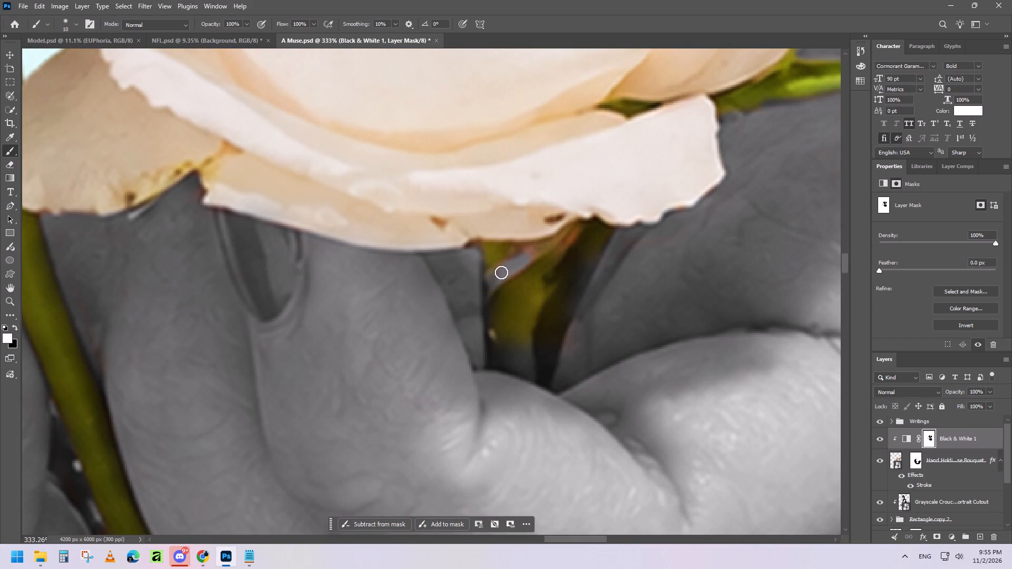
pyautogui.moveTo(501, 272); pyautogui.dragTo(493, 273)
pyautogui.moveTo(493, 273); pyautogui.dragTo(578, 226)
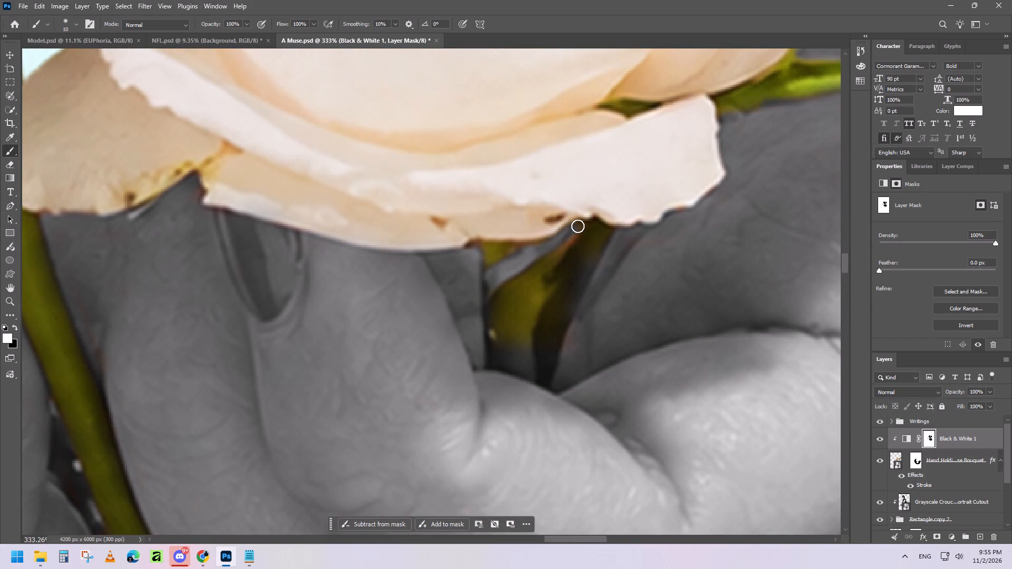
pyautogui.moveTo(578, 226); pyautogui.dragTo(578, 225)
# Paint white on the Black & White mask over the palm skin along the upper rose's lower petal, around to its outer side.
pyautogui.keyDown('alt'); pyautogui.scroll(-19, 578, 293); pyautogui.keyUp('alt')
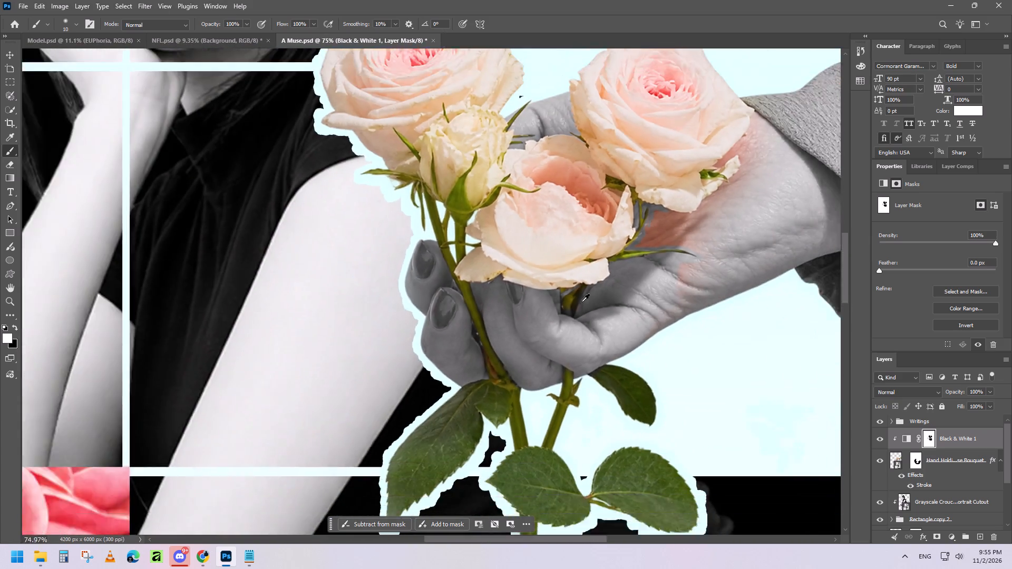
pyautogui.keyDown('alt'); pyautogui.scroll(-4, 581, 302); pyautogui.keyUp('alt')
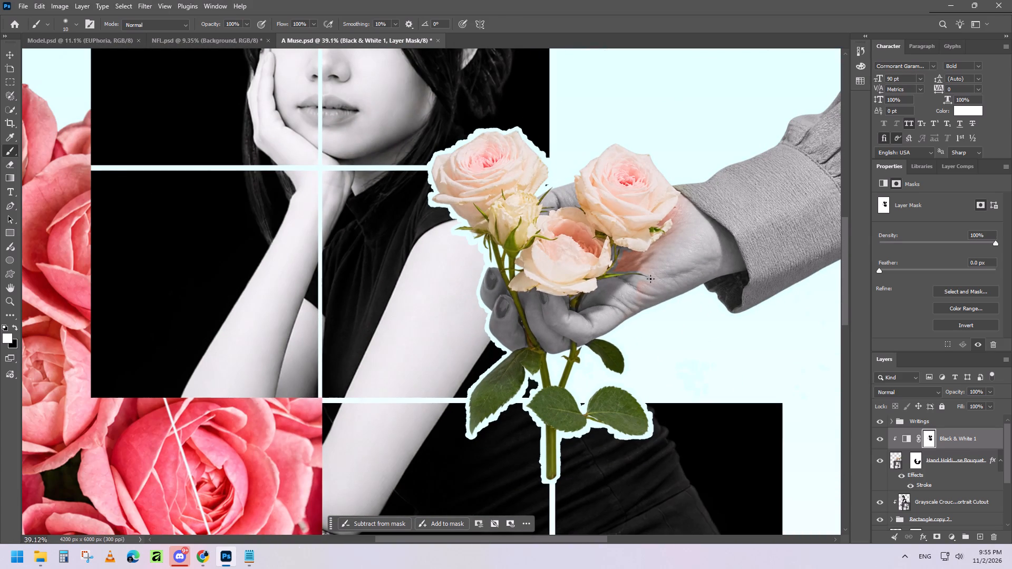
pyautogui.keyDown('alt'); pyautogui.scroll(9, 644, 276); pyautogui.keyUp('alt')
pyautogui.moveTo(606, 220); pyautogui.dragTo(602, 239)
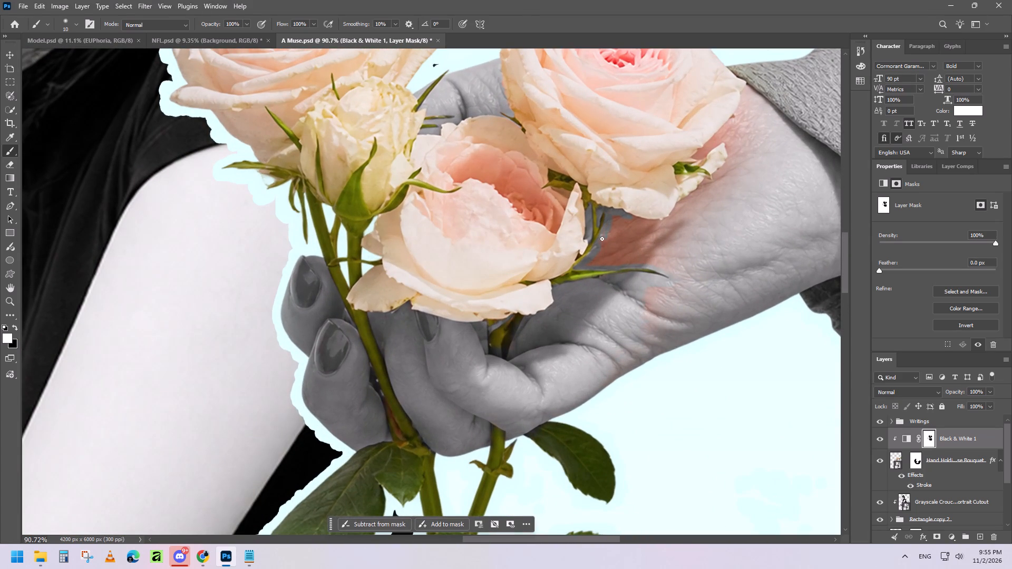
pyautogui.moveTo(602, 239); pyautogui.dragTo(685, 237)
pyautogui.scroll(6, 638, 239)
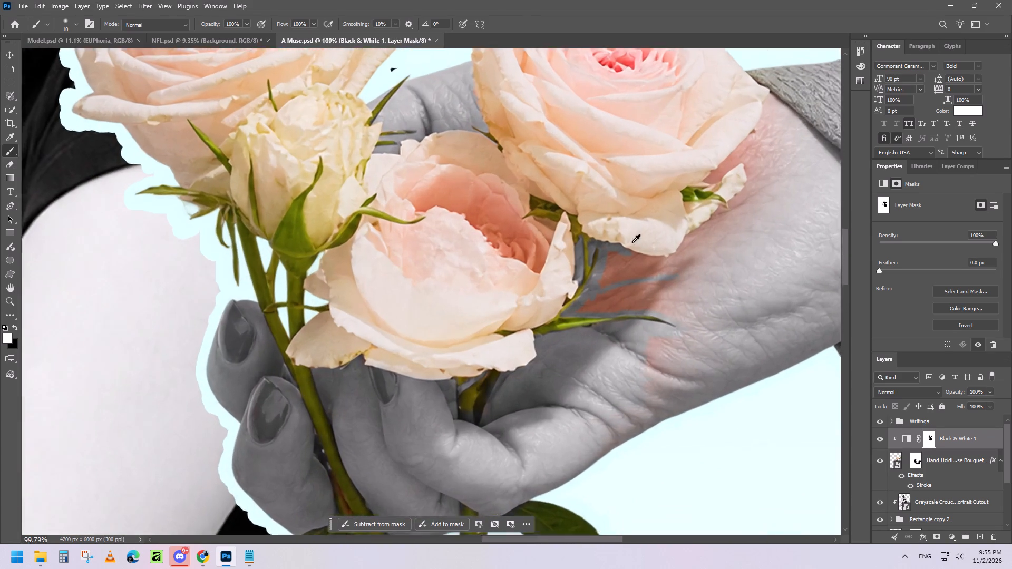
pyautogui.scroll(10, 632, 242)
pyautogui.moveTo(620, 240); pyautogui.dragTo(632, 243)
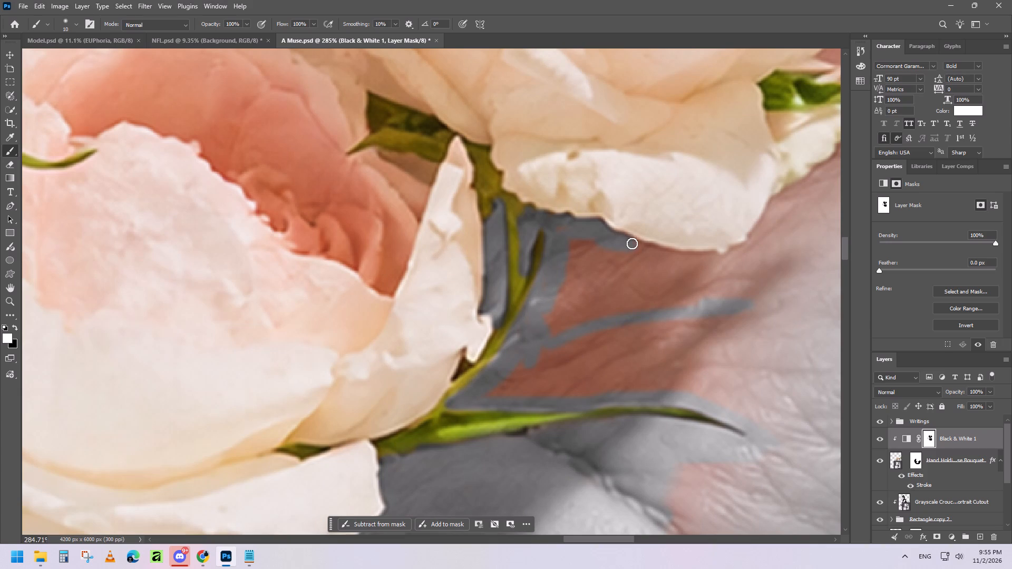
pyautogui.moveTo(632, 243); pyautogui.dragTo(726, 259)
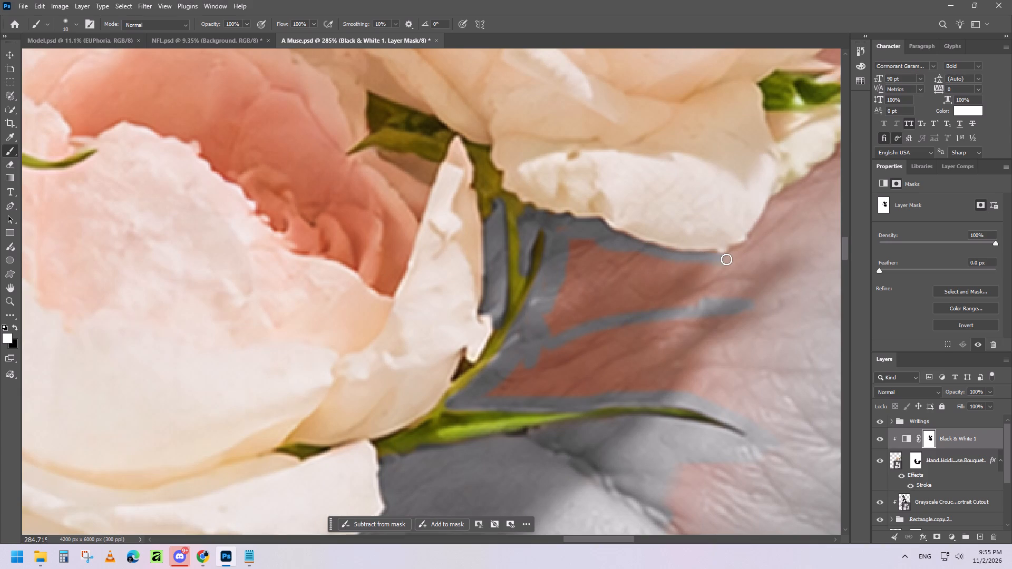
pyautogui.moveTo(726, 259); pyautogui.dragTo(770, 210)
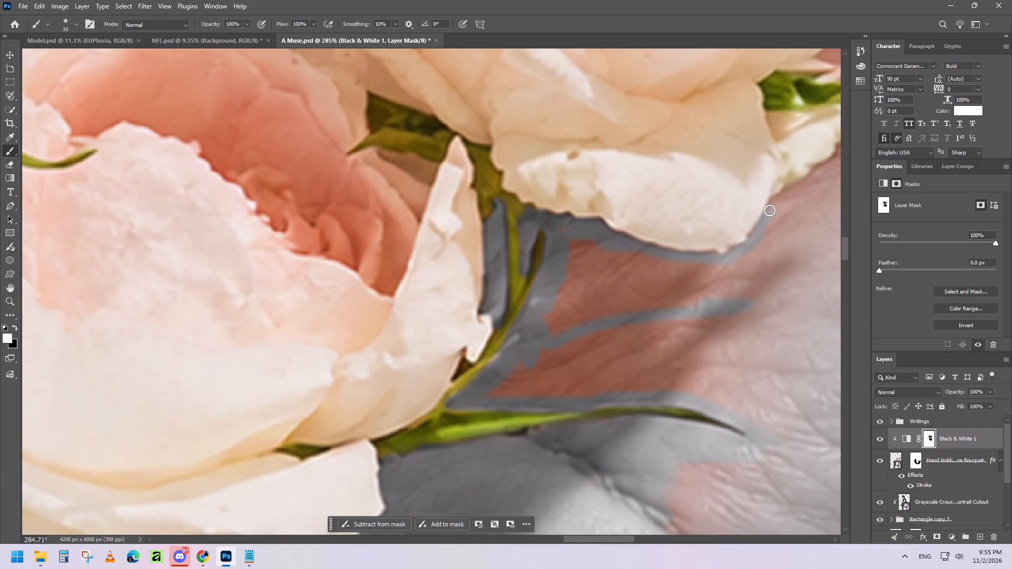
pyautogui.moveTo(770, 210); pyautogui.dragTo(823, 170)
# Clean the pink fringe along the upper rose's lower petal and extend the grey edge up to the small green sepal's tip.
pyautogui.keyDown('alt'); pyautogui.scroll(-10, 792, 243); pyautogui.keyUp('alt')
pyautogui.moveTo(538, 539); pyautogui.dragTo(583, 538)
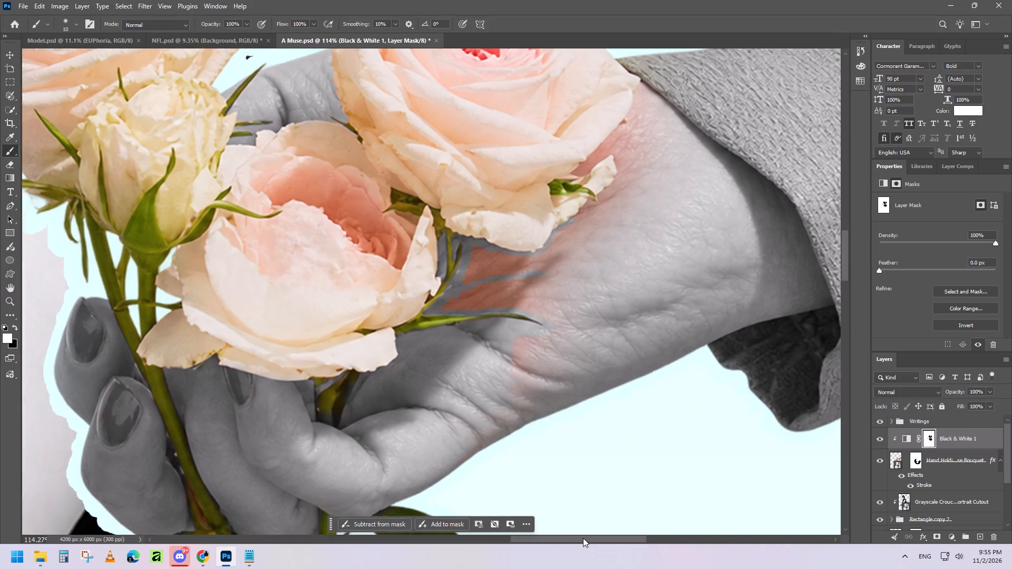
pyautogui.moveTo(583, 538); pyautogui.dragTo(586, 537)
pyautogui.keyDown('alt'); pyautogui.scroll(8, 479, 256); pyautogui.keyUp('alt')
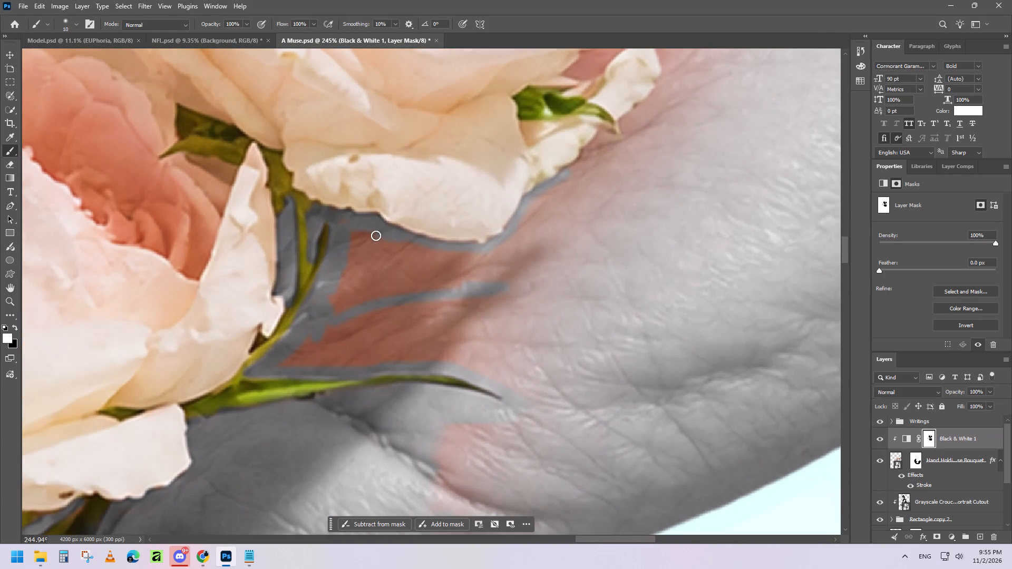
pyautogui.moveTo(357, 220); pyautogui.dragTo(388, 226)
pyautogui.moveTo(388, 226); pyautogui.dragTo(443, 243)
pyautogui.moveTo(443, 243); pyautogui.dragTo(500, 239)
pyautogui.moveTo(500, 239); pyautogui.dragTo(568, 170)
pyautogui.moveTo(568, 170); pyautogui.dragTo(602, 127)
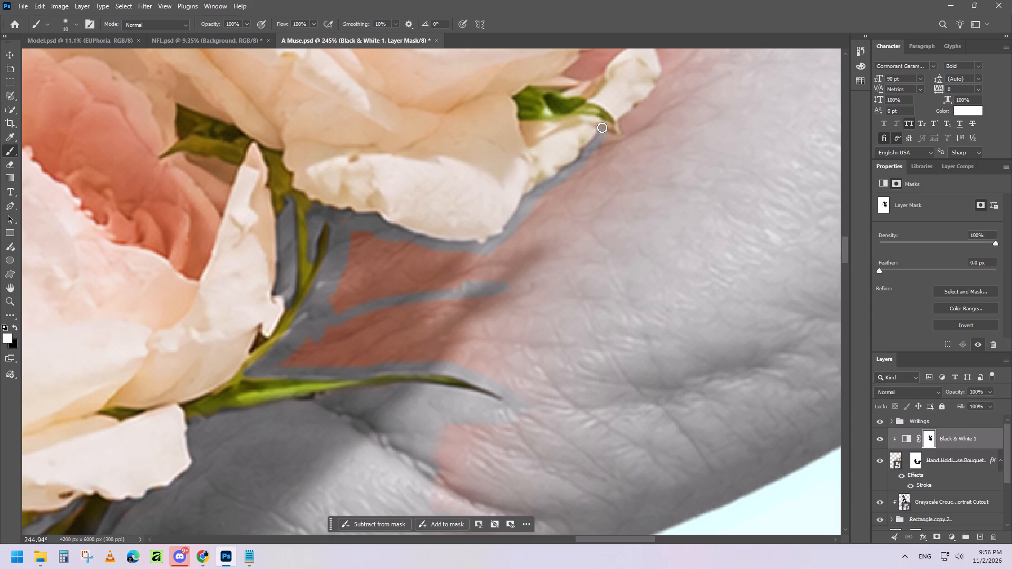
# Grey out the remaining pink palm skin between the upper rose's petal and the thin pointed sepal, enlarging the brush to 29 px.
pyautogui.moveTo(602, 127); pyautogui.dragTo(358, 268)
pyautogui.keyDown('alt'); pyautogui.moveTo(358, 271); pyautogui.dragTo(371, 272, button='right'); pyautogui.keyUp('alt')
pyautogui.moveTo(368, 260); pyautogui.dragTo(342, 291)
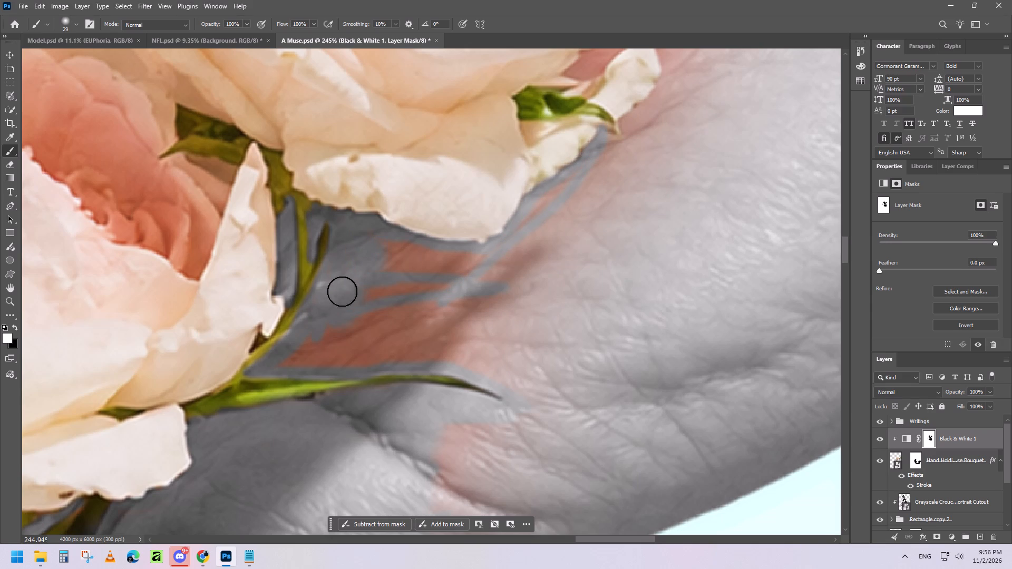
pyautogui.moveTo(342, 291); pyautogui.dragTo(387, 268)
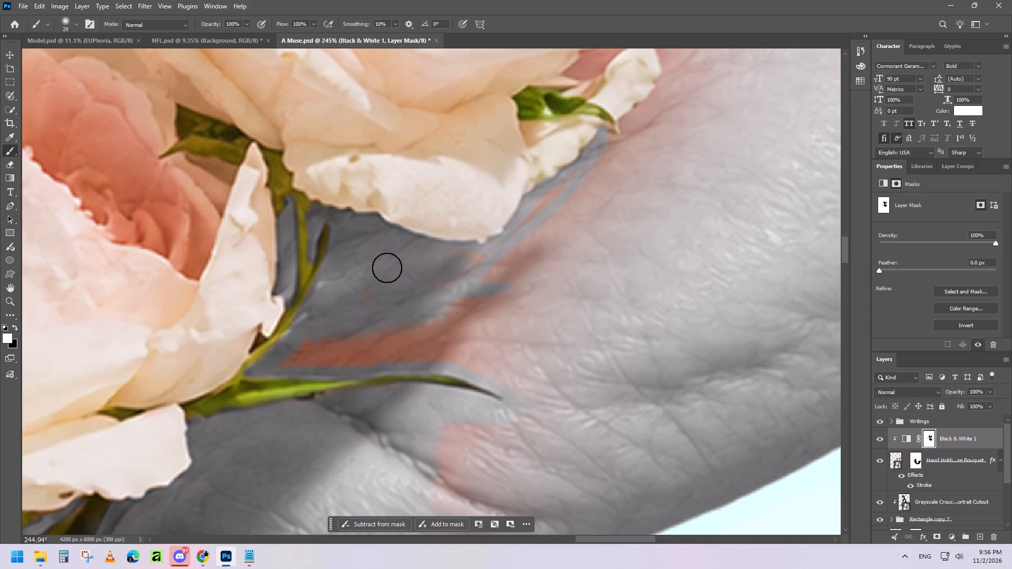
pyautogui.moveTo(387, 268); pyautogui.dragTo(293, 355)
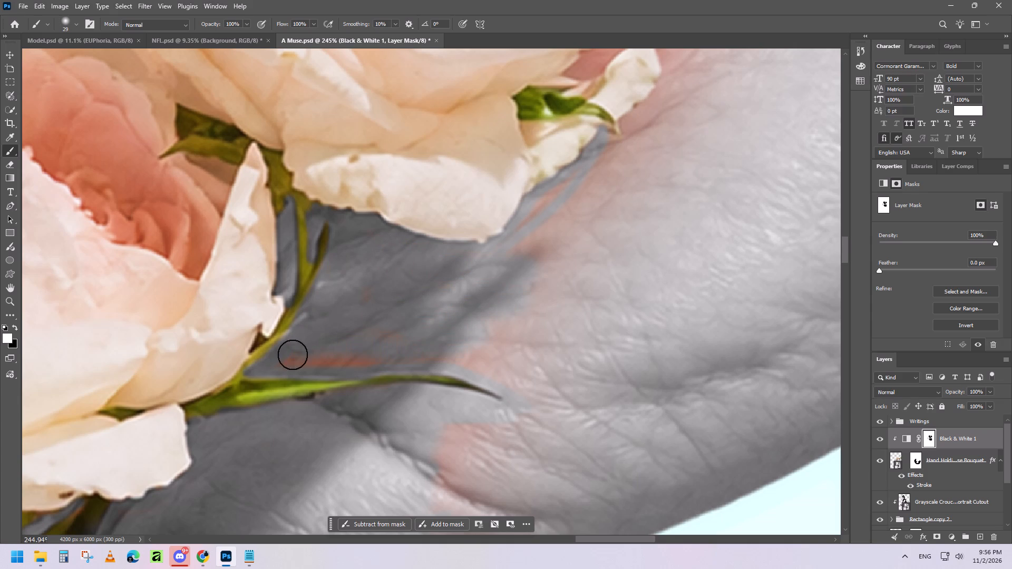
pyautogui.moveTo(293, 355); pyautogui.dragTo(454, 341)
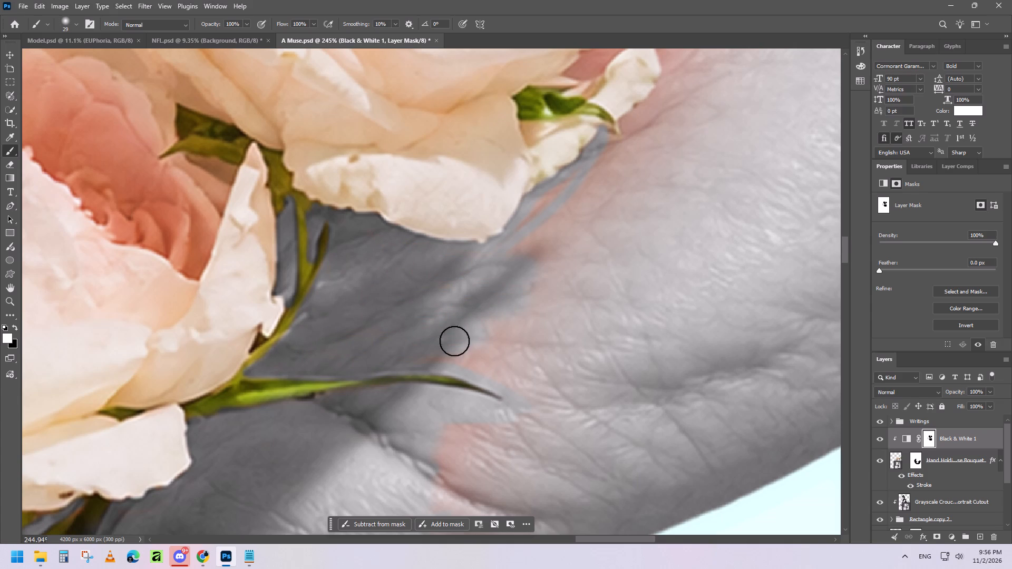
pyautogui.moveTo(454, 341); pyautogui.dragTo(540, 278)
pyautogui.moveTo(540, 278); pyautogui.dragTo(546, 229)
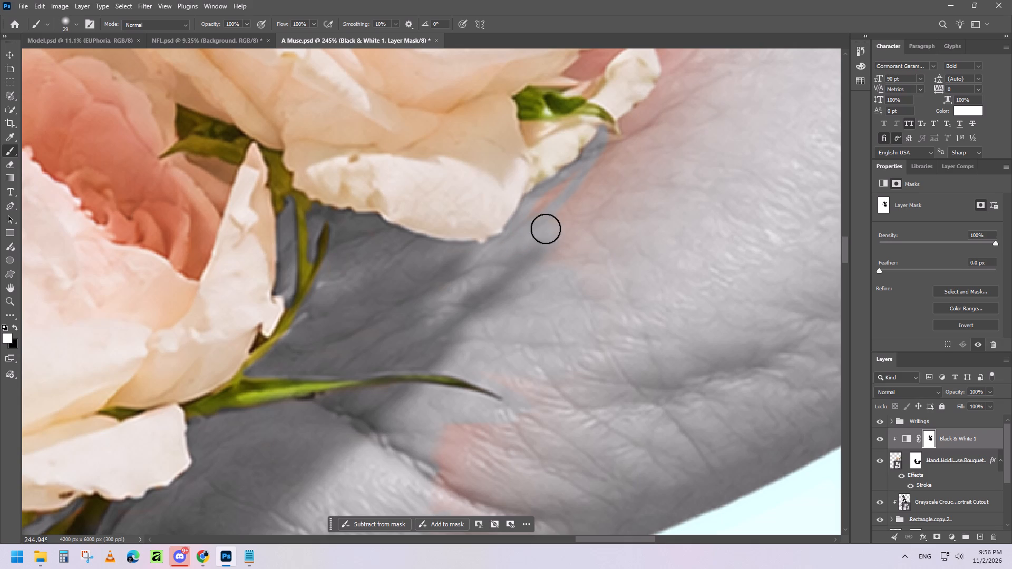
pyautogui.moveTo(546, 229); pyautogui.dragTo(586, 181)
# With a smaller brush, grey out the skin around the small sepal's tip and along the curled petal's outer edge to its top.
pyautogui.scroll(5, 619, 202)
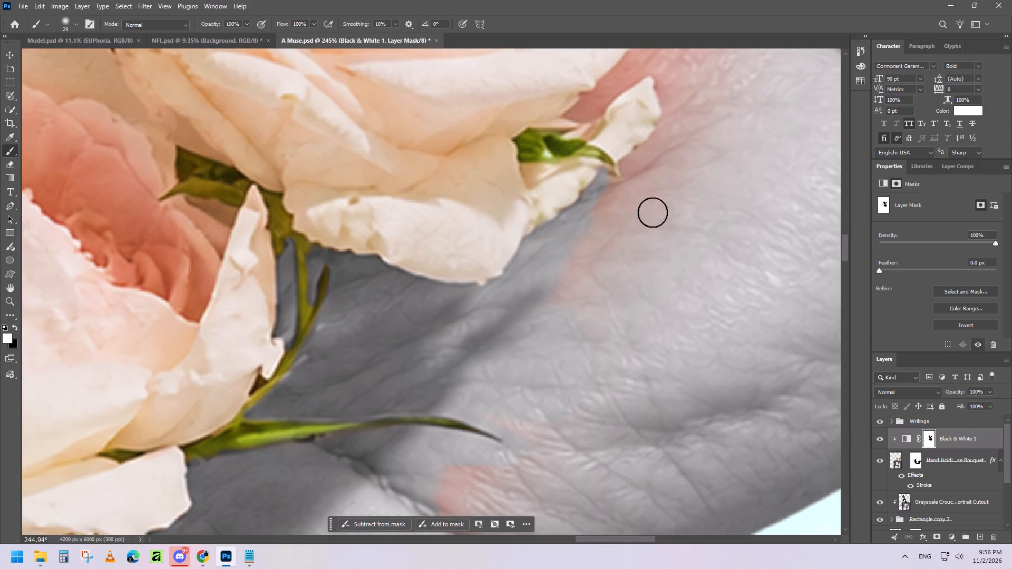
pyautogui.scroll(20, 653, 212)
pyautogui.keyDown('alt'); pyautogui.moveTo(677, 274); pyautogui.dragTo(665, 270, button='right'); pyautogui.keyUp('alt')
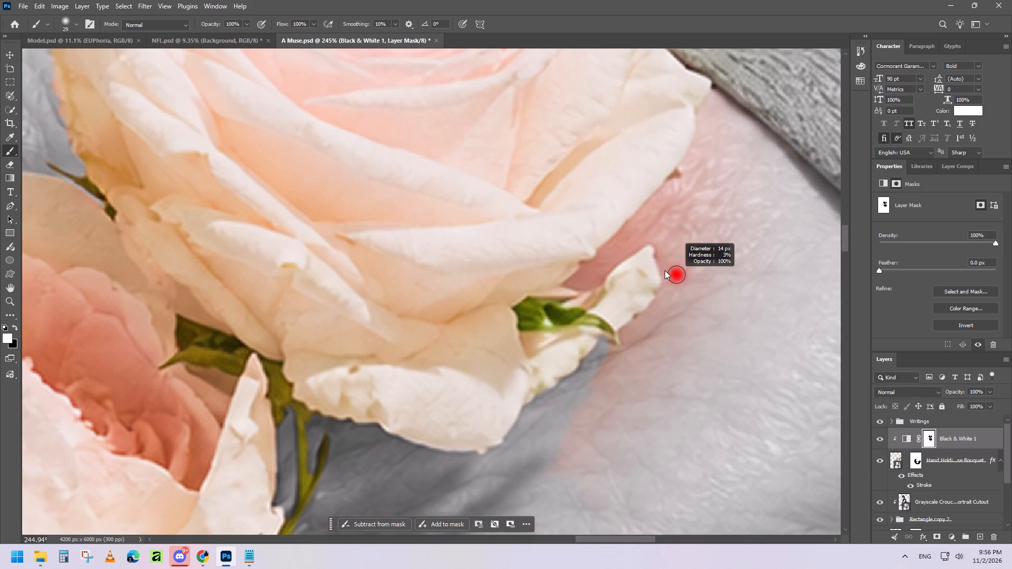
pyautogui.keyDown('alt'); pyautogui.moveTo(665, 270); pyautogui.dragTo(663, 269, button='right'); pyautogui.keyUp('alt')
pyautogui.moveTo(608, 344); pyautogui.dragTo(612, 350)
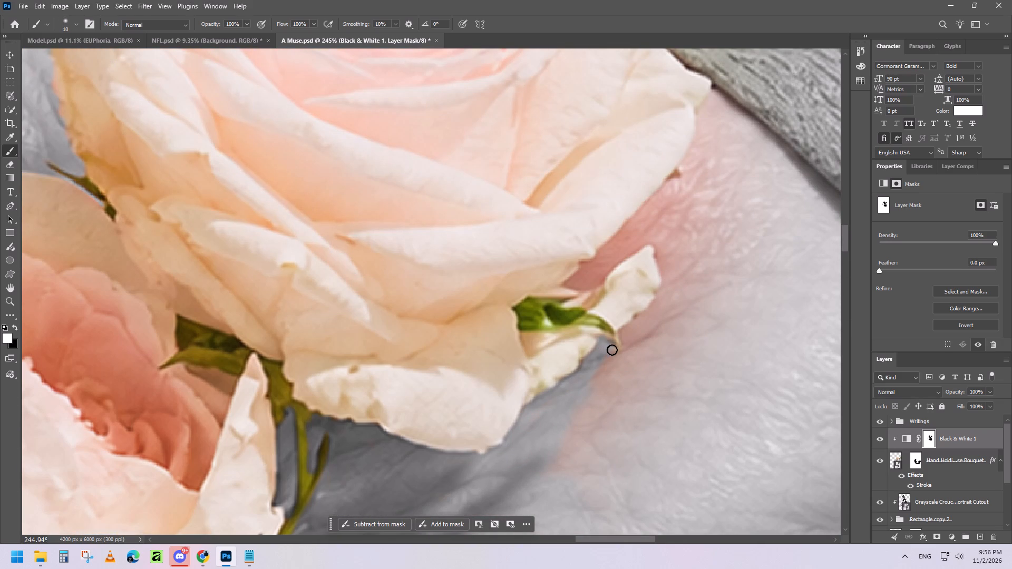
pyautogui.moveTo(612, 350); pyautogui.dragTo(634, 325)
pyautogui.moveTo(634, 325); pyautogui.dragTo(667, 269)
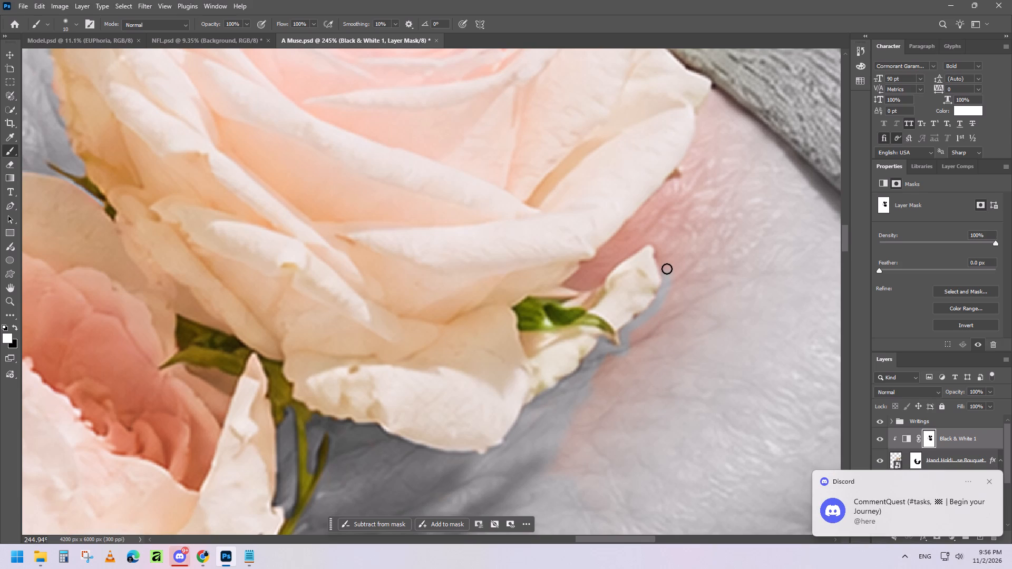
pyautogui.moveTo(667, 269); pyautogui.dragTo(651, 240)
# Paint white on the Black & White mask over the pink skin between the upper rose's underside and the curled petal.
pyautogui.moveTo(570, 282); pyautogui.dragTo(600, 258)
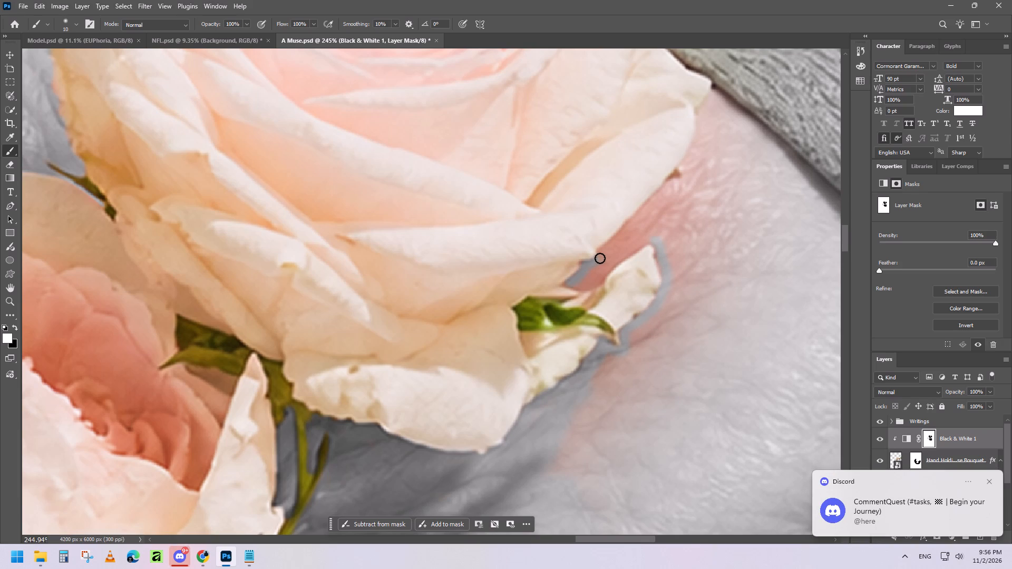
pyautogui.moveTo(600, 258); pyautogui.dragTo(670, 184)
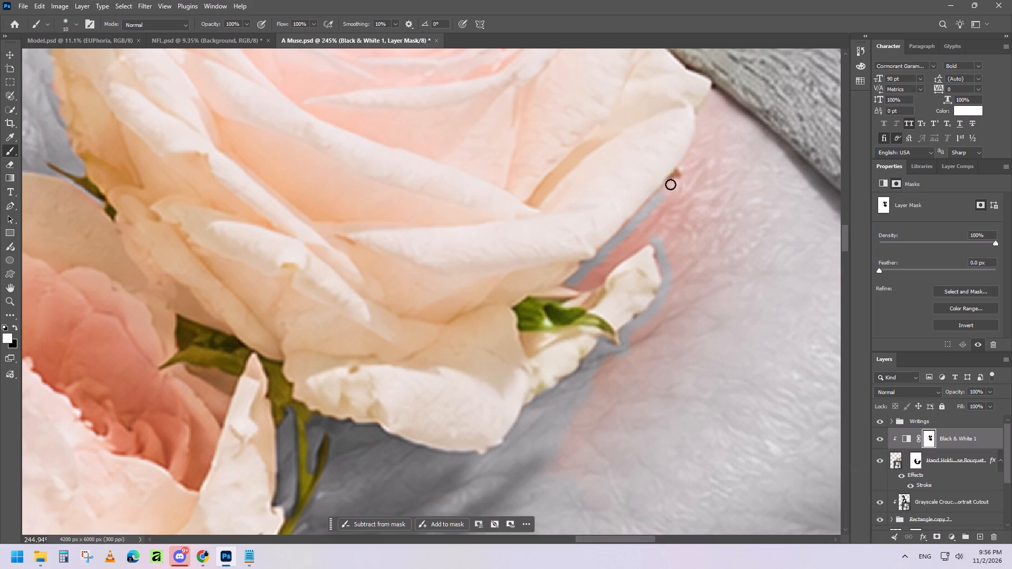
pyautogui.moveTo(670, 184); pyautogui.dragTo(706, 154)
pyautogui.moveTo(566, 283); pyautogui.dragTo(572, 284)
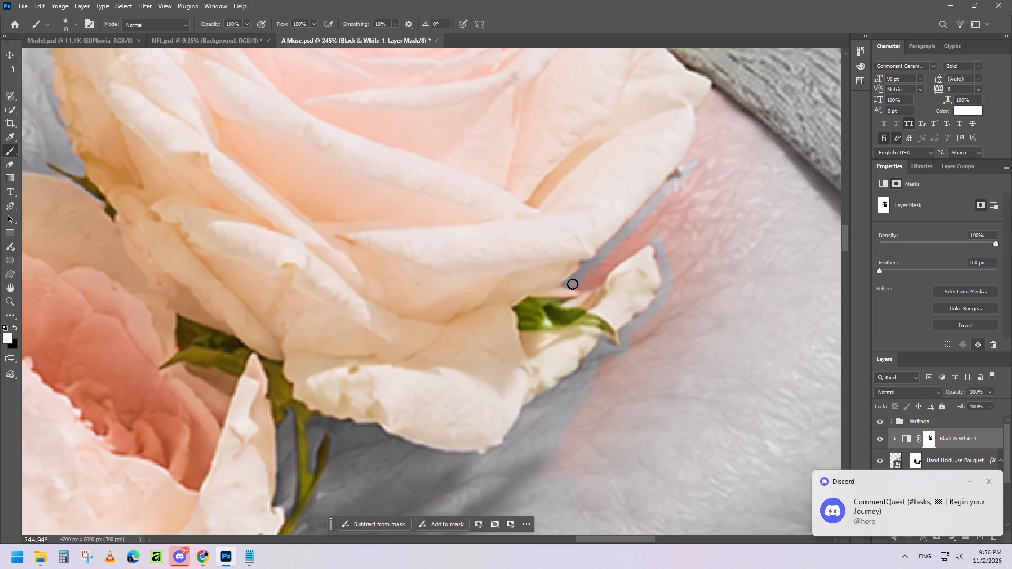
pyautogui.moveTo(572, 284); pyautogui.dragTo(602, 276)
pyautogui.moveTo(602, 276); pyautogui.dragTo(636, 242)
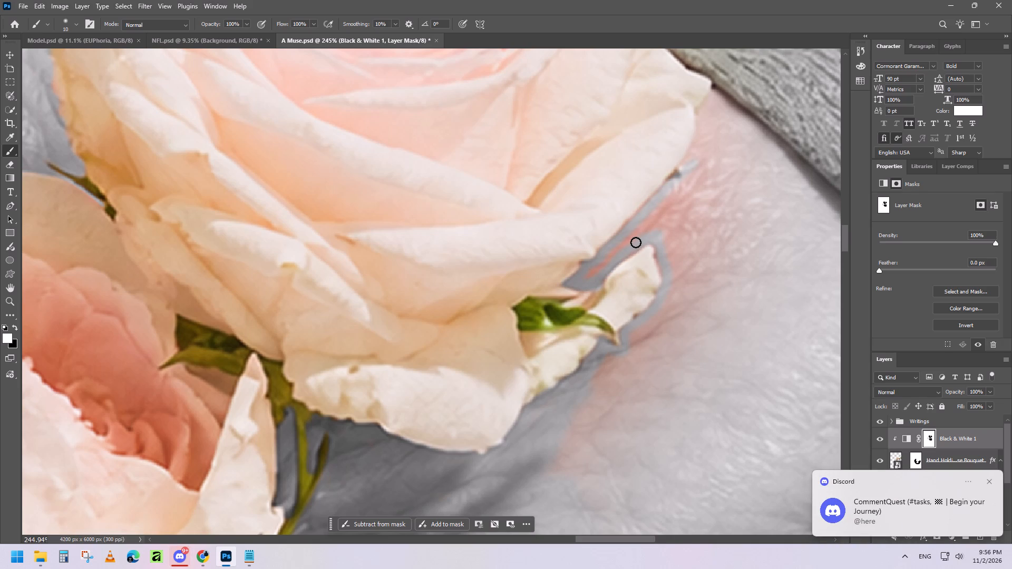
pyautogui.moveTo(636, 242); pyautogui.dragTo(600, 281)
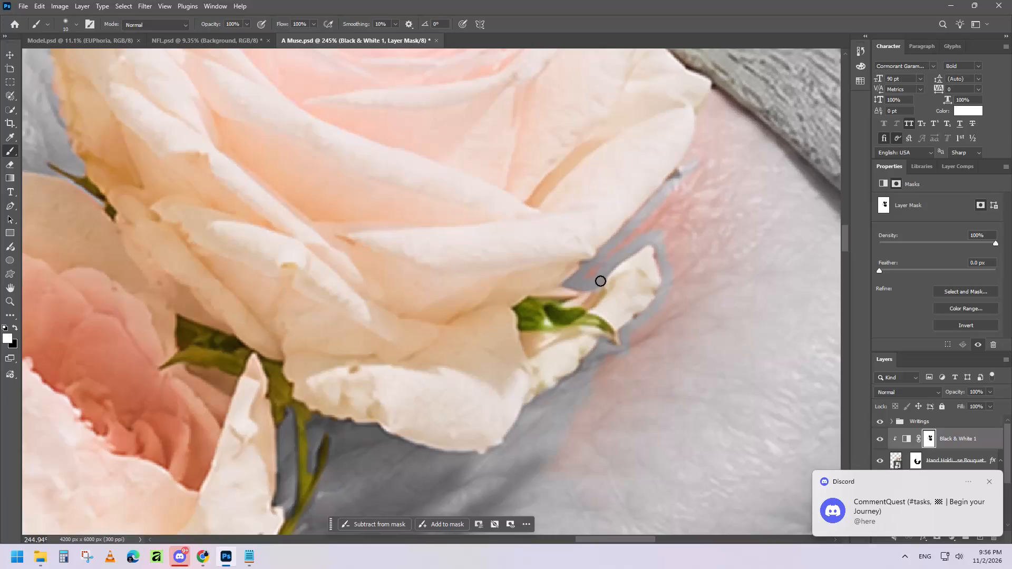
pyautogui.moveTo(600, 281); pyautogui.dragTo(687, 198)
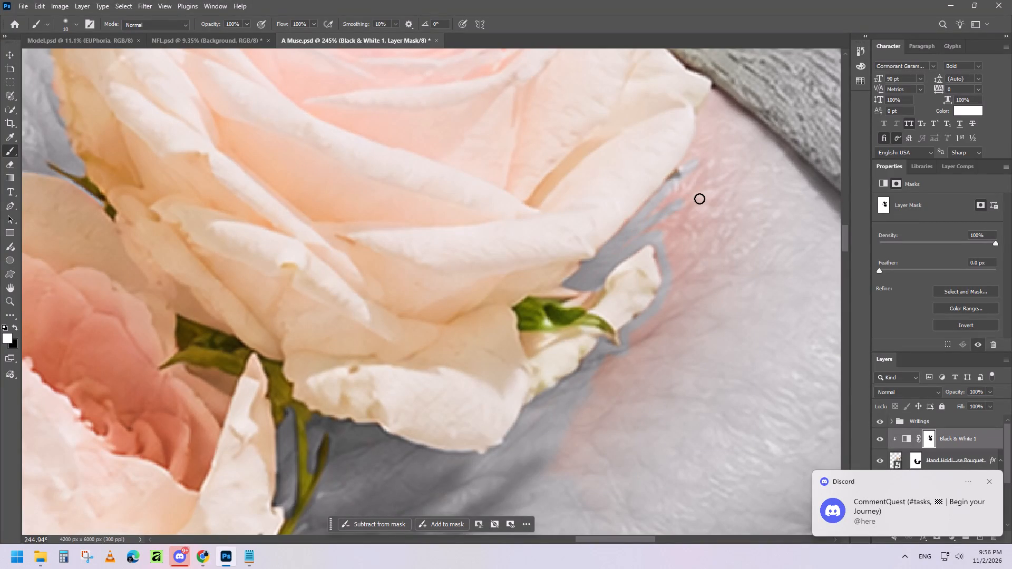
# Grey out the skin along the upper rose's outer petal edge near the sleeve and fill the gaps down to the curled petal.
pyautogui.moveTo(699, 109); pyautogui.dragTo(700, 124)
pyautogui.moveTo(700, 124); pyautogui.dragTo(665, 188)
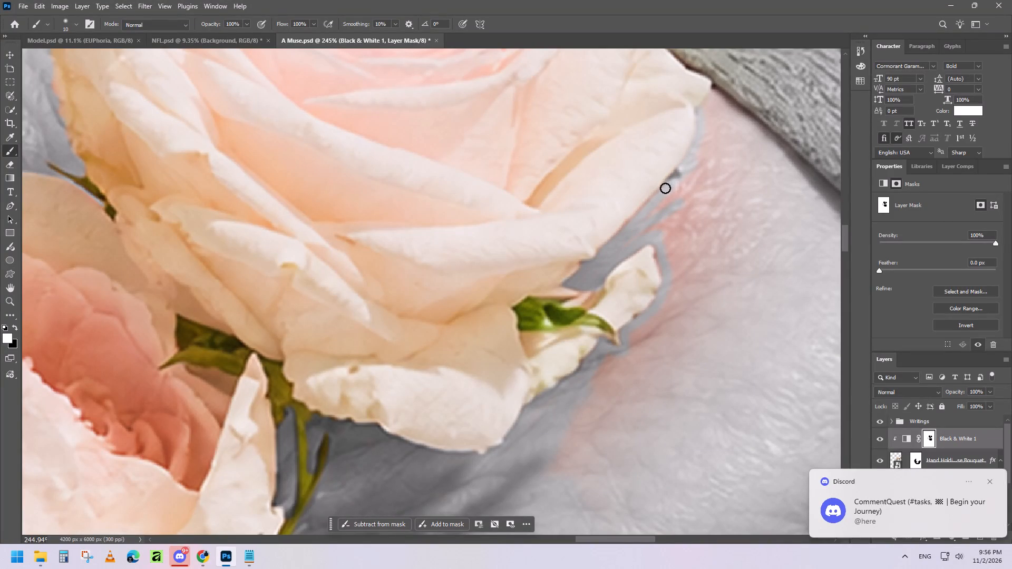
pyautogui.moveTo(665, 188); pyautogui.dragTo(617, 241)
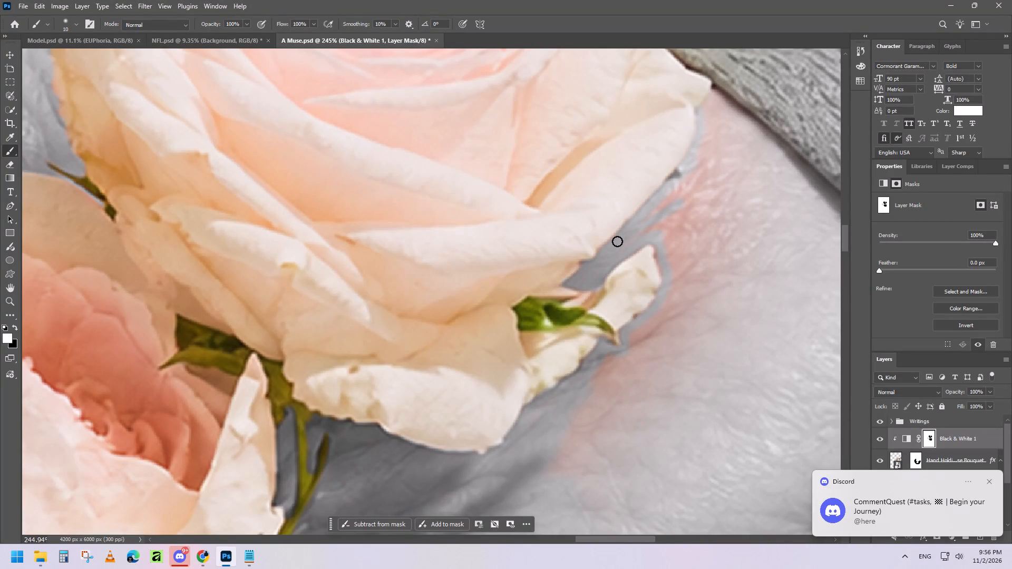
pyautogui.moveTo(617, 241); pyautogui.dragTo(621, 243)
pyautogui.moveTo(702, 115); pyautogui.dragTo(734, 143)
pyautogui.moveTo(734, 143); pyautogui.dragTo(620, 249)
pyautogui.moveTo(620, 249); pyautogui.dragTo(612, 261)
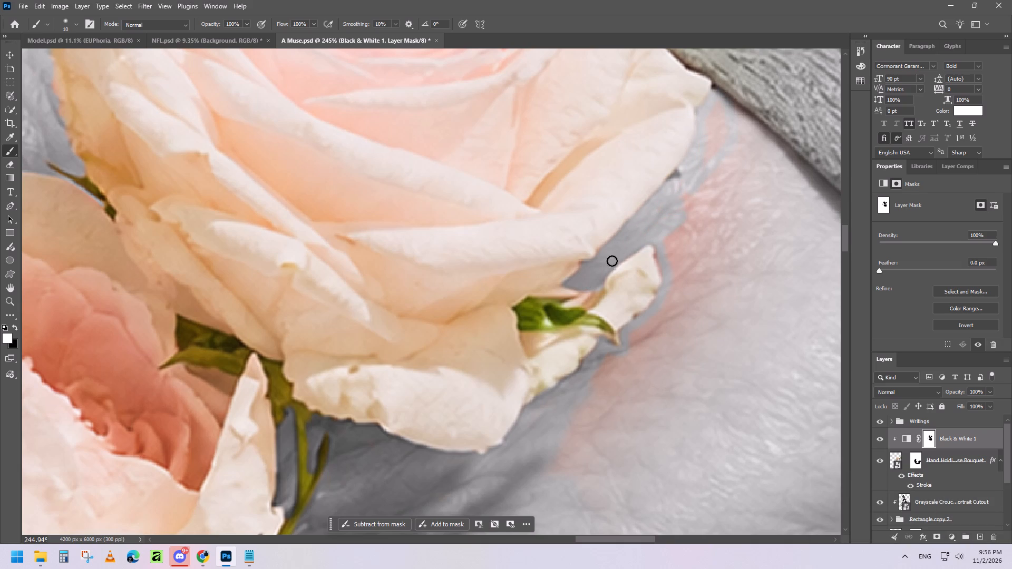
pyautogui.moveTo(612, 261); pyautogui.dragTo(699, 198)
# Enlarge the brush to 30 px and grey out the pink palm skin between the upper rose and the sleeve.
pyautogui.keyDown('alt'); pyautogui.scroll(1, 723, 245); pyautogui.keyUp('alt')
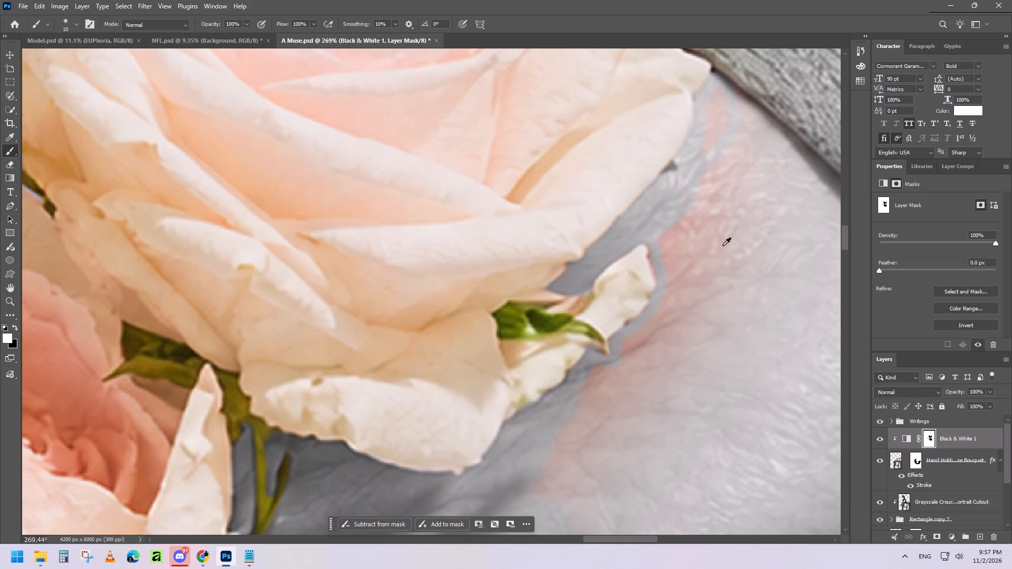
pyautogui.keyDown('alt'); pyautogui.moveTo(693, 250); pyautogui.dragTo(707, 252, button='right'); pyautogui.keyUp('alt')
pyautogui.moveTo(683, 244); pyautogui.dragTo(735, 135)
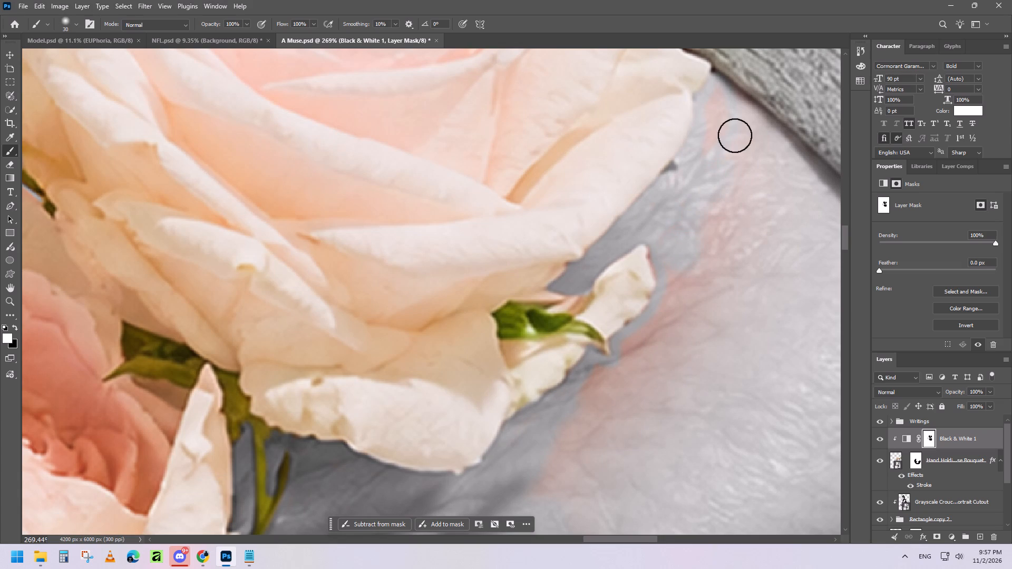
pyautogui.moveTo(735, 135); pyautogui.dragTo(741, 288)
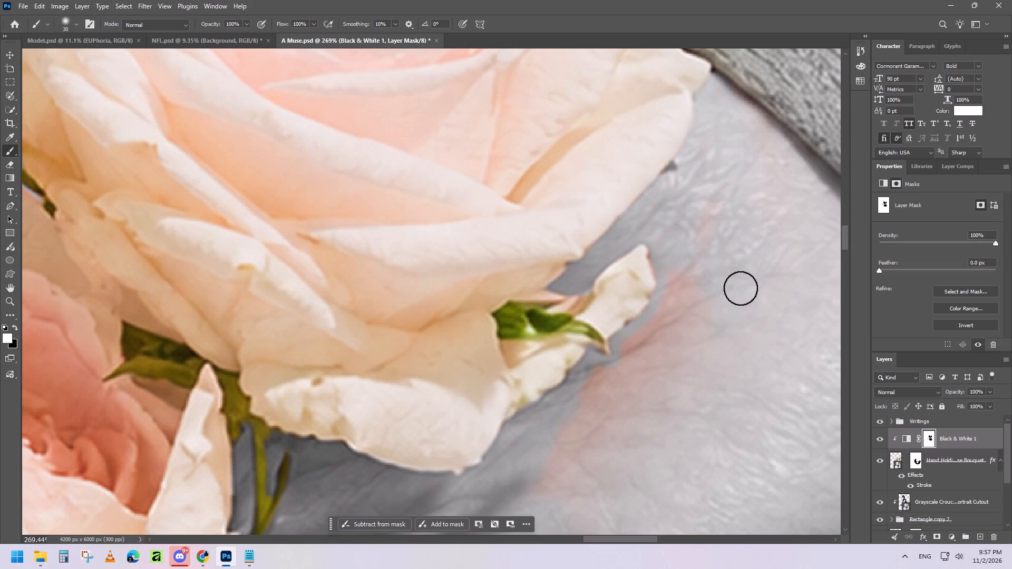
pyautogui.moveTo(741, 288); pyautogui.dragTo(736, 289)
# With a 37 px brush, grey out the remaining pink patches on the palm beside the curled petal and towards the wrist.
pyautogui.keyDown('alt'); pyautogui.scroll(-8, 713, 317); pyautogui.keyUp('alt')
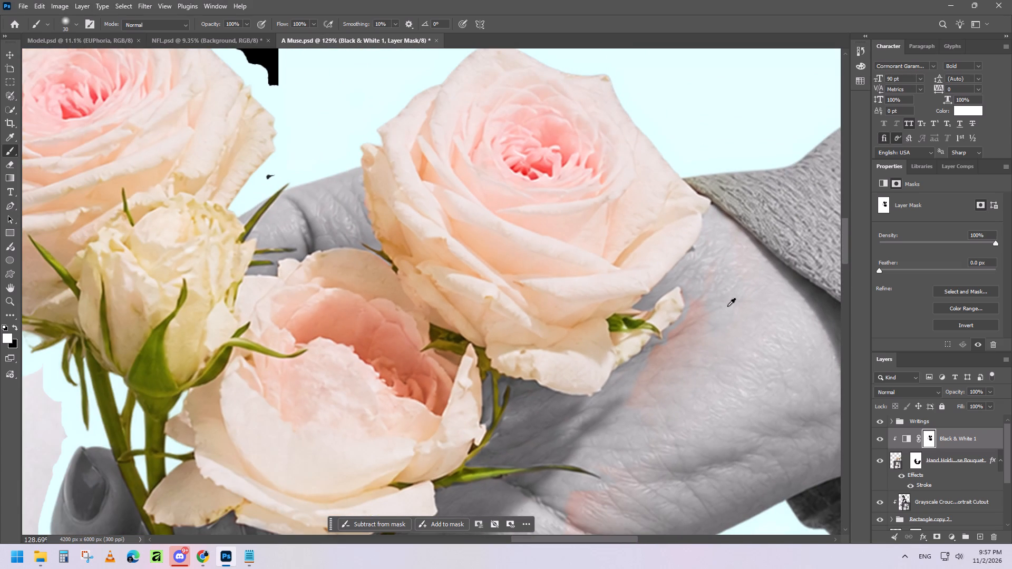
pyautogui.moveTo(735, 290); pyautogui.dragTo(743, 290, button='right')
pyautogui.rightClick(729, 281)
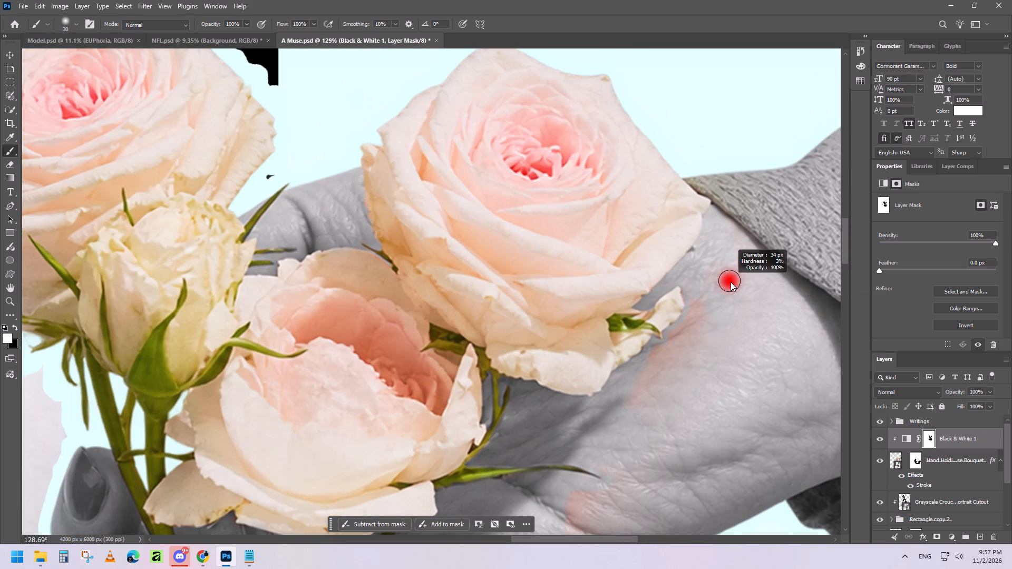
pyautogui.moveTo(734, 241); pyautogui.dragTo(715, 262)
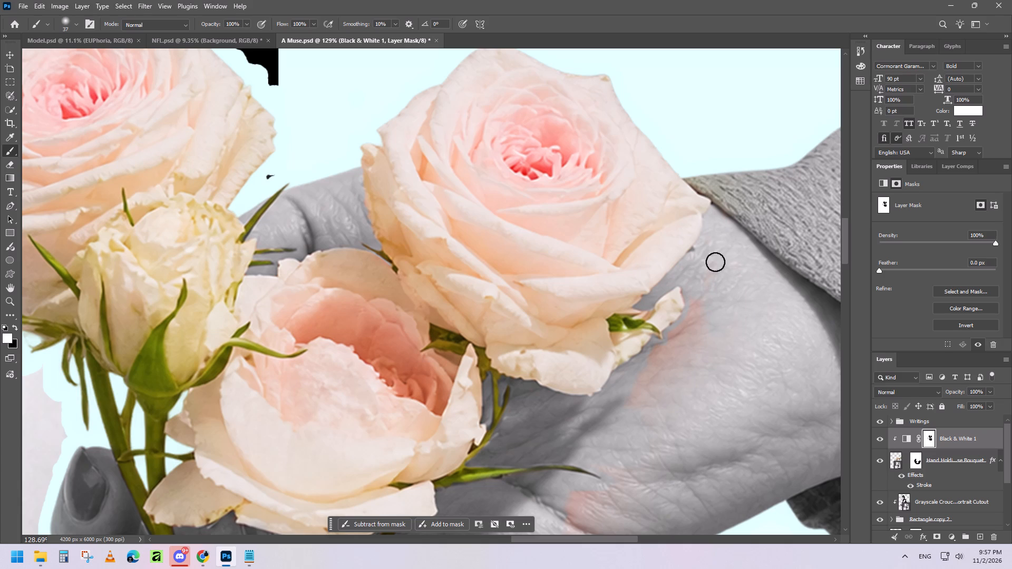
pyautogui.moveTo(715, 262); pyautogui.dragTo(640, 398)
pyautogui.moveTo(640, 398); pyautogui.dragTo(677, 359)
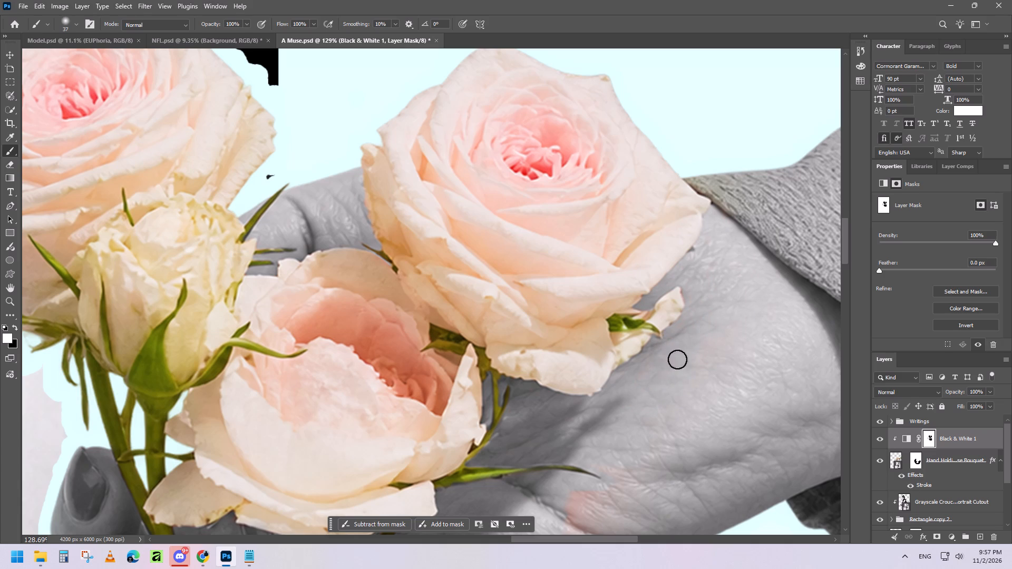
pyautogui.moveTo(677, 359); pyautogui.dragTo(728, 363)
pyautogui.moveTo(728, 363); pyautogui.dragTo(629, 495)
pyautogui.moveTo(629, 495); pyautogui.dragTo(609, 503)
# Grey out the pink skin along the hand's lower edge, from the base of the fingers to the wrist.
pyautogui.scroll(-7, 668, 501)
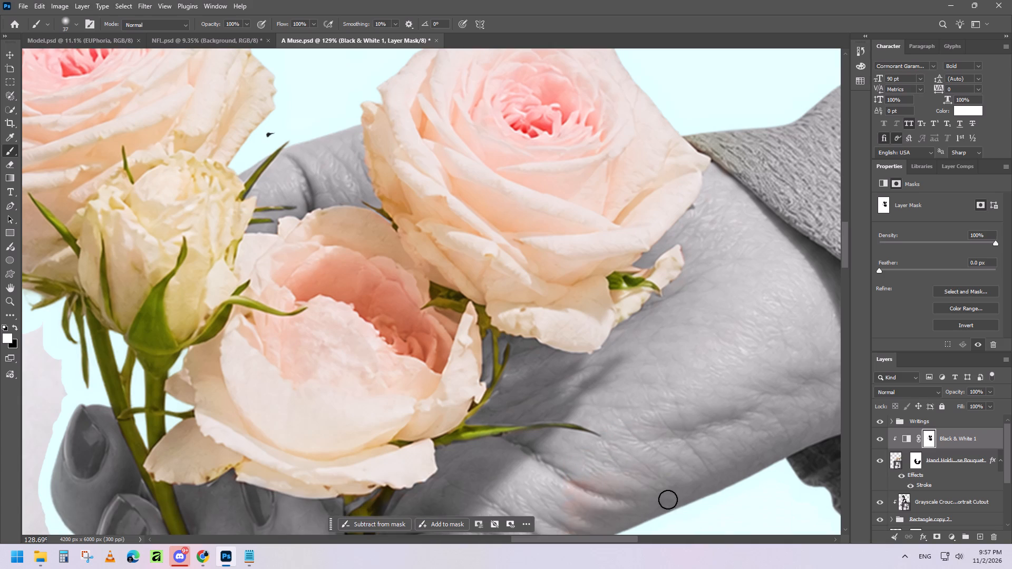
pyautogui.scroll(-3, 668, 499)
pyautogui.moveTo(565, 449); pyautogui.dragTo(553, 505)
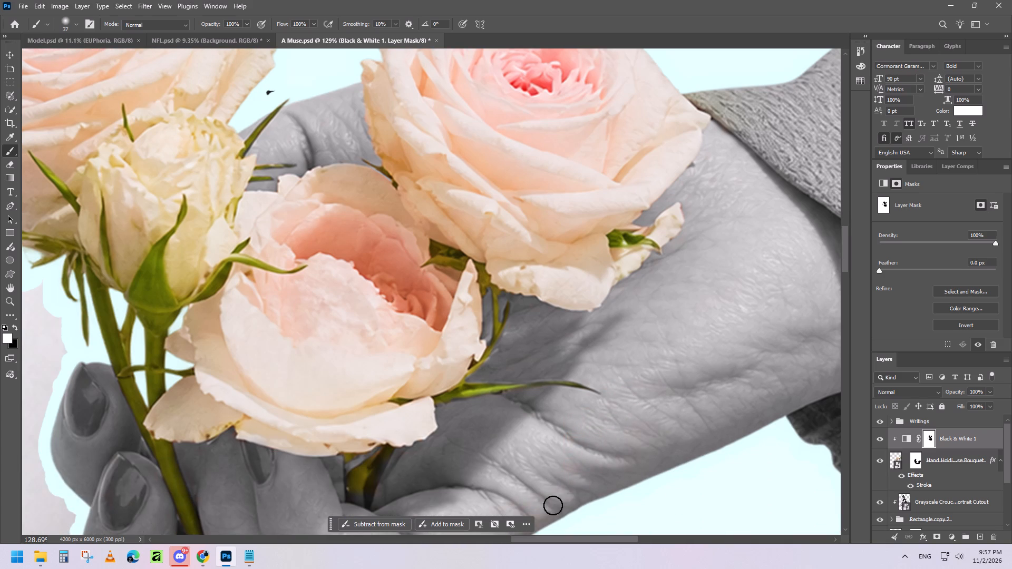
pyautogui.moveTo(553, 505); pyautogui.dragTo(728, 401)
pyautogui.moveTo(728, 401); pyautogui.dragTo(740, 372)
pyautogui.scroll(-11, 713, 411)
pyautogui.moveTo(494, 435); pyautogui.dragTo(433, 457)
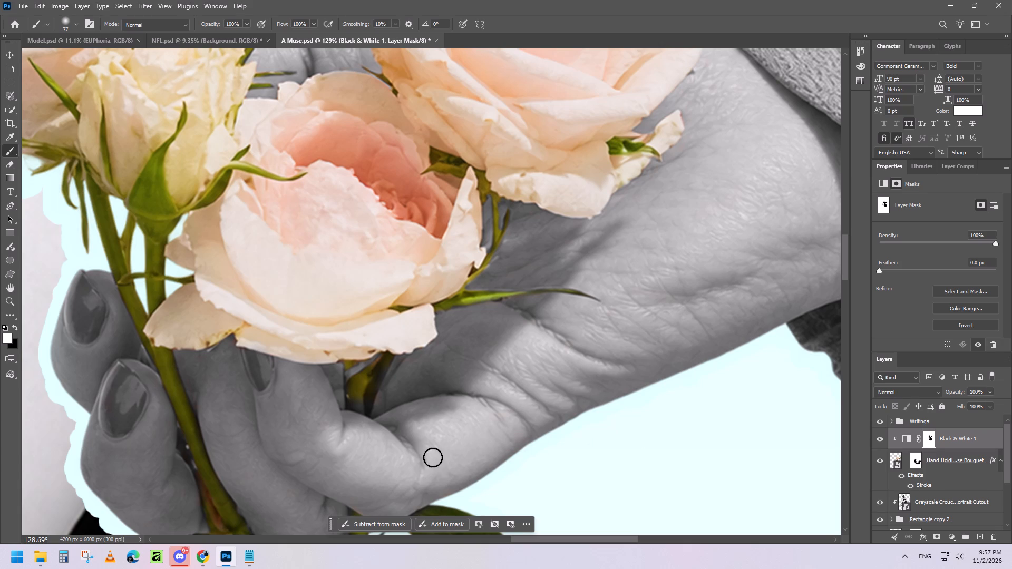
pyautogui.moveTo(433, 457); pyautogui.dragTo(802, 278)
pyautogui.moveTo(802, 278); pyautogui.dragTo(770, 254)
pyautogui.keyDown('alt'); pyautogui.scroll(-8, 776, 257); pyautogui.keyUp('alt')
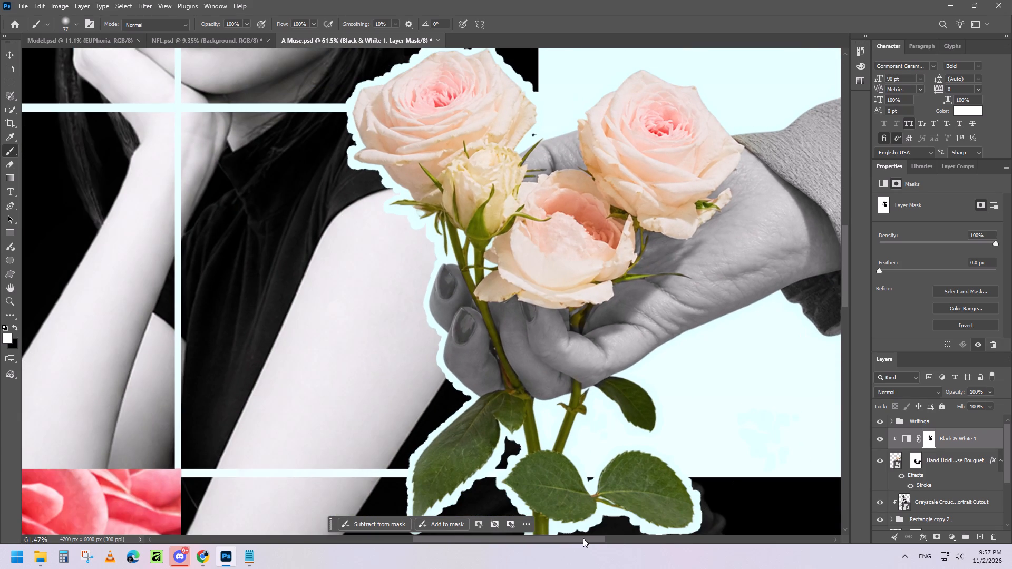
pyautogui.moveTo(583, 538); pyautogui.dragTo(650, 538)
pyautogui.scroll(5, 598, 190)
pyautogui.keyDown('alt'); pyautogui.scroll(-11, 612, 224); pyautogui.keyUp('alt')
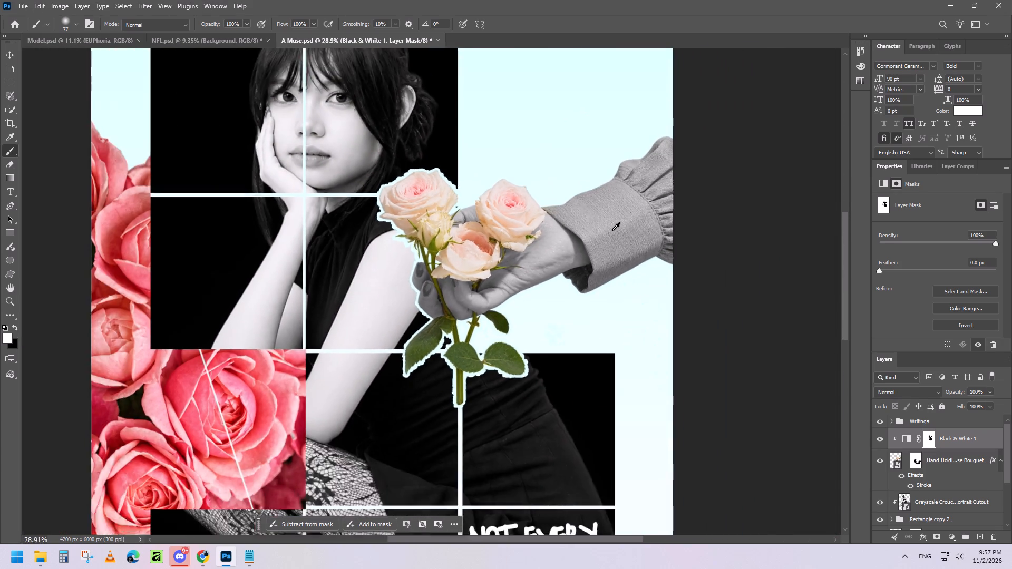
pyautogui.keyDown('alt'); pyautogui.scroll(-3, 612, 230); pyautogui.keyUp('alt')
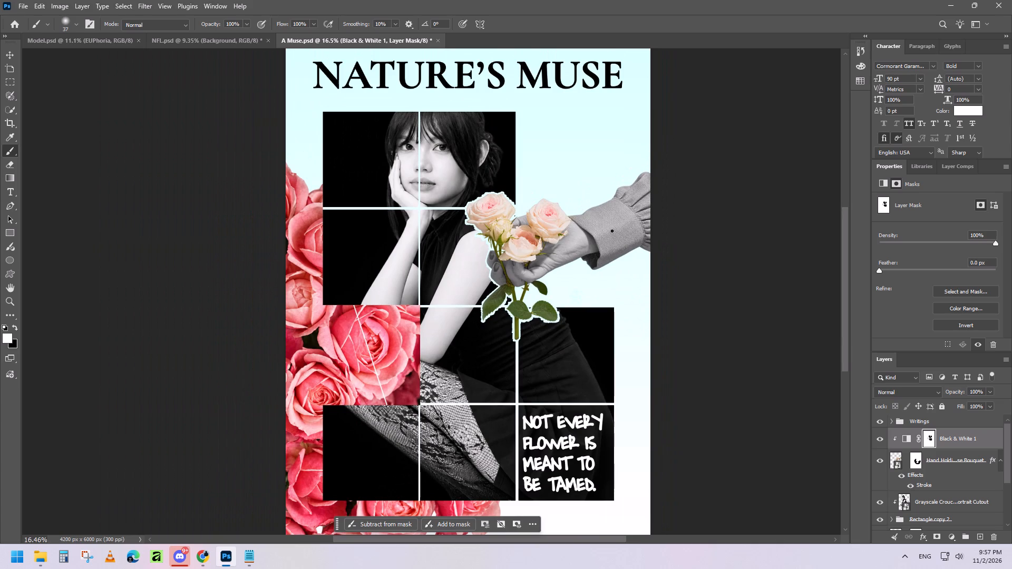
# Switch to Chrome and search Unsplash for "cloudy texture", keeping the search term copied.
pyautogui.click(209, 562)
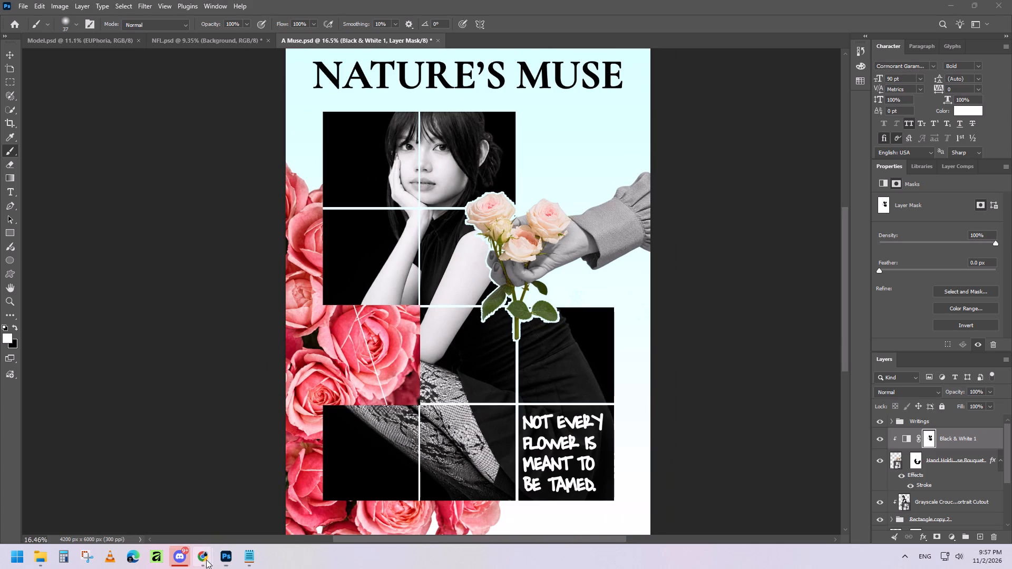
pyautogui.click(259, 513)
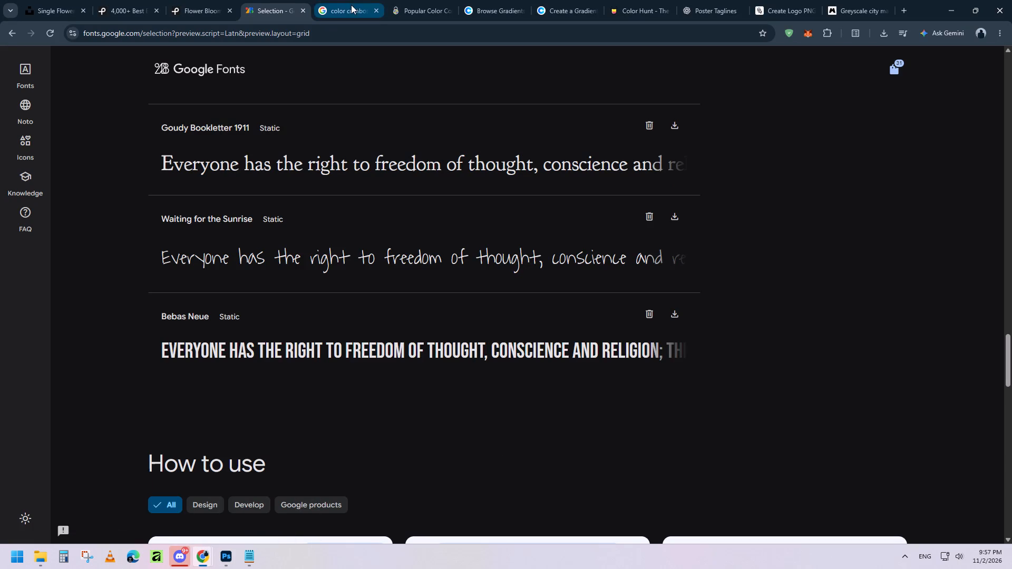
pyautogui.click(67, 0)
pyautogui.click(269, 67)
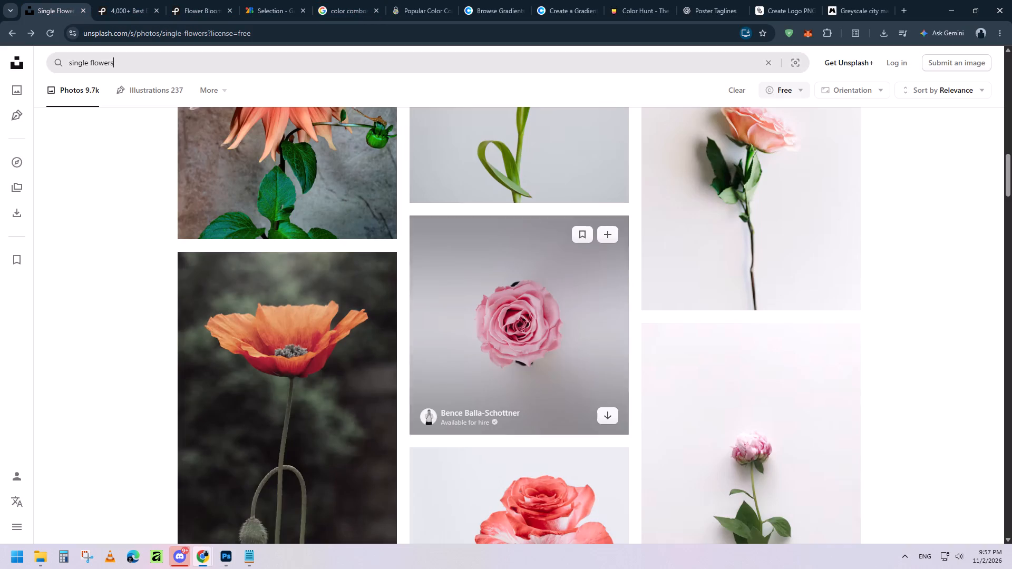
pyautogui.hotkey('ctrl', 'a')
pyautogui.write('cloudy texture')
pyautogui.hotkey('ctrl', 'a')
pyautogui.hotkey('ctrl', 'c')
pyautogui.hotkey('ctrl', 'c')
pyautogui.hotkey('ctrl', 'Right')
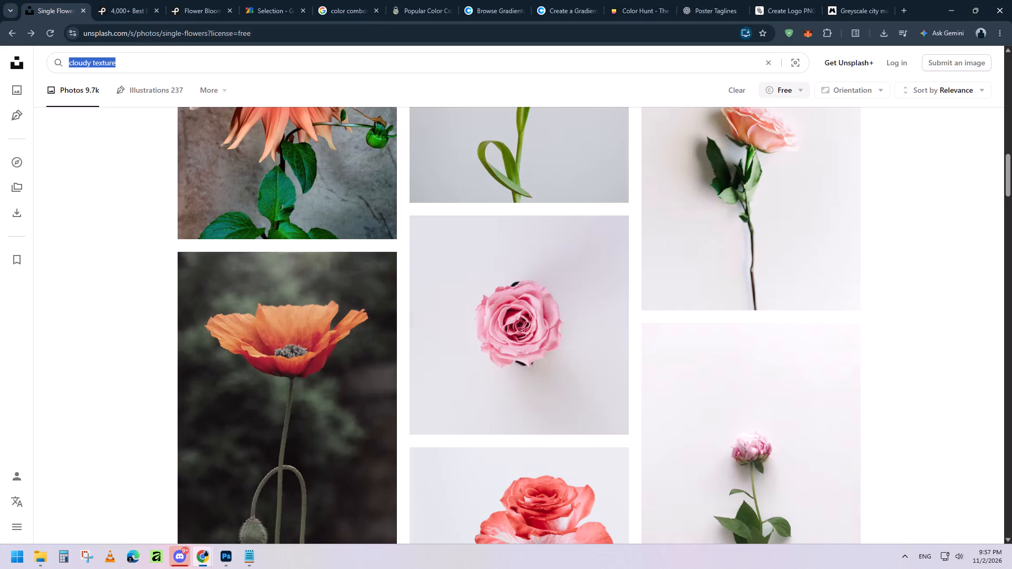
pyautogui.press('Return')
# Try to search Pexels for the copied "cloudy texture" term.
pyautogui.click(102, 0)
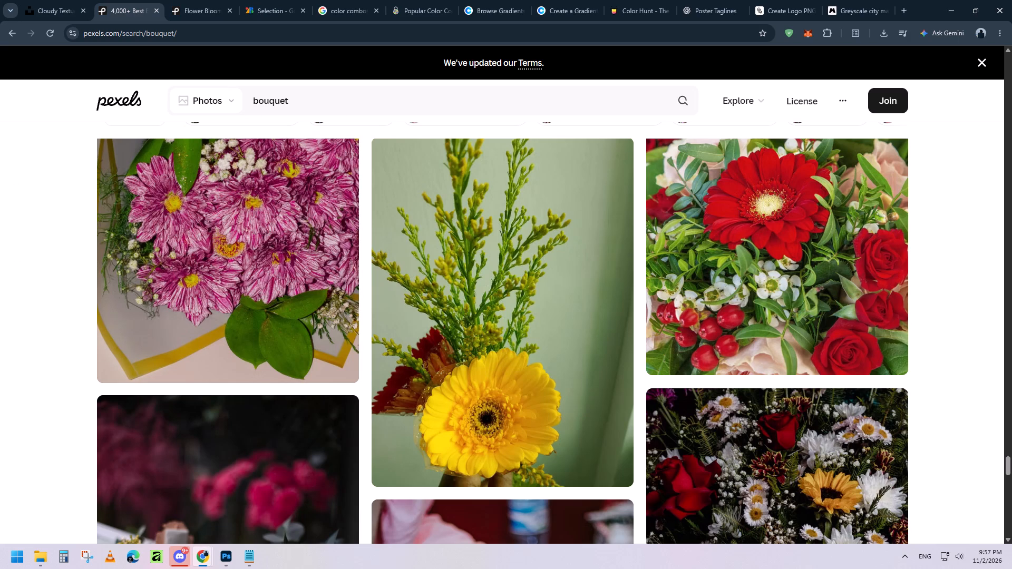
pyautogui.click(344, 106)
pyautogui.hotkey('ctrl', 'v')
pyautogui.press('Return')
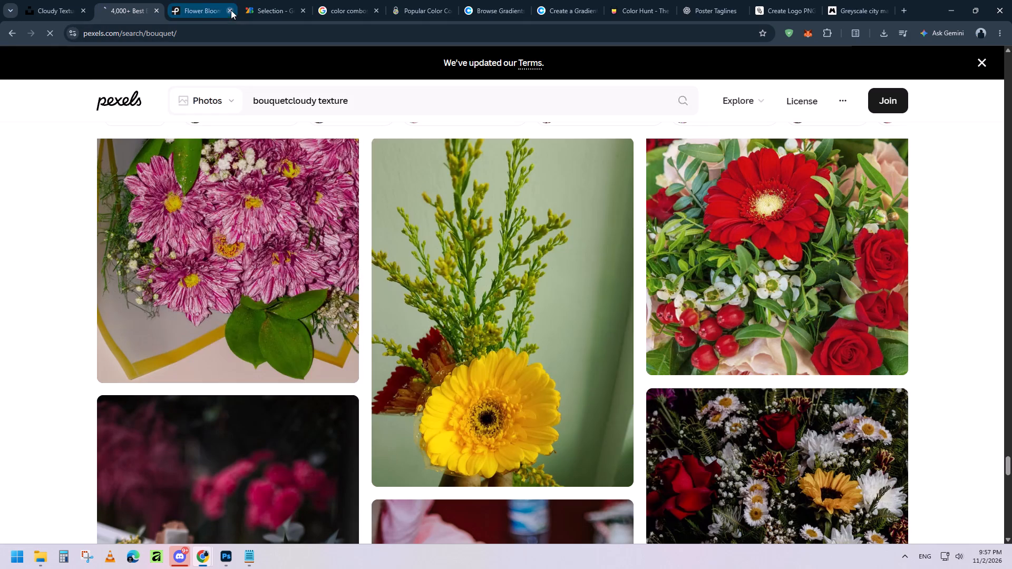
# Close the spare Flower Bloom browser tab.
pyautogui.click(231, 10)
# Examine the Unsplash cloudy texture results for a suitable poster background.
pyautogui.click(70, 0)
pyautogui.scroll(-4, 950, 156)
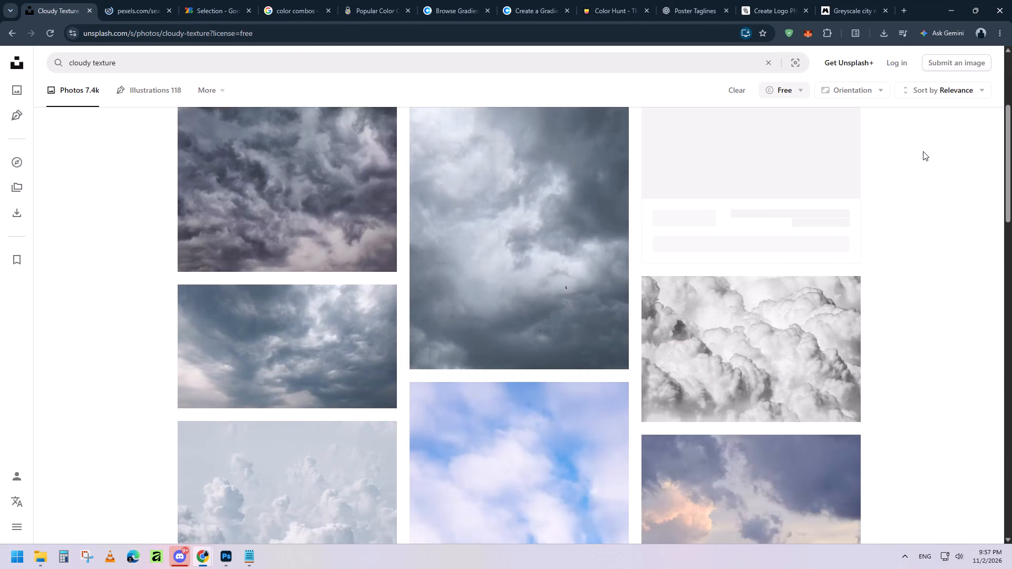
pyautogui.scroll(-14, 923, 151)
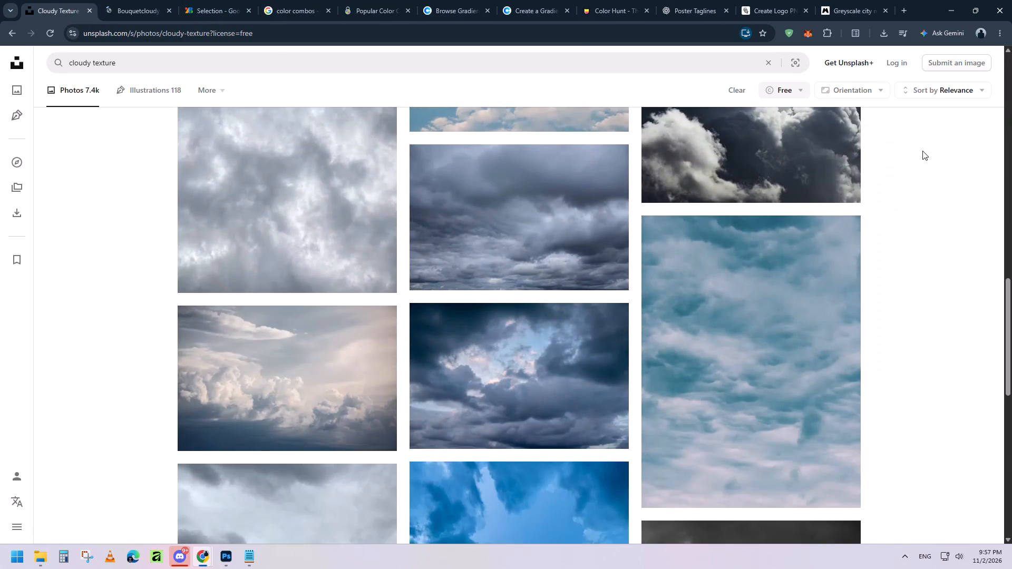
pyautogui.scroll(-8, 922, 151)
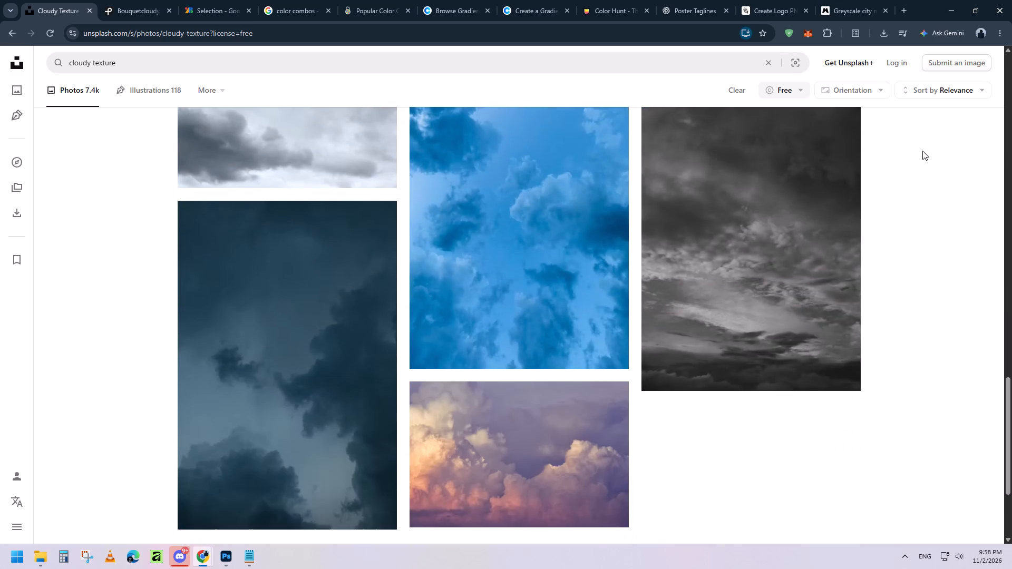
pyautogui.scroll(-8, 922, 151)
pyautogui.click(594, 416)
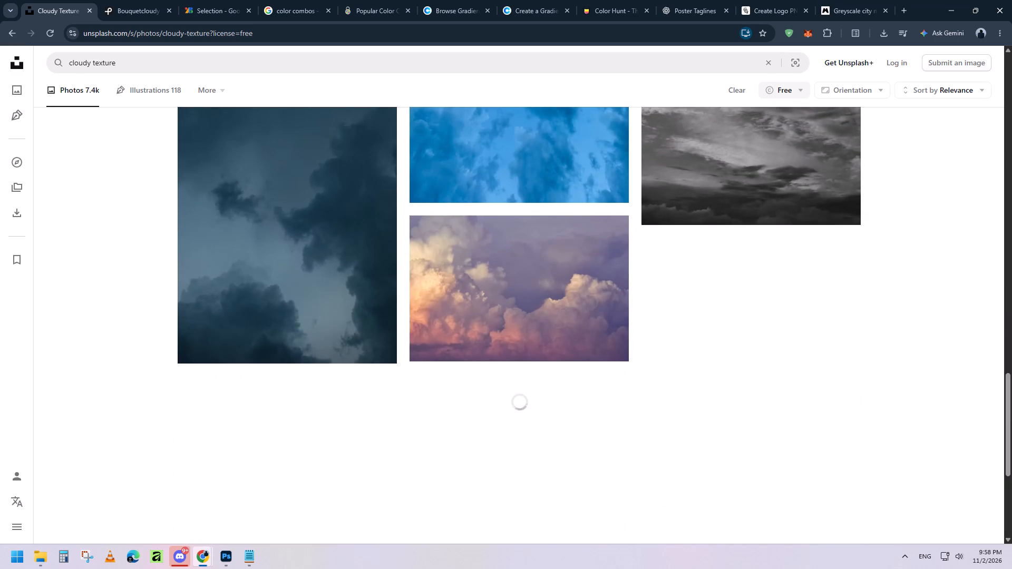
# Refine the Unsplash search to "blue cloudy texture".
pyautogui.click(69, 66)
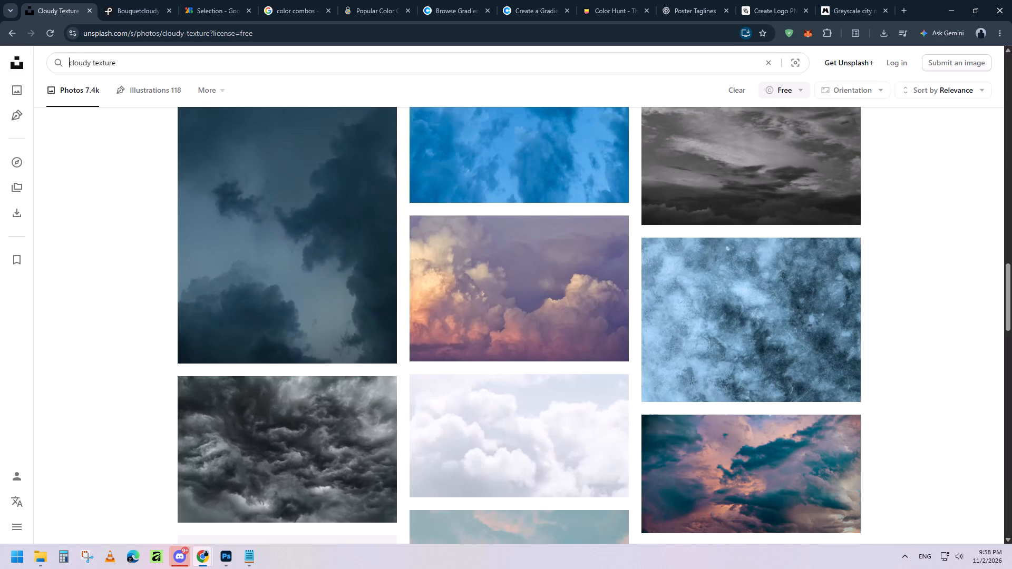
pyautogui.write('blue')
pyautogui.press('space')
pyautogui.press('Return')
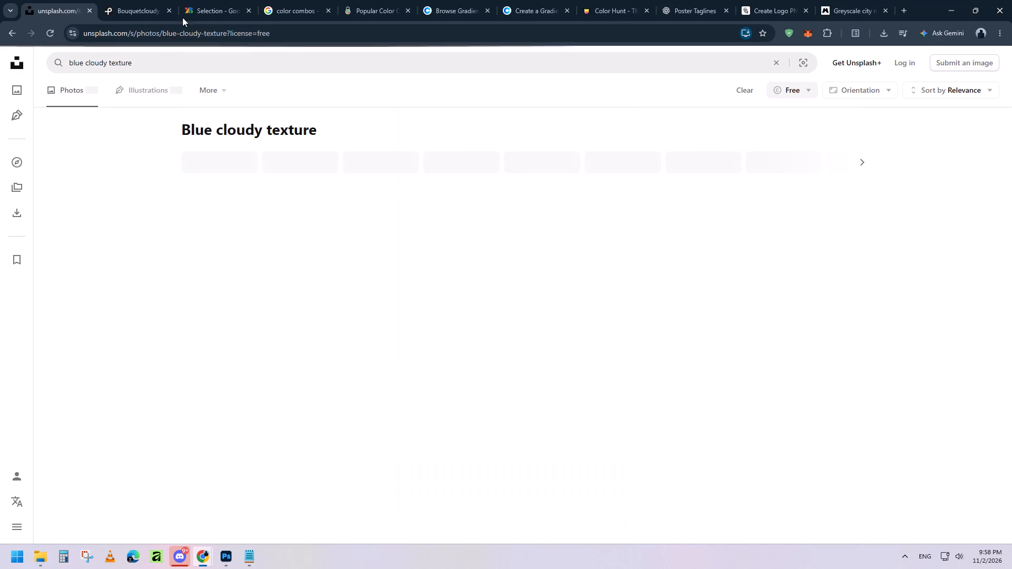
# Replace the Pexels search term and search for "blue cloudy texture".
pyautogui.click(120, 0)
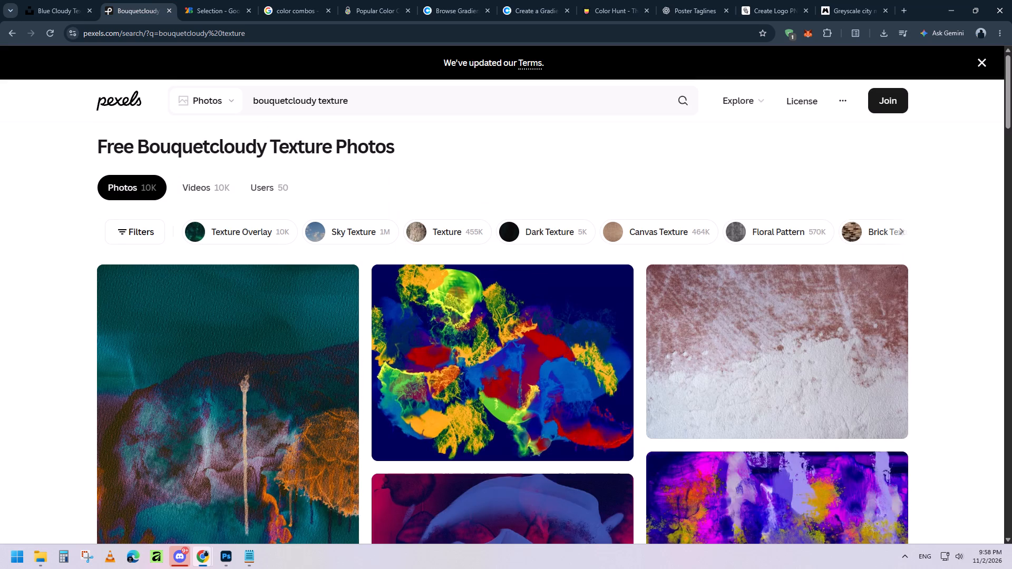
pyautogui.click(381, 103)
pyautogui.hotkey('ctrl', 'a')
pyautogui.write('blue')
pyautogui.press('space')
pyautogui.hotkey('ctrl', 'v')
pyautogui.press('Return')
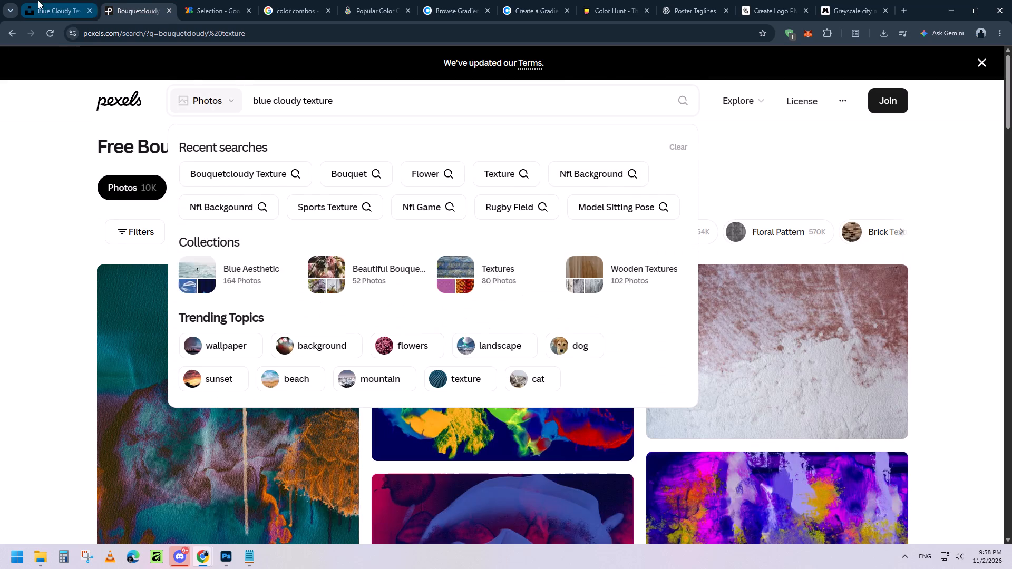
# Download the pale blue and white watercolour-like cloud image from the Unsplash results.
pyautogui.click(39, 0)
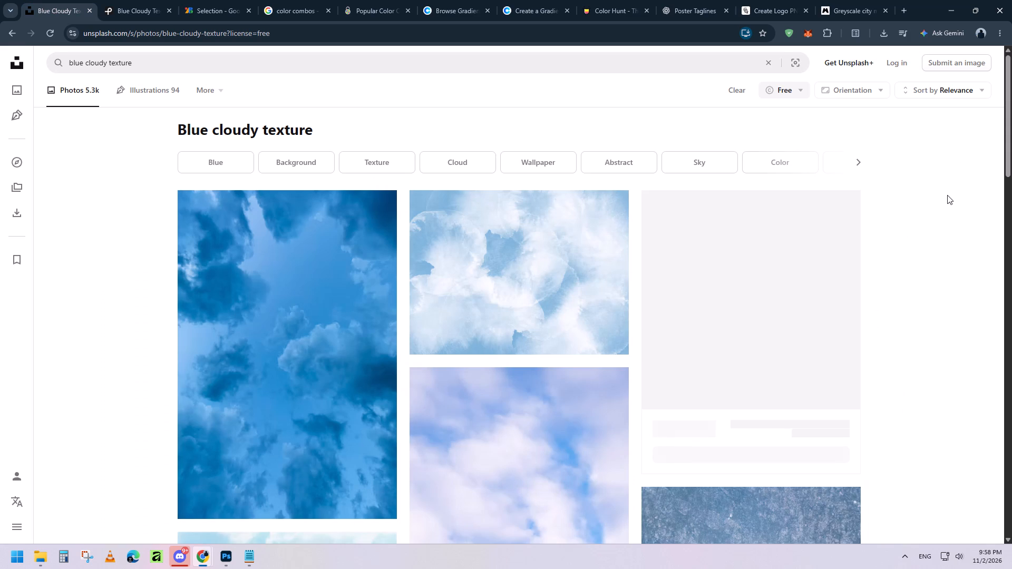
pyautogui.rightClick(569, 256)
pyautogui.click(916, 241)
pyautogui.click(603, 339)
# Examine the Unsplash blue cloudy texture results for more candidates and load further images.
pyautogui.scroll(-8, 951, 211)
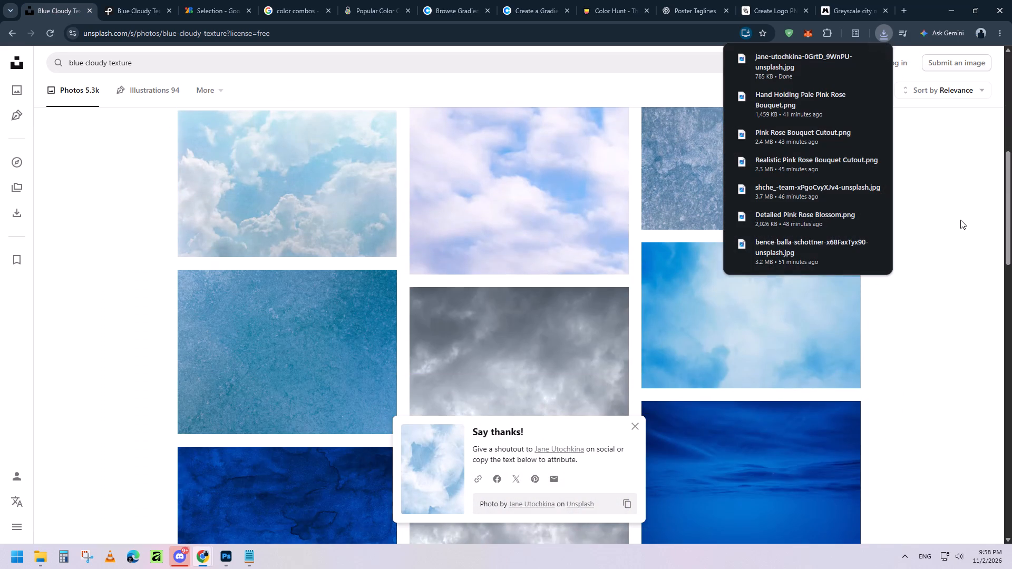
pyautogui.scroll(-7, 967, 226)
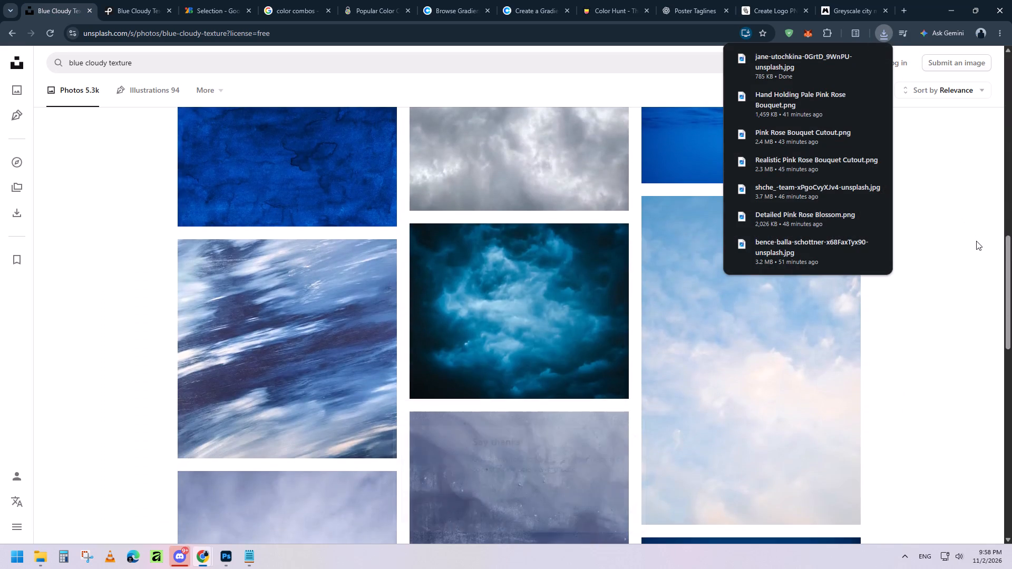
pyautogui.scroll(-11, 976, 241)
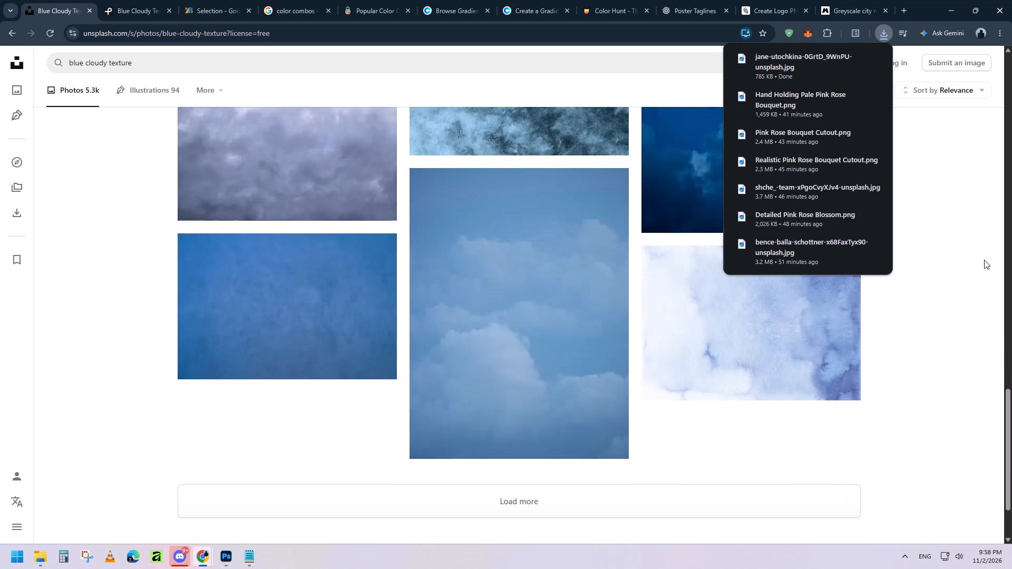
pyautogui.click(679, 503)
# Close the search suggestions and look through the Pexels blue cloudy texture results for a soft sky texture.
pyautogui.click(122, 0)
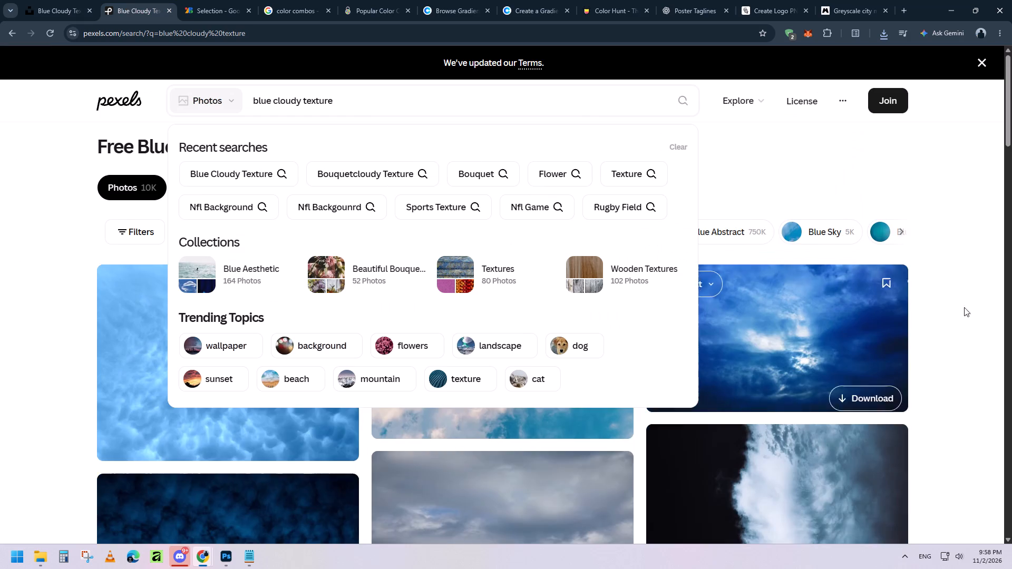
pyautogui.scroll(-2, 962, 310)
pyautogui.click(1011, 315)
pyautogui.click(970, 295)
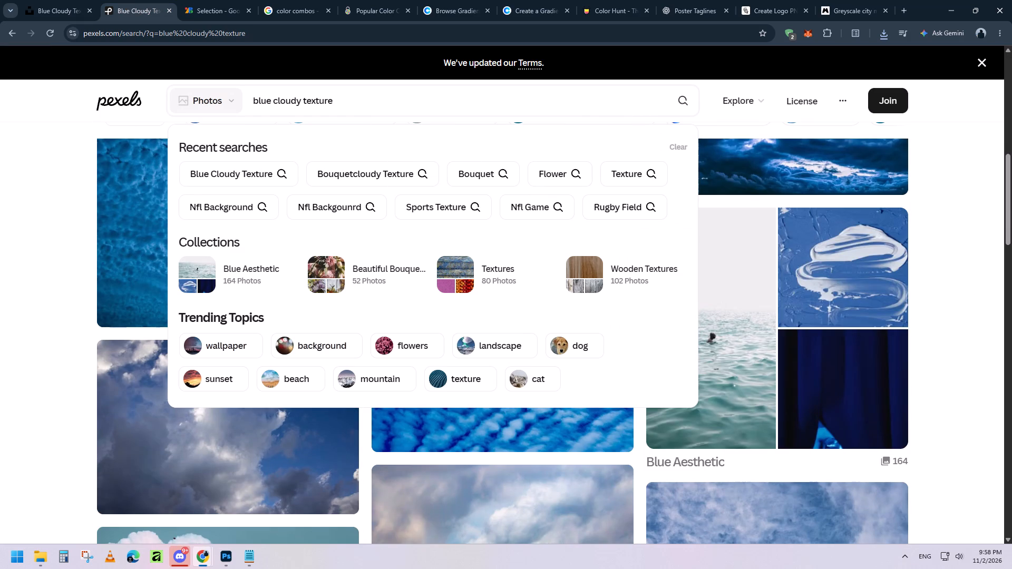
pyautogui.click(627, 95)
pyautogui.click(937, 205)
pyautogui.scroll(-3, 942, 320)
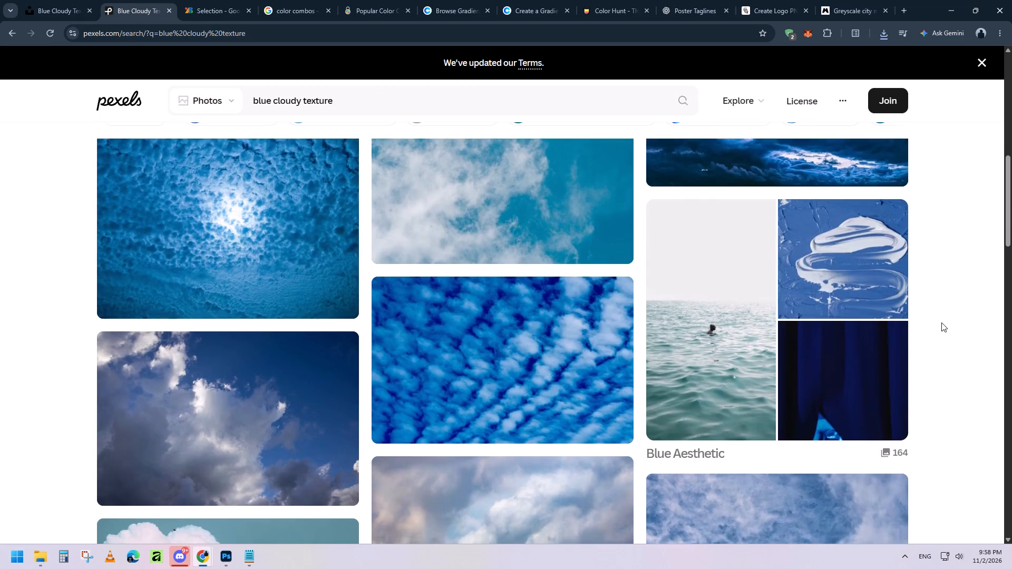
pyautogui.scroll(-2, 941, 322)
pyautogui.scroll(8, 942, 323)
pyautogui.scroll(-5, 942, 323)
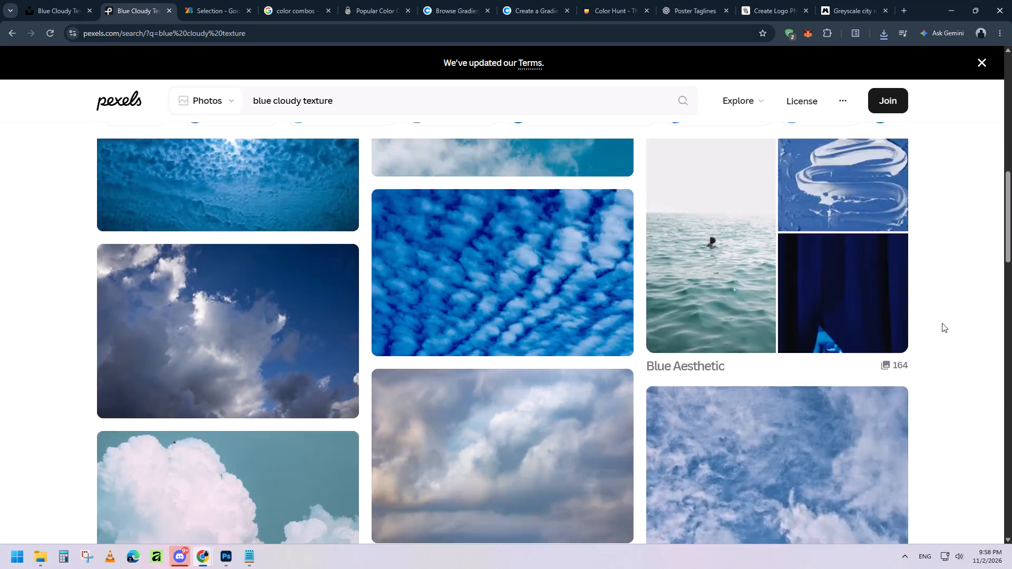
pyautogui.scroll(-14, 942, 323)
pyautogui.scroll(-4, 635, 503)
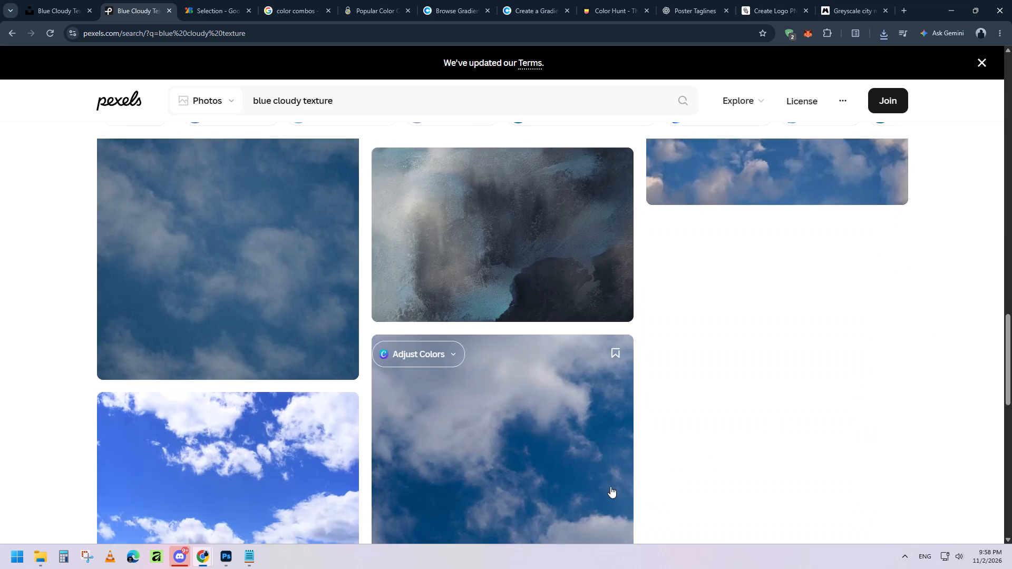
pyautogui.scroll(-3, 524, 496)
pyautogui.scroll(-20, 975, 388)
pyautogui.scroll(-8, 974, 409)
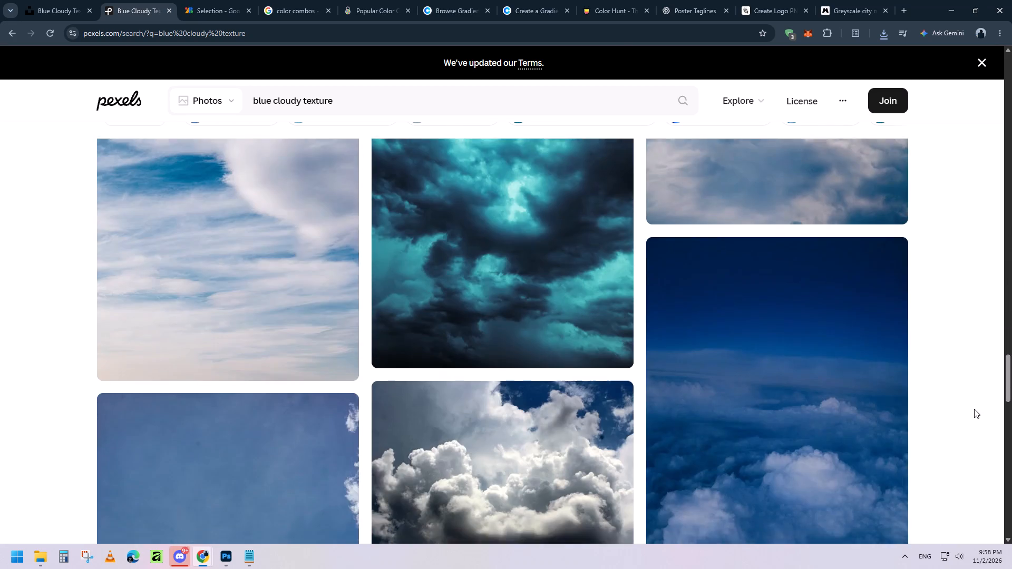
pyautogui.scroll(-19, 974, 409)
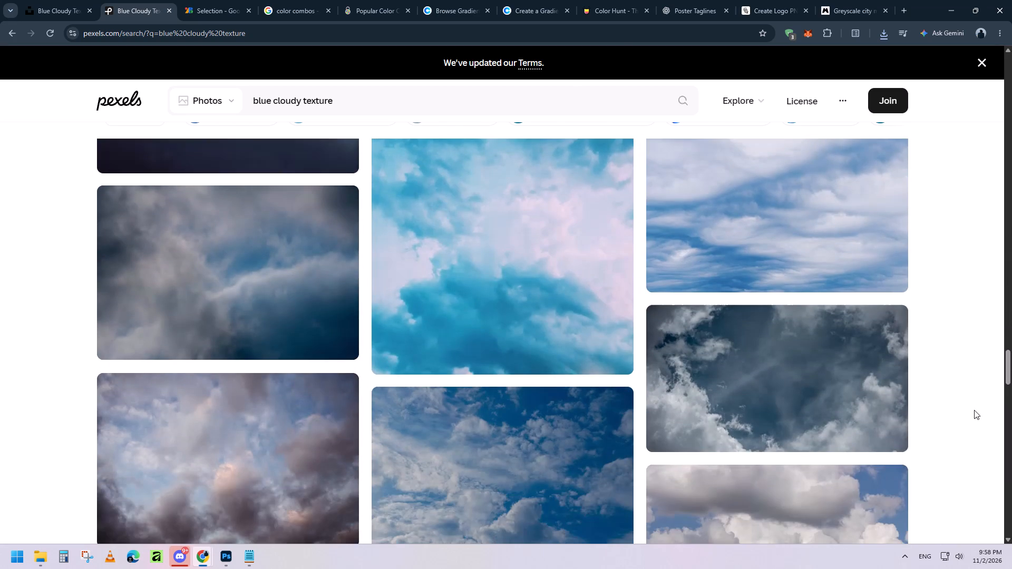
pyautogui.scroll(-4, 974, 410)
# Download the portrait turquoise sky photo with pinkish-white clouds from Pexels and dismiss the thank-you overlay.
pyautogui.scroll(6, 975, 412)
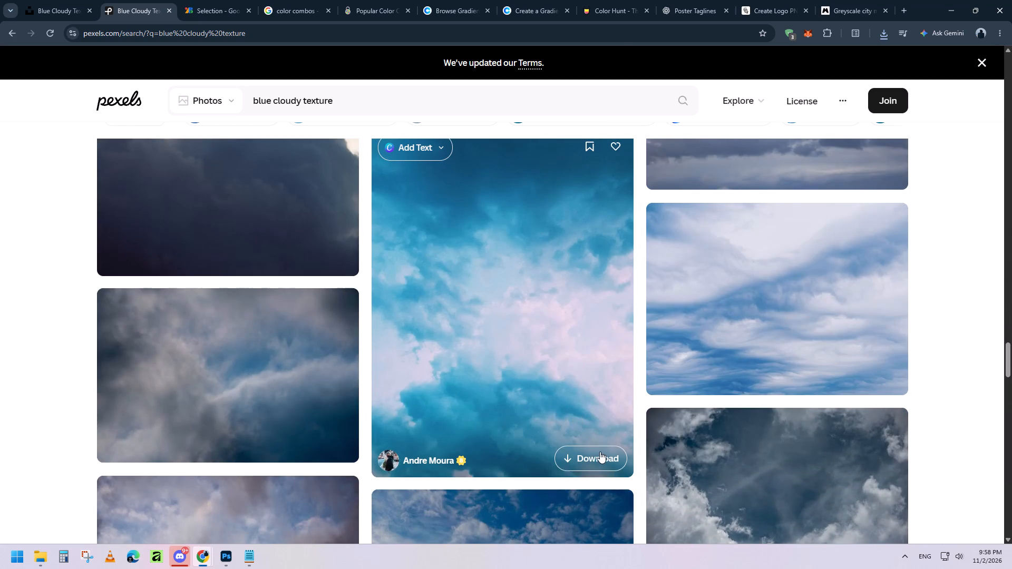
pyautogui.click(599, 459)
pyautogui.scroll(-6, 966, 367)
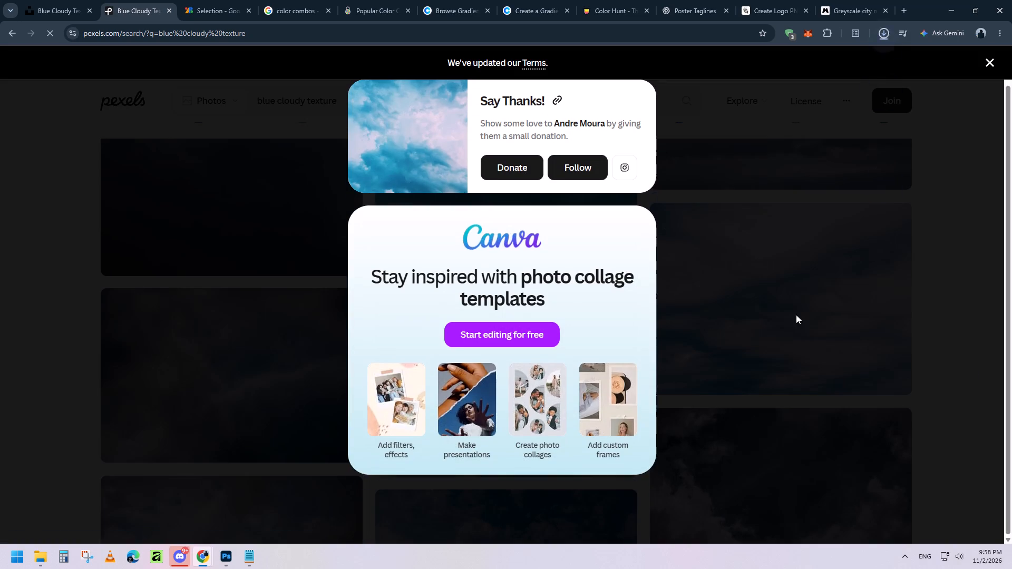
pyautogui.click(974, 374)
# Examine further Pexels blue cloudy texture results for another suitable sky image.
pyautogui.scroll(-16, 972, 375)
pyautogui.scroll(-9, 958, 383)
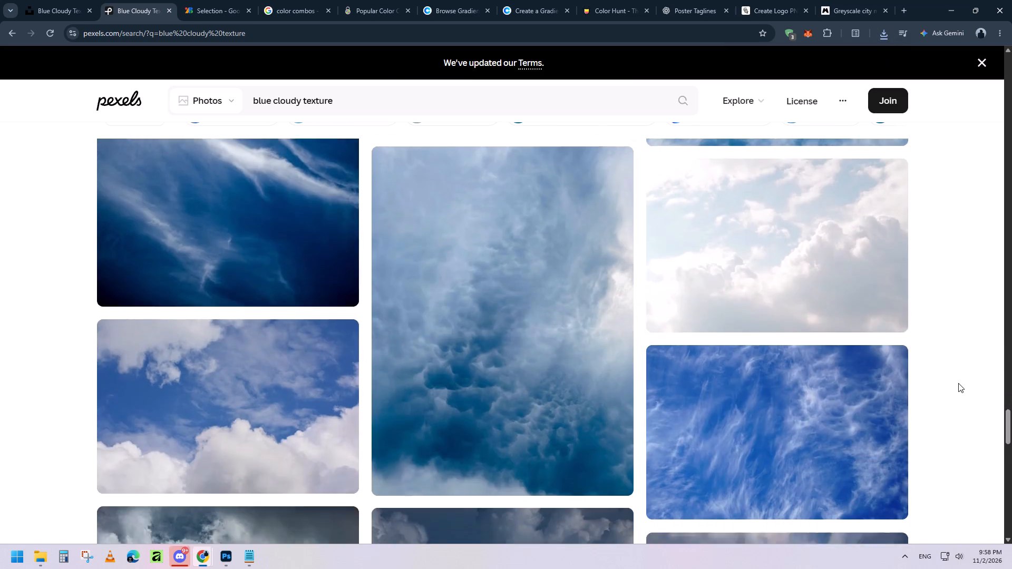
pyautogui.scroll(-18, 958, 383)
pyautogui.scroll(-5, 956, 390)
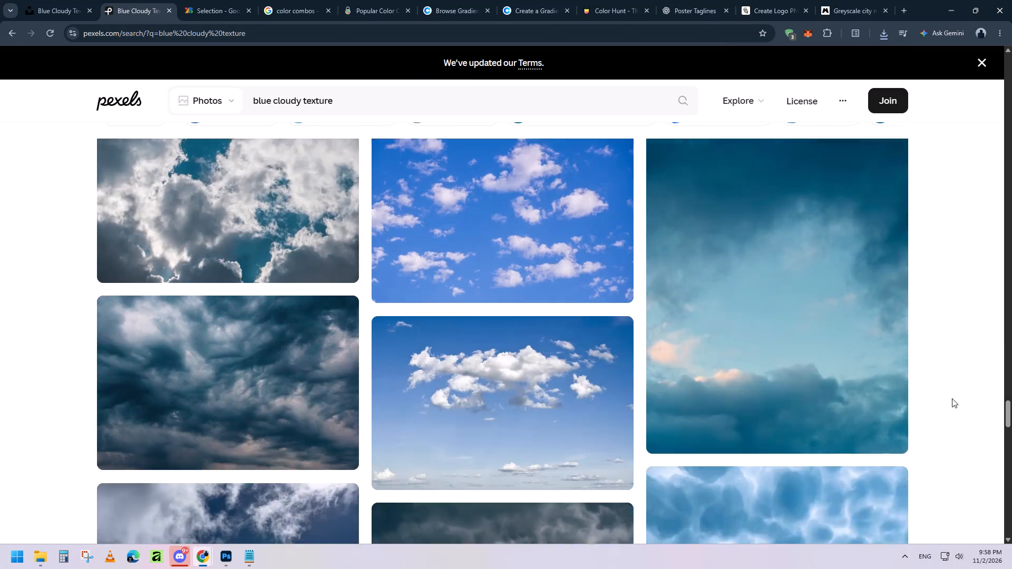
pyautogui.scroll(-5, 952, 400)
# Search Pexels for "blue water texture".
pyautogui.moveTo(300, 101); pyautogui.dragTo(278, 102)
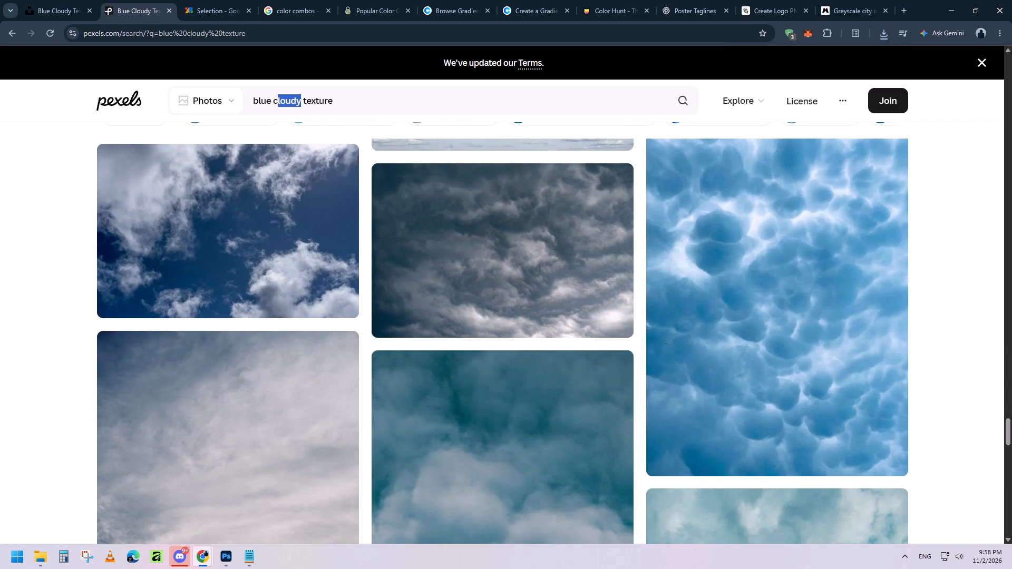
pyautogui.moveTo(278, 102); pyautogui.dragTo(273, 102)
pyautogui.write('water')
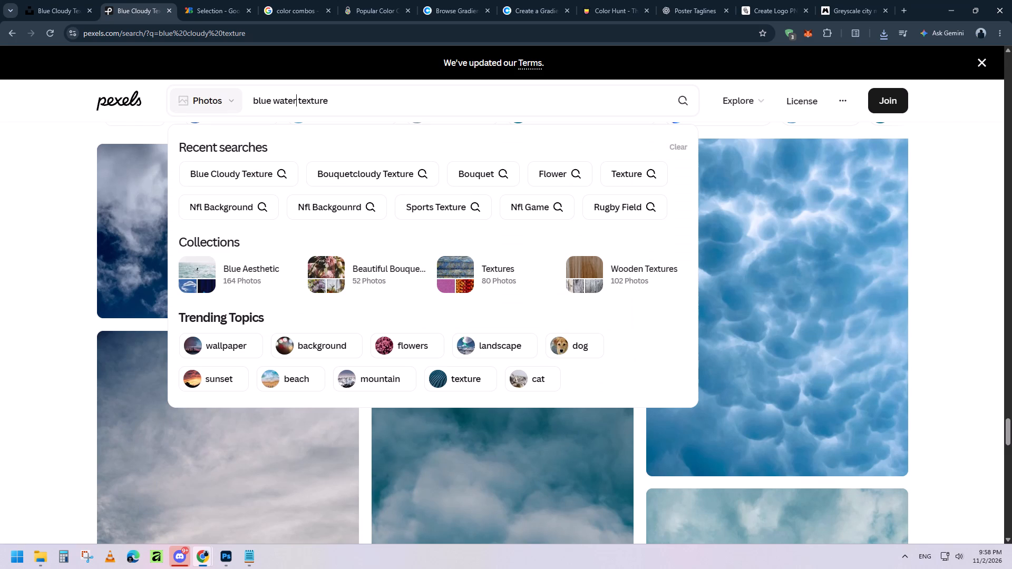
pyautogui.press('Return')
# Return to the Unsplash blue cloudy texture results and examine further images for a suitable background texture.
pyautogui.click(61, 0)
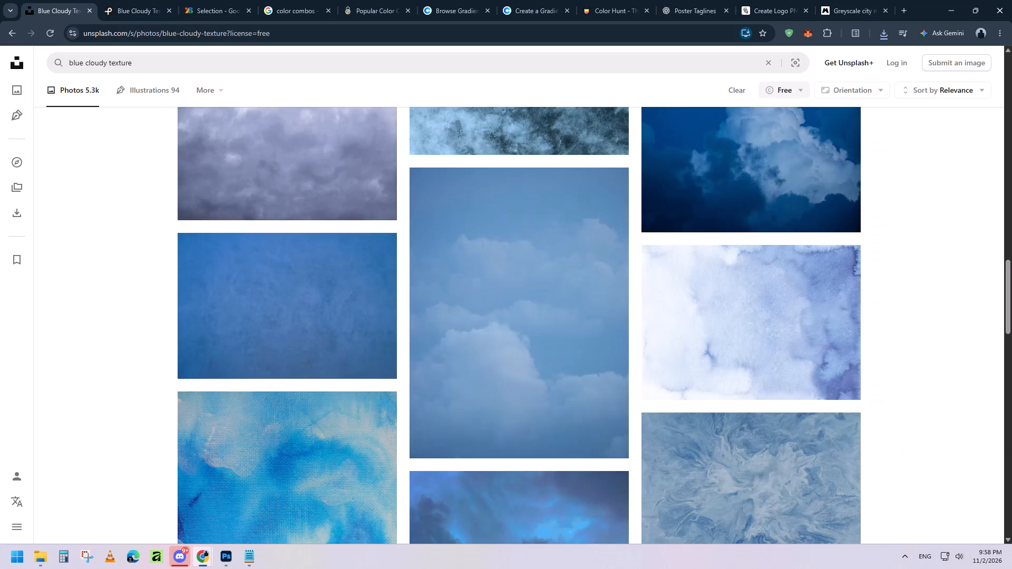
pyautogui.scroll(-14, 815, 304)
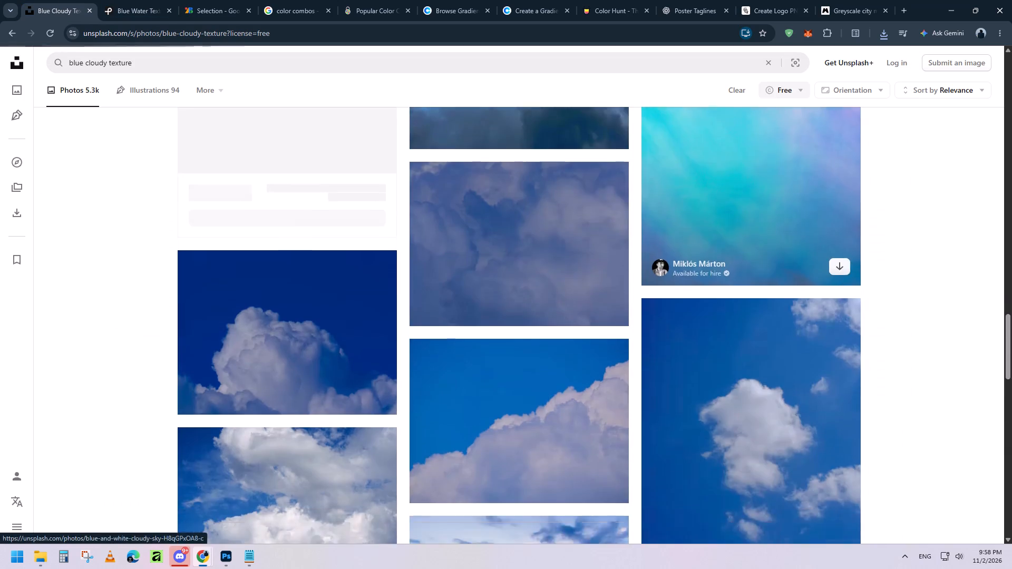
pyautogui.scroll(-4, 845, 287)
pyautogui.scroll(-14, 975, 284)
pyautogui.scroll(-2, 674, 283)
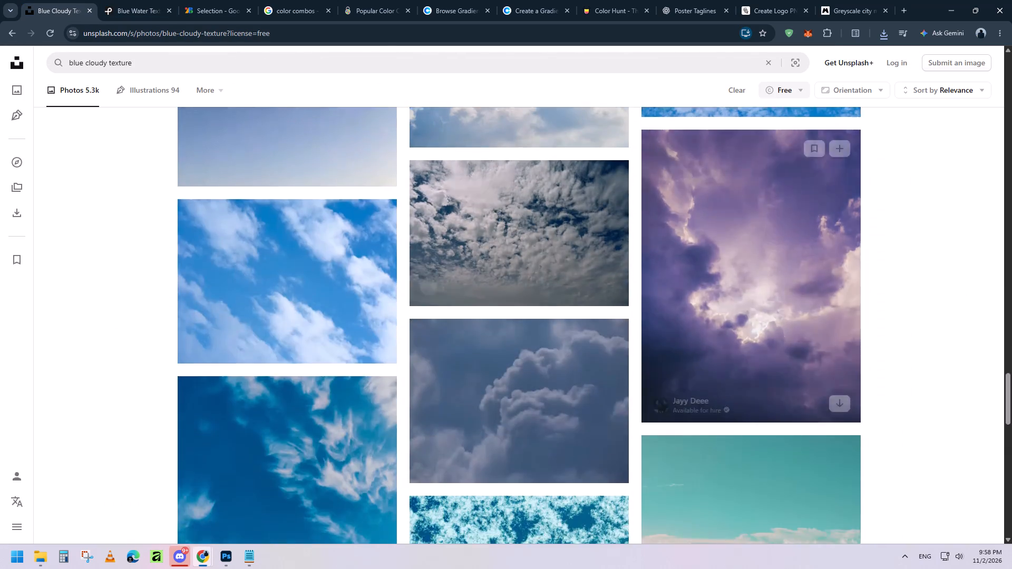
pyautogui.scroll(-7, 294, 240)
pyautogui.scroll(4, 84, 204)
pyautogui.scroll(-3, 82, 203)
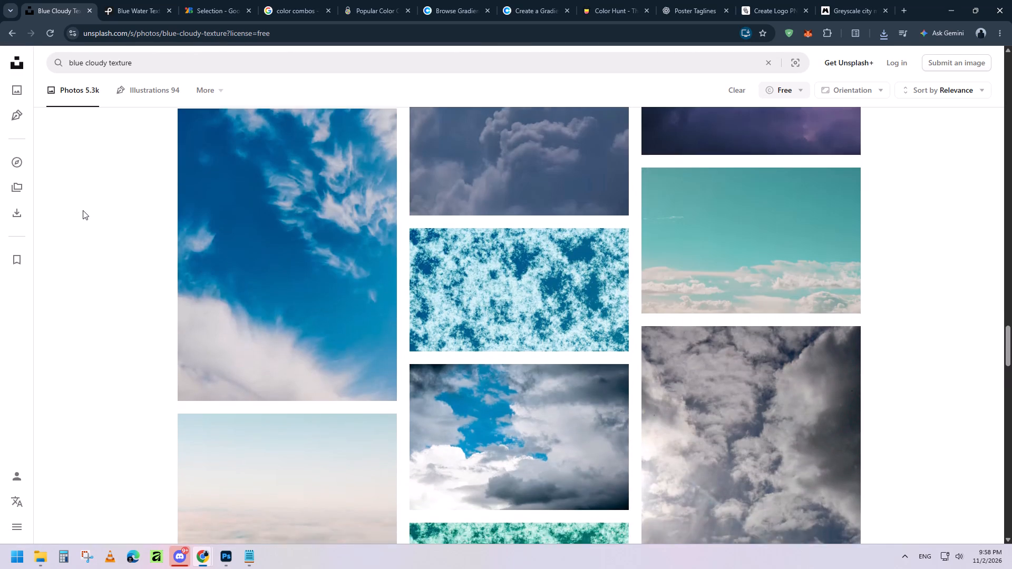
pyautogui.scroll(-12, 83, 210)
pyautogui.scroll(6, 99, 239)
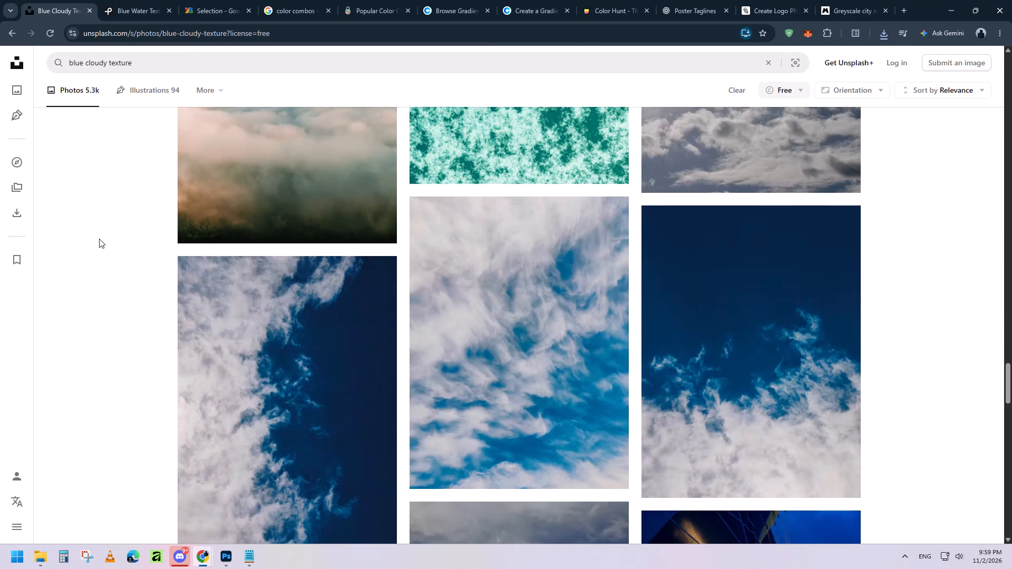
pyautogui.scroll(-17, 99, 240)
pyautogui.scroll(-7, 97, 259)
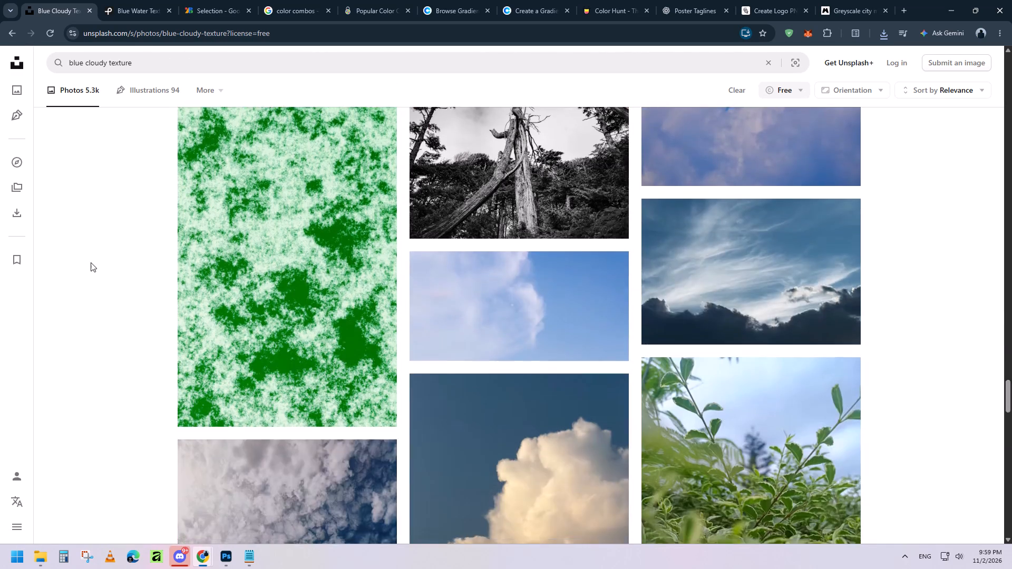
pyautogui.scroll(-9, 91, 262)
# Search Unsplash for "blue water texture".
pyautogui.moveTo(107, 65); pyautogui.dragTo(97, 65)
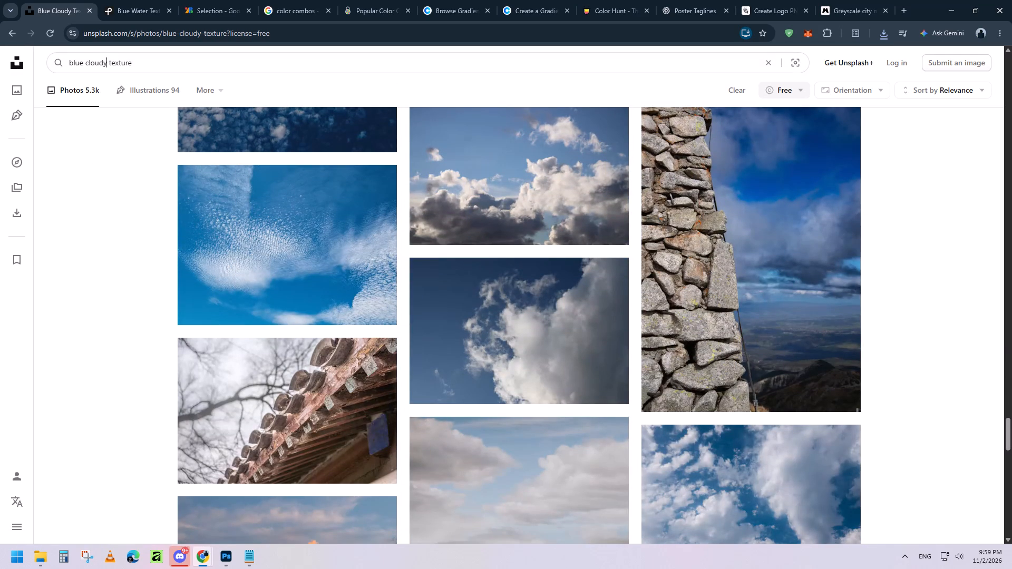
pyautogui.moveTo(97, 65); pyautogui.dragTo(85, 65)
pyautogui.write('water')
pyautogui.press('Return')
# Switch to Pexels, close the search suggestions and look through the blue water texture photos for a usable image.
pyautogui.click(110, 0)
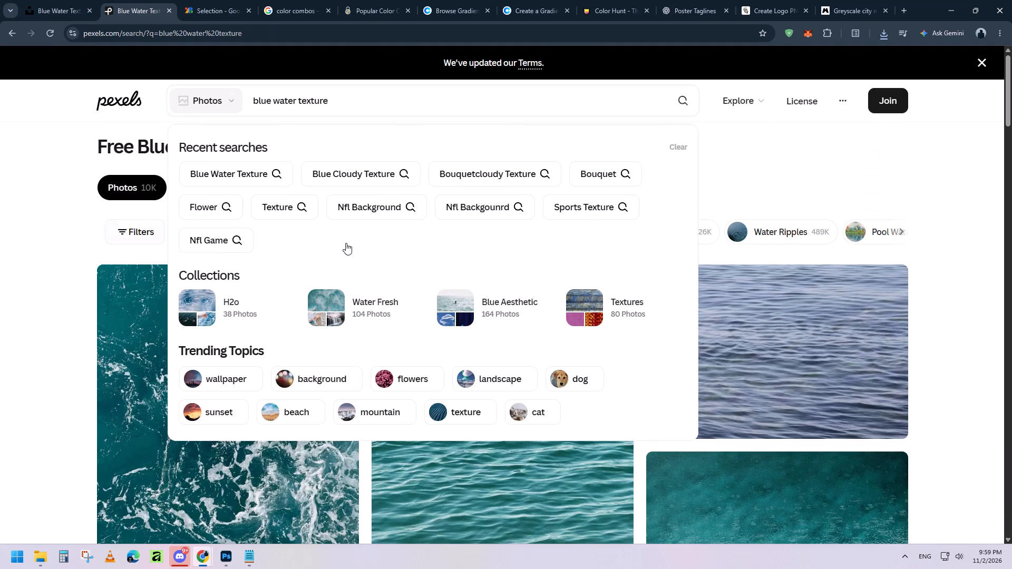
pyautogui.click(968, 253)
pyautogui.click(0, 260)
pyautogui.click(32, 260)
pyautogui.click(405, 99)
pyautogui.click(947, 209)
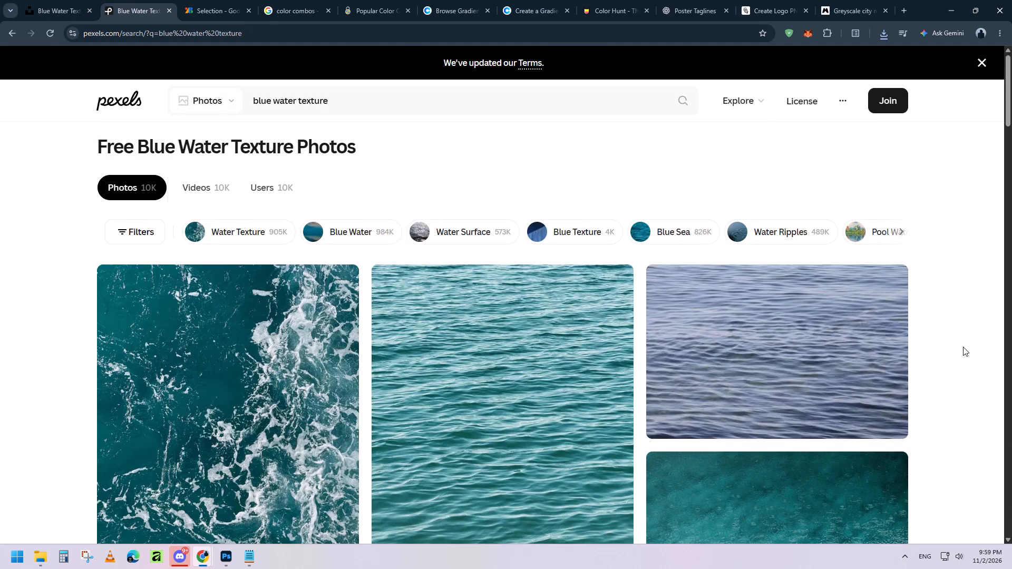
pyautogui.scroll(-13, 963, 347)
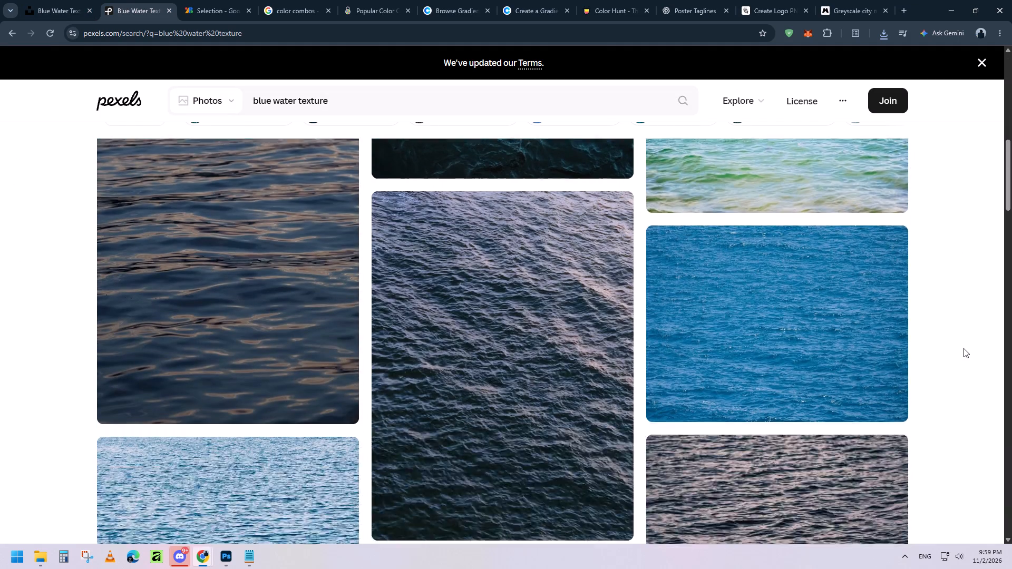
pyautogui.scroll(-7, 964, 348)
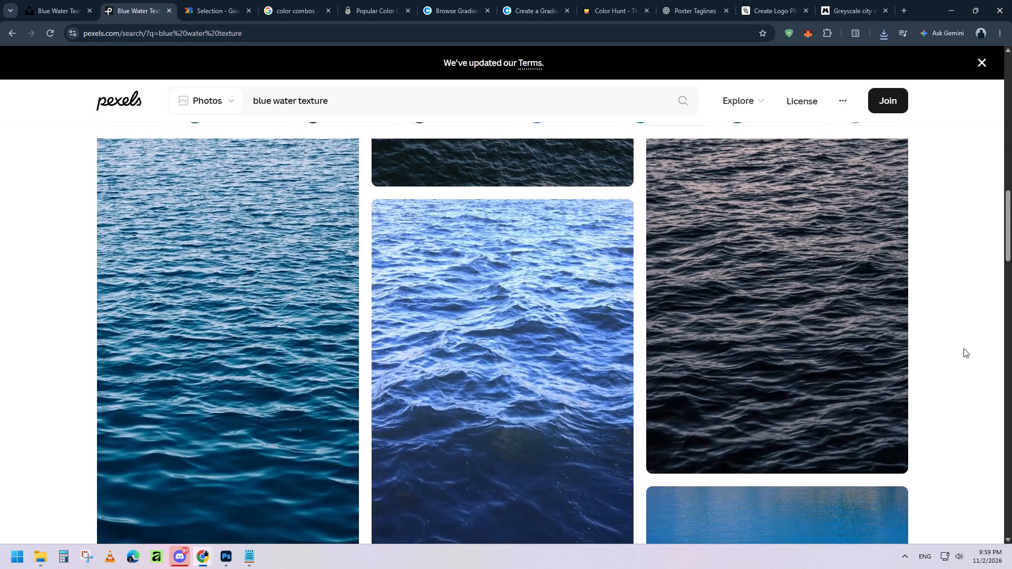
pyautogui.scroll(-4, 964, 348)
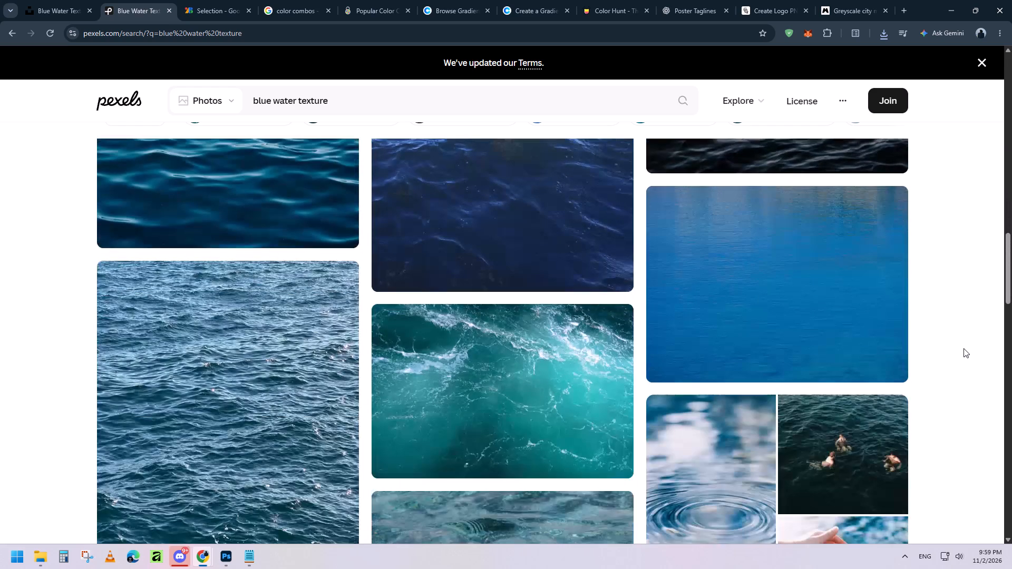
pyautogui.scroll(-12, 964, 348)
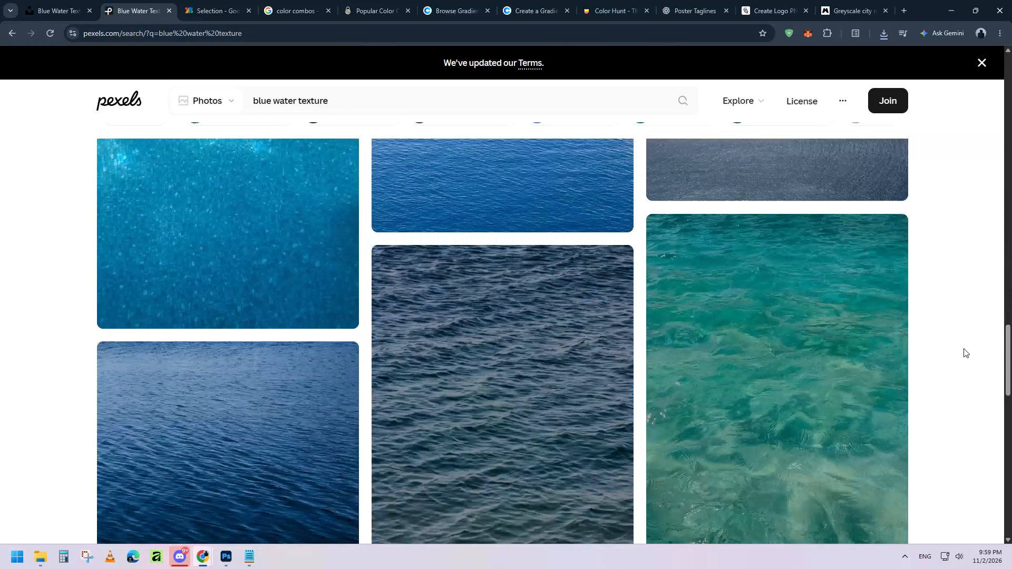
pyautogui.scroll(-4, 964, 348)
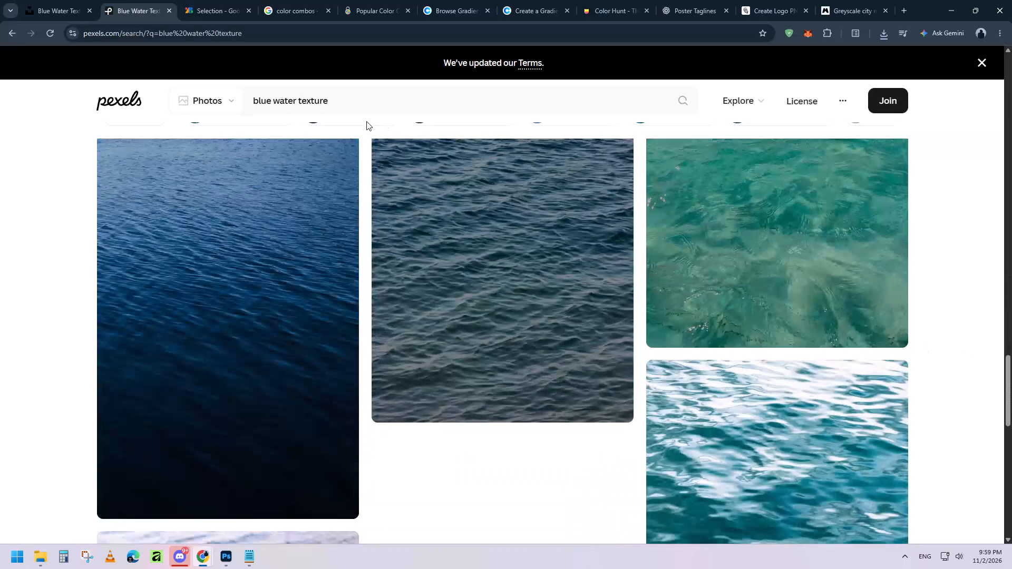
# Broaden the Pexels search to "water texture".
pyautogui.moveTo(273, 103); pyautogui.dragTo(236, 102)
pyautogui.press('BackSpace')
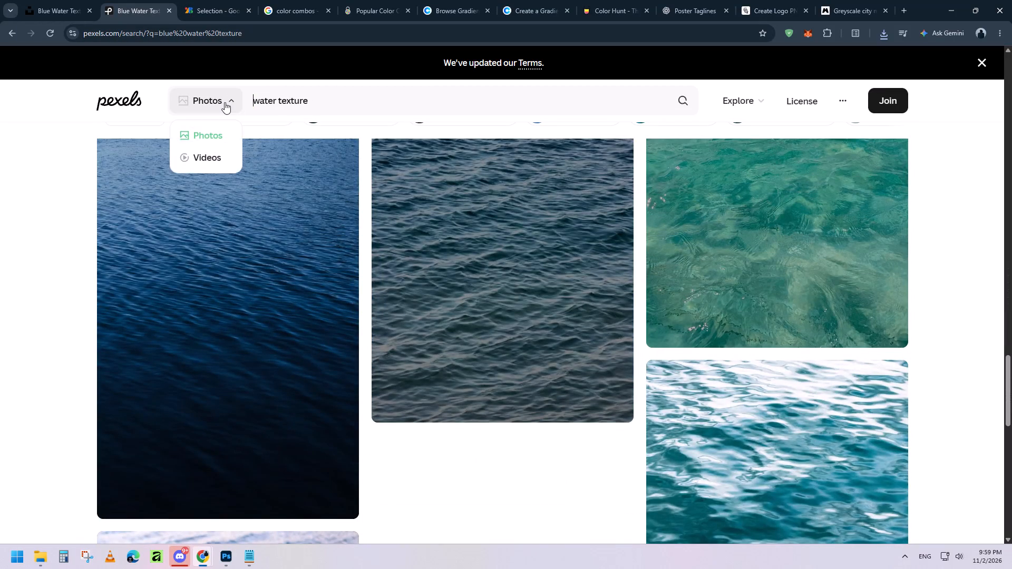
pyautogui.press('Return')
# Download the deep blue pool-water photo with bright cyan light ripples from the Unsplash blue water texture results.
pyautogui.click(59, 0)
pyautogui.scroll(-1, 979, 319)
pyautogui.click(600, 410)
# Download the portrait pale teal pool-water photo with soft light ripples from Unsplash.
pyautogui.scroll(-5, 939, 334)
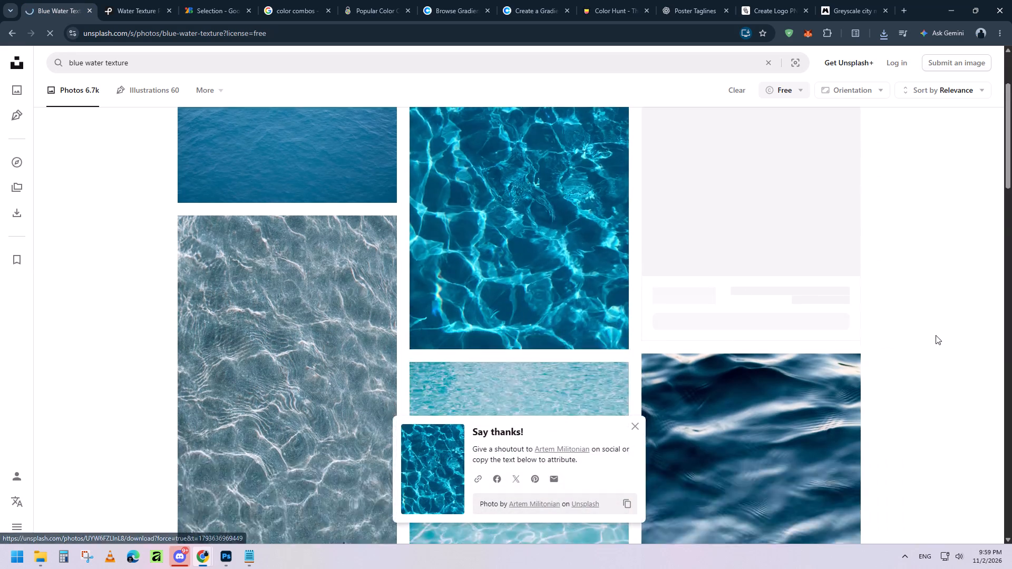
pyautogui.scroll(-5, 936, 335)
pyautogui.scroll(4, 936, 342)
pyautogui.click(605, 404)
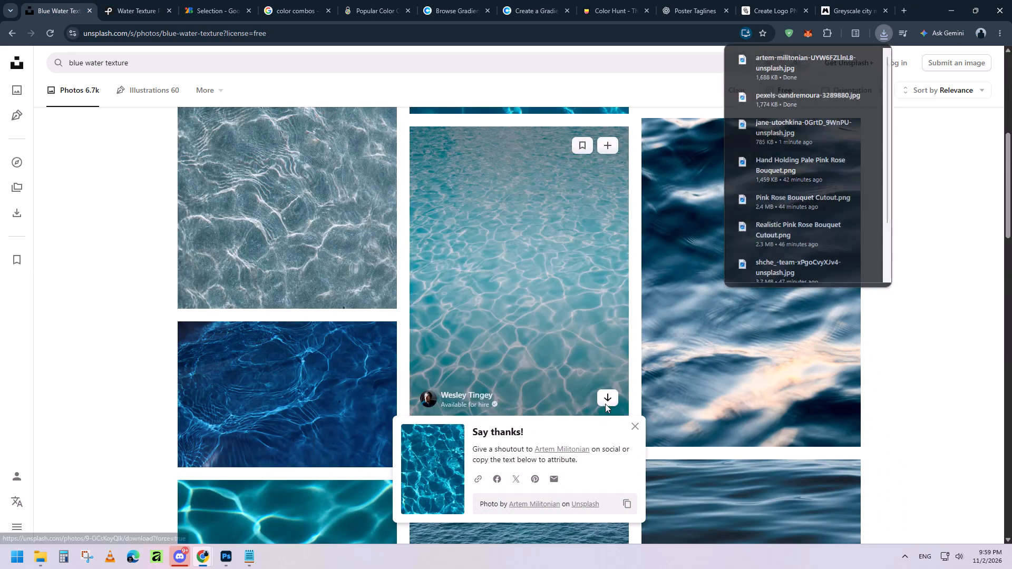
# Examine further Unsplash blue water texture results for another suitable image.
pyautogui.scroll(-11, 932, 371)
pyautogui.scroll(3, 935, 374)
pyautogui.scroll(-2, 935, 374)
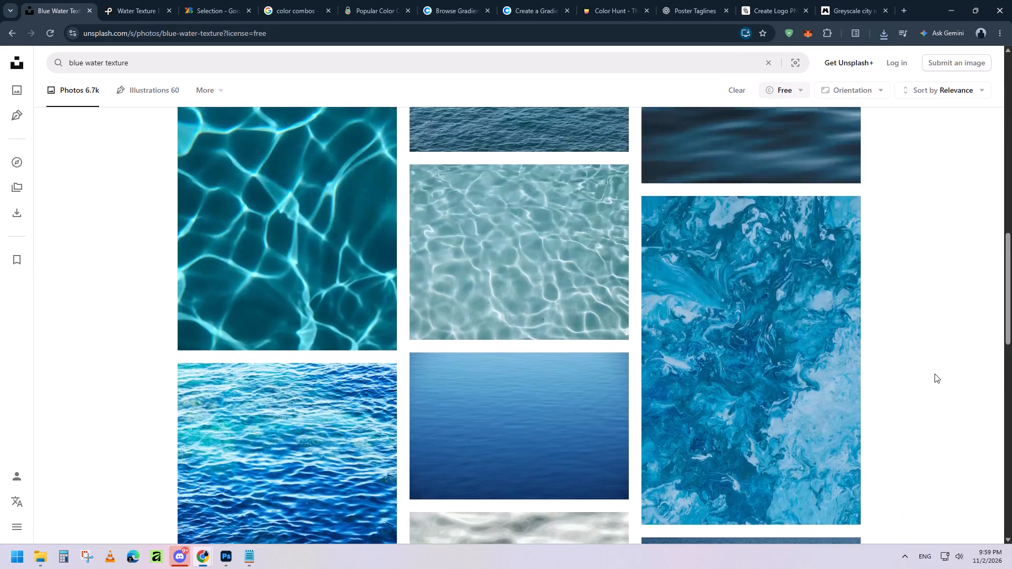
pyautogui.scroll(-18, 935, 374)
pyautogui.click(619, 403)
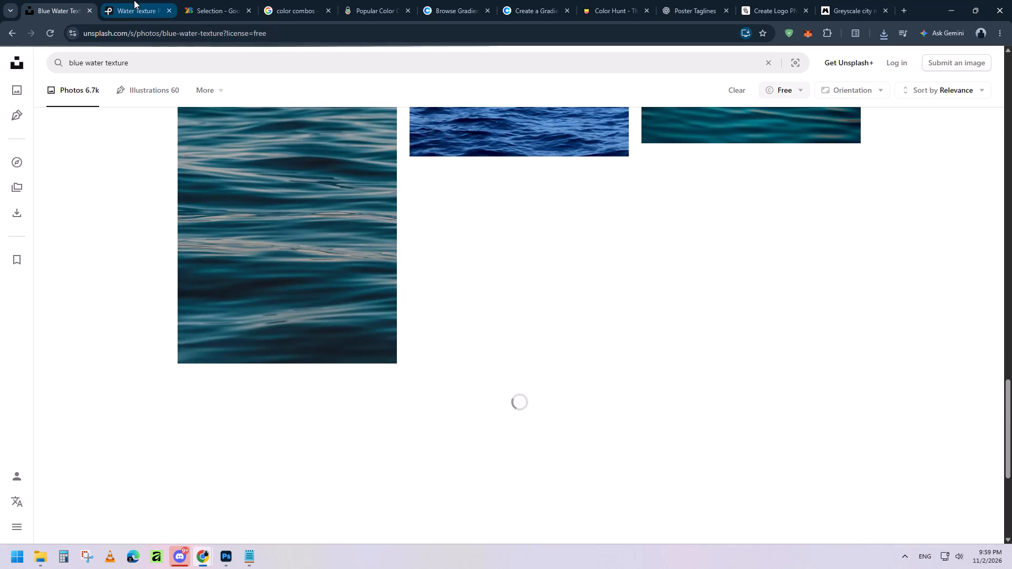
# Look through the Pexels water texture results for a bright blue water image.
pyautogui.click(134, 0)
pyautogui.scroll(-19, 939, 369)
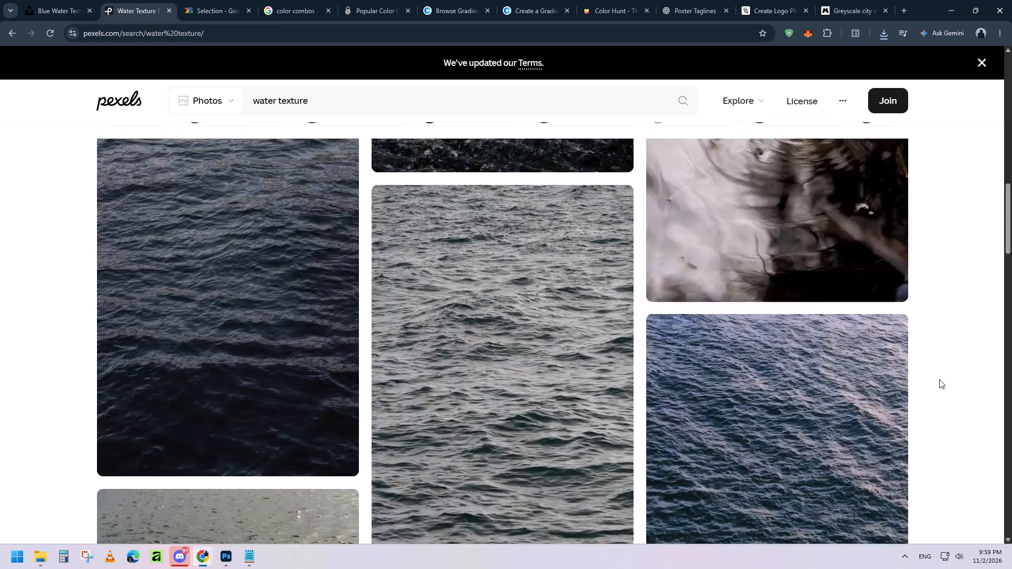
pyautogui.scroll(-18, 939, 379)
pyautogui.scroll(-6, 939, 380)
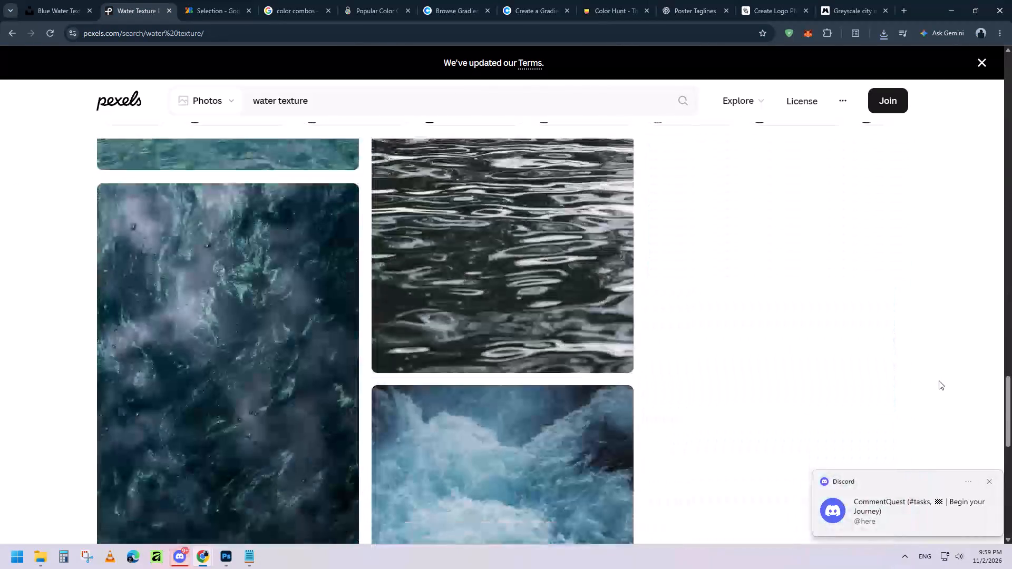
pyautogui.scroll(-12, 939, 380)
pyautogui.scroll(4, 446, 347)
pyautogui.scroll(-10, 650, 417)
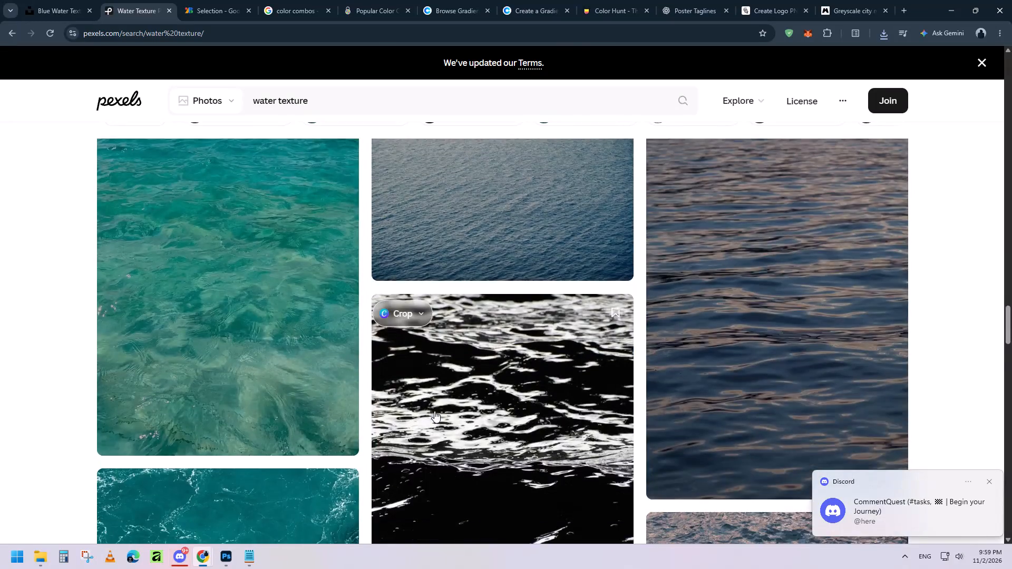
pyautogui.scroll(-20, 434, 411)
pyautogui.scroll(-12, 434, 411)
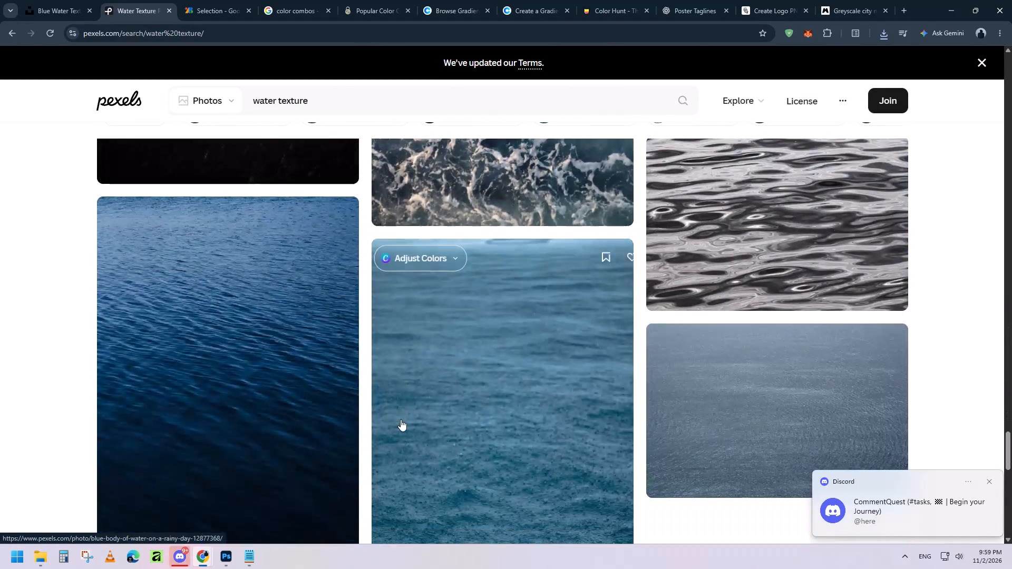
pyautogui.scroll(-18, 401, 419)
pyautogui.scroll(5, 361, 425)
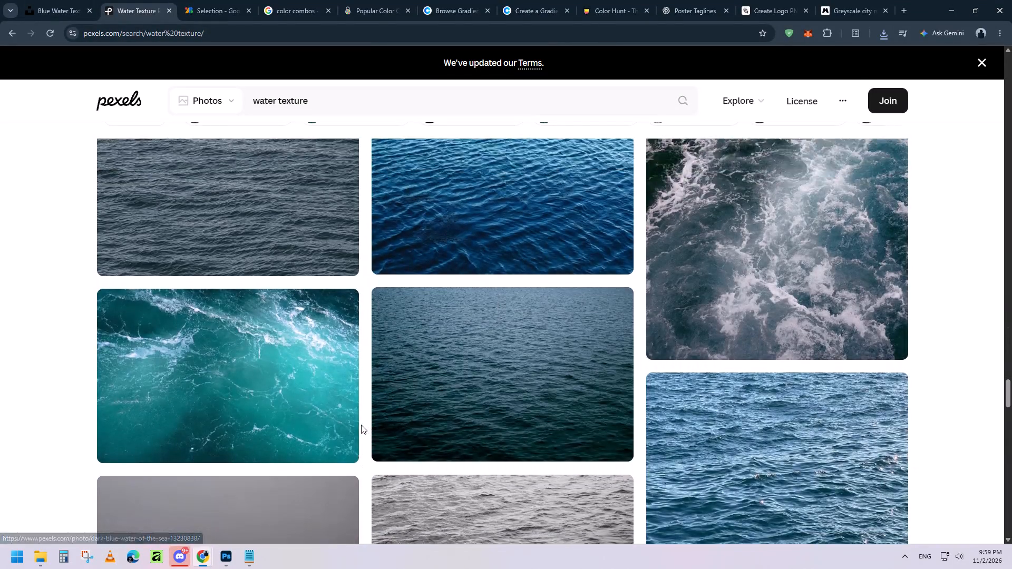
# Download the bright blue rippling pool-water photo from the Pexels water texture results.
pyautogui.scroll(-17, 360, 425)
pyautogui.scroll(-6, 179, 326)
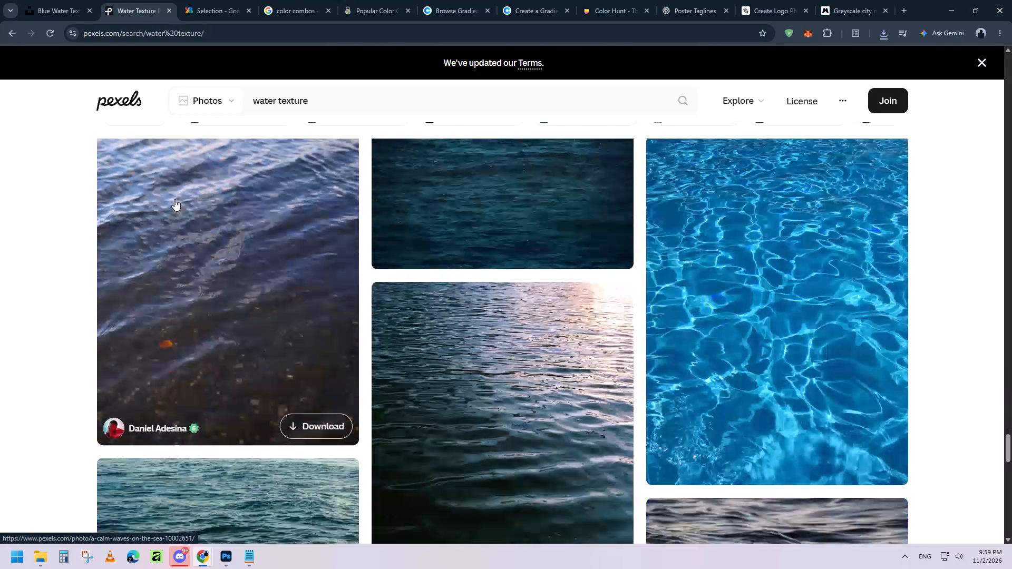
pyautogui.click(854, 447)
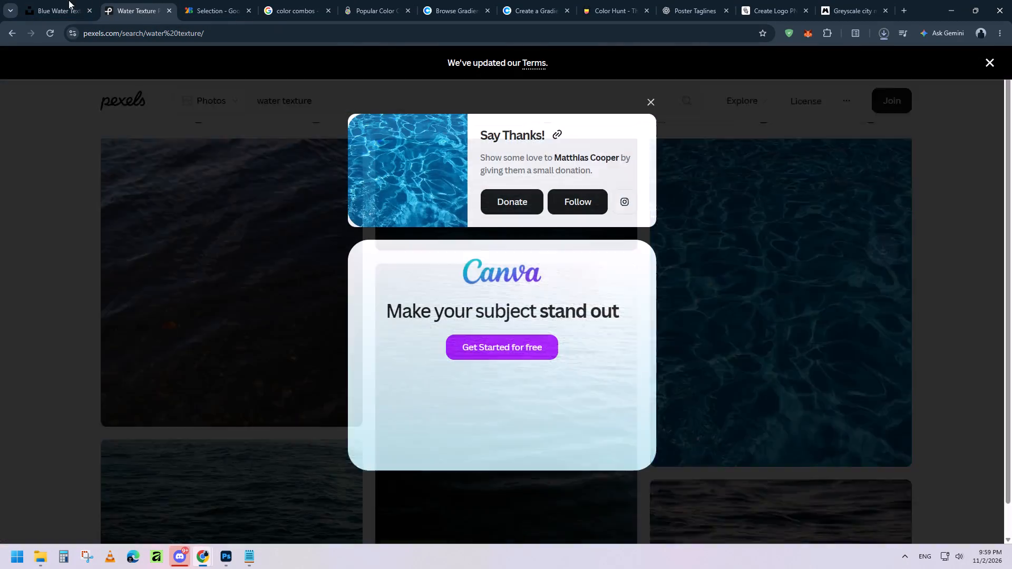
# Examine further Unsplash blue water texture results for another suitable poster background image.
pyautogui.click(62, 0)
pyautogui.scroll(-4, 790, 339)
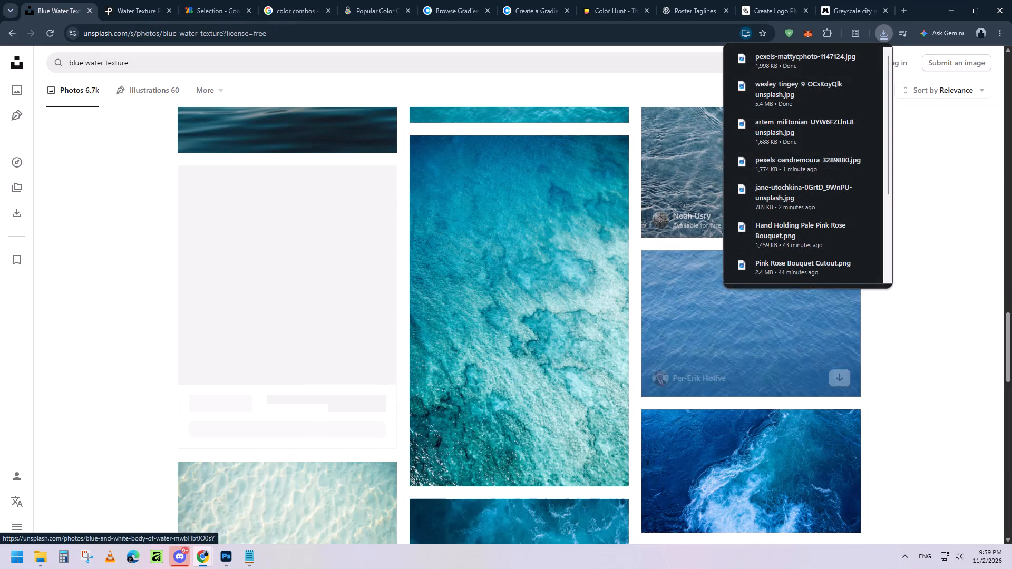
pyautogui.click(949, 373)
pyautogui.scroll(-3, 949, 373)
pyautogui.scroll(1, 949, 375)
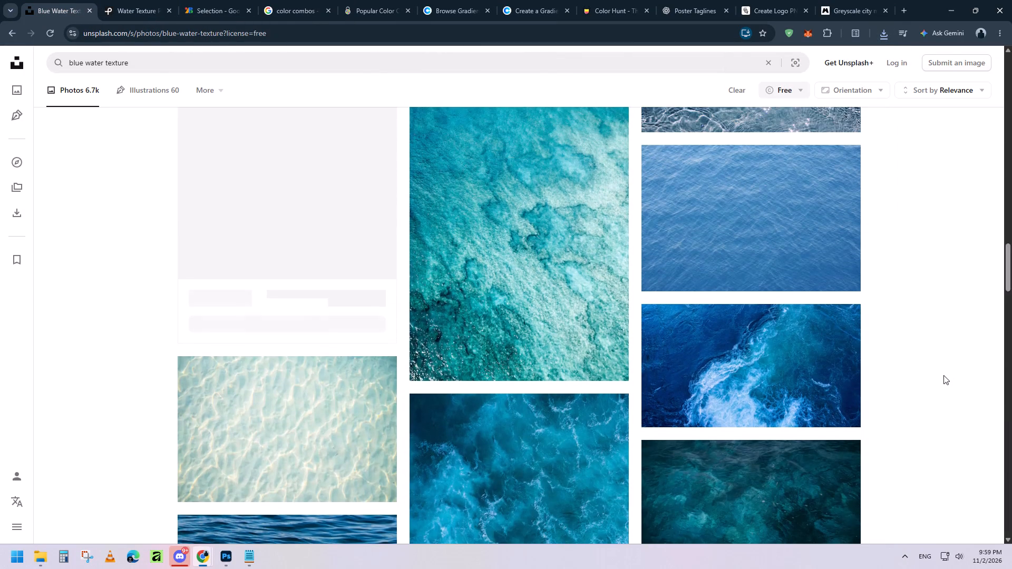
pyautogui.scroll(-12, 943, 375)
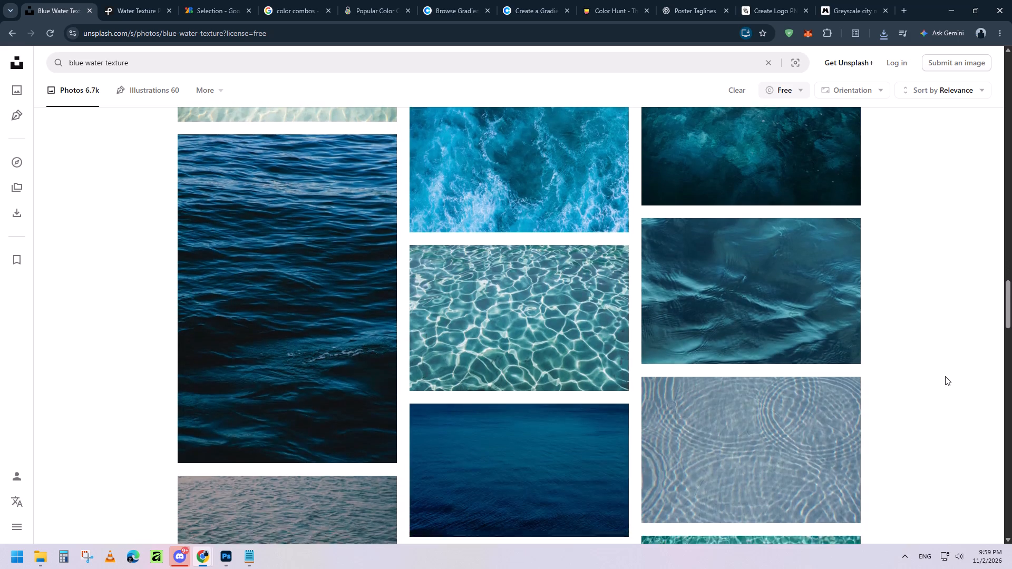
pyautogui.scroll(-6, 945, 376)
pyautogui.scroll(6, 945, 376)
pyautogui.scroll(-7, 945, 376)
pyautogui.scroll(5, 928, 375)
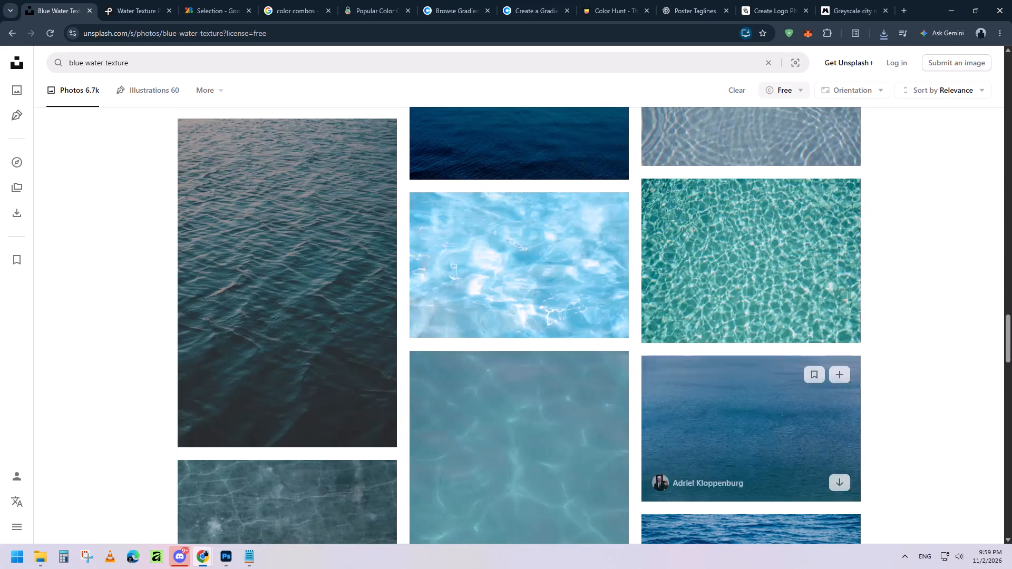
pyautogui.scroll(-10, 892, 361)
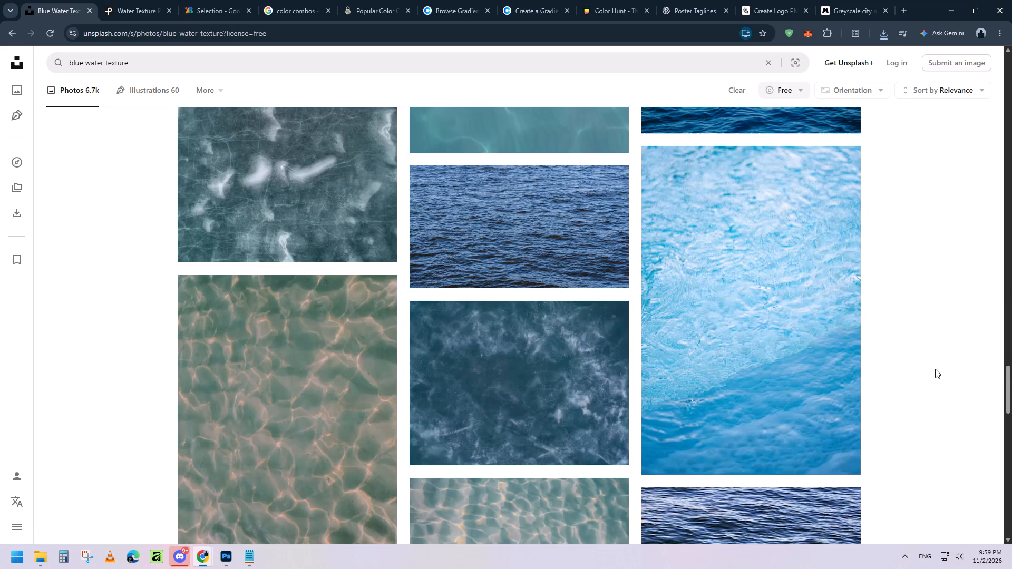
pyautogui.scroll(-12, 933, 369)
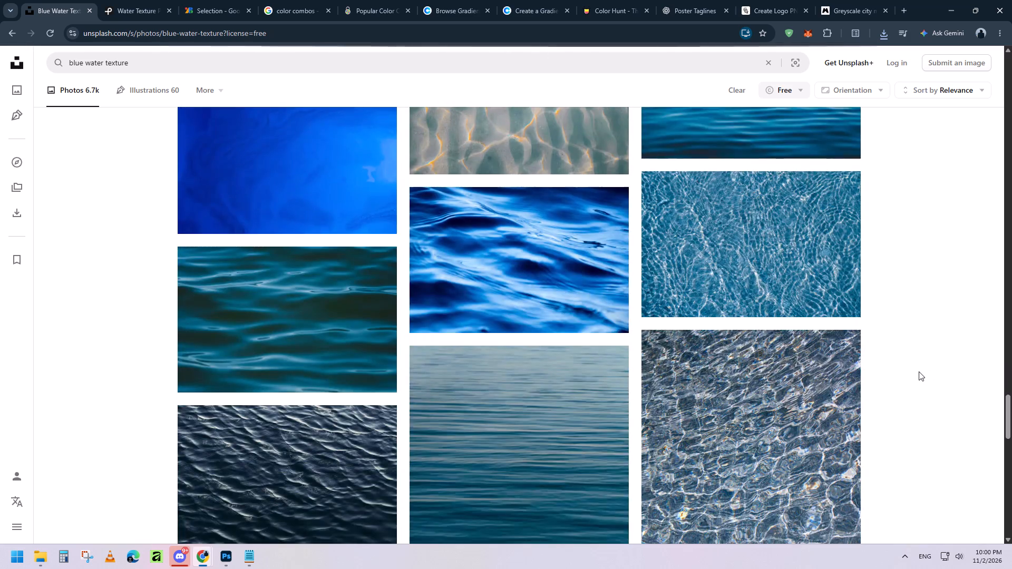
pyautogui.scroll(4, 919, 371)
pyautogui.scroll(-20, 919, 371)
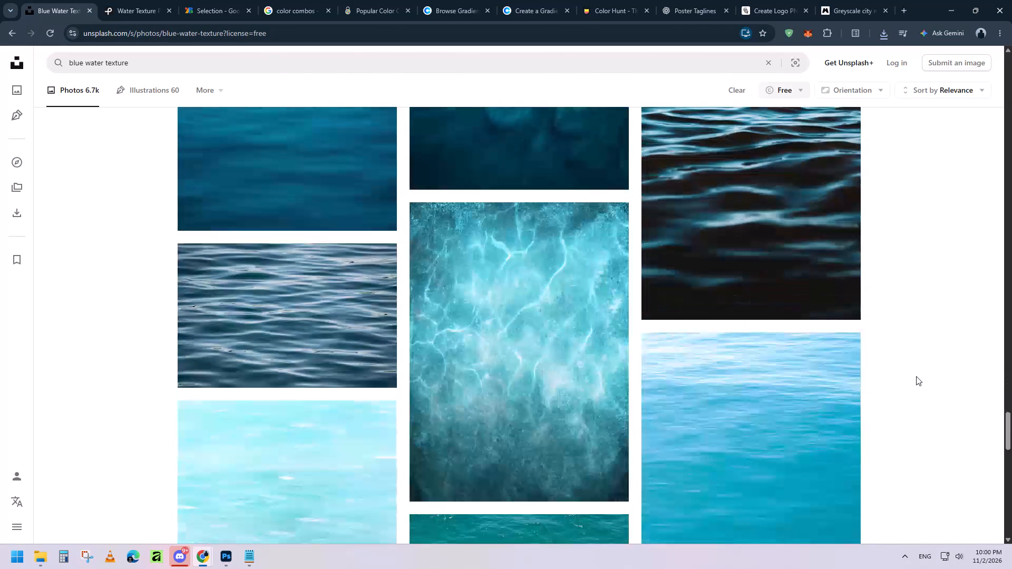
pyautogui.scroll(-9, 916, 376)
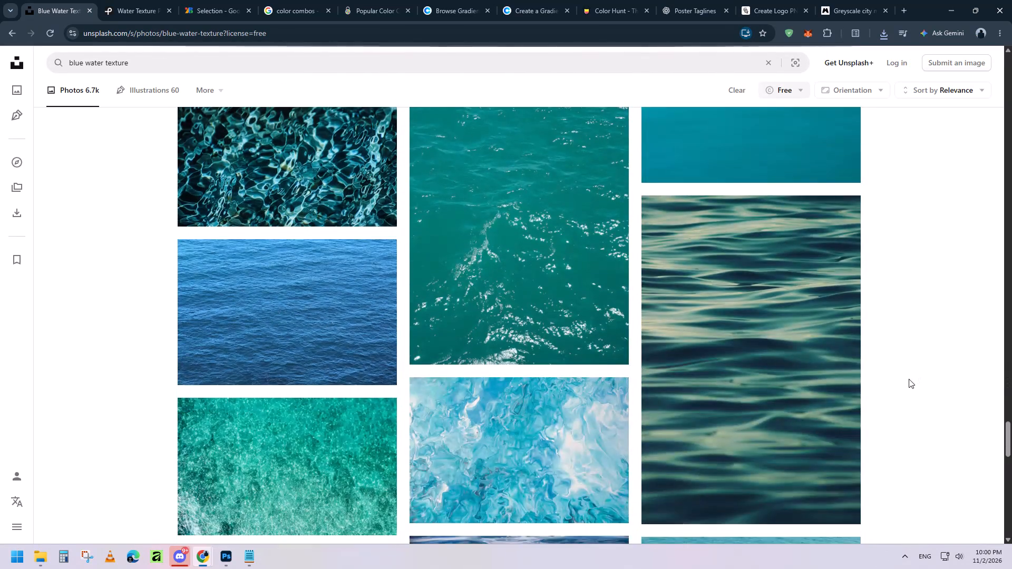
pyautogui.scroll(-12, 909, 379)
pyautogui.scroll(7, 909, 382)
pyautogui.scroll(-7, 909, 382)
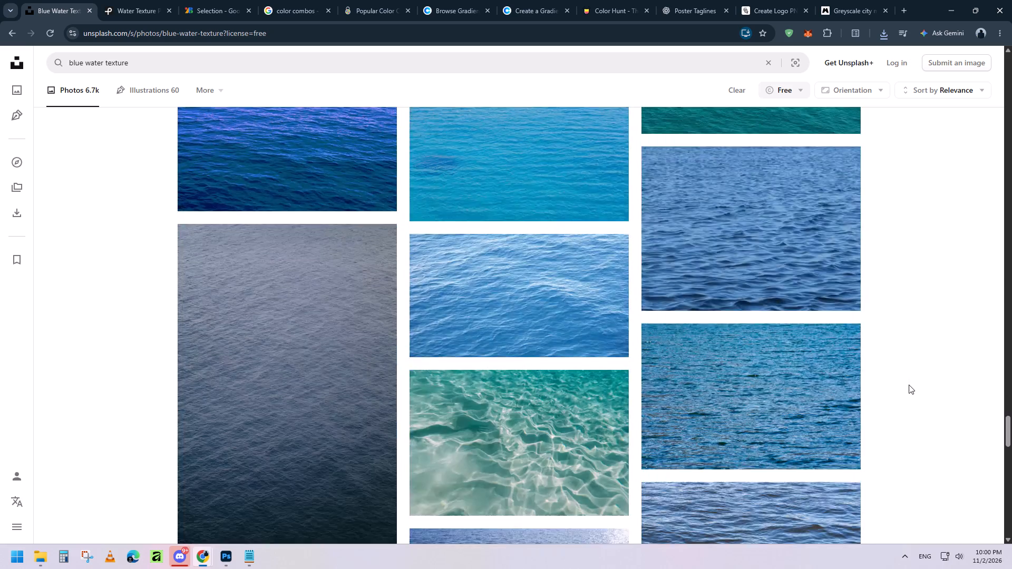
pyautogui.scroll(-19, 909, 385)
pyautogui.scroll(-7, 909, 385)
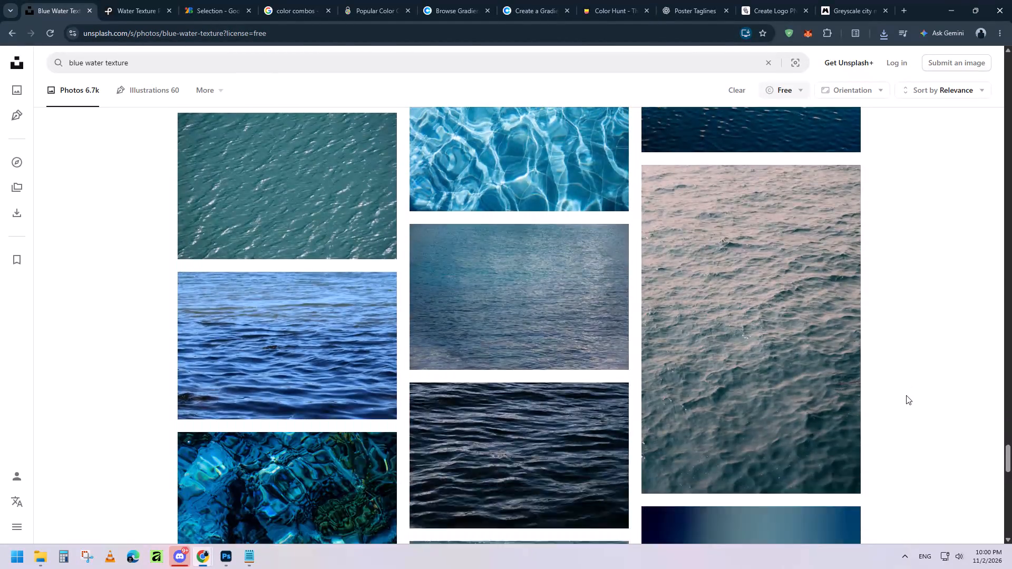
pyautogui.scroll(-18, 906, 395)
pyautogui.scroll(-6, 906, 395)
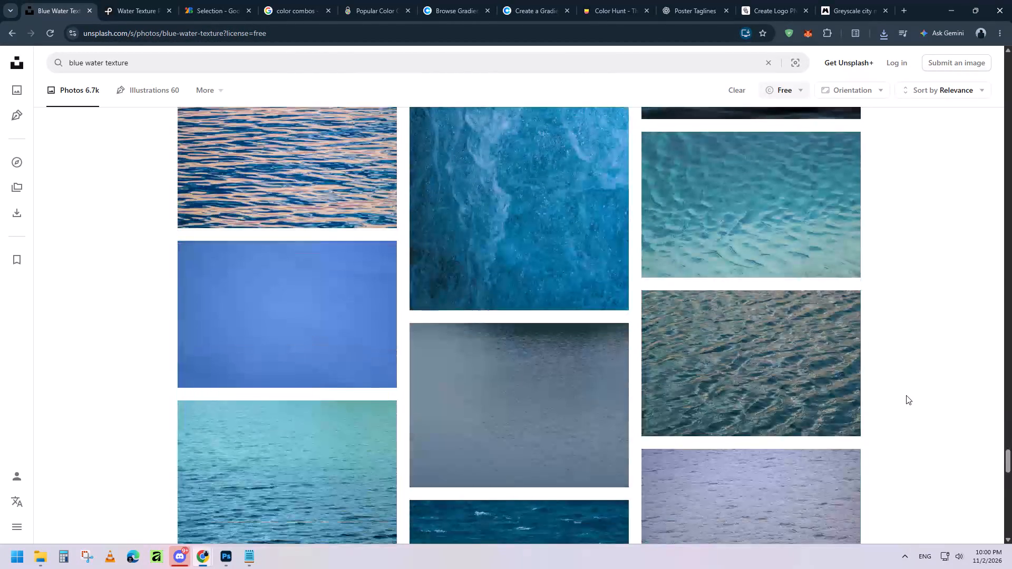
pyautogui.scroll(-8, 906, 395)
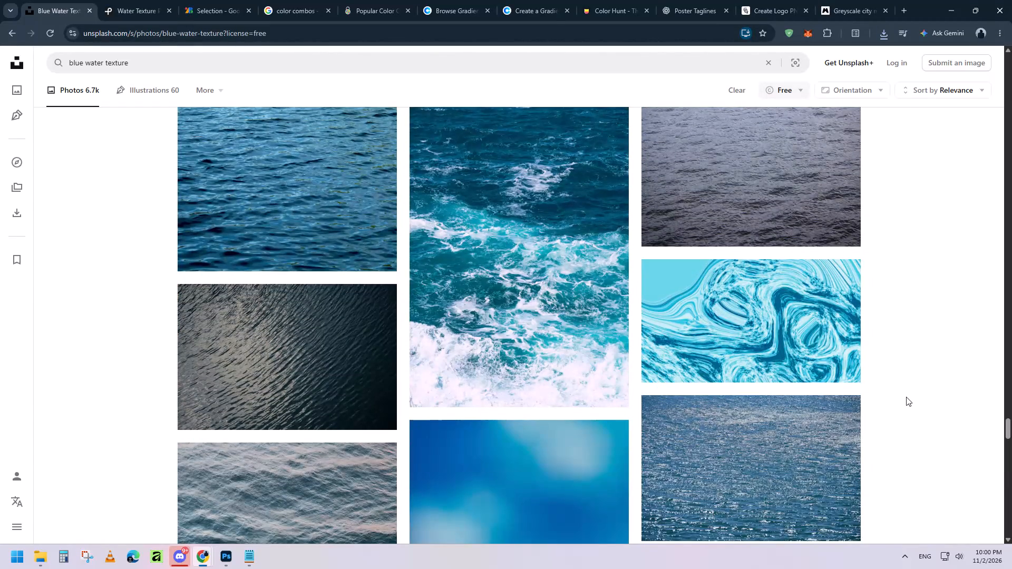
# Download the turquoise swirling liquid-marble texture from the Unsplash blue water texture results.
pyautogui.scroll(-6, 906, 397)
pyautogui.scroll(6, 908, 397)
pyautogui.click(839, 366)
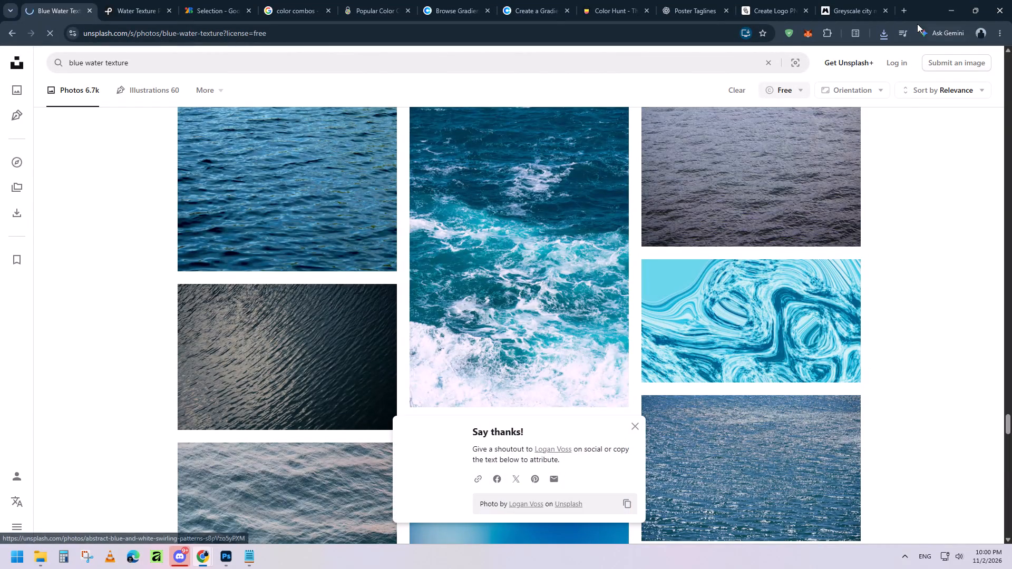
# Move the six downloaded cloud and water images from Downloads to the Asian Muse folder, and close the Downloads window.
pyautogui.click(887, 34)
pyautogui.click(845, 76)
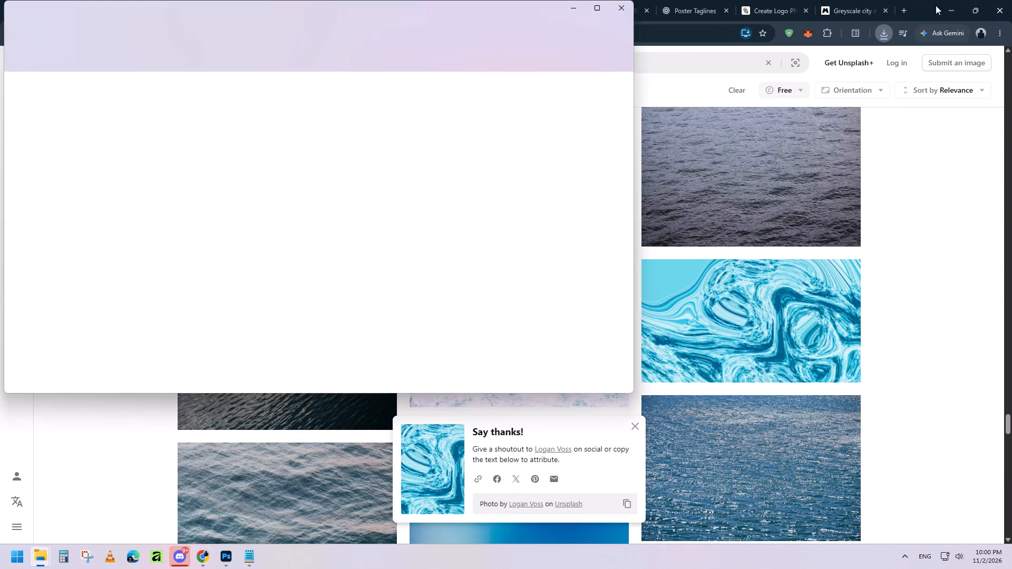
pyautogui.click(958, 2)
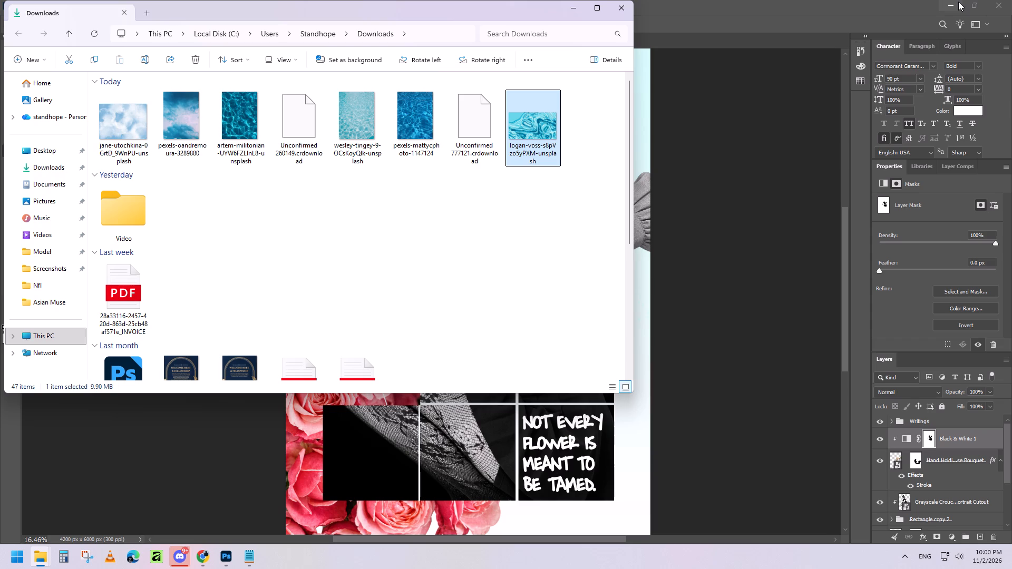
pyautogui.keyDown('ctrl'); pyautogui.click(409, 138); pyautogui.keyUp('ctrl')
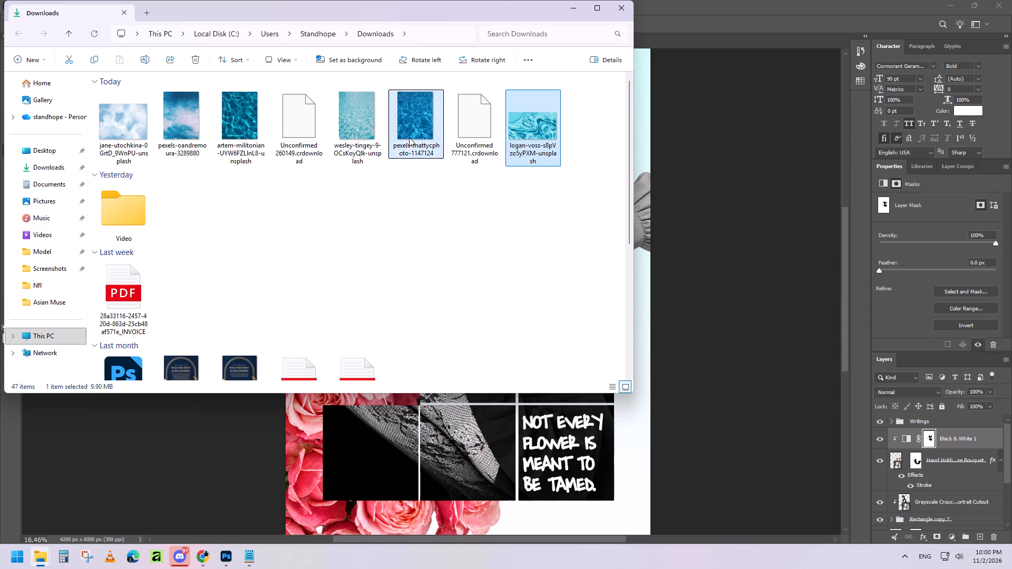
pyautogui.keyDown('ctrl'); pyautogui.click(367, 132); pyautogui.keyUp('ctrl')
pyautogui.keyDown('ctrl'); pyautogui.click(249, 129); pyautogui.keyUp('ctrl')
pyautogui.keyDown('ctrl'); pyautogui.click(166, 129); pyautogui.keyUp('ctrl')
pyautogui.keyDown('ctrl'); pyautogui.click(117, 129); pyautogui.keyUp('ctrl')
pyautogui.hotkey('ctrl', 'x')
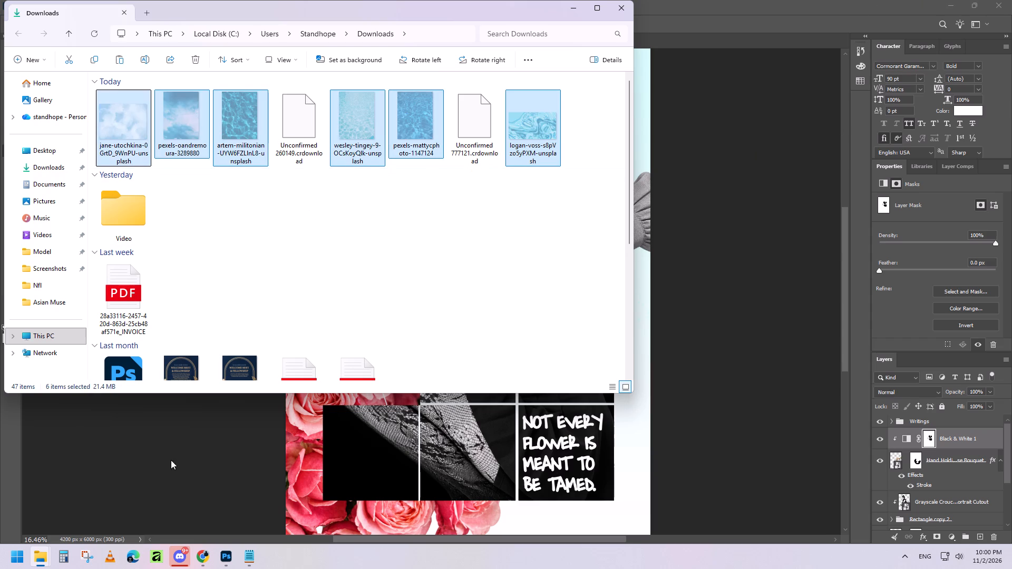
pyautogui.click(38, 555)
pyautogui.click(73, 522)
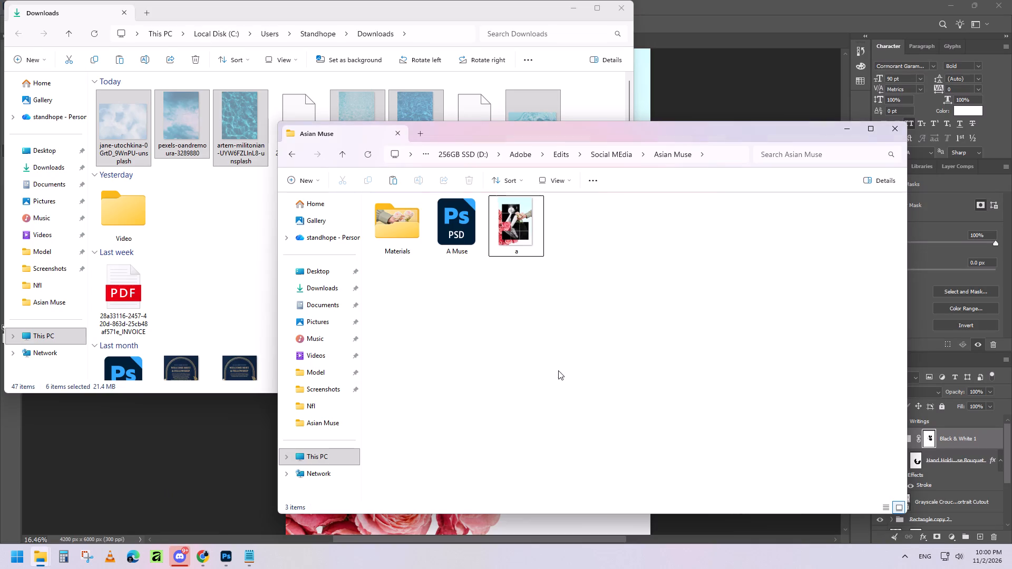
pyautogui.click(559, 369)
pyautogui.hotkey('ctrl', 'v')
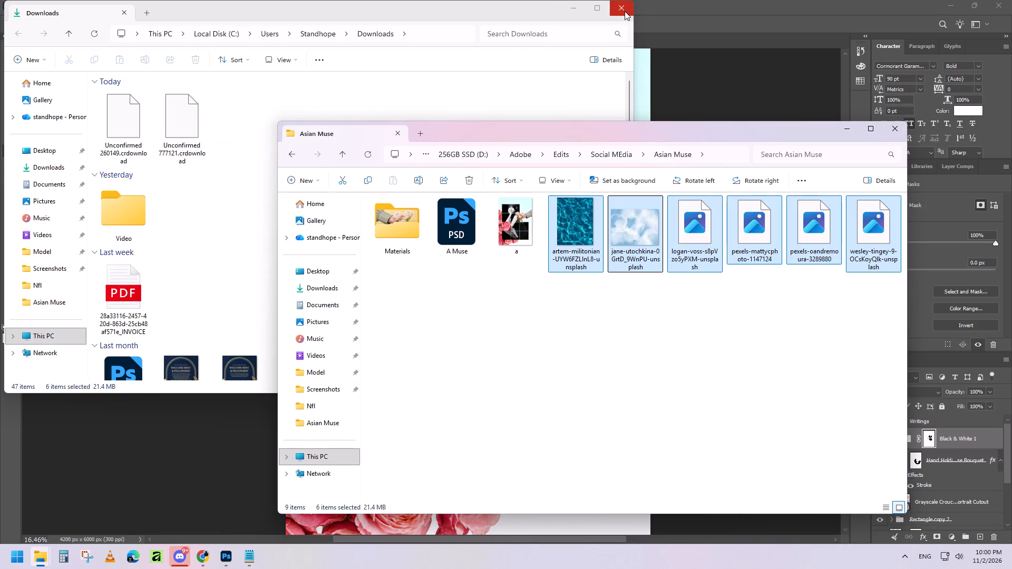
pyautogui.click(398, 103)
pyautogui.press('F5')
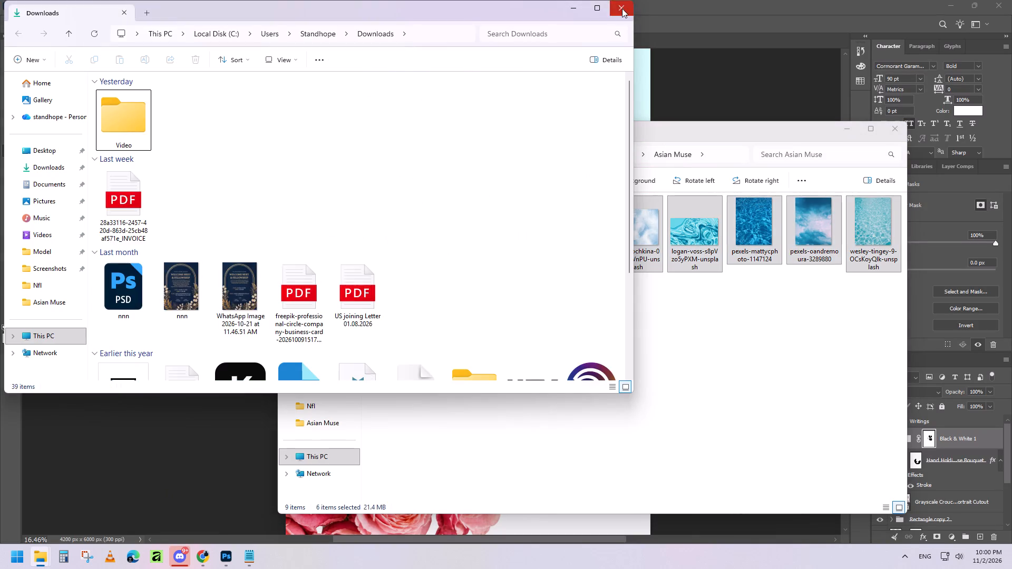
pyautogui.click(622, 8)
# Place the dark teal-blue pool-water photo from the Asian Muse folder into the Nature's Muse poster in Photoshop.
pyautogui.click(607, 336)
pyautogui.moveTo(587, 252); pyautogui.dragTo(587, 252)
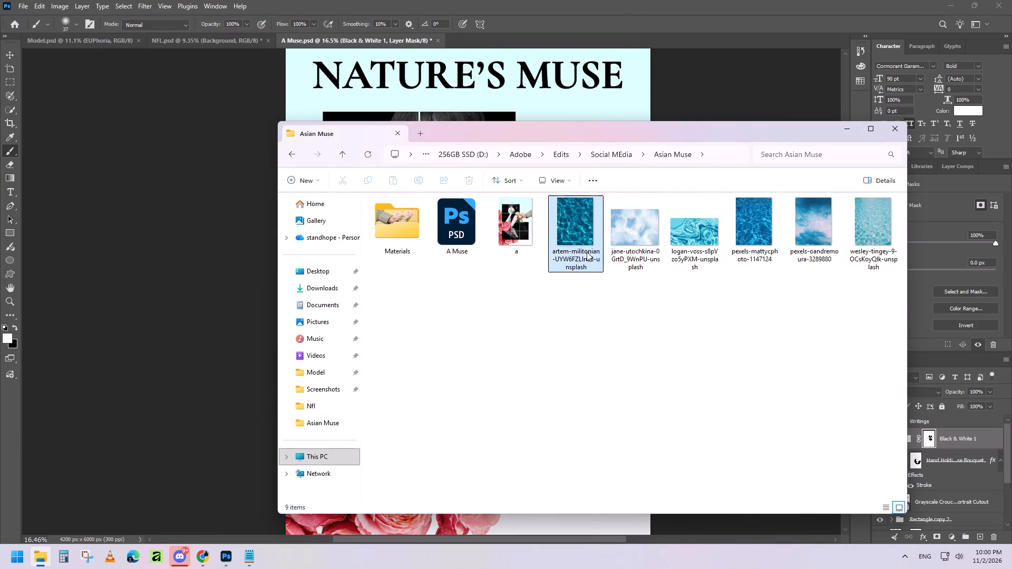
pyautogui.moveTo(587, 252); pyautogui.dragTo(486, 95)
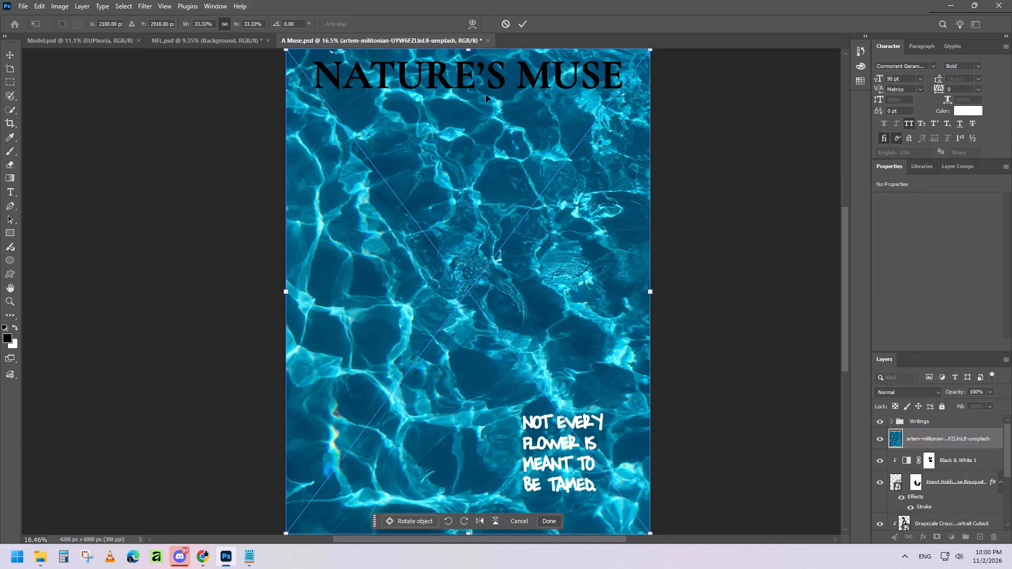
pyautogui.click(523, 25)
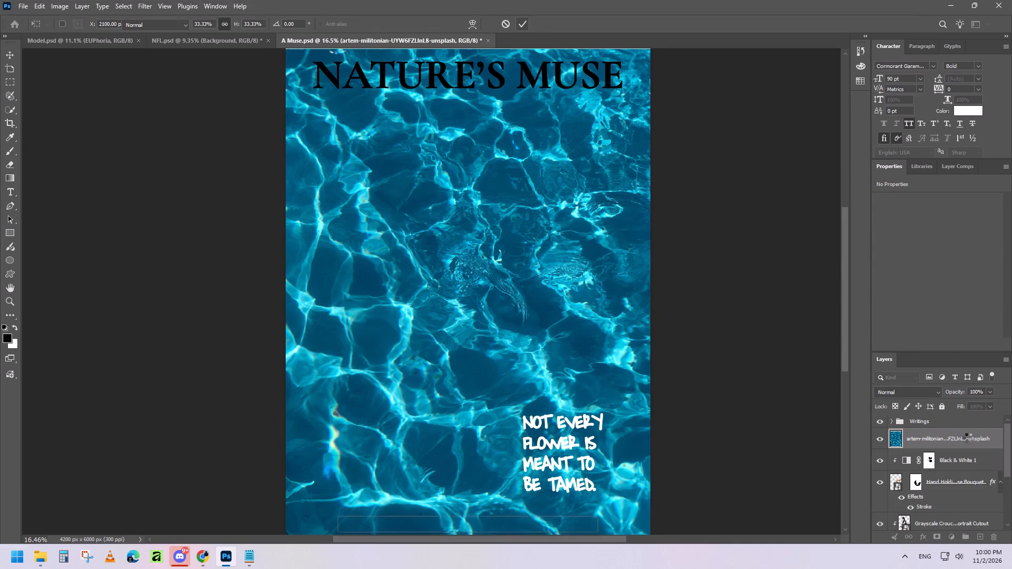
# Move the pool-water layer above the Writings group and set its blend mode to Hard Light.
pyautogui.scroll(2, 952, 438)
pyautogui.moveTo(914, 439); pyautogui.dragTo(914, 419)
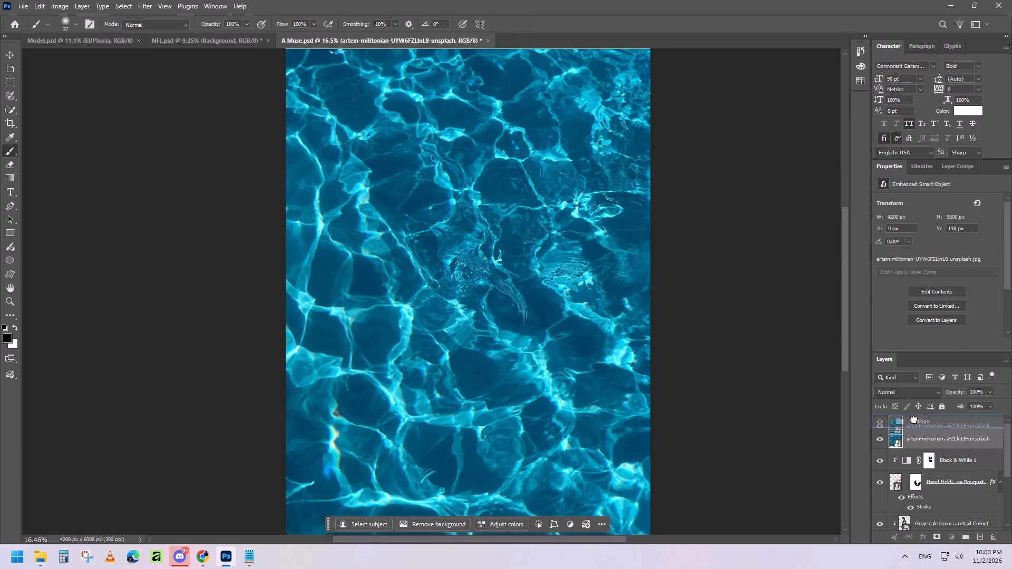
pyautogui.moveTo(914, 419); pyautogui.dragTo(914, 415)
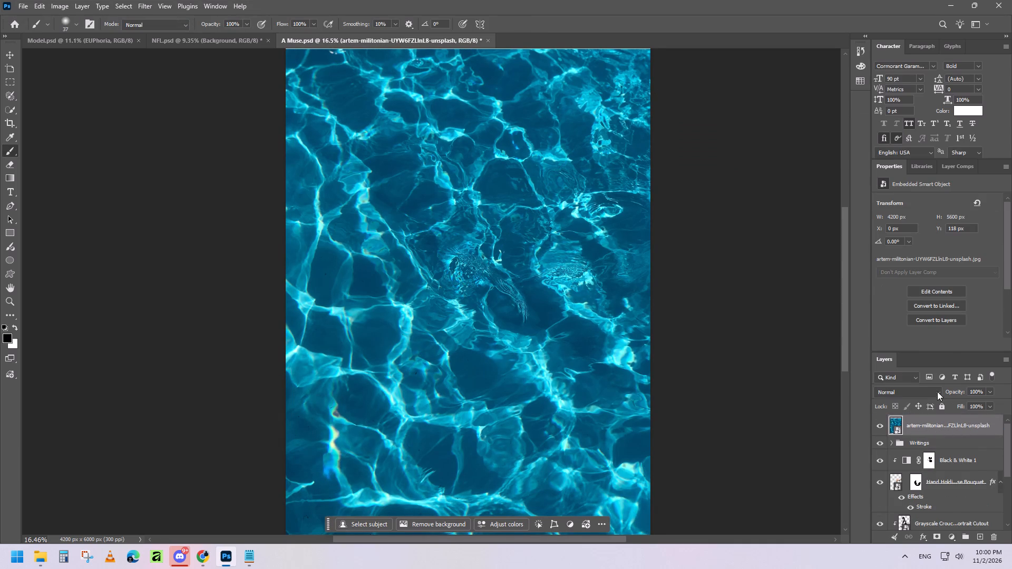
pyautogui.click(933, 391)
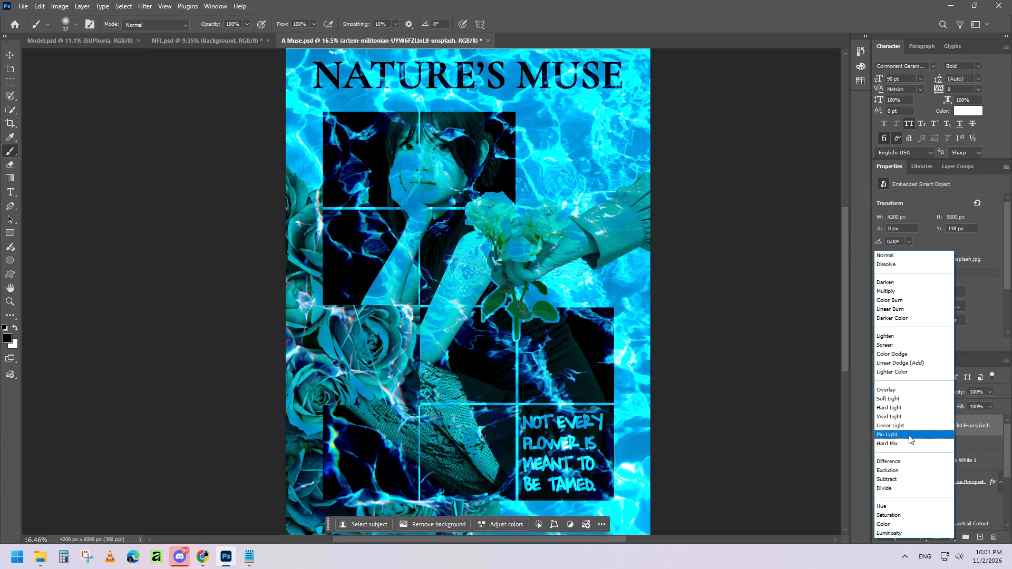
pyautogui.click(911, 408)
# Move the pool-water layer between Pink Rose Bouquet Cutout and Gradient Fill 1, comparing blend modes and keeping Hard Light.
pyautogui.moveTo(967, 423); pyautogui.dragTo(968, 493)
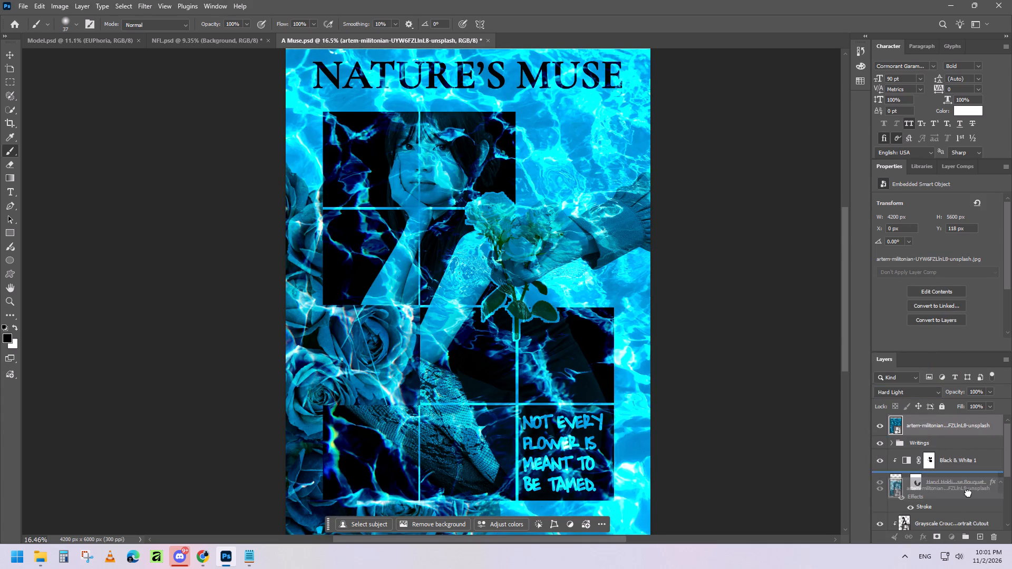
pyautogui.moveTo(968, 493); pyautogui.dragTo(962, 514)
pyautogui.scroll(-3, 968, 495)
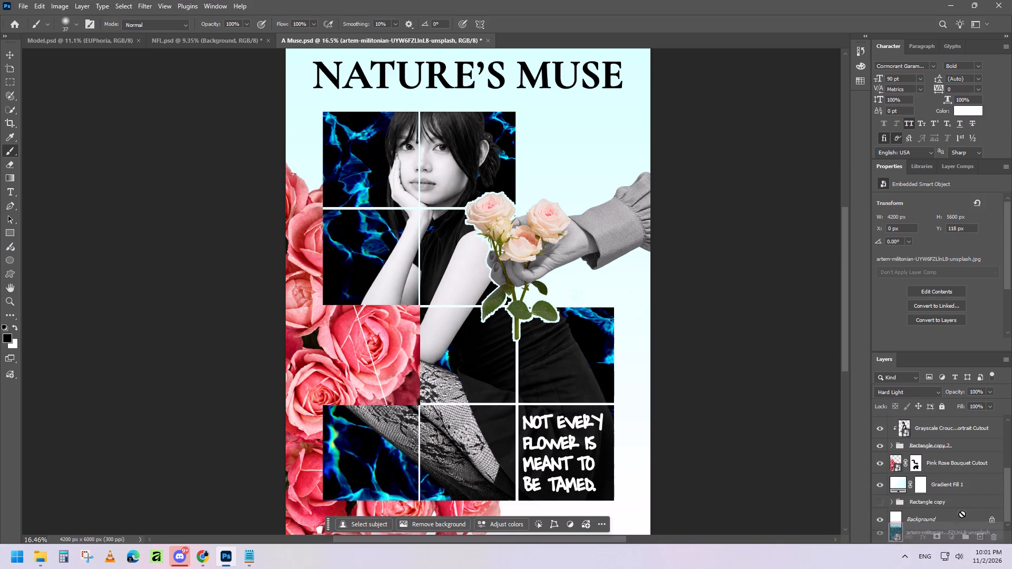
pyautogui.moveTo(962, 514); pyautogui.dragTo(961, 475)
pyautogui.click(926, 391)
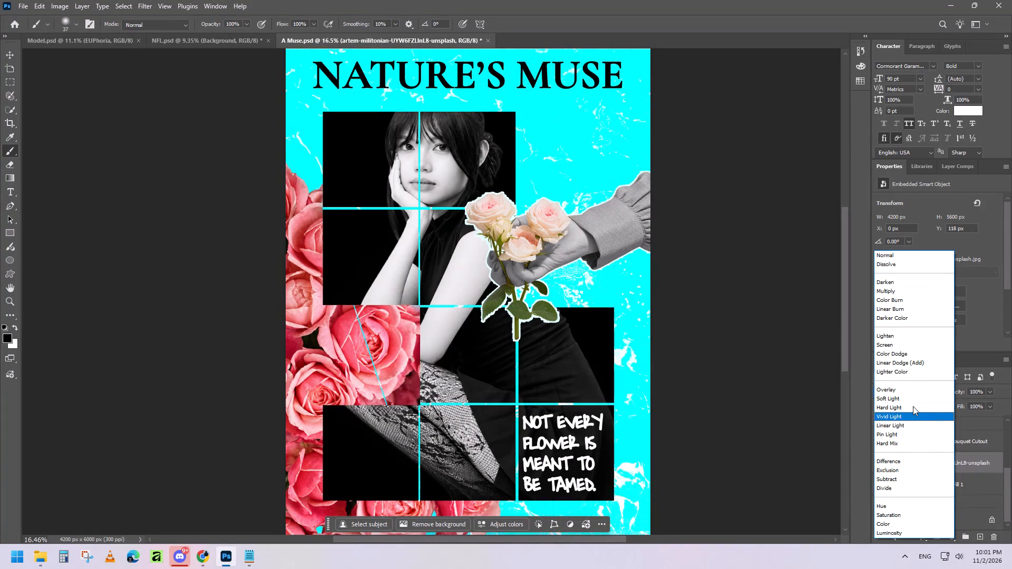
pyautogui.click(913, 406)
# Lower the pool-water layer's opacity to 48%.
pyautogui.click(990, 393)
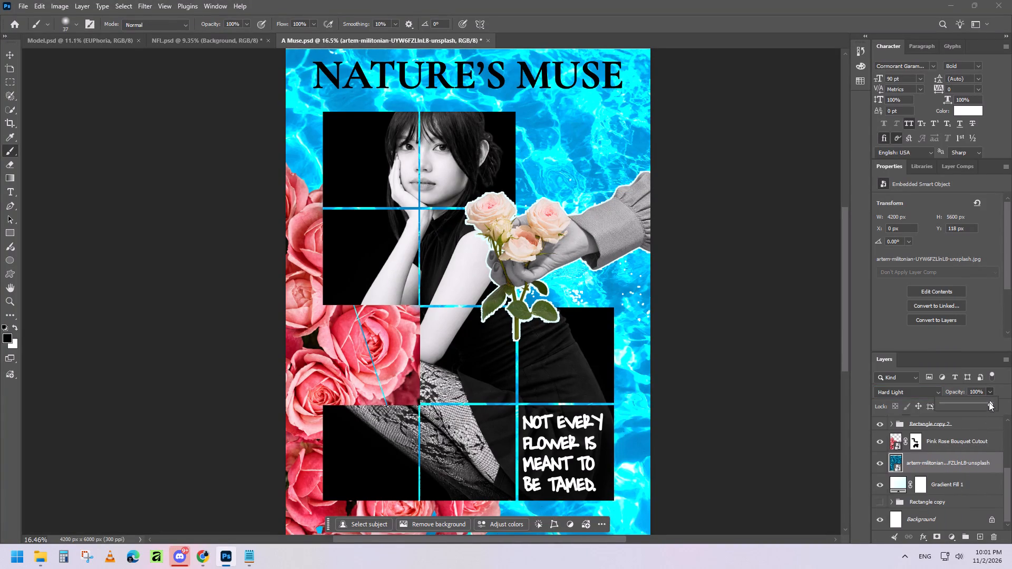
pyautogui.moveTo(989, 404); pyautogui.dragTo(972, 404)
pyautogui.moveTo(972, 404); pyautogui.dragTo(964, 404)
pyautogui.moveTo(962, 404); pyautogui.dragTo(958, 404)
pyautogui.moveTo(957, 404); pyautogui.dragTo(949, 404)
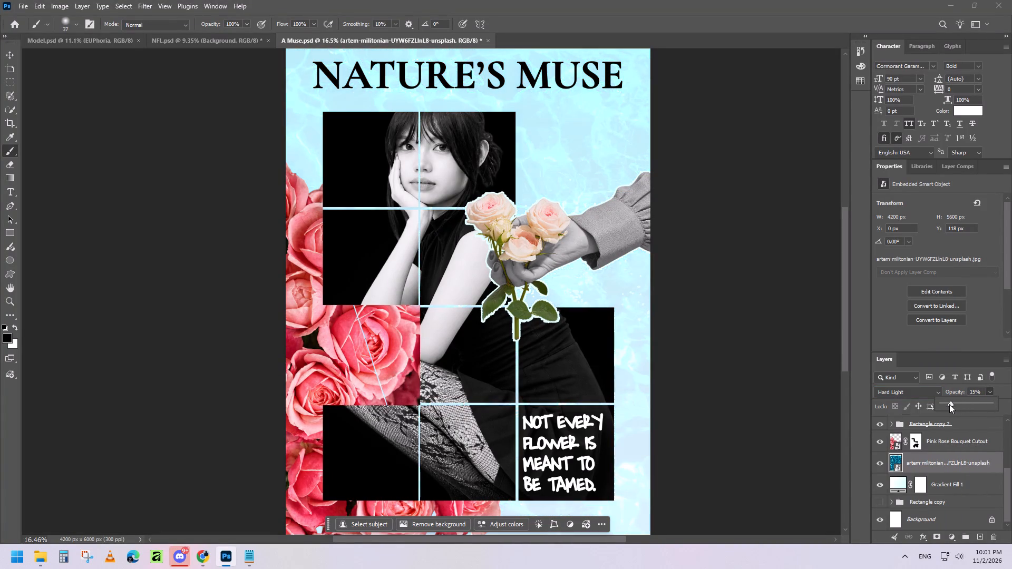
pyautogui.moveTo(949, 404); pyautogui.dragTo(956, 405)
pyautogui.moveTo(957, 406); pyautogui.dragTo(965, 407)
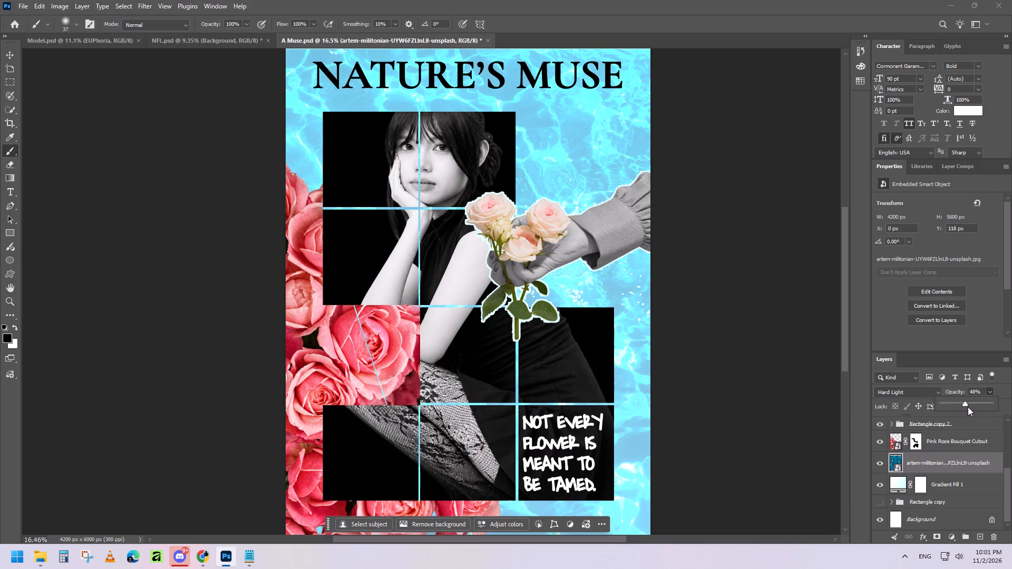
# Place the pale blue cloud photo from the Asian Muse folder into the poster, directly above the pool-water layer.
pyautogui.click(46, 555)
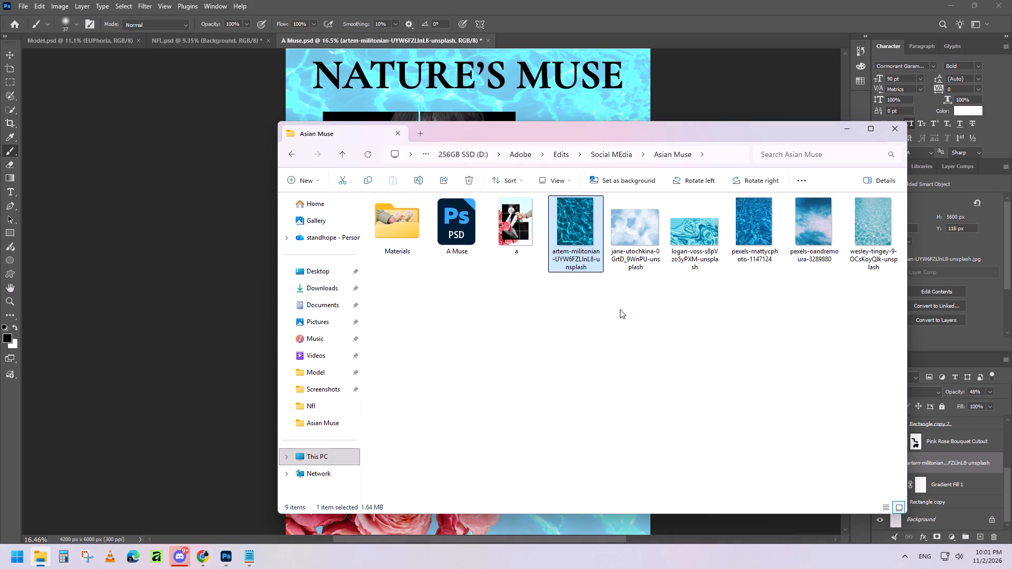
pyautogui.moveTo(630, 242); pyautogui.dragTo(581, 112)
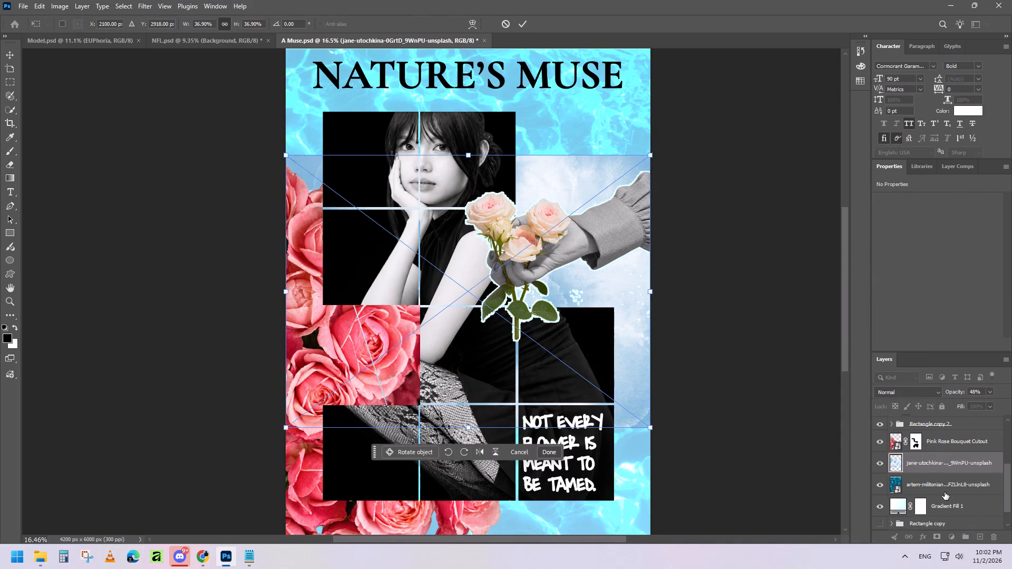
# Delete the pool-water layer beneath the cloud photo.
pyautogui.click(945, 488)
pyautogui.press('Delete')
# Scale the pale blue cloud photo layer to about 72.8% so it covers the whole poster.
pyautogui.click(932, 465)
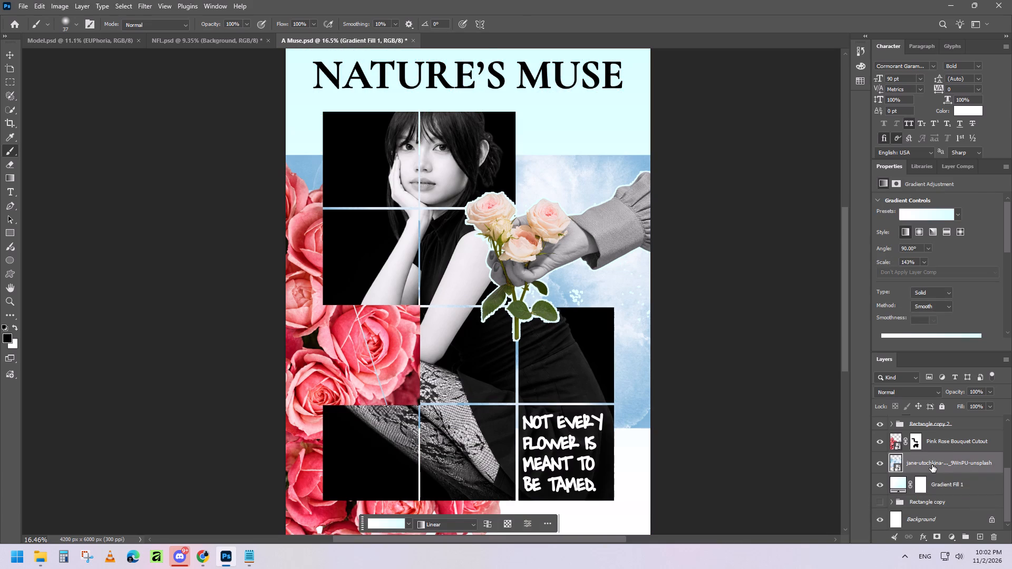
pyautogui.hotkey('ctrl', 't')
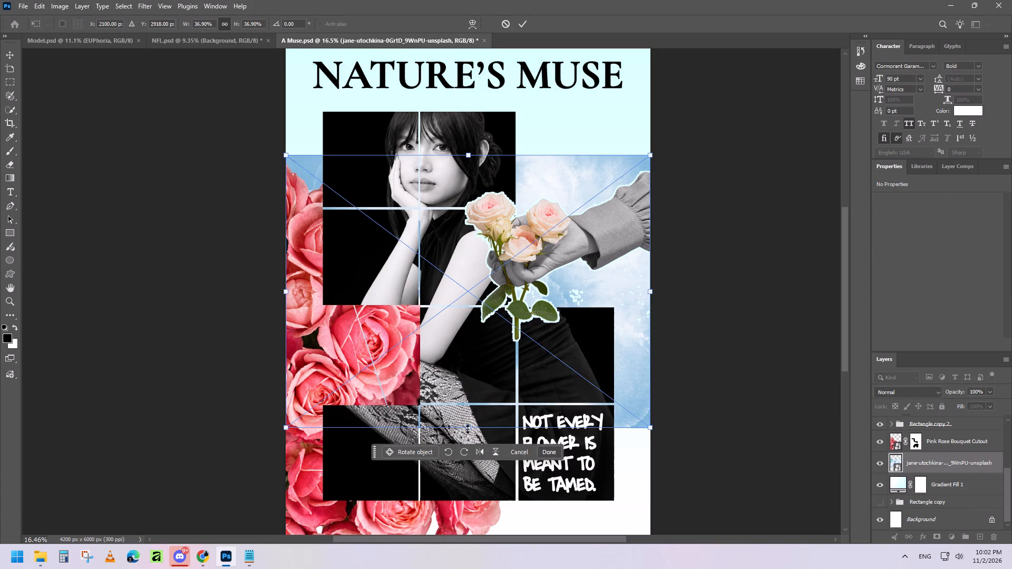
pyautogui.moveTo(468, 429); pyautogui.dragTo(469, 543)
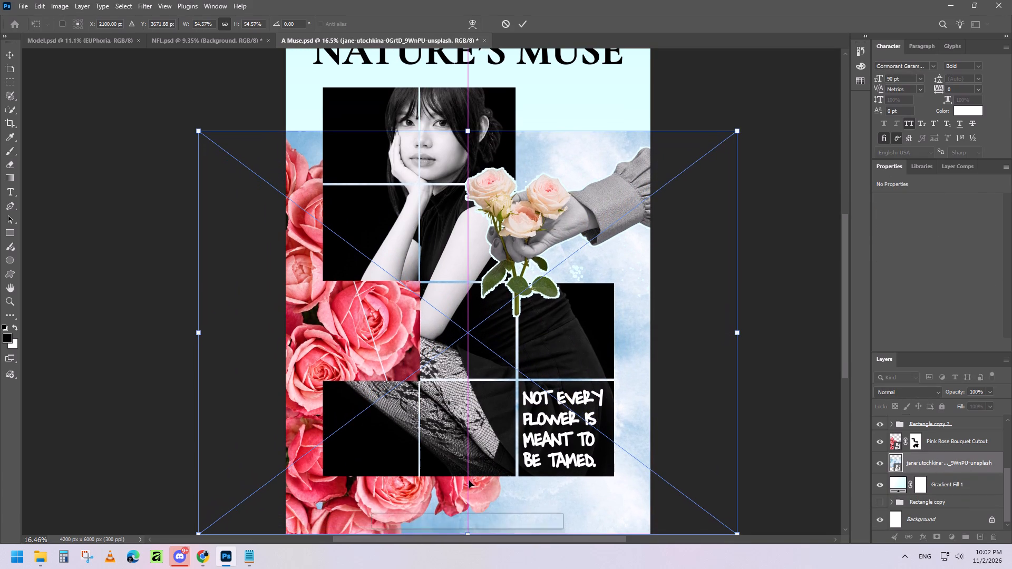
pyautogui.moveTo(470, 132); pyautogui.dragTo(469, 30)
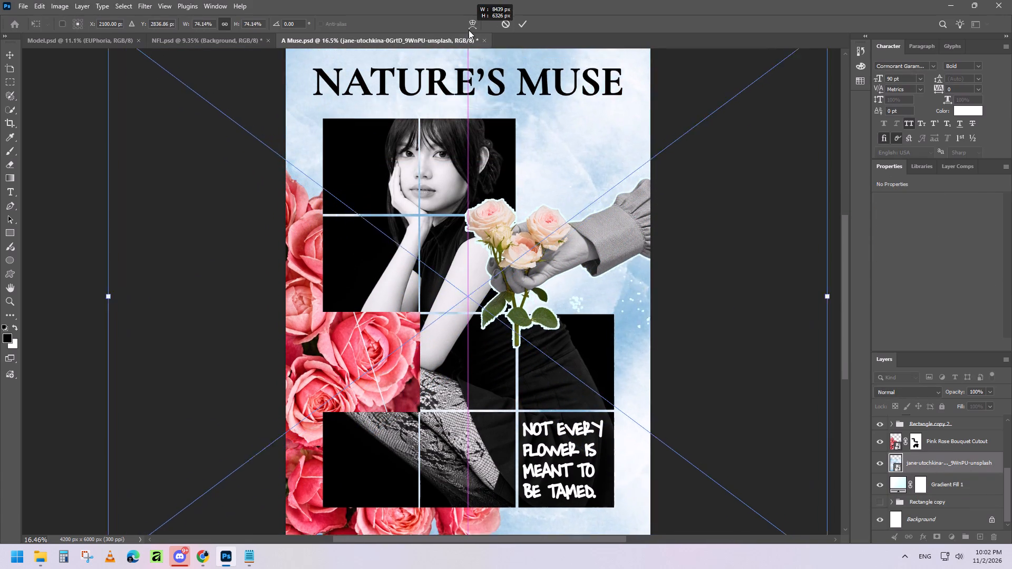
pyautogui.moveTo(469, 30); pyautogui.dragTo(472, 63)
pyautogui.scroll(-12, 672, 394)
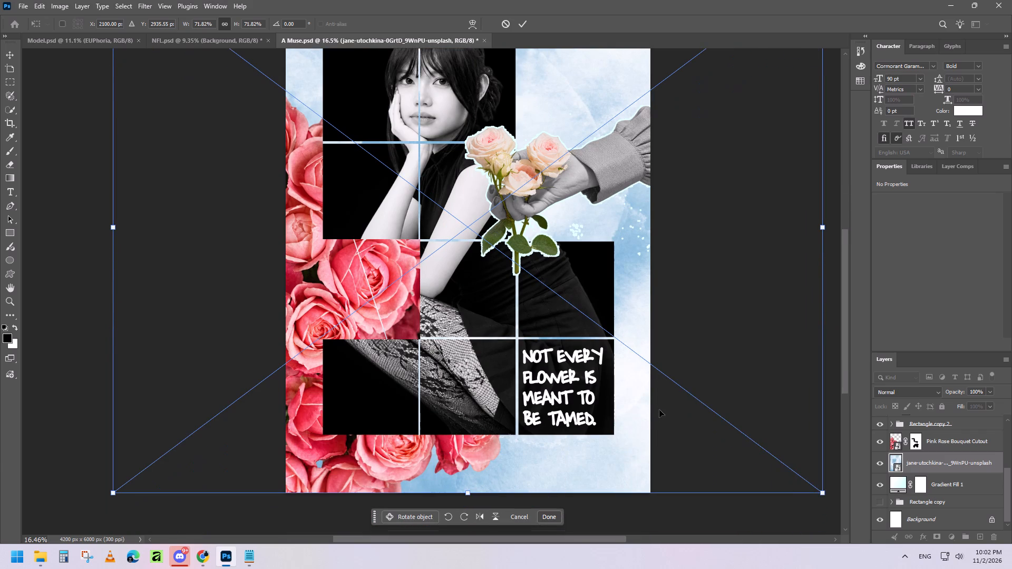
pyautogui.click(466, 494)
pyautogui.moveTo(469, 493); pyautogui.dragTo(469, 494)
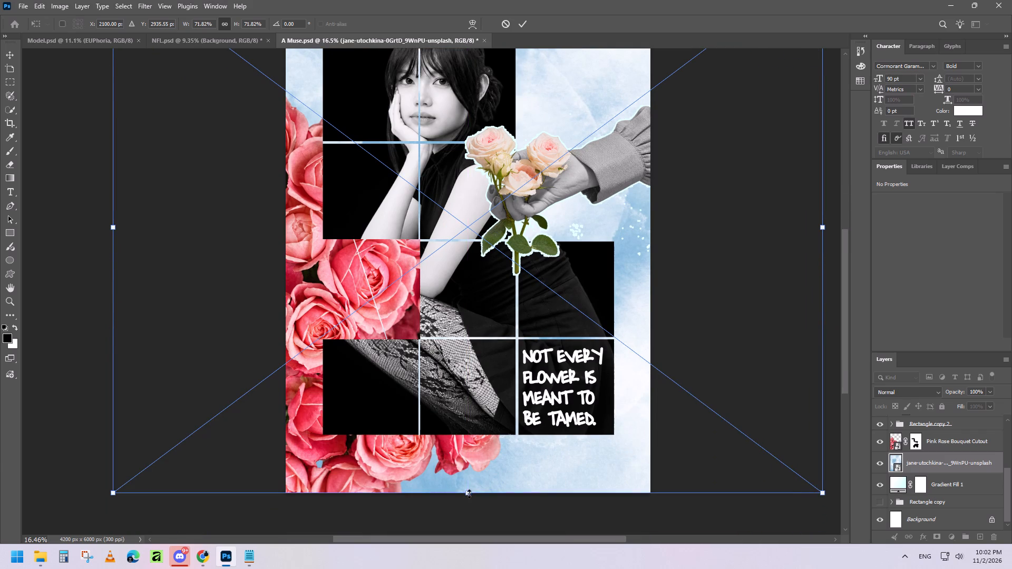
pyautogui.moveTo(469, 494); pyautogui.dragTo(469, 500)
pyautogui.click(523, 26)
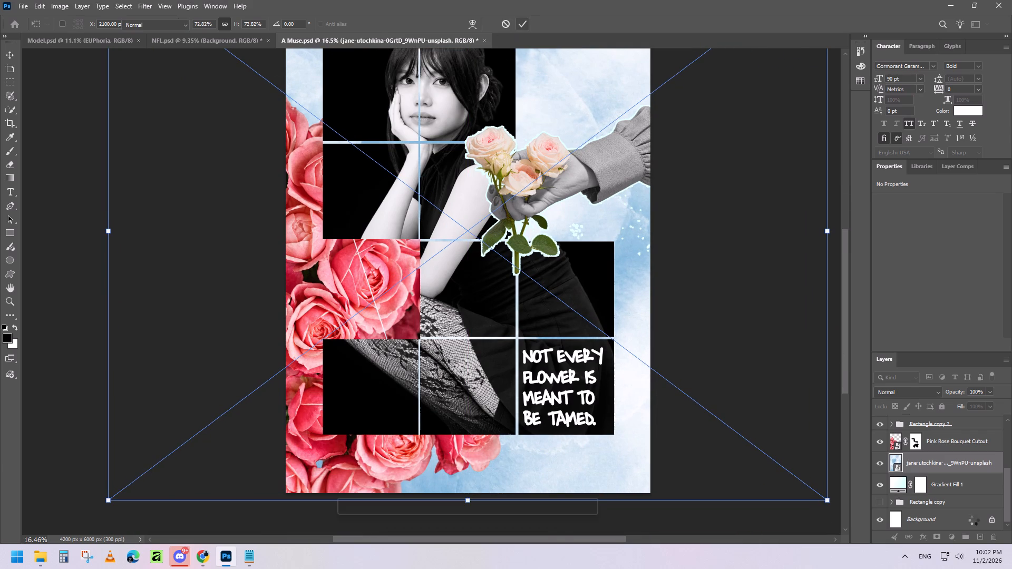
# Compare blend modes on the cloud photo layer and set it to Linear Burn.
pyautogui.scroll(3, 964, 479)
pyautogui.click(937, 391)
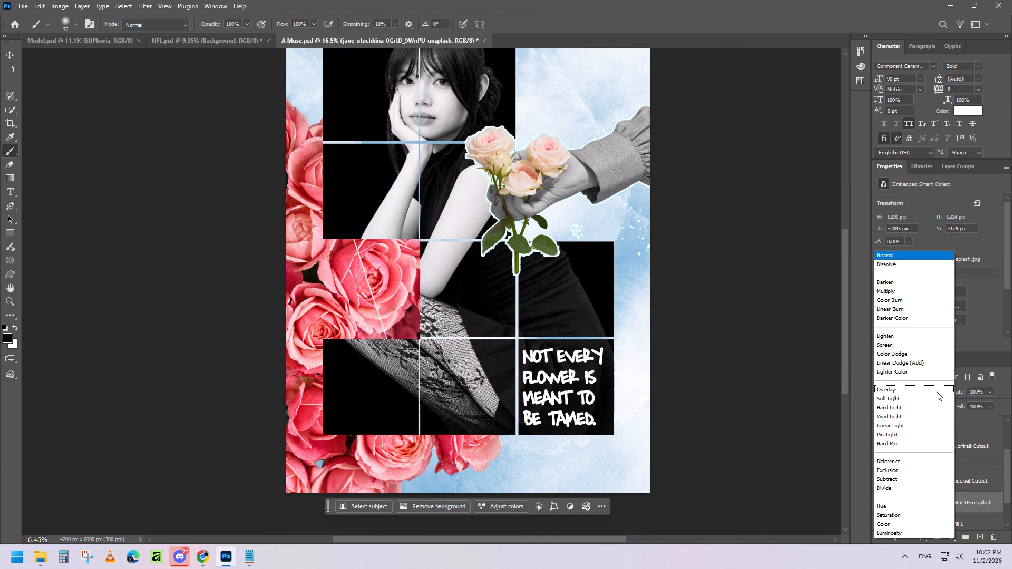
pyautogui.keyDown('alt'); pyautogui.scroll(-2, 746, 453); pyautogui.keyUp('alt')
pyautogui.click(737, 386)
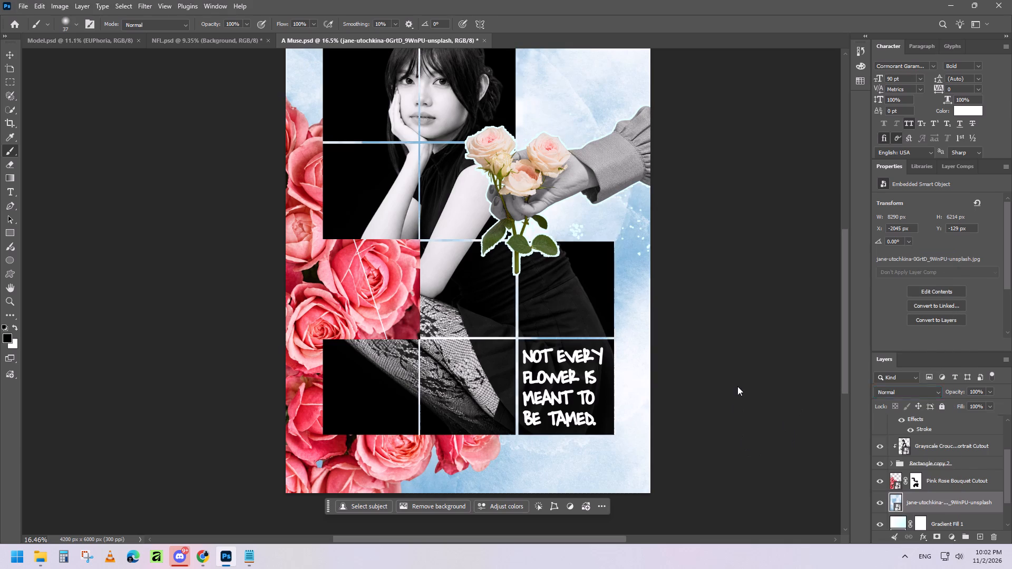
pyautogui.keyDown('alt'); pyautogui.scroll(-3, 738, 385); pyautogui.keyUp('alt')
pyautogui.scroll(1, 726, 419)
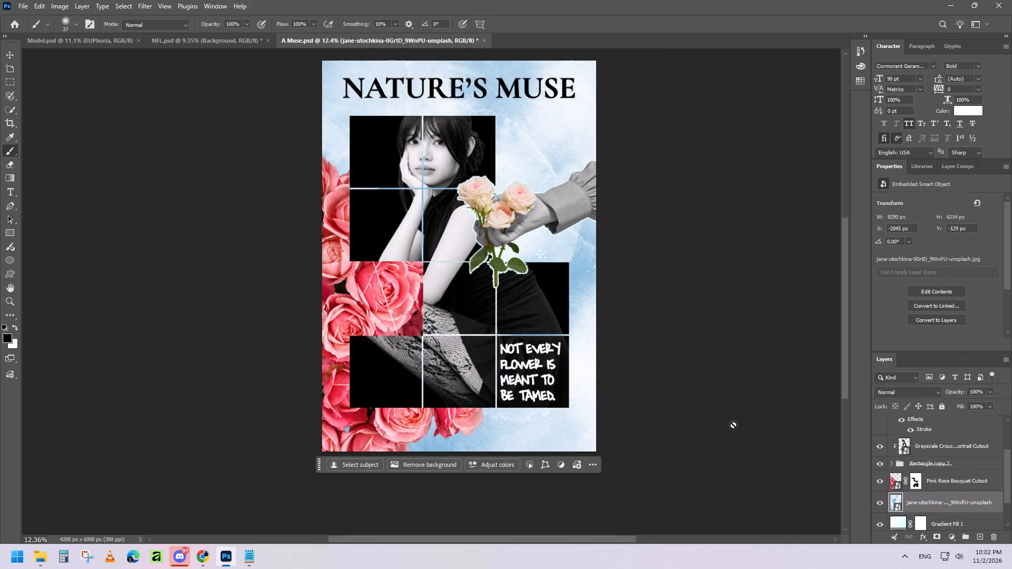
pyautogui.scroll(2, 733, 426)
pyautogui.click(936, 391)
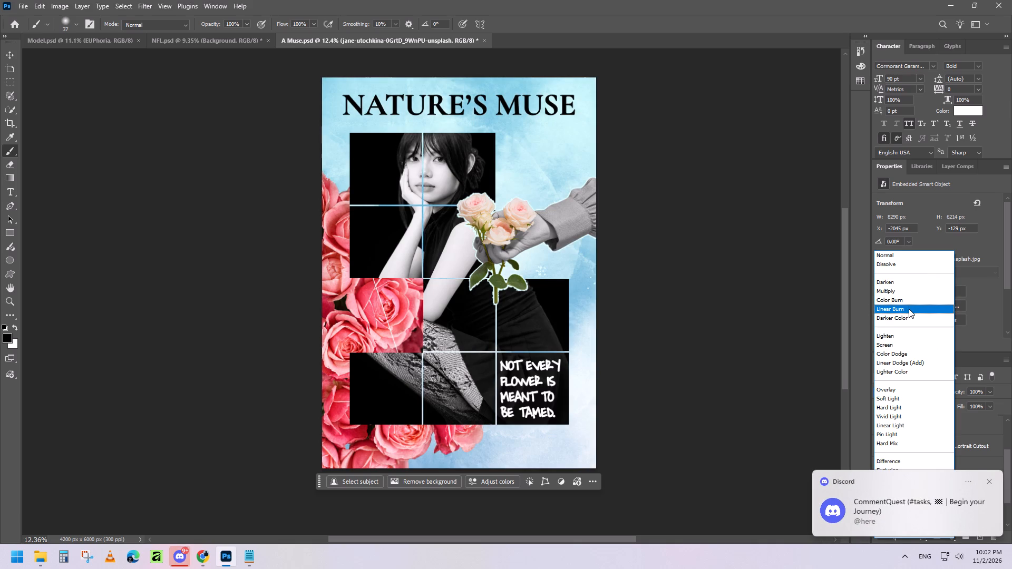
pyautogui.click(909, 309)
pyautogui.click(989, 482)
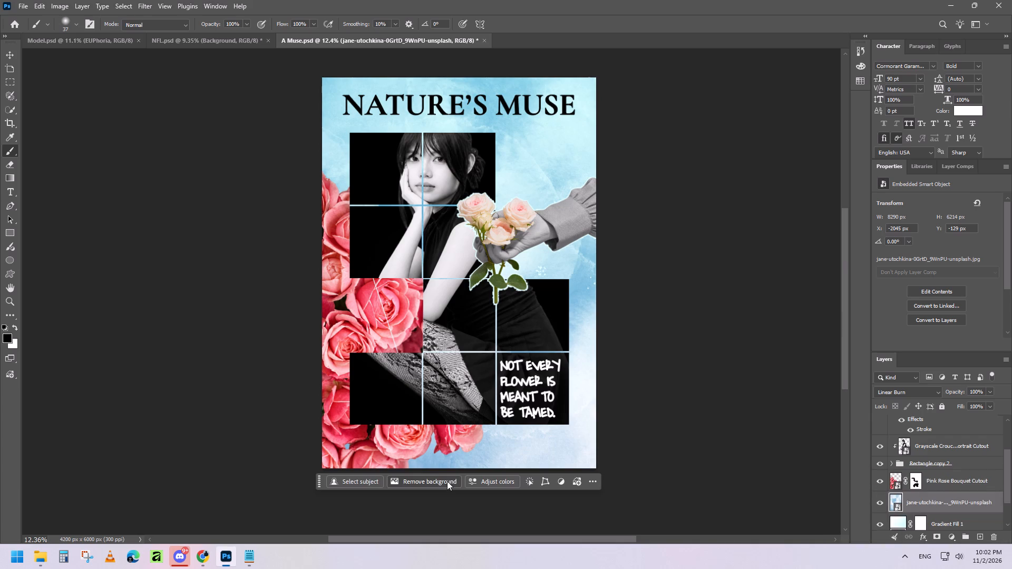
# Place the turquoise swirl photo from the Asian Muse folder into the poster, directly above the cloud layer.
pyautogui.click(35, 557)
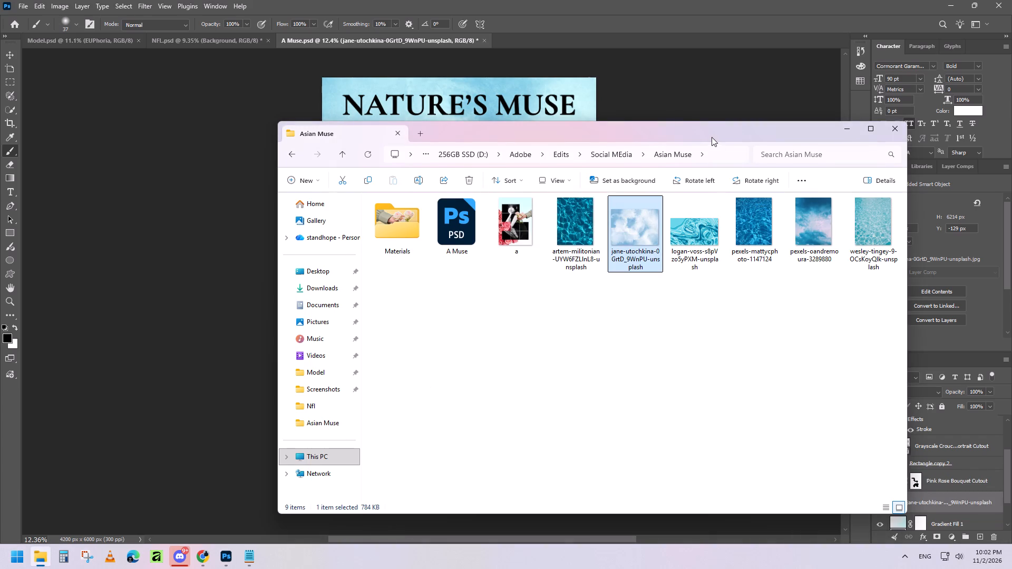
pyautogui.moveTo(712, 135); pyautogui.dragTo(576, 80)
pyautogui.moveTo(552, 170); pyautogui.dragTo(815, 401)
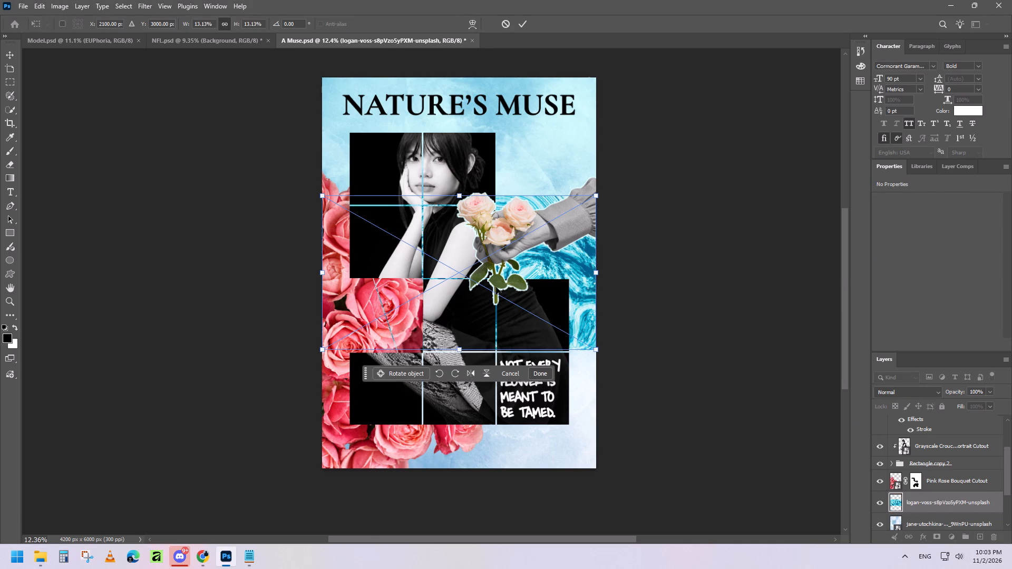
# Hide the cloud photo layer.
pyautogui.scroll(-1, 879, 524)
pyautogui.click(879, 512)
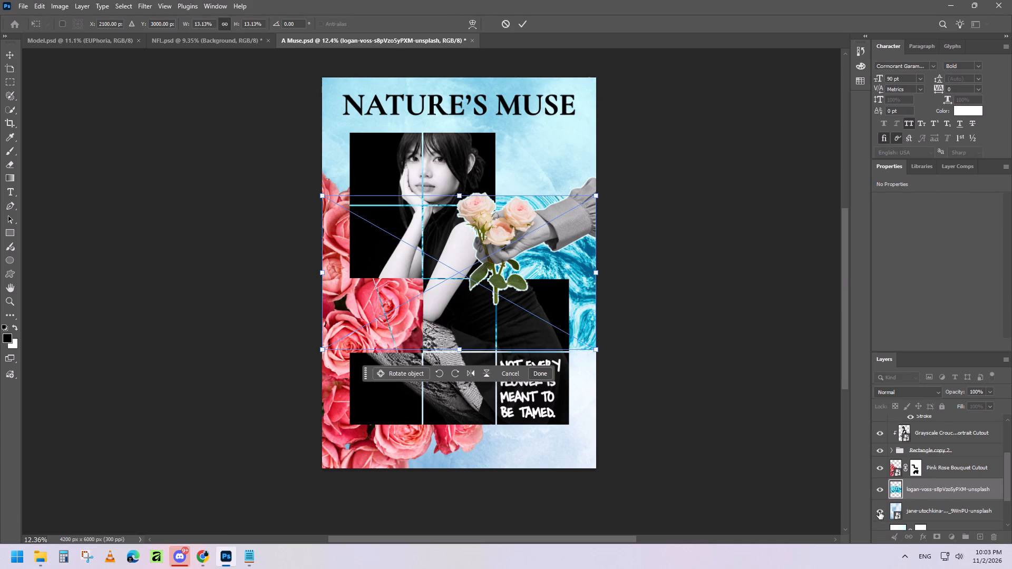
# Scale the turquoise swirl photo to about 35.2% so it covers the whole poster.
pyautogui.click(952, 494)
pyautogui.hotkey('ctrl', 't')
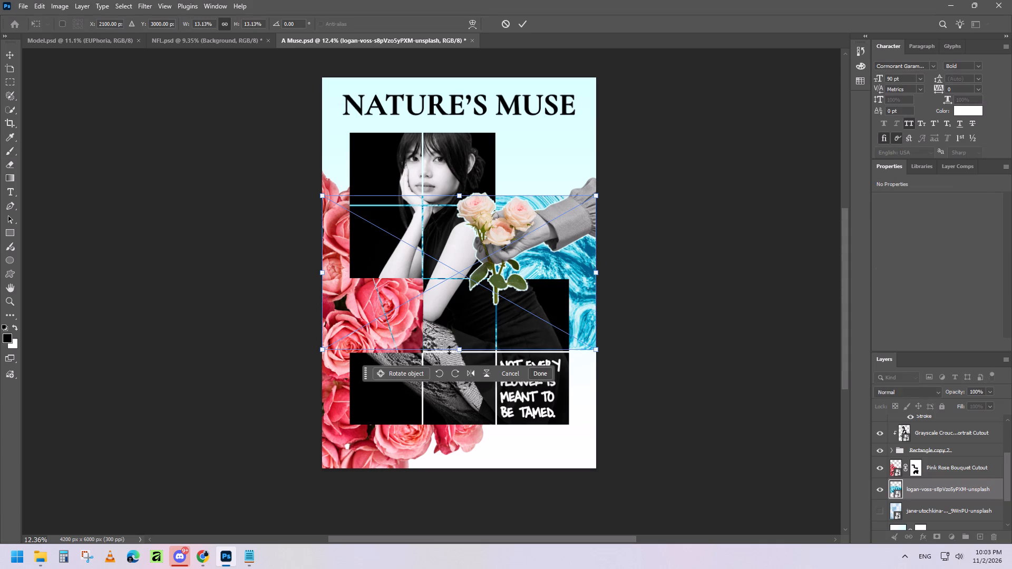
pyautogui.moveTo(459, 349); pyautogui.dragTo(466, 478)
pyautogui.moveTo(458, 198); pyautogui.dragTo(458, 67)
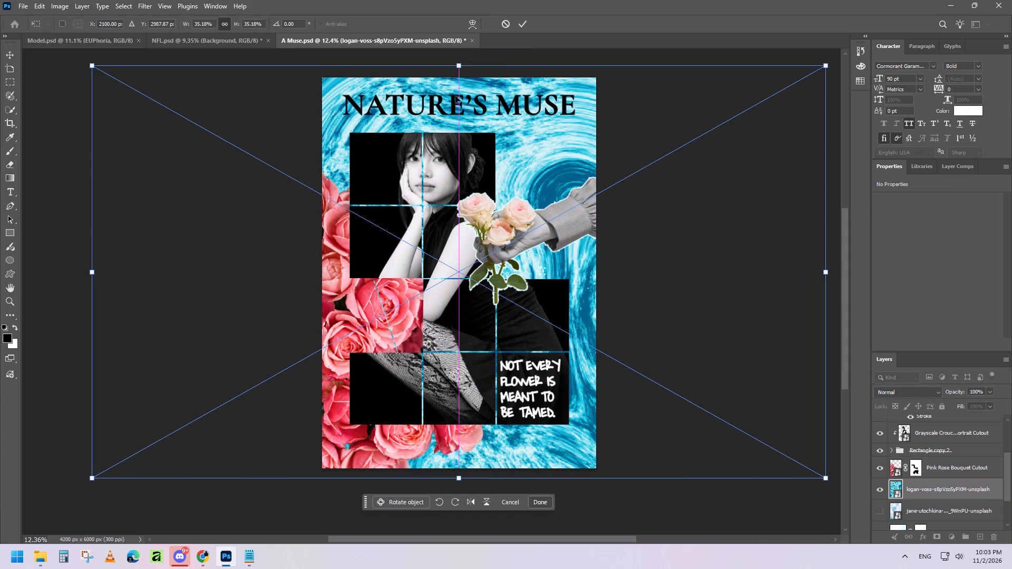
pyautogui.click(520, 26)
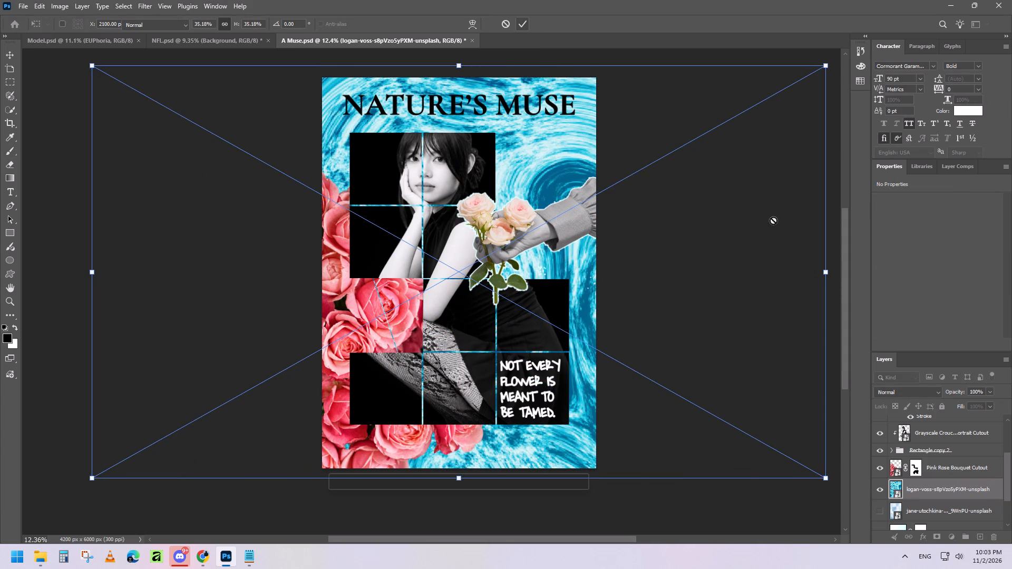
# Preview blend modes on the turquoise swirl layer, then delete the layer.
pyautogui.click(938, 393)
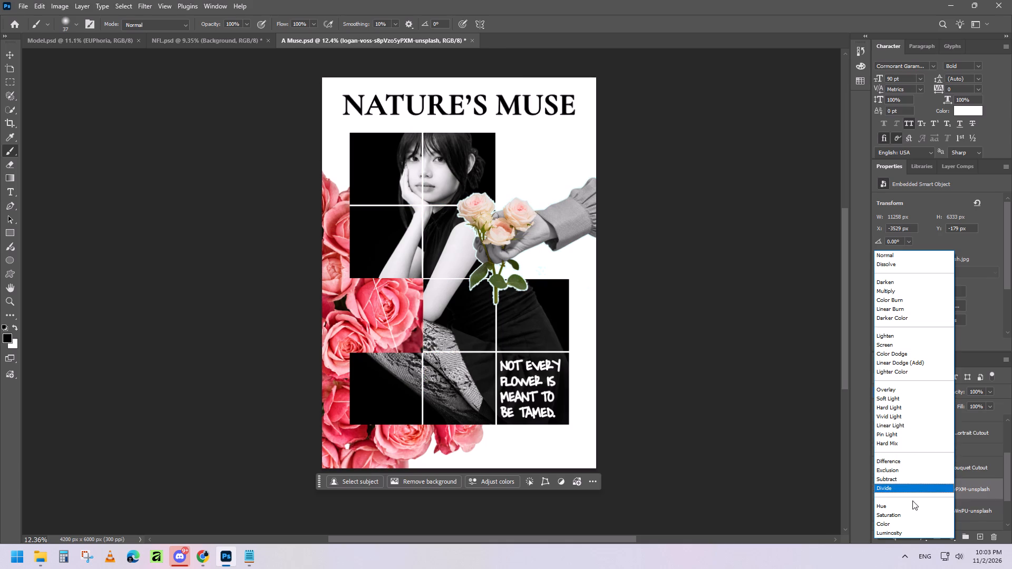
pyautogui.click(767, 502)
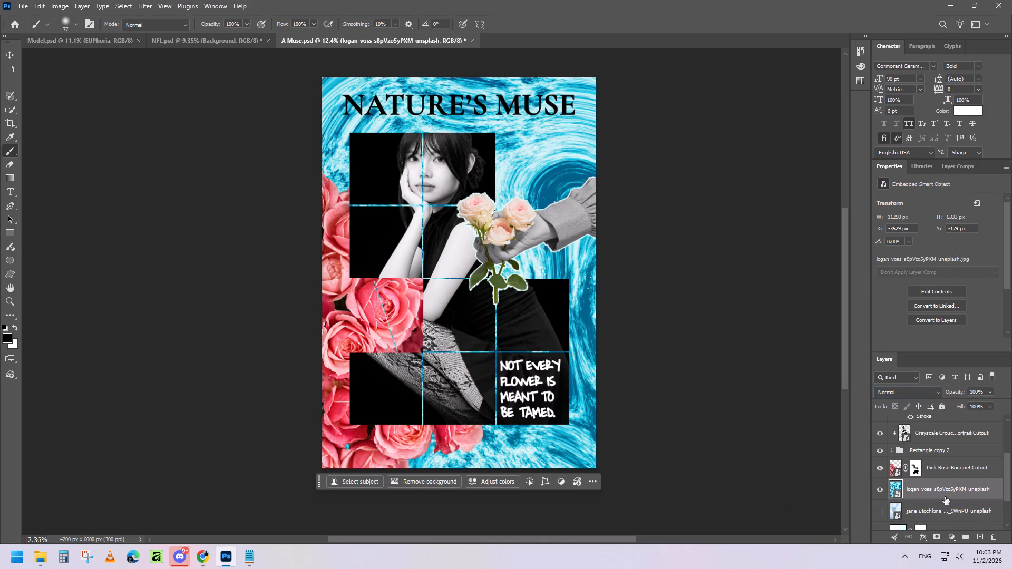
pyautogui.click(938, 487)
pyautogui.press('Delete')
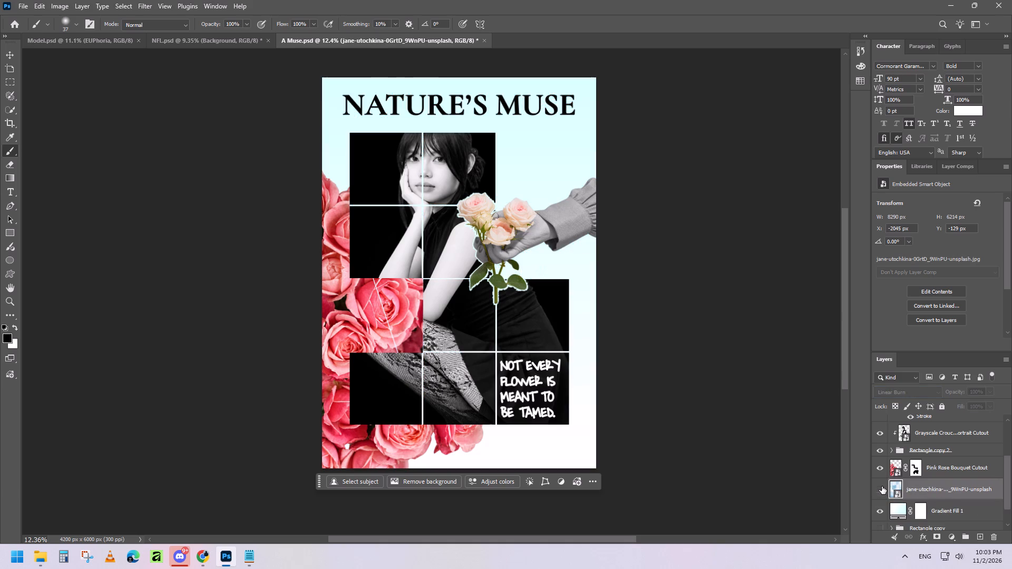
# Toggle the cloud photo layer on and off to compare the poster's background, leaving the layer hidden.
pyautogui.click(881, 486)
pyautogui.click(881, 486)
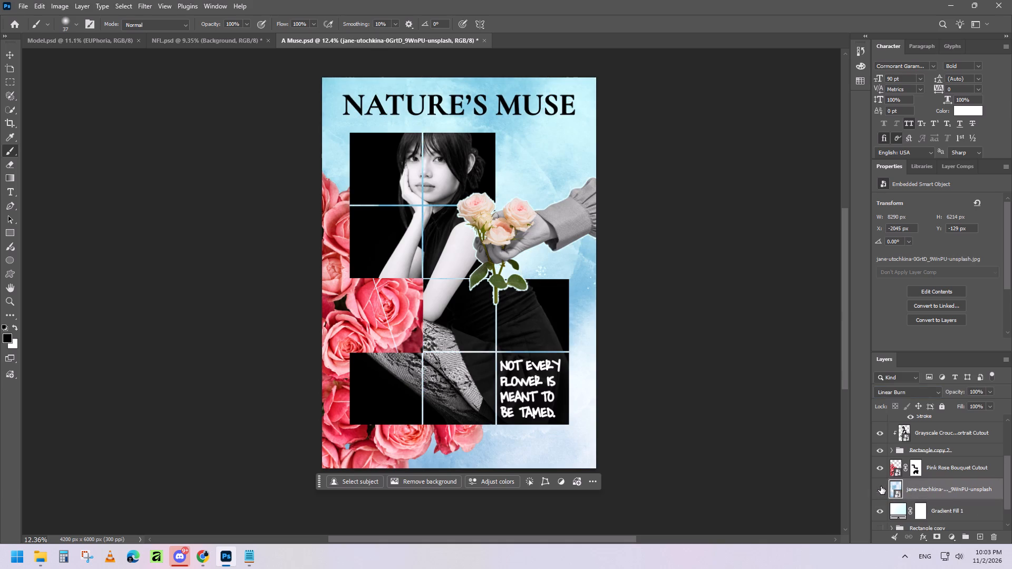
pyautogui.click(881, 486)
pyautogui.click(881, 486)
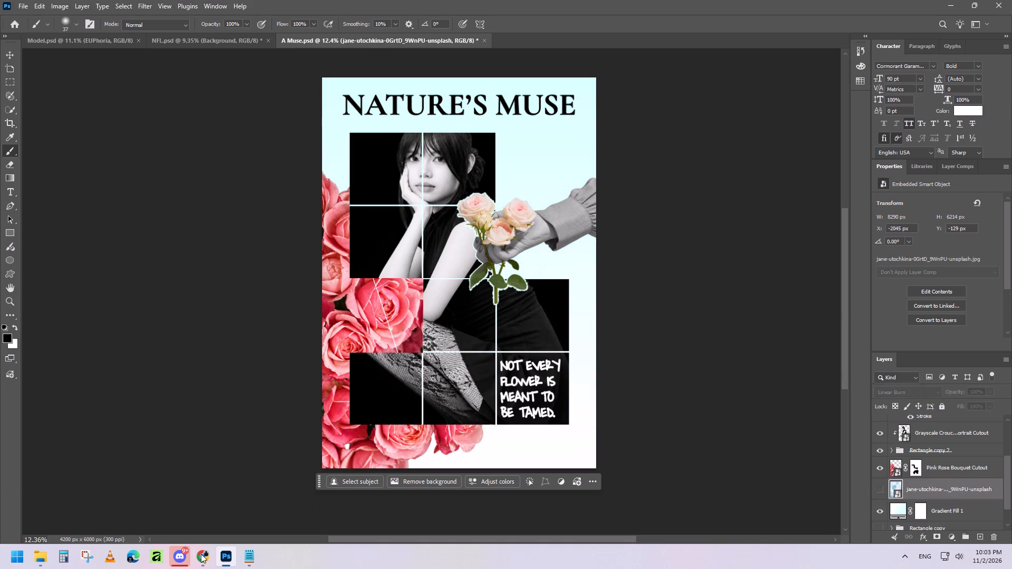
# Place the deep-blue water photo pexels-mattycphoto-1147124 above the cloud layer, scaled to about 36.6% to cover the poster.
pyautogui.click(36, 557)
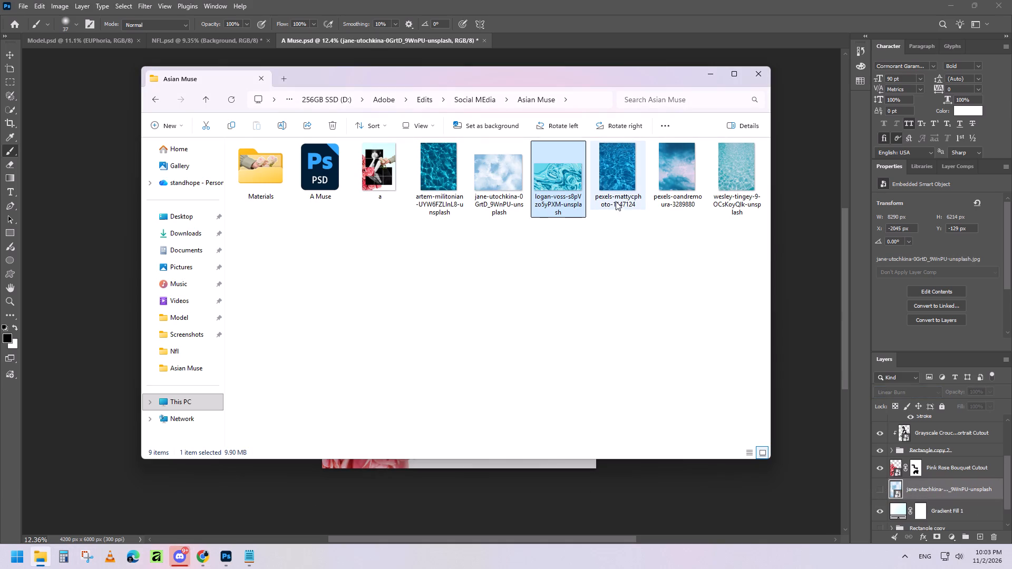
pyautogui.moveTo(620, 187); pyautogui.dragTo(796, 300)
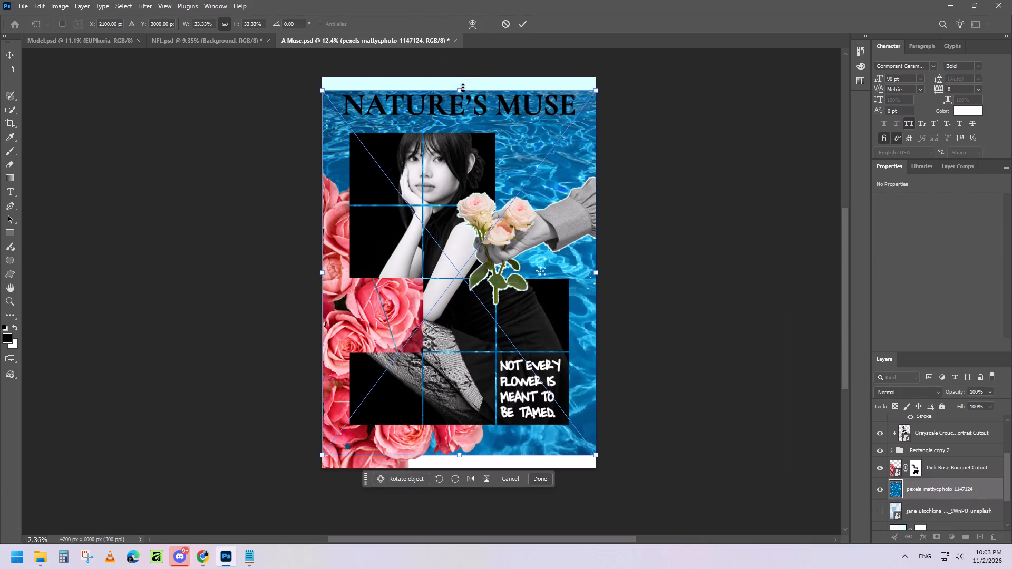
pyautogui.moveTo(460, 89); pyautogui.dragTo(460, 76)
pyautogui.moveTo(459, 454); pyautogui.dragTo(459, 469)
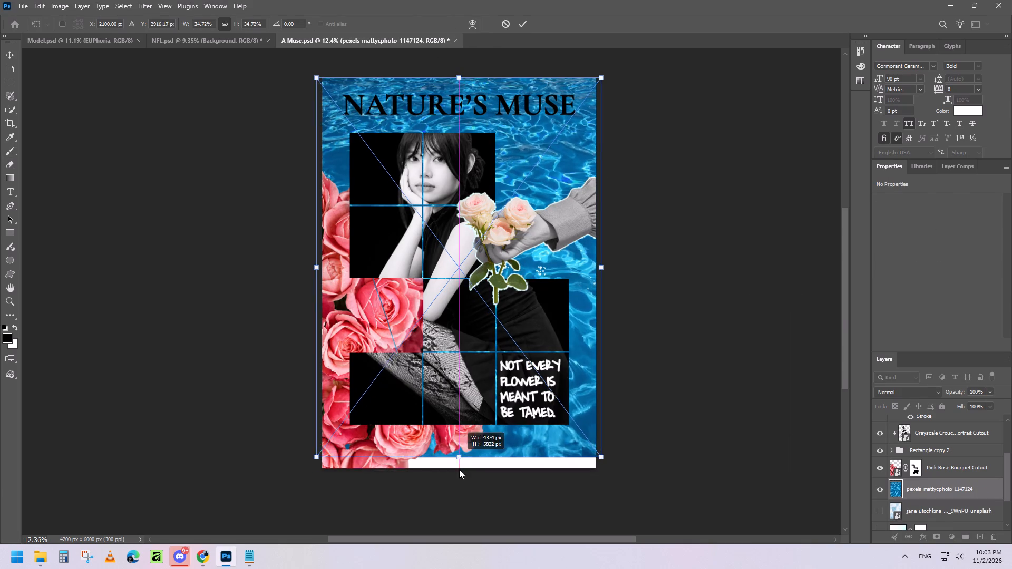
pyautogui.moveTo(459, 469); pyautogui.dragTo(459, 477)
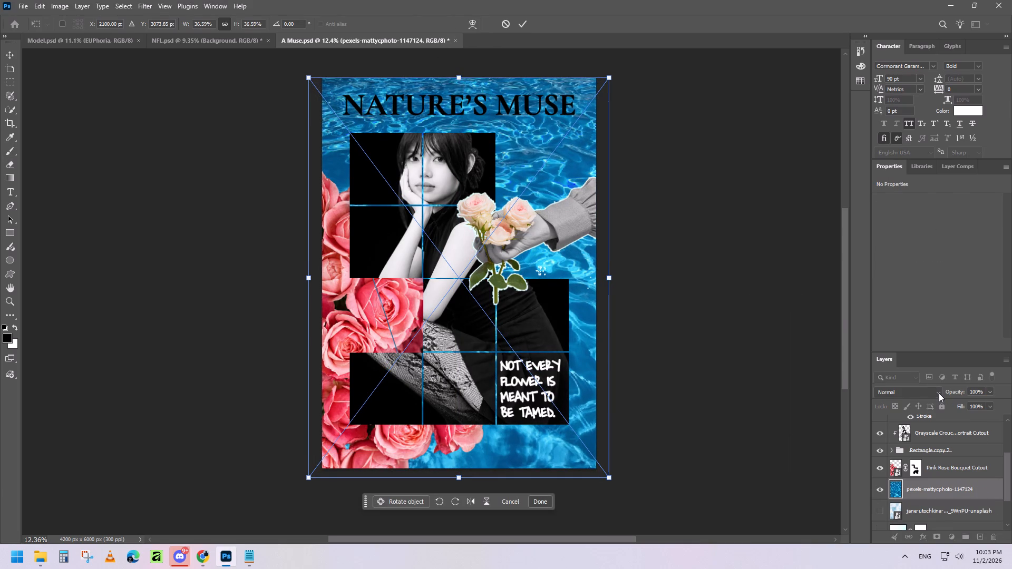
# Try blend modes on the deep-blue water layer, set it to Dissolve, and commit the placement.
pyautogui.click(937, 392)
pyautogui.press('Down')
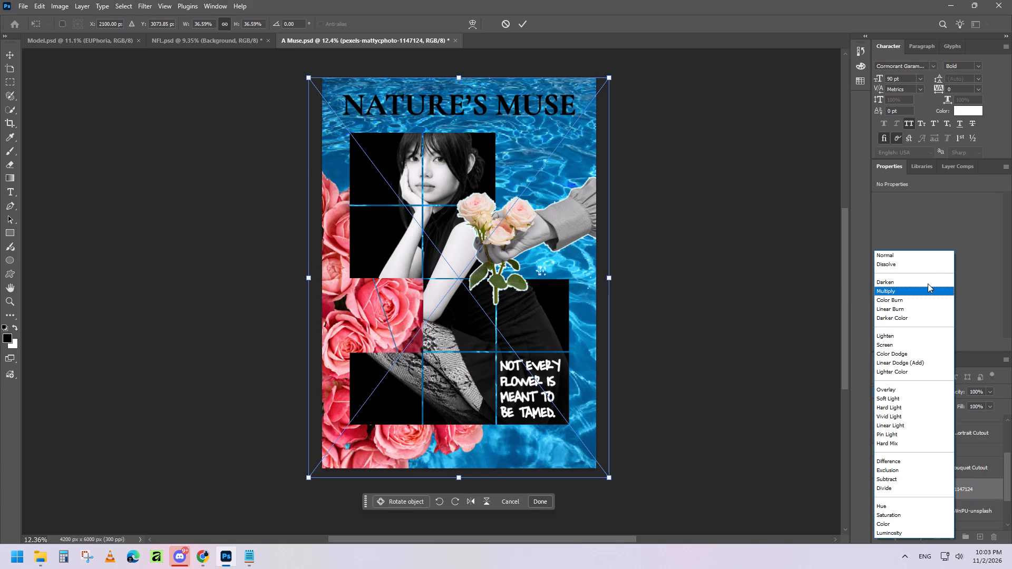
pyautogui.press('Down')
pyautogui.press('Down')
pyautogui.press('Down')
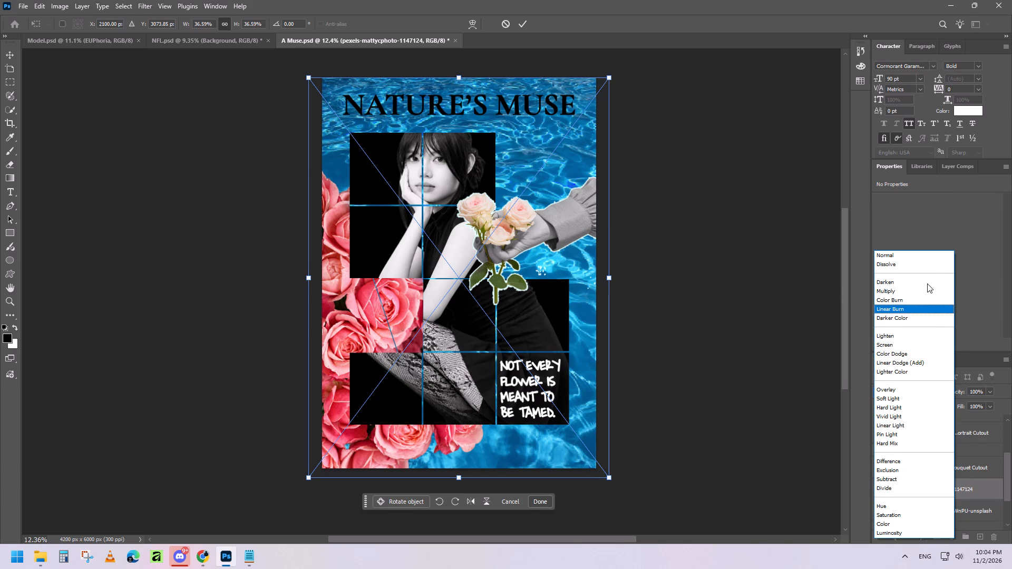
pyautogui.press('Up')
pyautogui.click(522, 21)
pyautogui.click(923, 391)
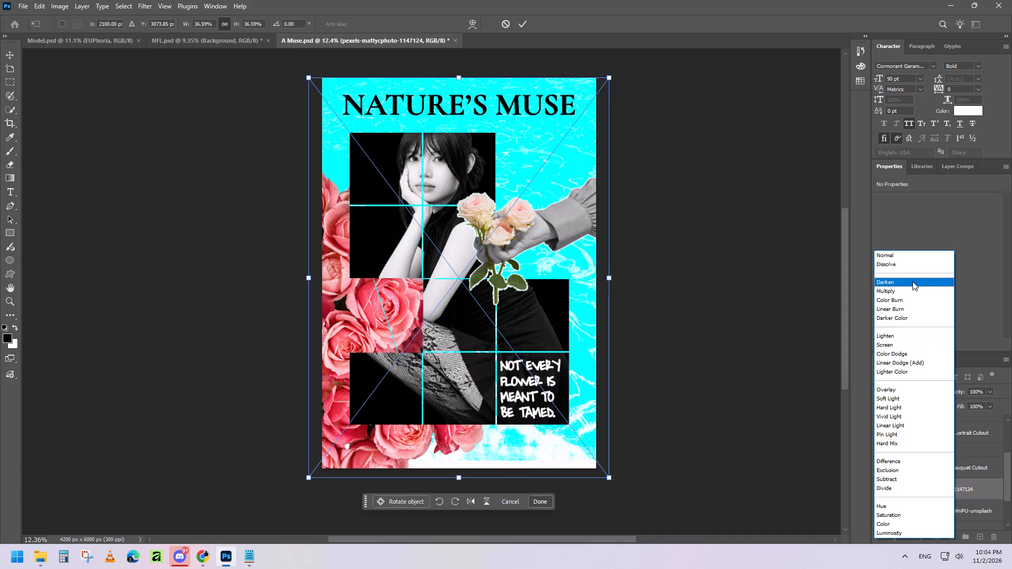
pyautogui.click(981, 293)
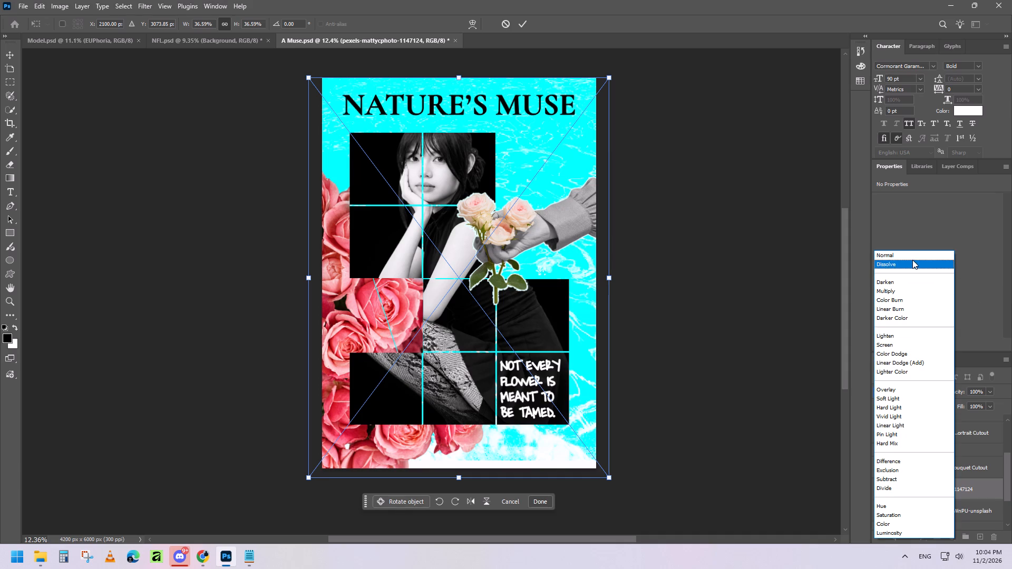
pyautogui.click(910, 265)
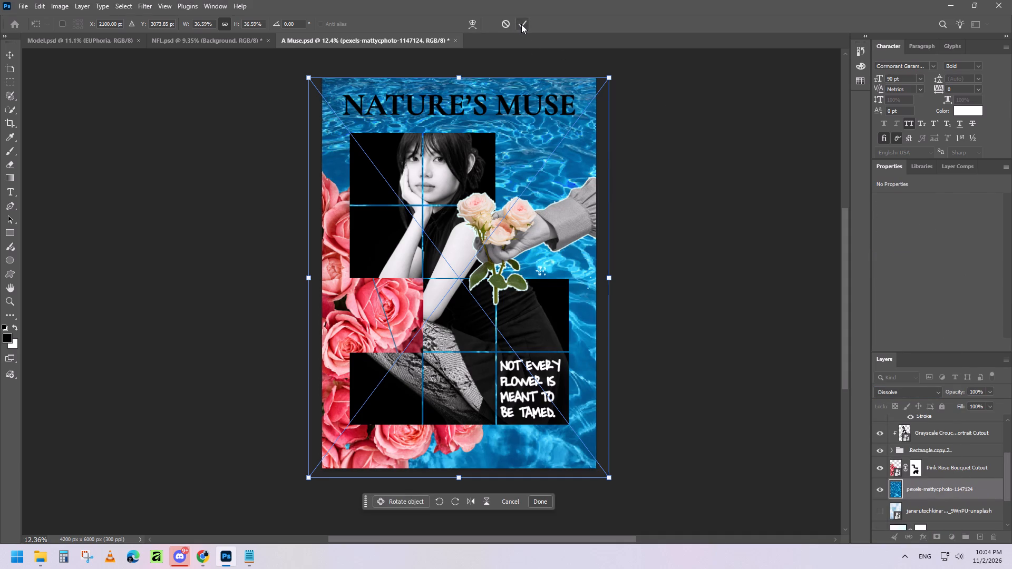
pyautogui.click(521, 24)
# Preview other blend modes on the deep-blue water layer, leaving it at Dissolve.
pyautogui.click(936, 492)
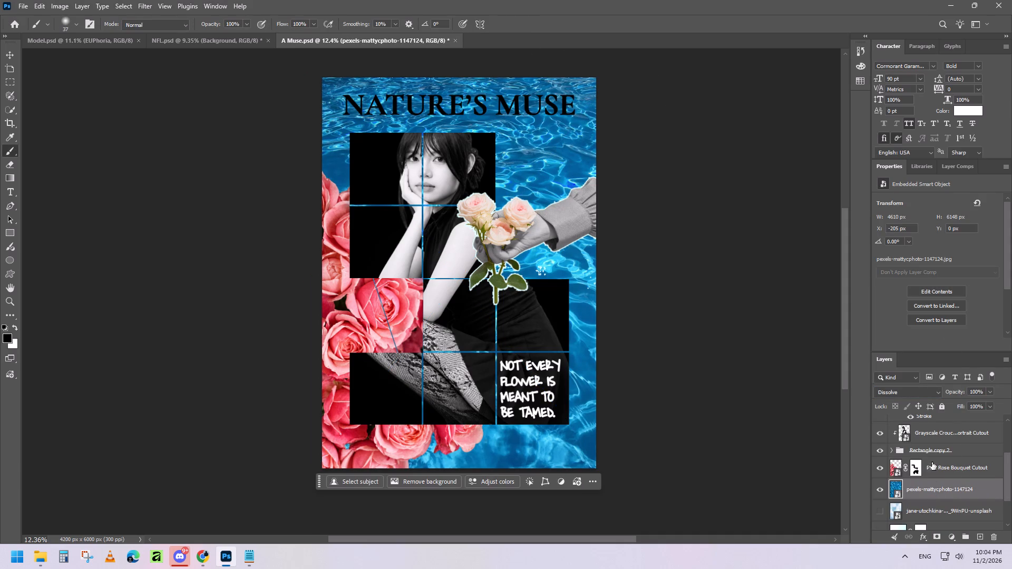
pyautogui.click(912, 396)
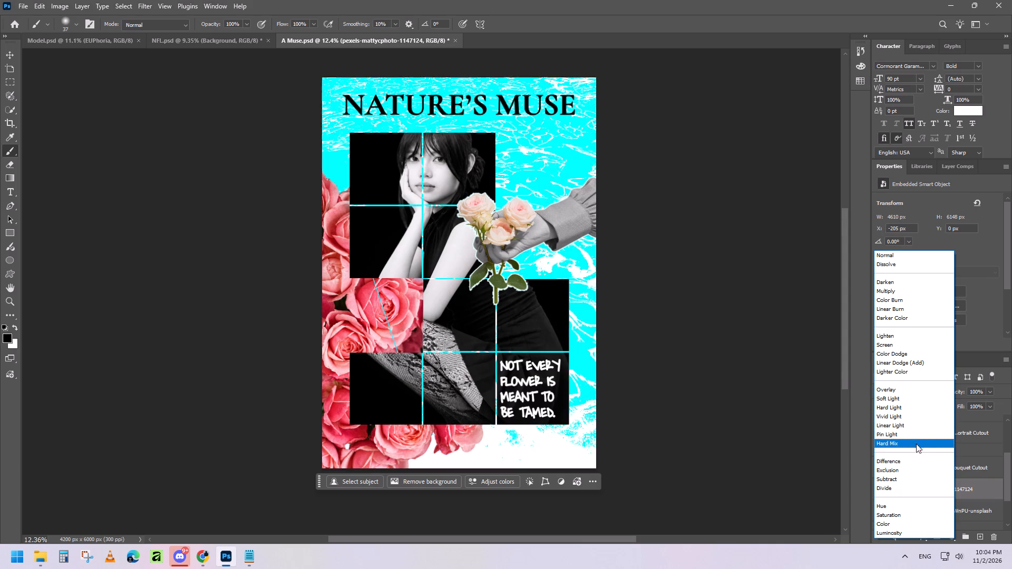
pyautogui.click(764, 279)
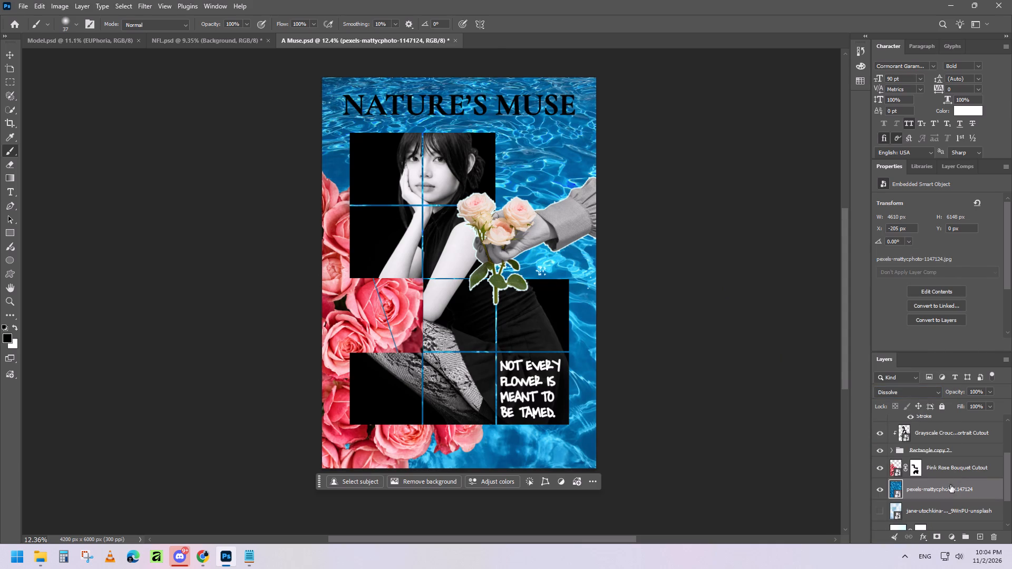
# Delete the deep-blue water layer pexels-mattycphoto-1147124 from the poster.
pyautogui.click(952, 489)
pyautogui.press('Delete')
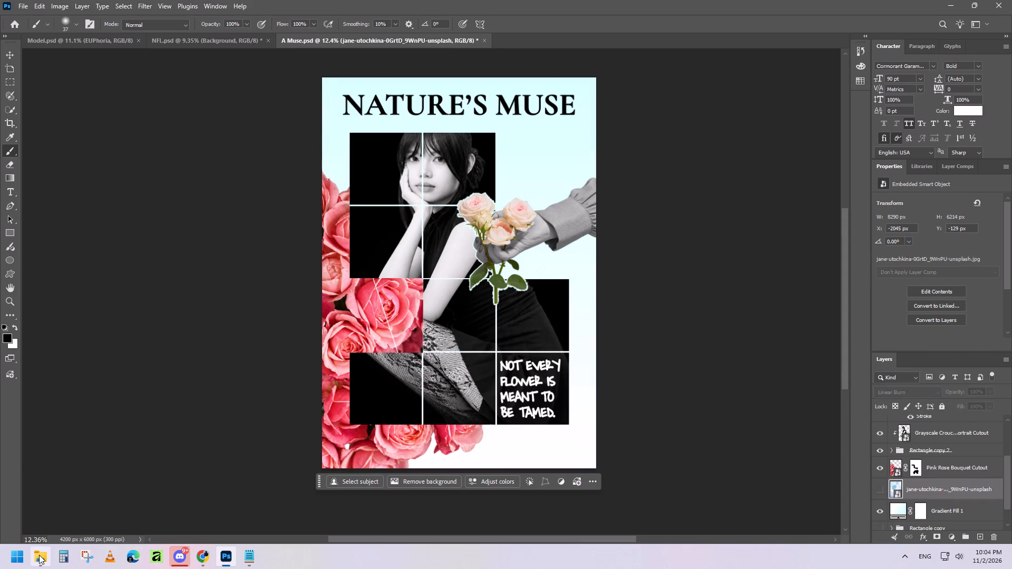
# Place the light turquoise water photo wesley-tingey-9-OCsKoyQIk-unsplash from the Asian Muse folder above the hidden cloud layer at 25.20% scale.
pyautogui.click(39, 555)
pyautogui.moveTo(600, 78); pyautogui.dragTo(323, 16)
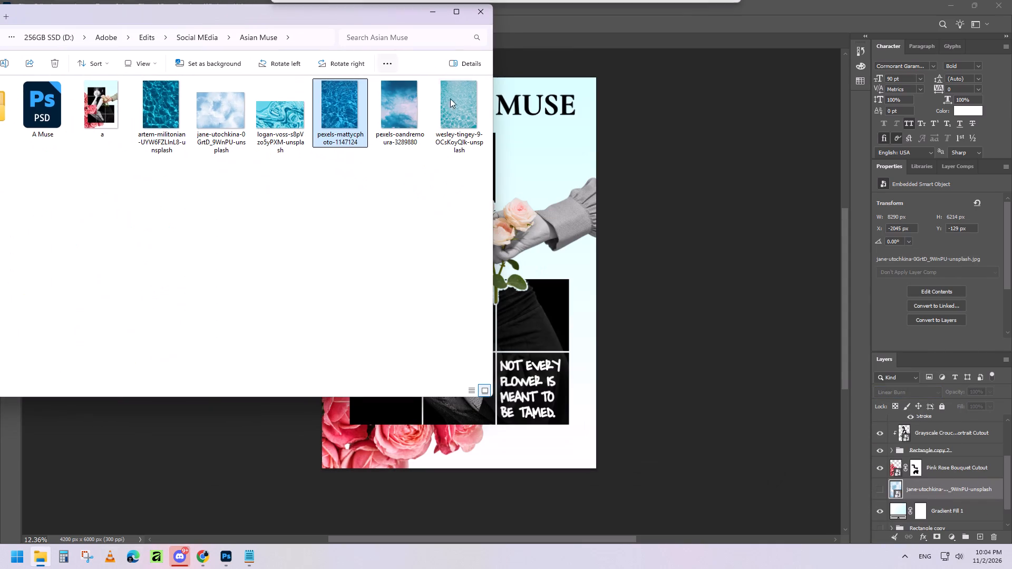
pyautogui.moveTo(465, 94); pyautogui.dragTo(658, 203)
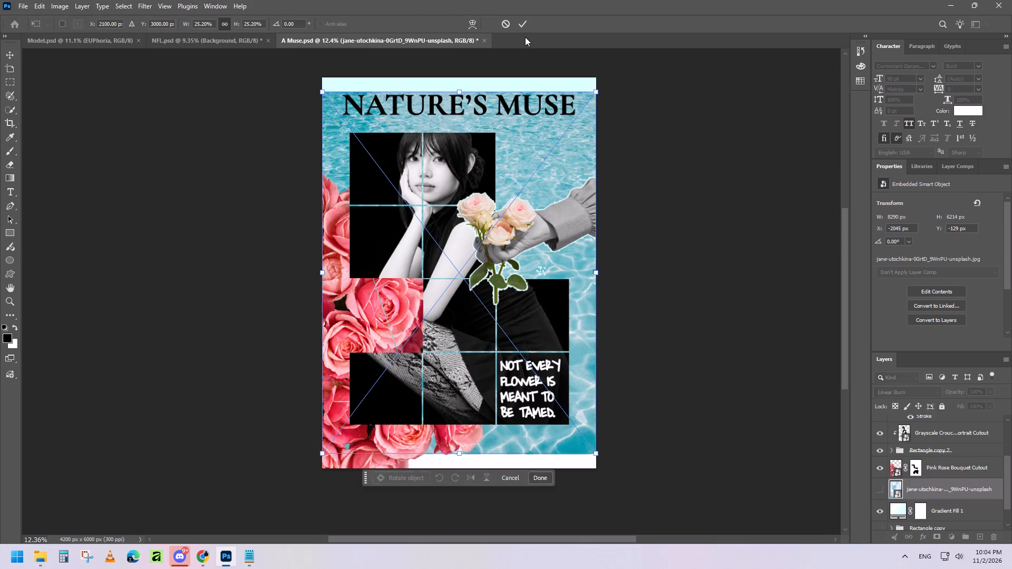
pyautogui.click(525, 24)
# Place the blue-and-pink sky photo pexels-oandremoura-3289880 from the Asian Muse folder below the pink rose bouquet at 33.33% scale.
pyautogui.click(37, 562)
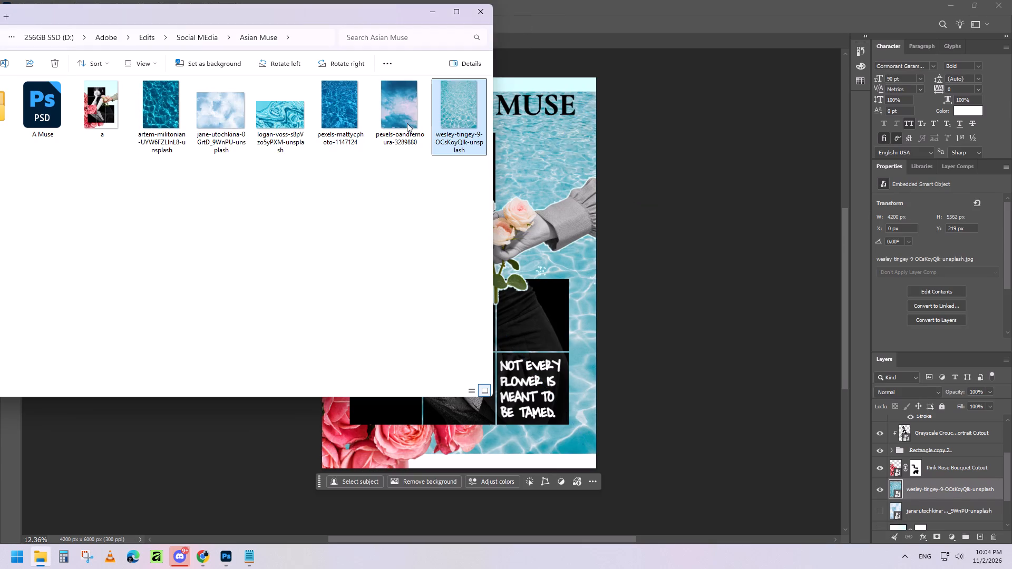
pyautogui.moveTo(401, 114); pyautogui.dragTo(603, 274)
pyautogui.click(521, 23)
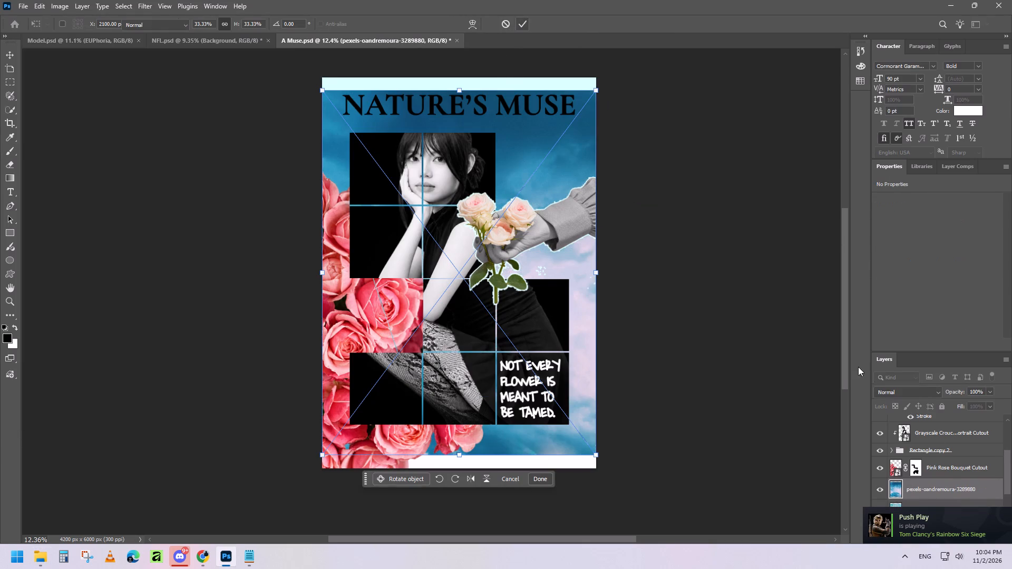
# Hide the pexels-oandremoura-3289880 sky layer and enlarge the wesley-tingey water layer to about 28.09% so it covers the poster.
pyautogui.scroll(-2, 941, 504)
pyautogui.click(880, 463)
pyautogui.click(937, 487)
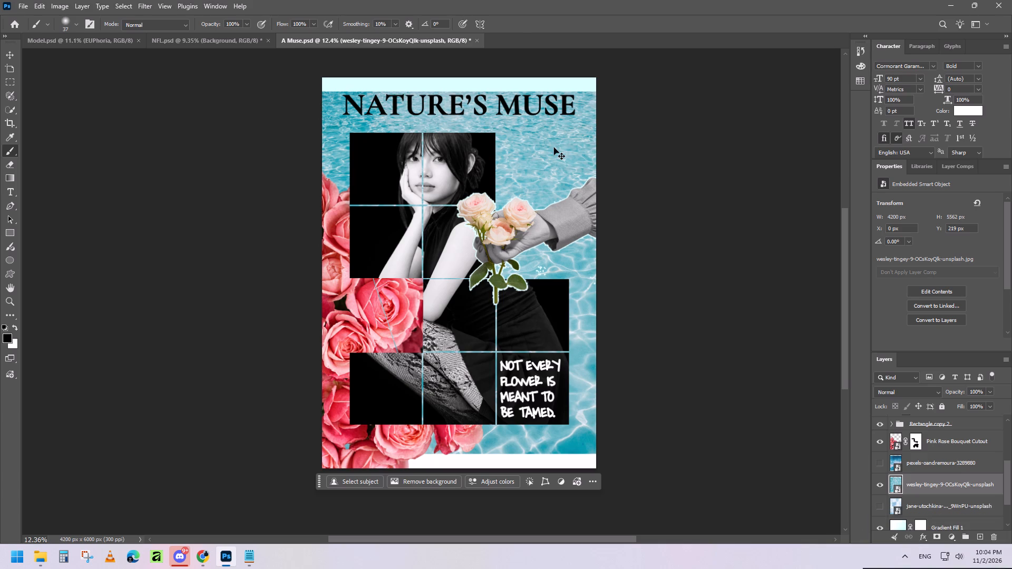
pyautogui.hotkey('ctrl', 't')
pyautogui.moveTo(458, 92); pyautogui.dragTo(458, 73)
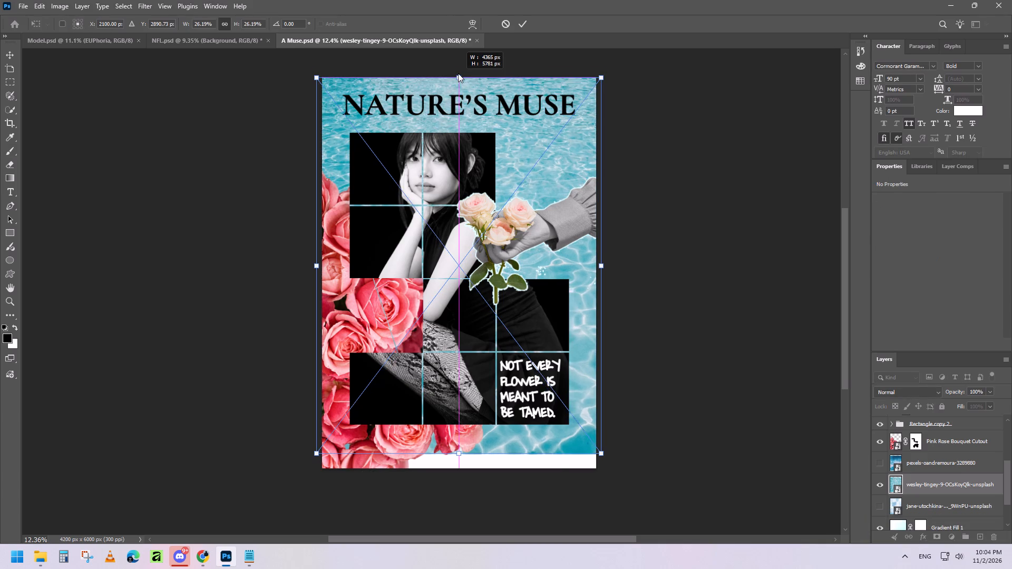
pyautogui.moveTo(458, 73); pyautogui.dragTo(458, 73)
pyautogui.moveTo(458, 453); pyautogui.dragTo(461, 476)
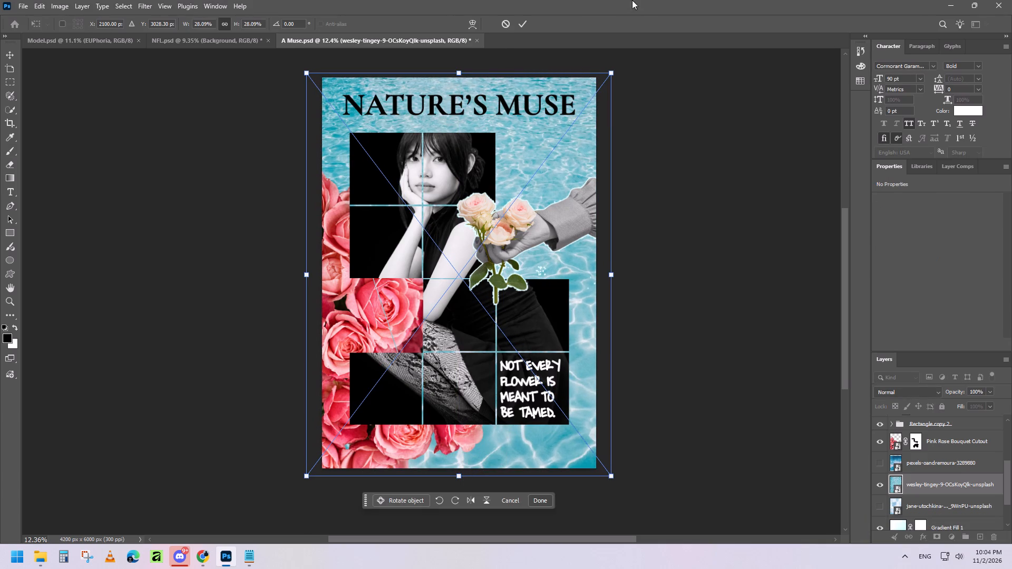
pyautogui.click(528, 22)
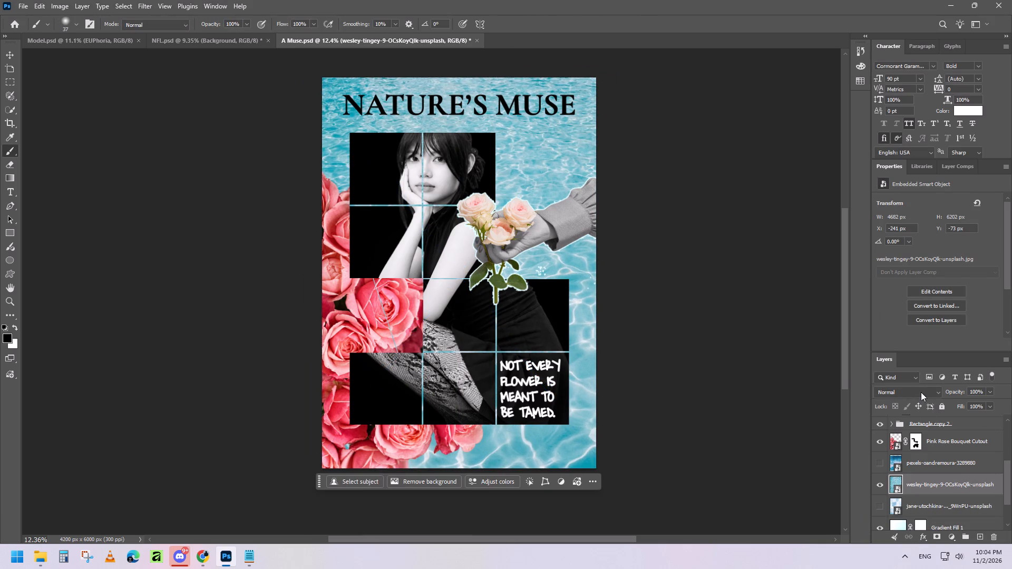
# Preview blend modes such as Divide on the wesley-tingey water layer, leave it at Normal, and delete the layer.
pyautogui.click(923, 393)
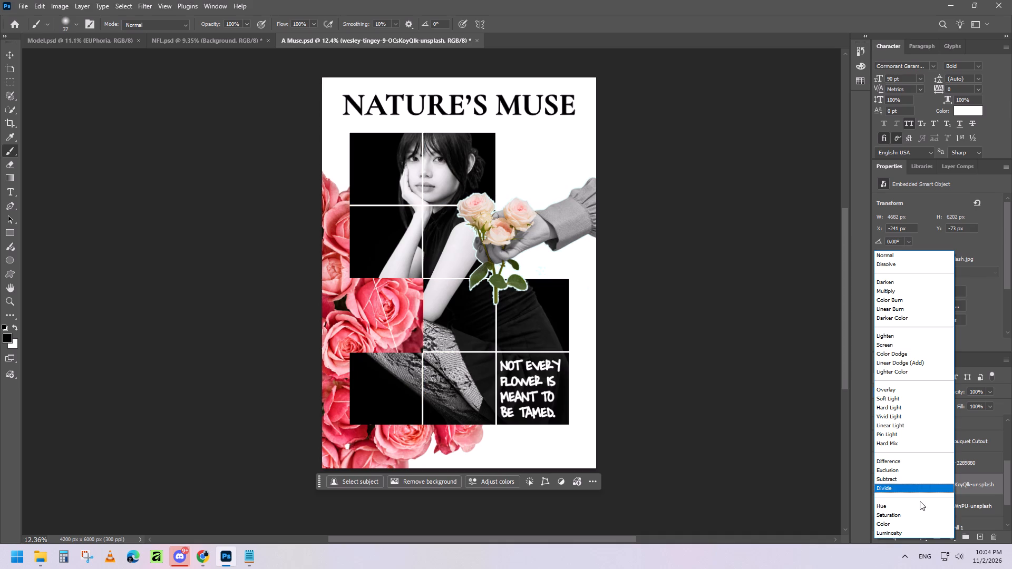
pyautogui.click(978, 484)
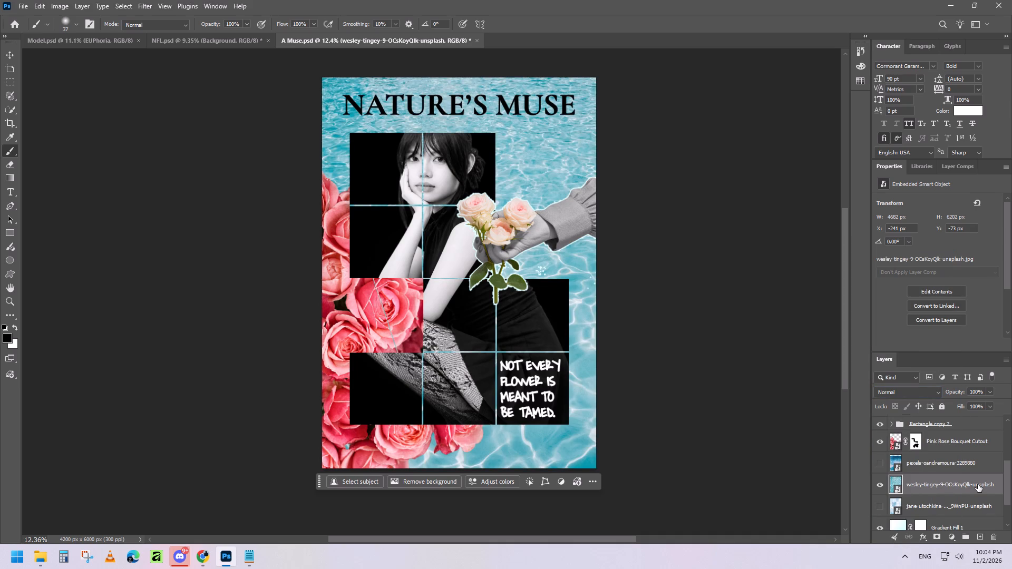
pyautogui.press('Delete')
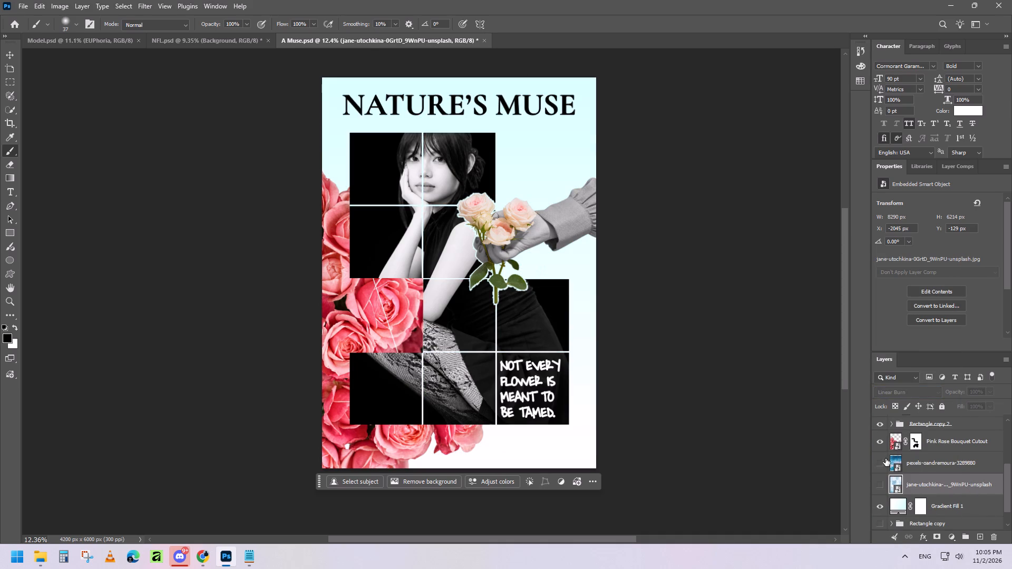
# Show the pexels-oandremoura-3289880 sky layer and enlarge it to about 38.5% so it covers the whole poster.
pyautogui.click(883, 462)
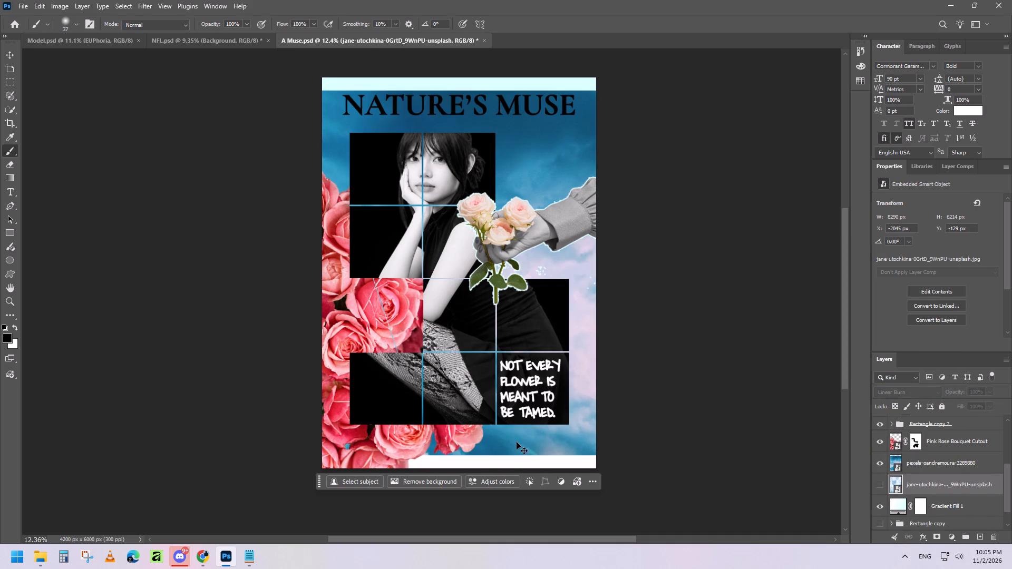
pyautogui.hotkey('ctrl', 't')
pyautogui.click(953, 465)
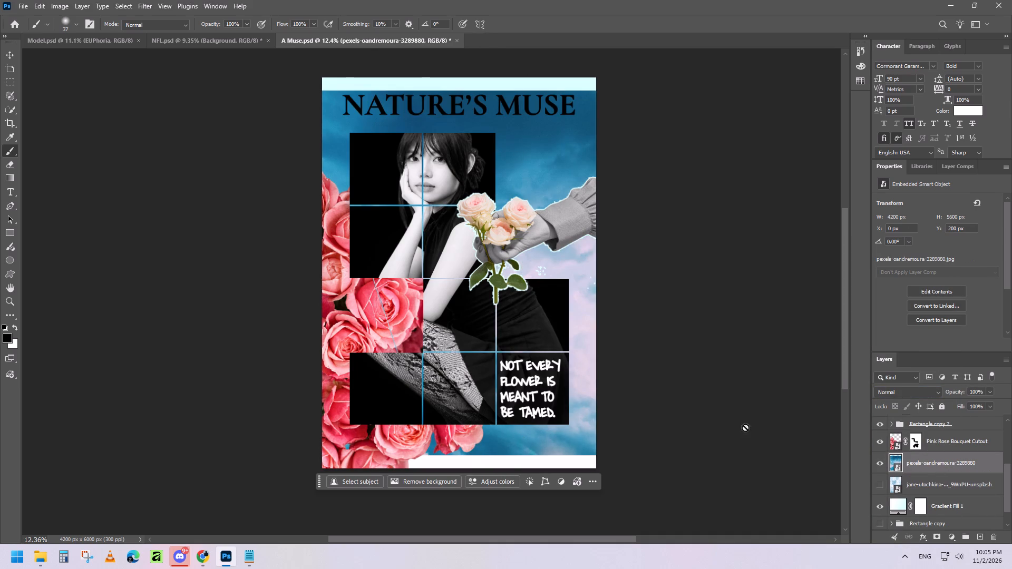
pyautogui.hotkey('ctrl', 't')
pyautogui.moveTo(460, 456); pyautogui.dragTo(461, 482)
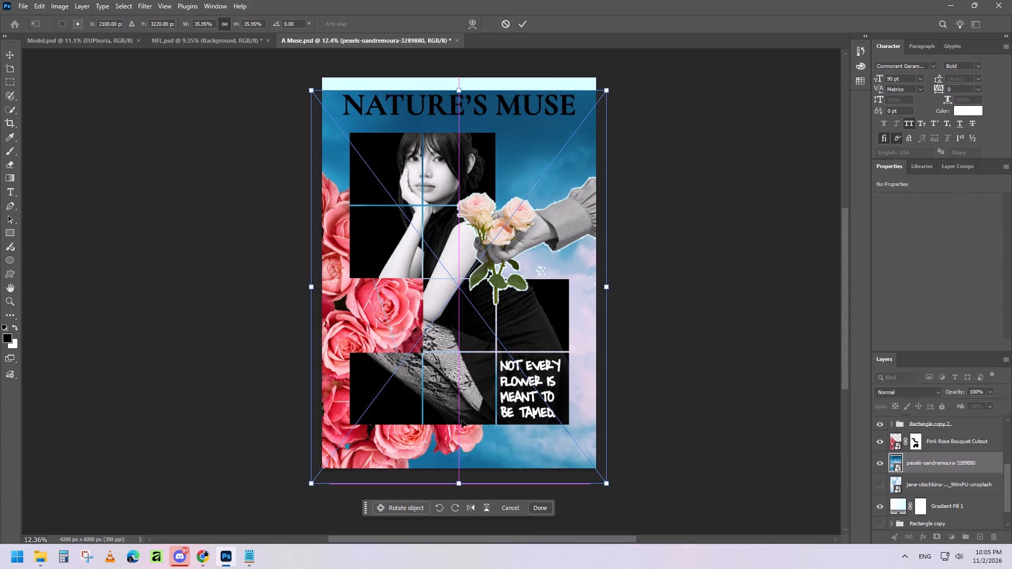
pyautogui.moveTo(461, 90); pyautogui.dragTo(461, 62)
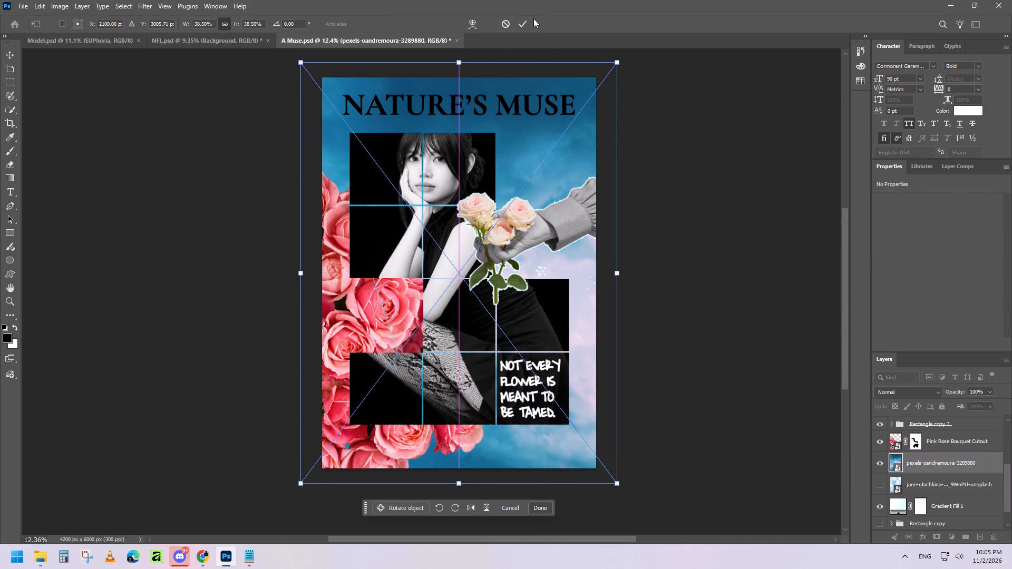
pyautogui.click(528, 20)
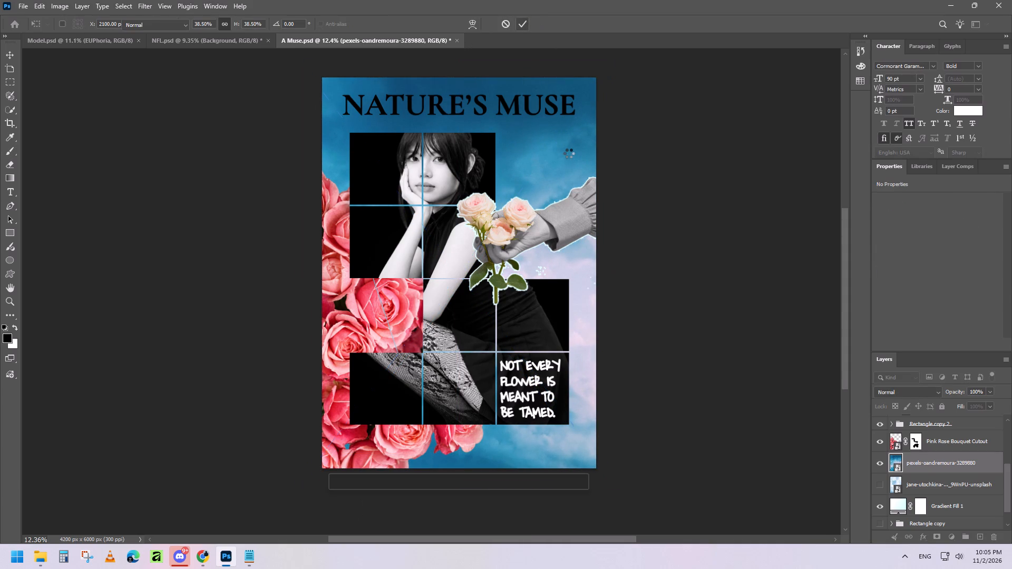
# Compare blend modes on the pexels-oandremoura-3289880 sky layer and set it to Linear Light.
pyautogui.click(989, 393)
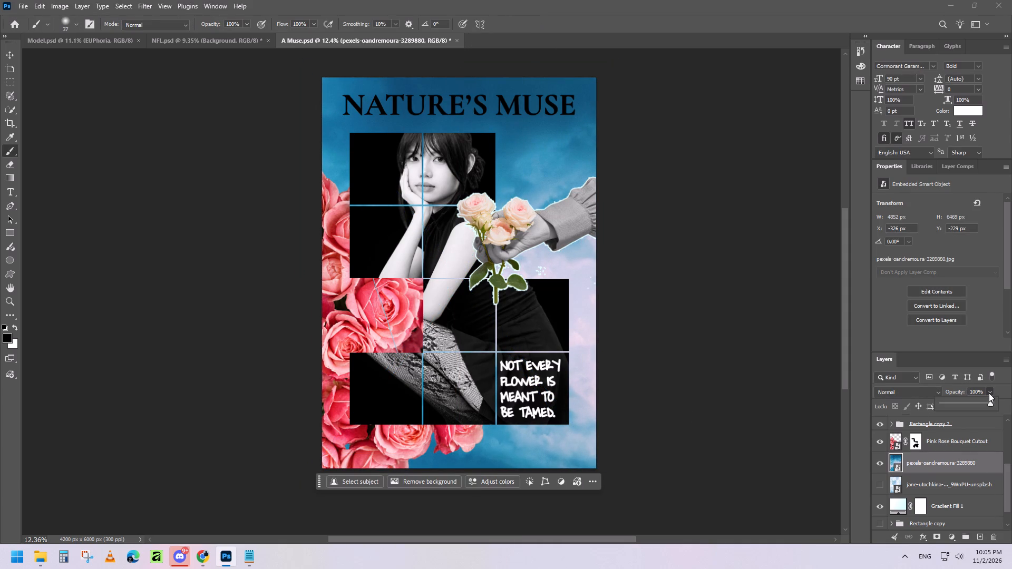
pyautogui.click(989, 393)
pyautogui.click(941, 394)
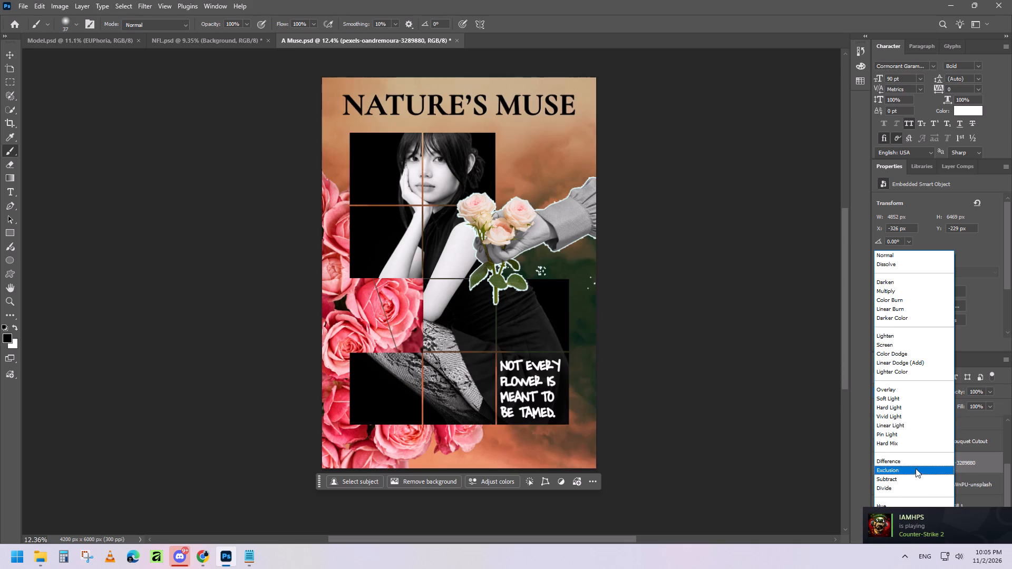
pyautogui.click(913, 428)
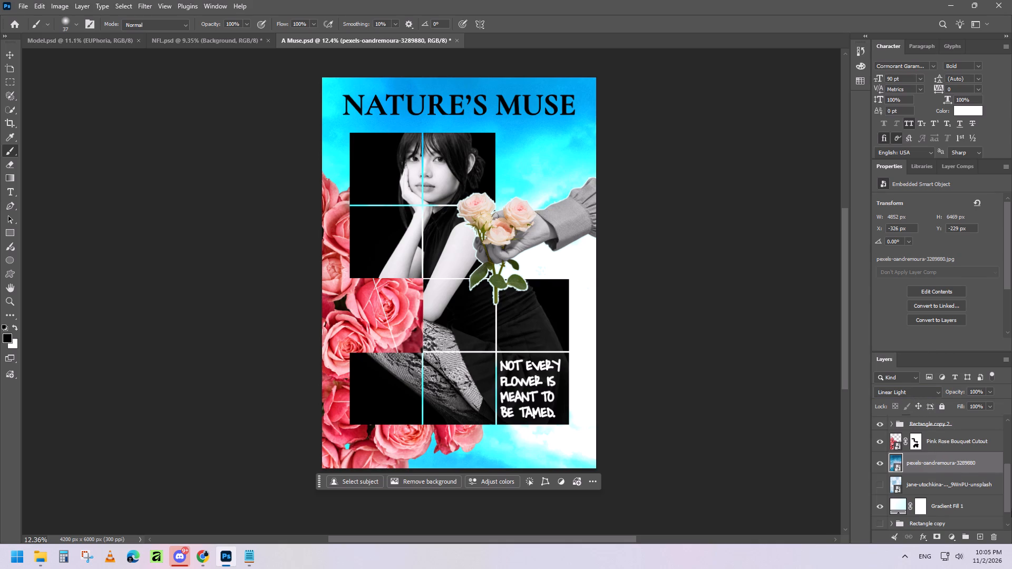
# Try lower opacities on the pexels-oandremoura-3289880 sky layer and set its opacity to 80%.
pyautogui.click(990, 391)
pyautogui.click(979, 403)
pyautogui.click(973, 403)
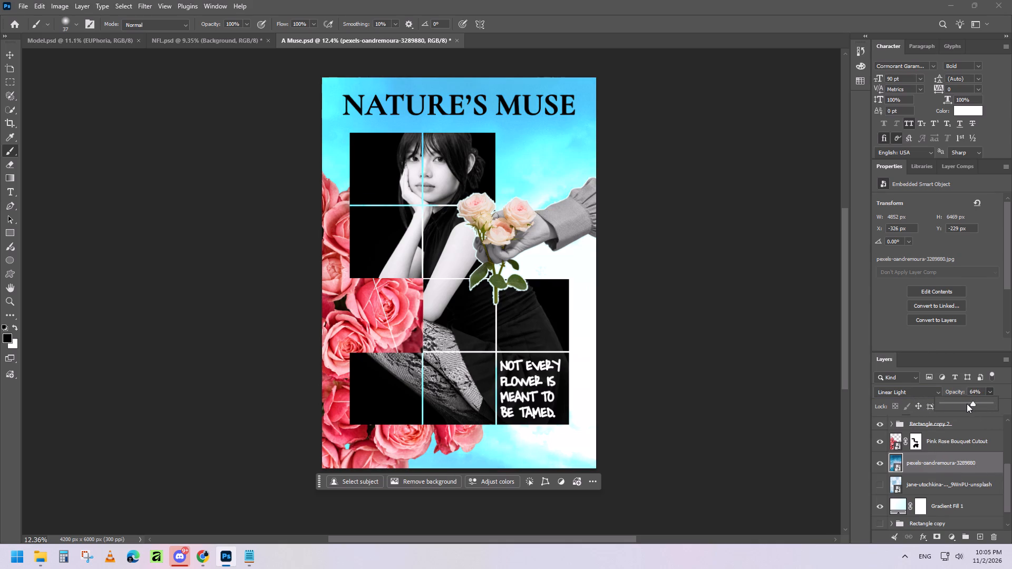
pyautogui.click(967, 404)
pyautogui.click(974, 401)
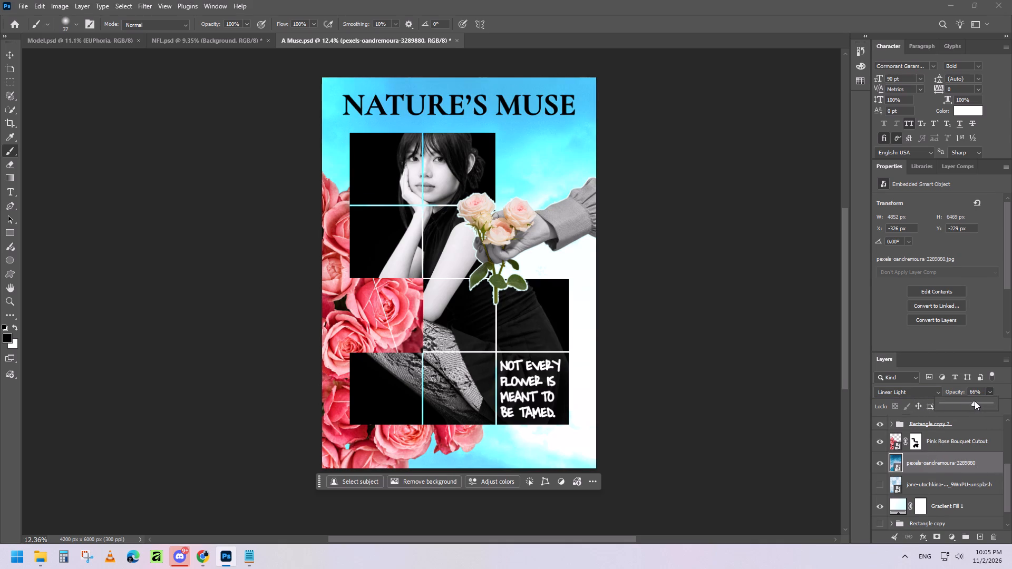
pyautogui.click(978, 400)
pyautogui.click(981, 401)
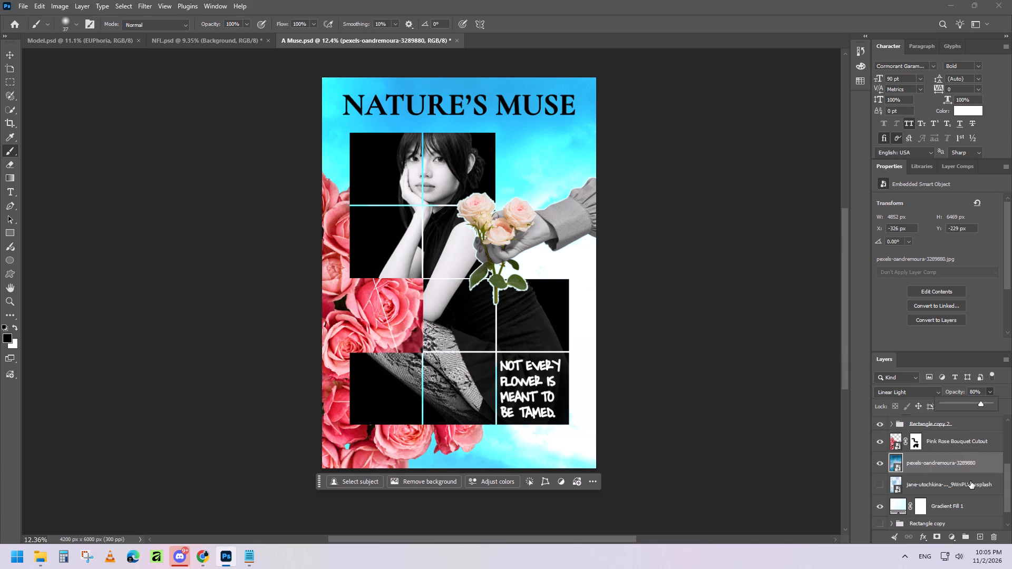
pyautogui.click(976, 466)
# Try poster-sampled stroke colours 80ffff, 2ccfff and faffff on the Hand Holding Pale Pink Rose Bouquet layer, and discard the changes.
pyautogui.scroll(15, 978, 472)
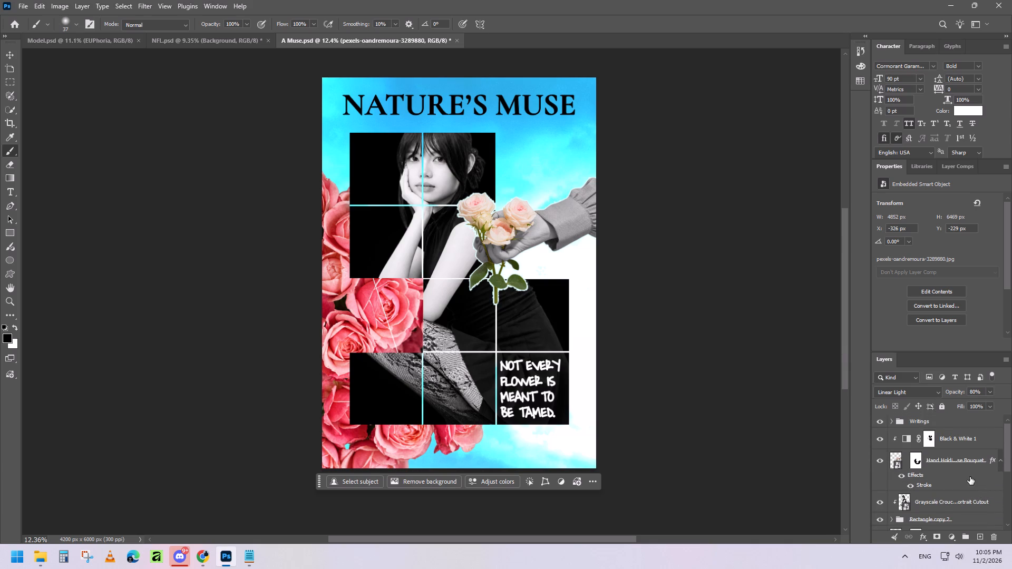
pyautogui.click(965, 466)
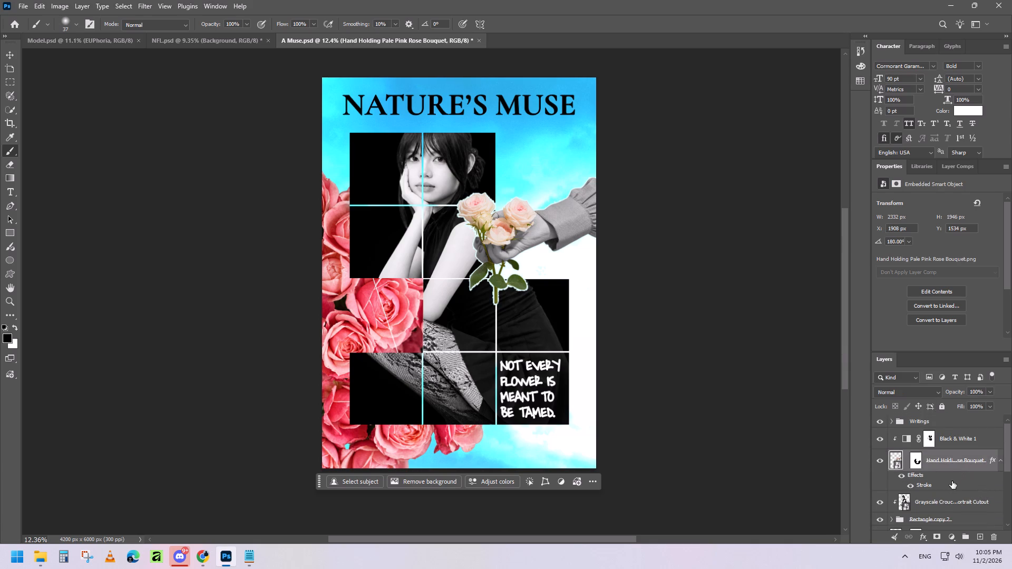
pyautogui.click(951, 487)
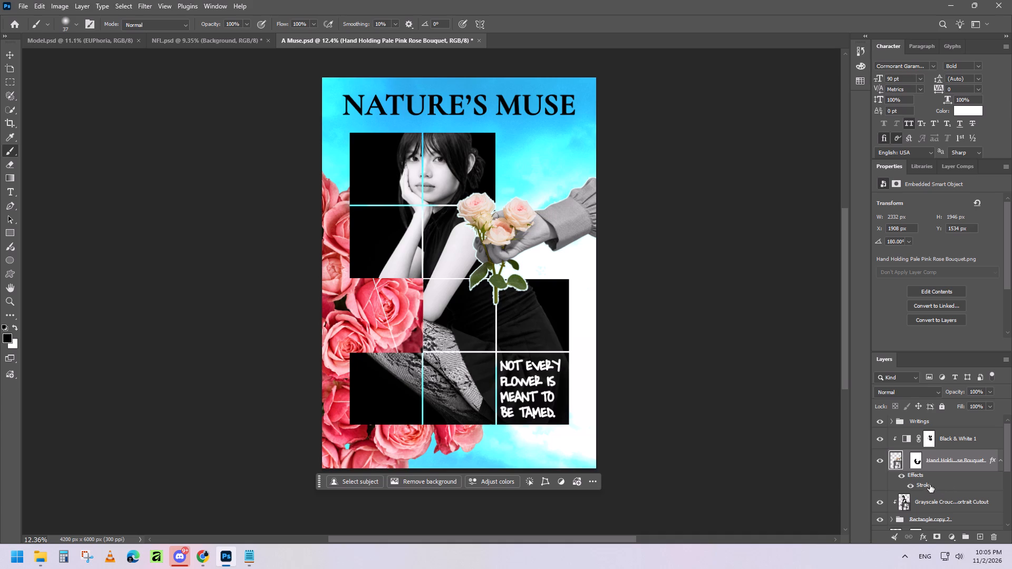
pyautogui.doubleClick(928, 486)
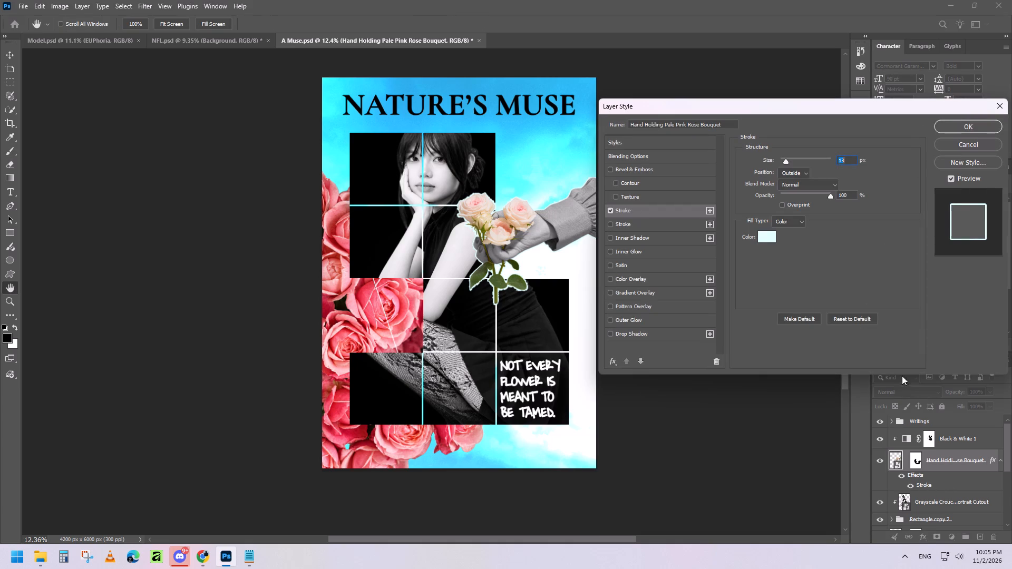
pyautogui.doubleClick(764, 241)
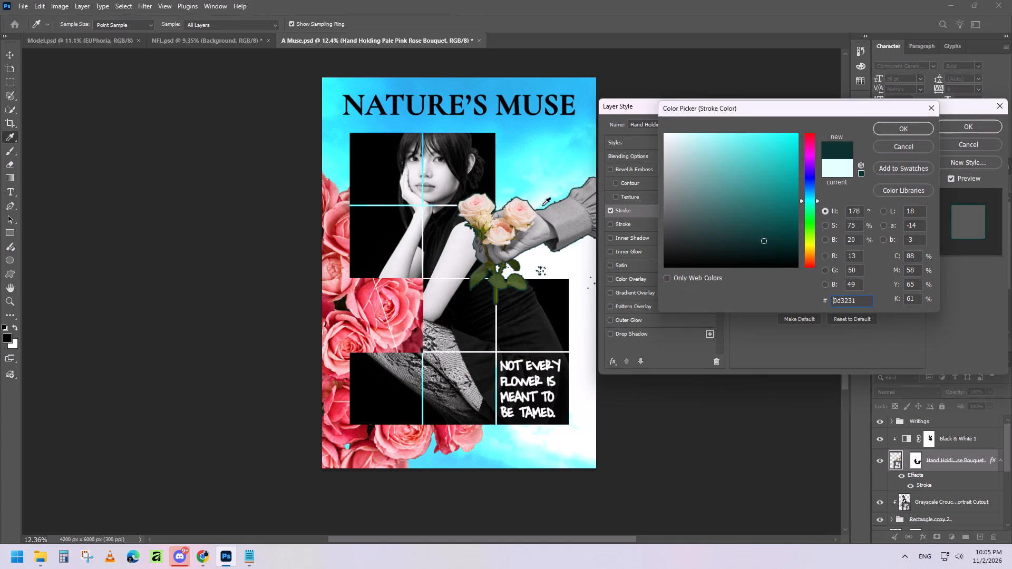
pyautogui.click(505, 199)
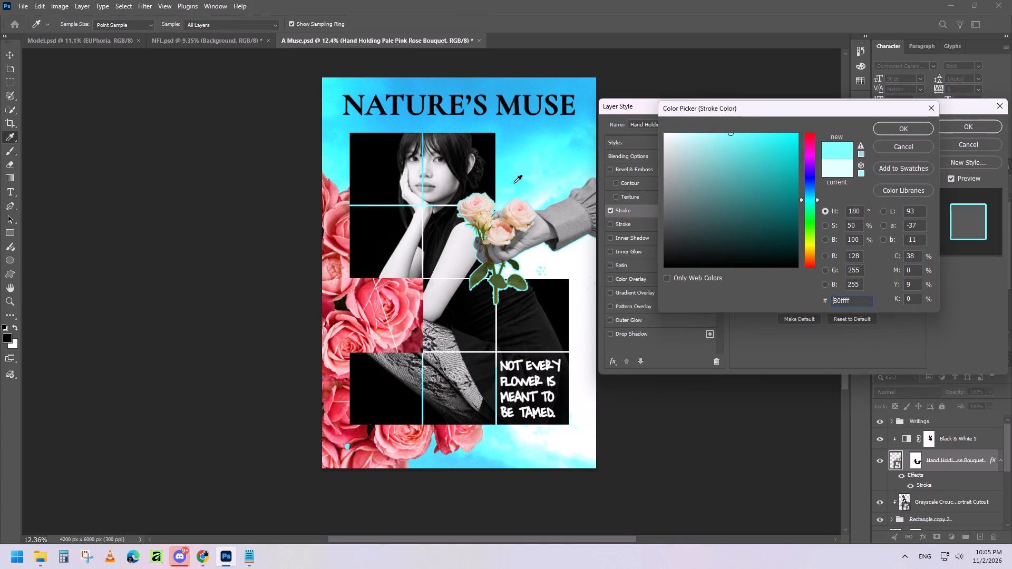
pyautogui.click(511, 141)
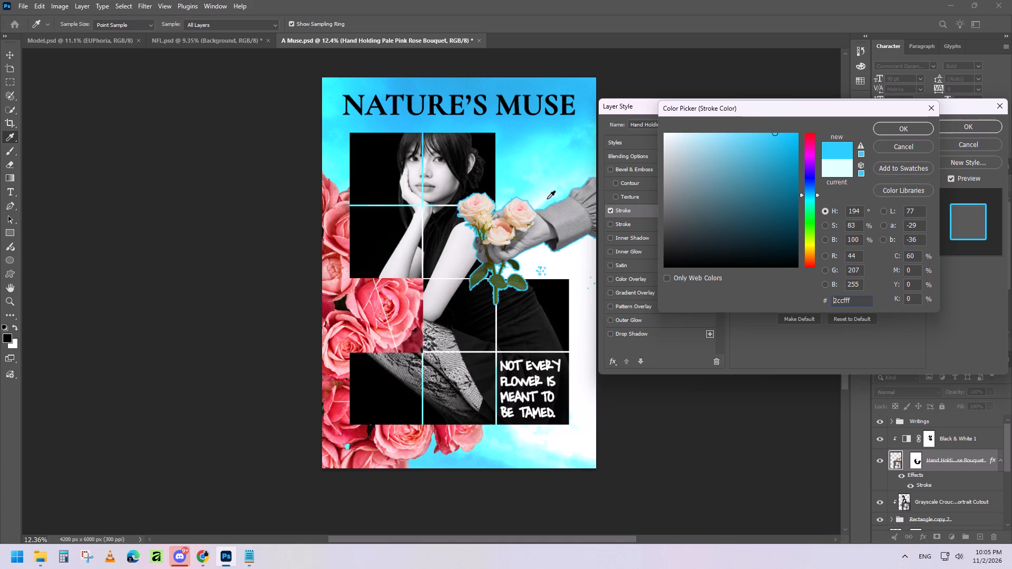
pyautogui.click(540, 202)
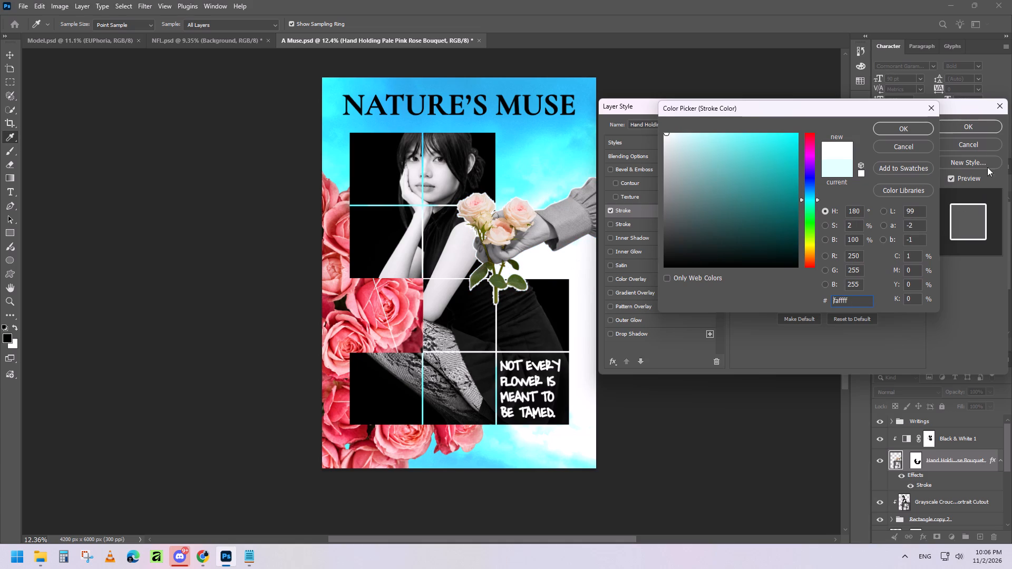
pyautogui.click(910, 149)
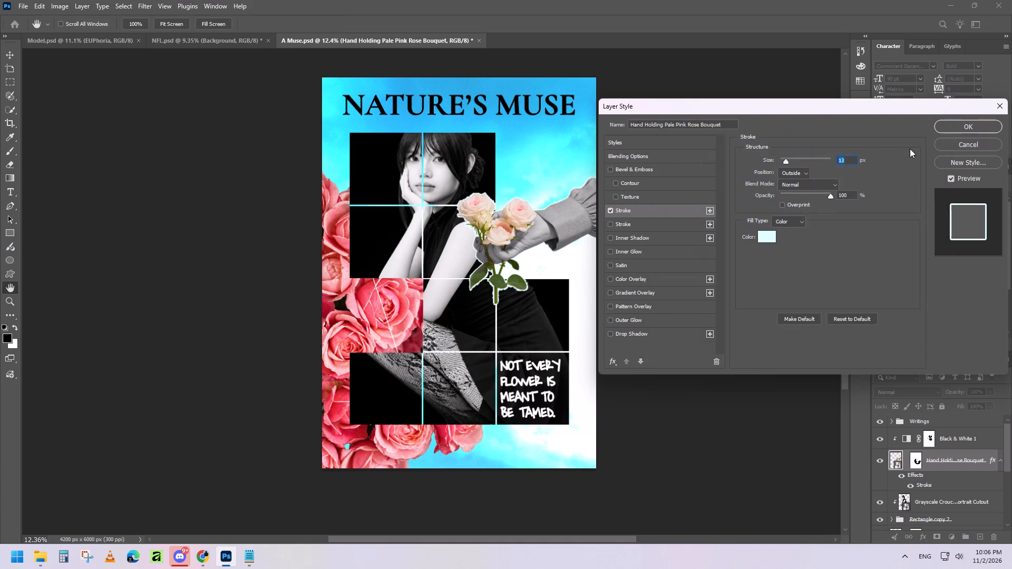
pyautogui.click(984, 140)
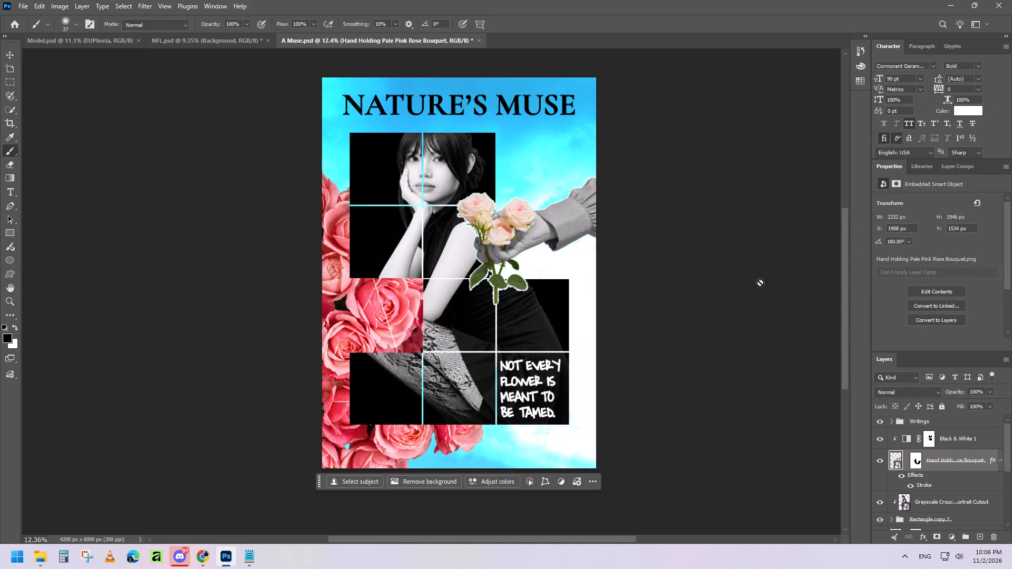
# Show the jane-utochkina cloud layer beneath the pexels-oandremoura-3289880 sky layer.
pyautogui.scroll(-8, 892, 476)
pyautogui.click(882, 476)
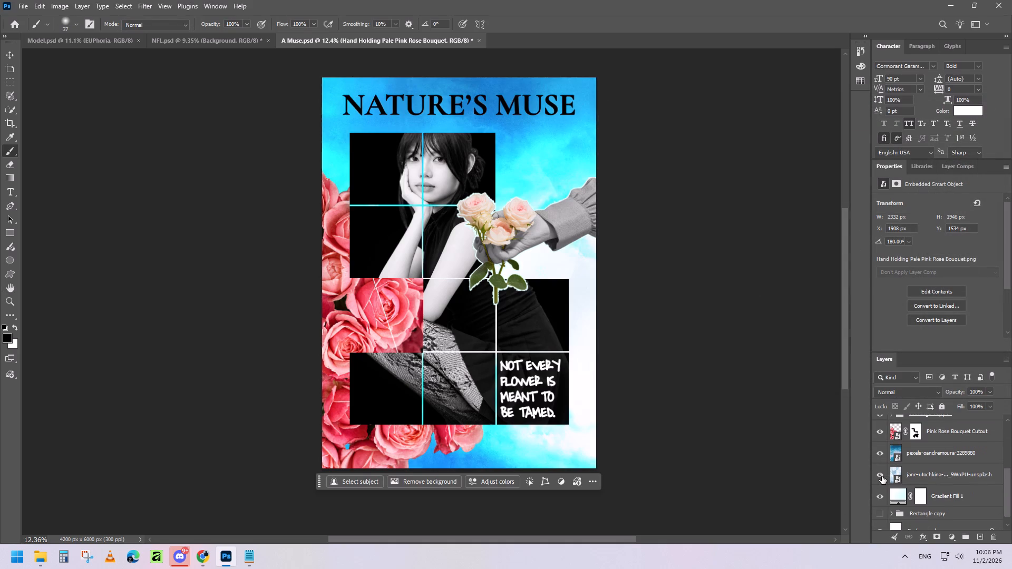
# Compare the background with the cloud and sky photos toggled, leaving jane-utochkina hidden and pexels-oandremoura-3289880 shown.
pyautogui.click(882, 476)
pyautogui.click(882, 476)
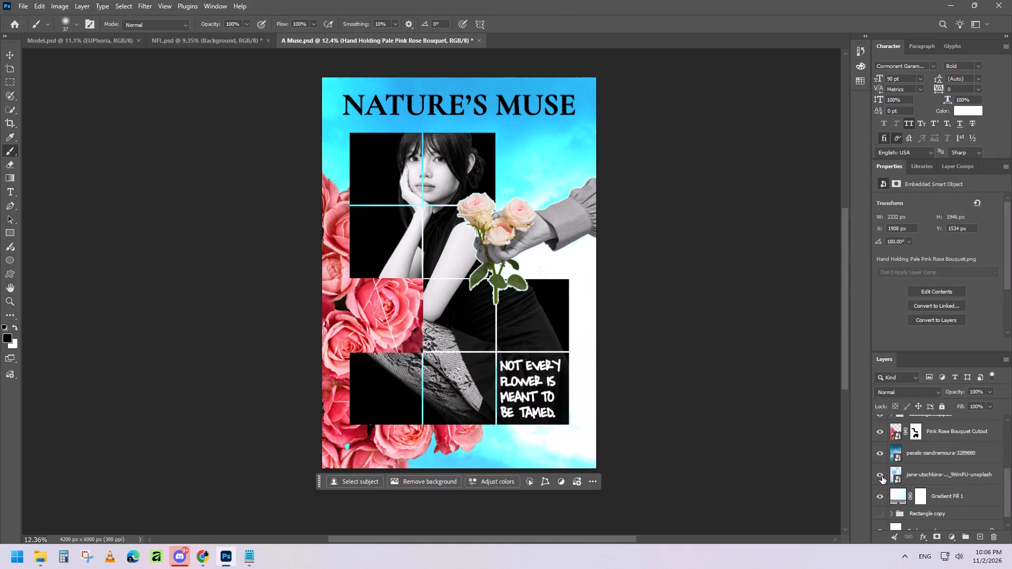
pyautogui.click(882, 476)
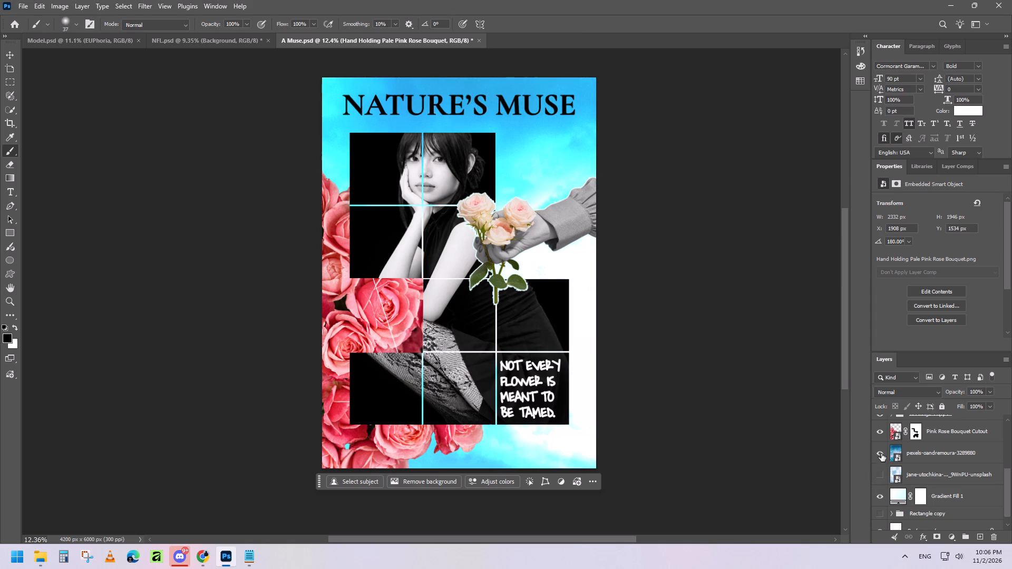
pyautogui.click(881, 454)
pyautogui.click(881, 476)
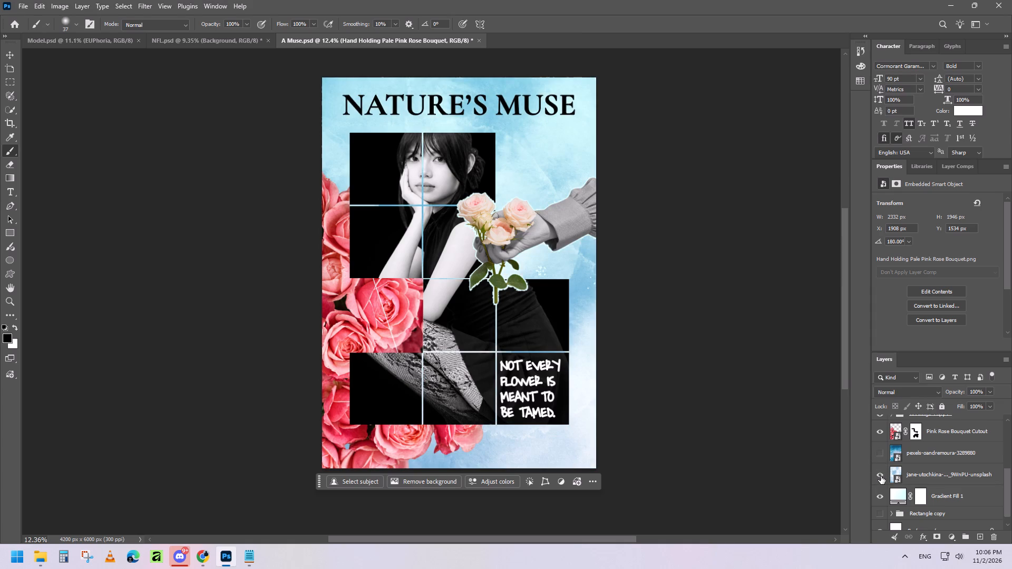
pyautogui.click(881, 476)
pyautogui.click(880, 456)
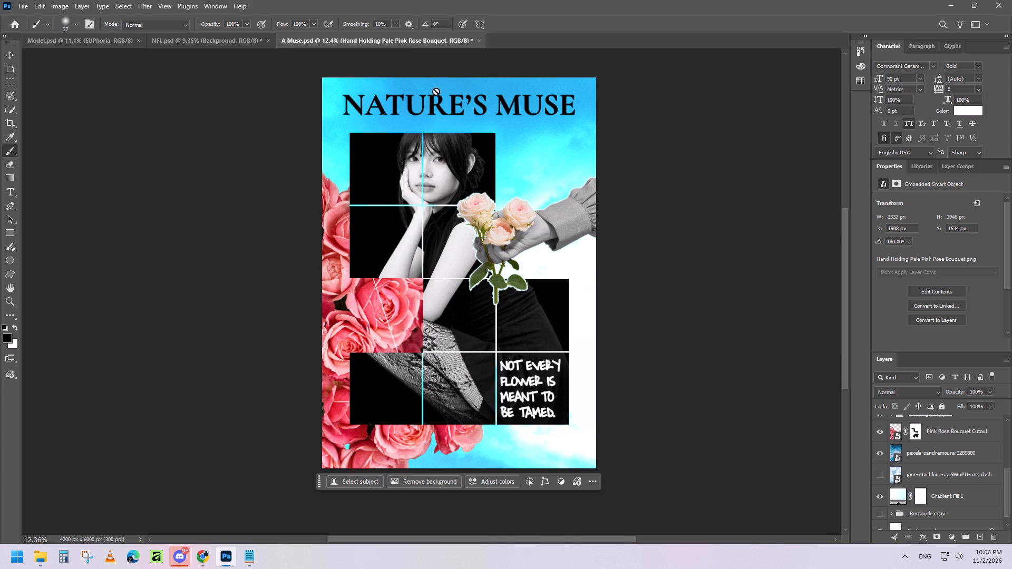
# Enlarge the Nature's Muse title text in the Writings group to 122 pt.
pyautogui.scroll(12, 962, 454)
pyautogui.click(892, 423)
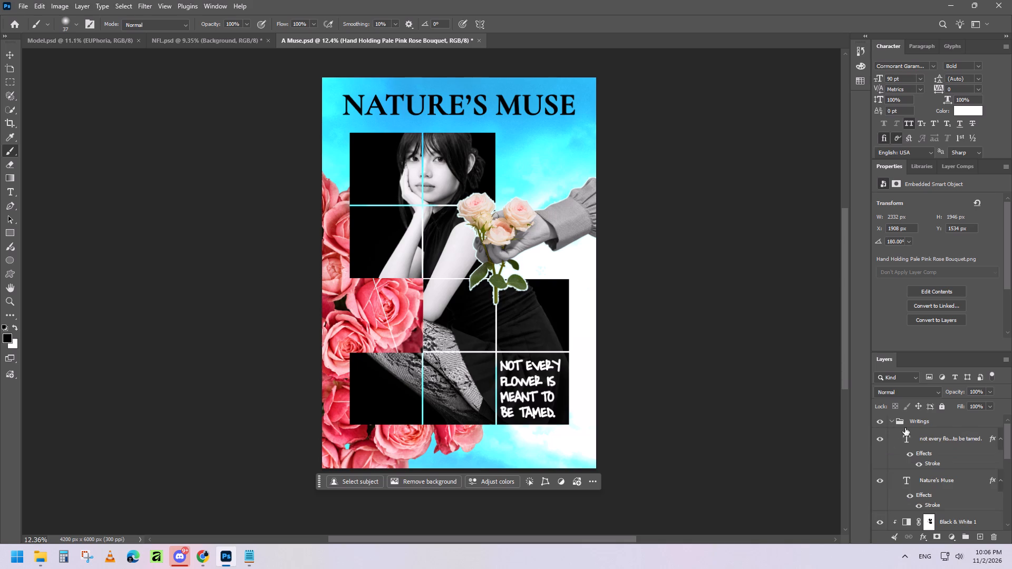
pyautogui.click(947, 483)
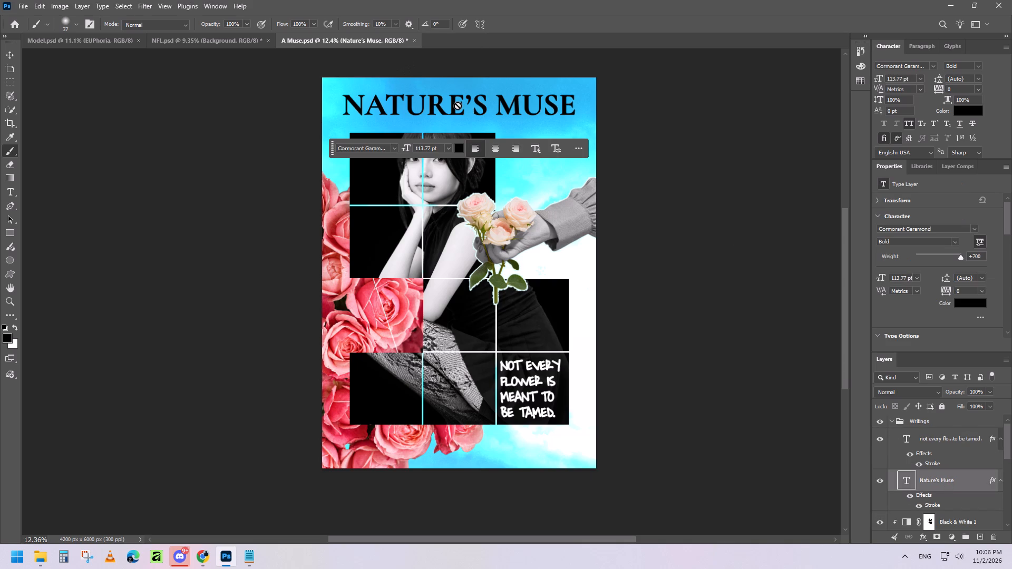
pyautogui.scroll(1, 926, 284)
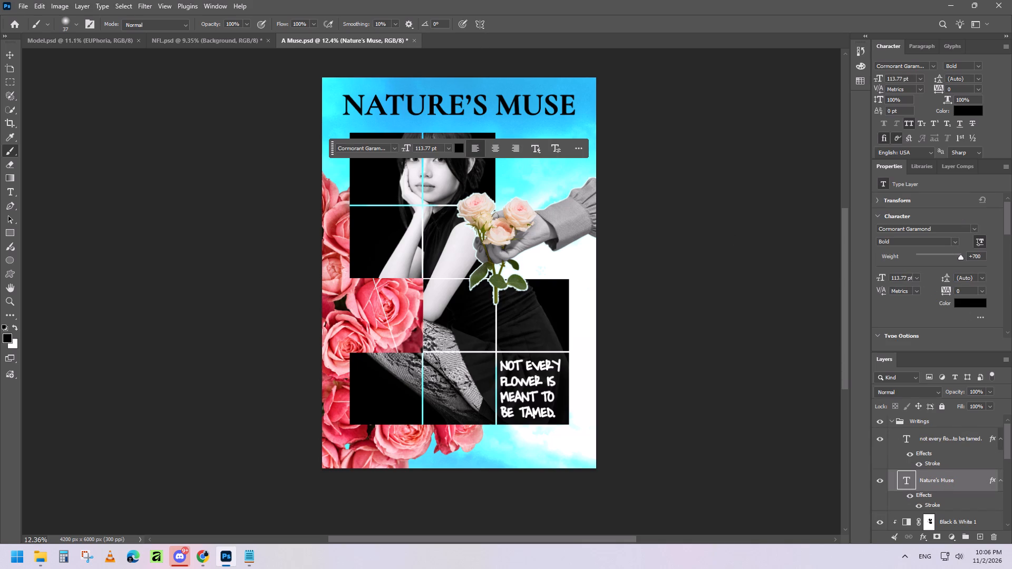
pyautogui.click(906, 277)
pyautogui.press('Up')
pyautogui.press('Up')
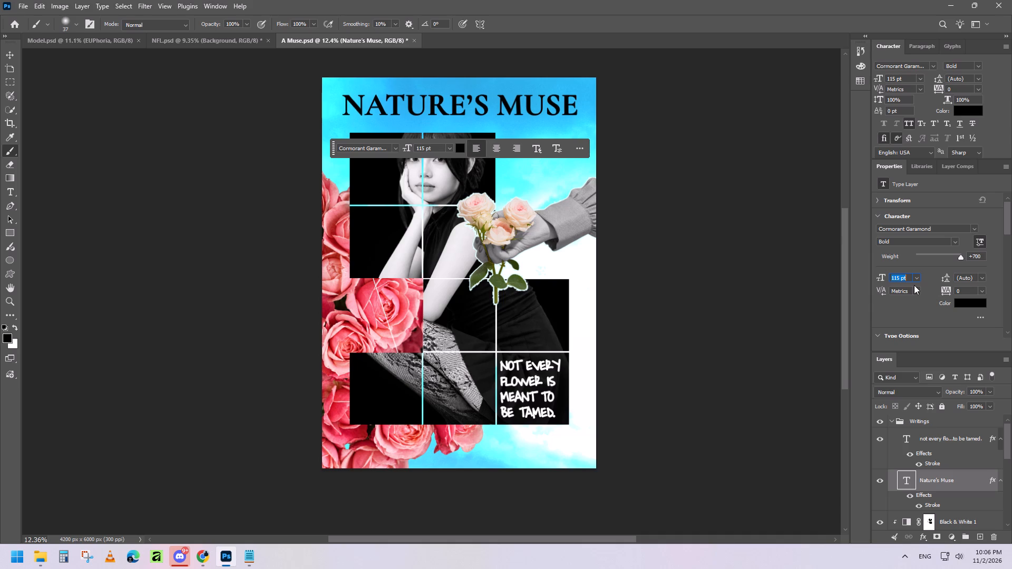
pyautogui.press('Up')
pyautogui.press('Up')
pyautogui.press('Up')
pyautogui.press('Up')
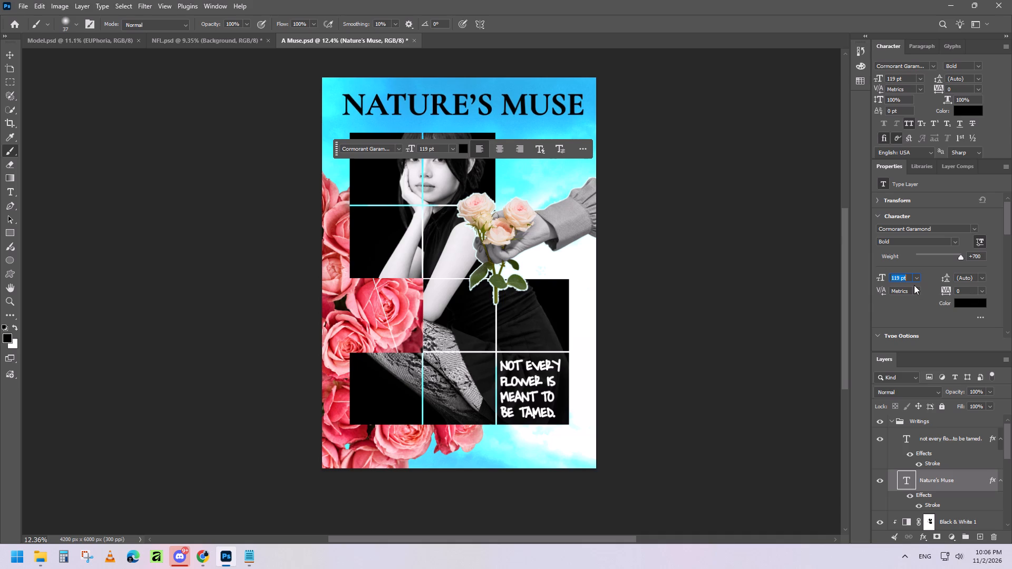
pyautogui.press('Up')
pyautogui.press('Up')
pyautogui.press('Up')
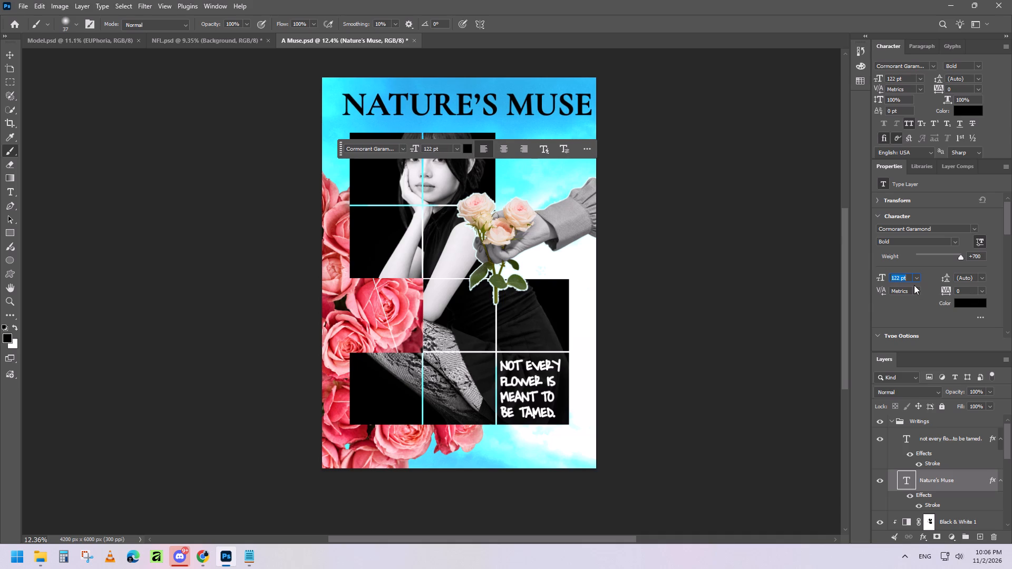
# Nudge the enlarged Nature's Muse title left and slightly down to centre it across the top of the poster.
pyautogui.click(8, 56)
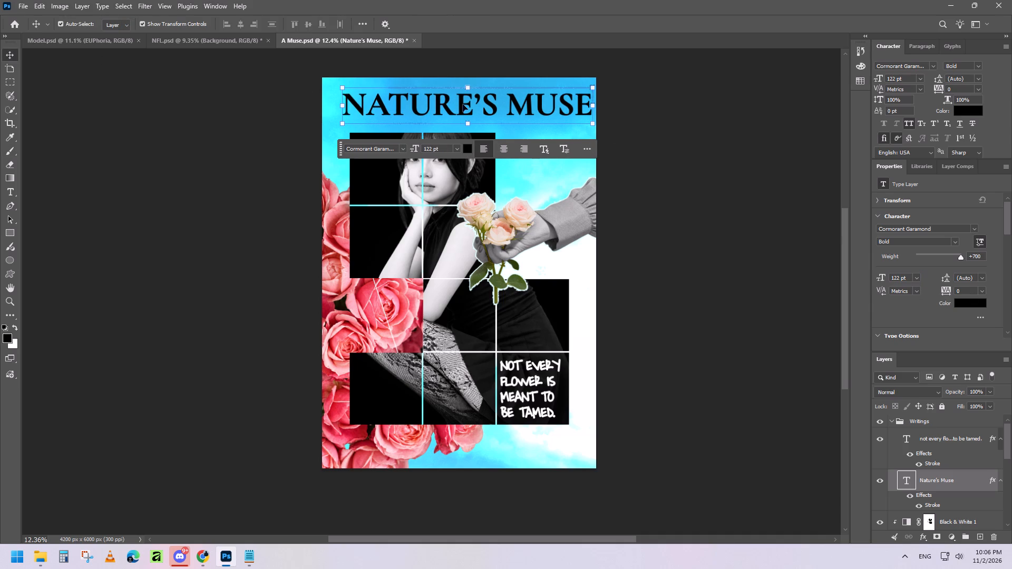
pyautogui.press('Left')
pyautogui.press('Left')
pyautogui.press('Left')
pyautogui.press('Left')
pyautogui.press('Left')
pyautogui.press('Left')
pyautogui.press('Left')
pyautogui.press('Down')
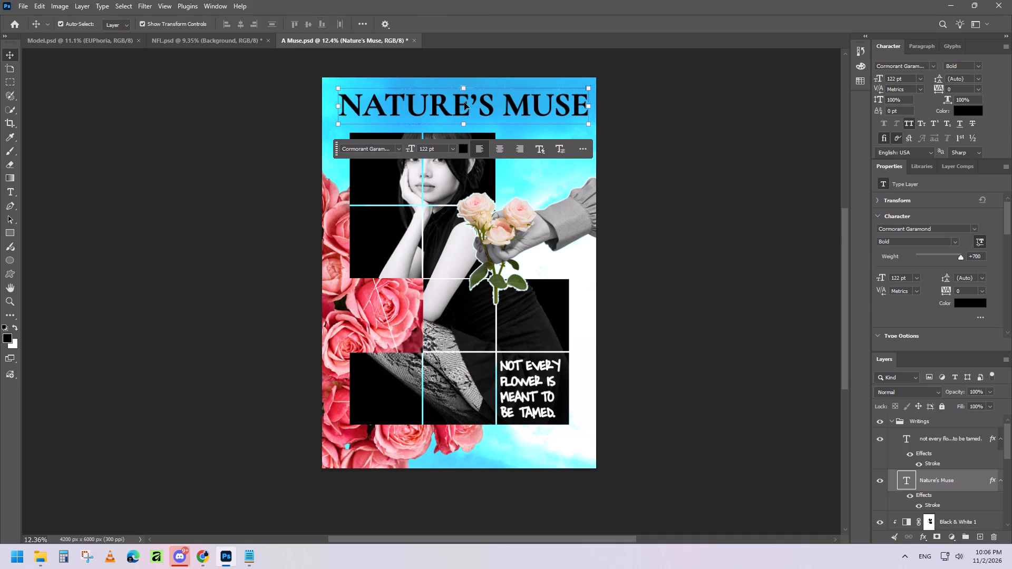
pyautogui.press('Left')
pyautogui.press('Left')
pyautogui.press('Left')
pyautogui.press('Left')
pyautogui.press('Down')
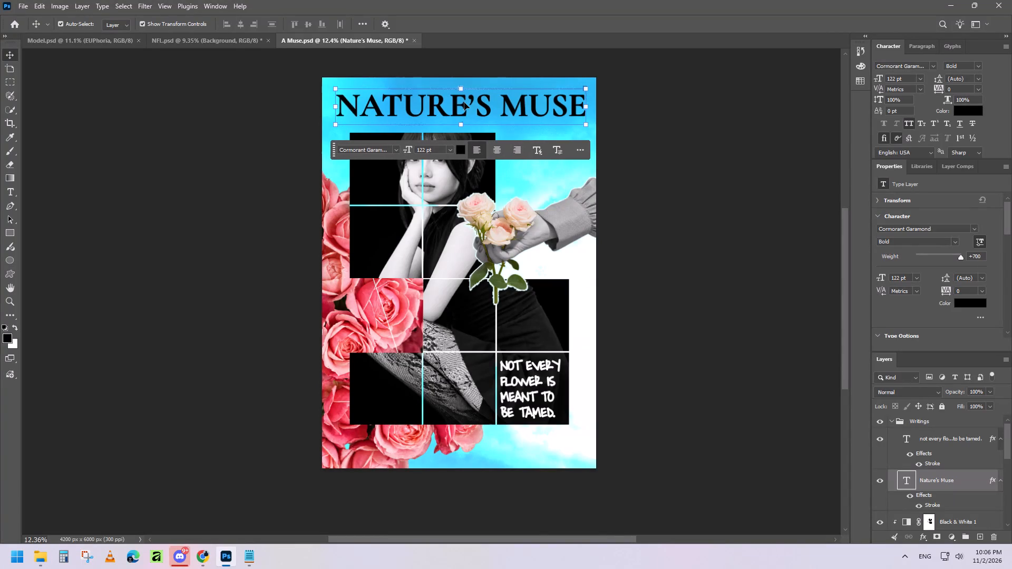
pyautogui.press('Down')
pyautogui.press('Left')
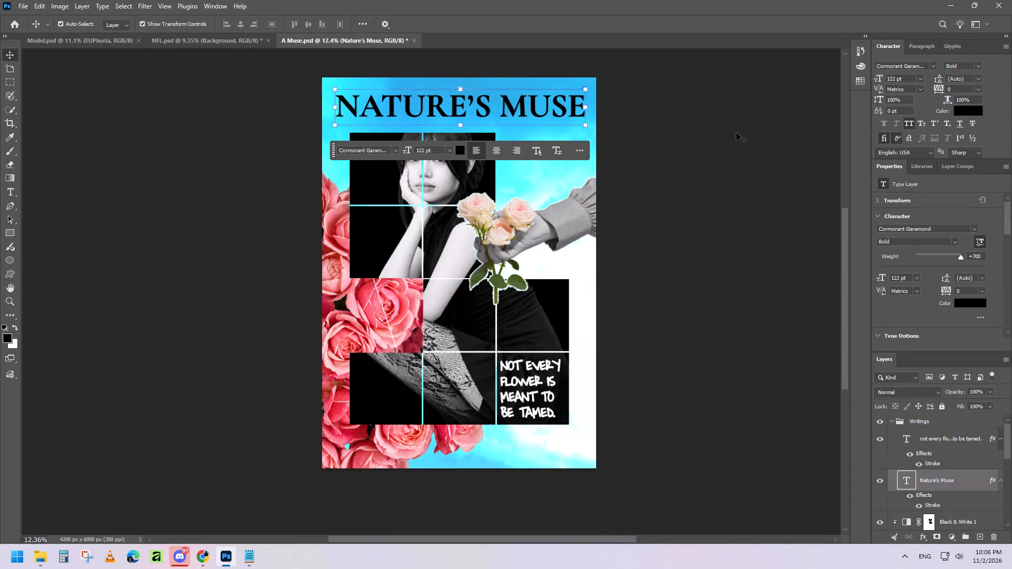
pyautogui.click(736, 133)
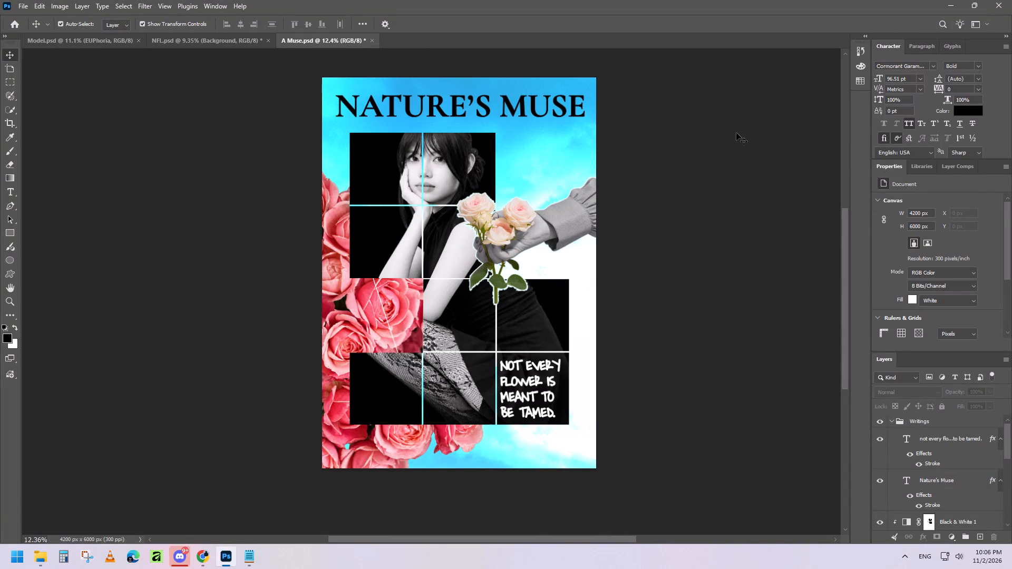
# Nudge the "not every flower is meant to be tamed." text right and slightly up to centre it in its black square.
pyautogui.click(534, 380)
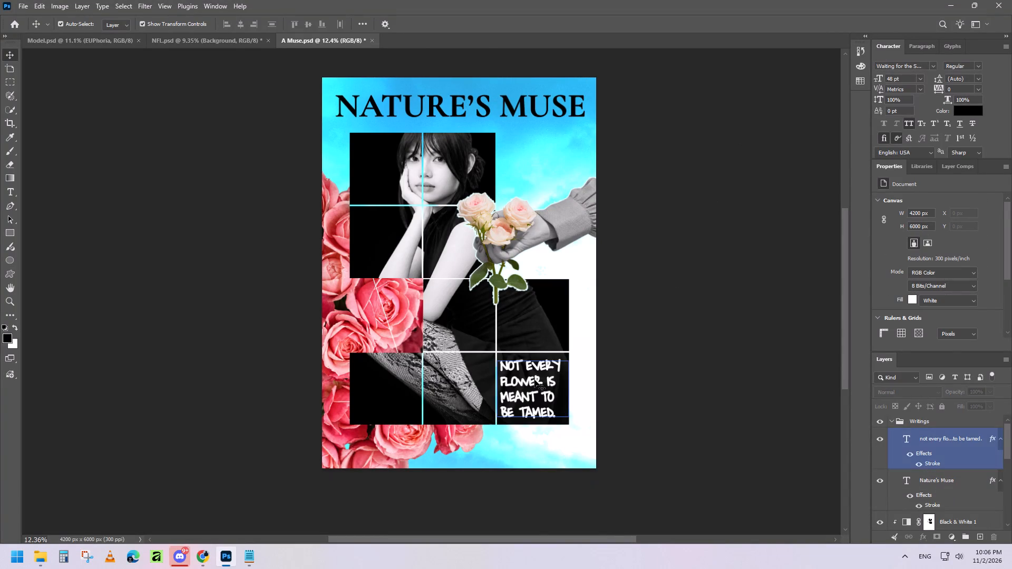
pyautogui.press('Right')
pyautogui.press('Right')
pyautogui.press('Up')
pyautogui.press('Right')
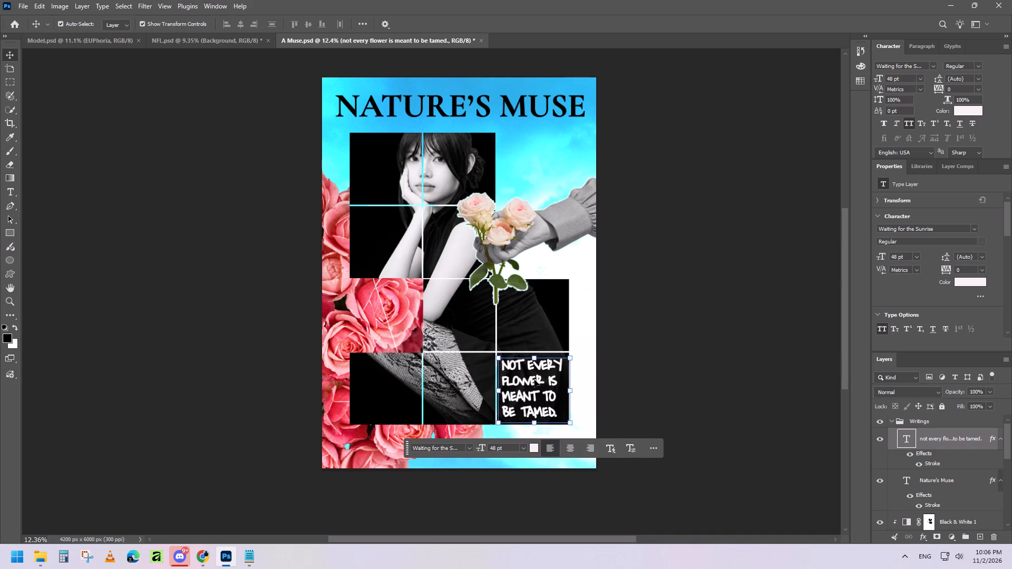
pyautogui.press('Right')
pyautogui.press('Up')
pyautogui.press('Right')
pyautogui.click(760, 366)
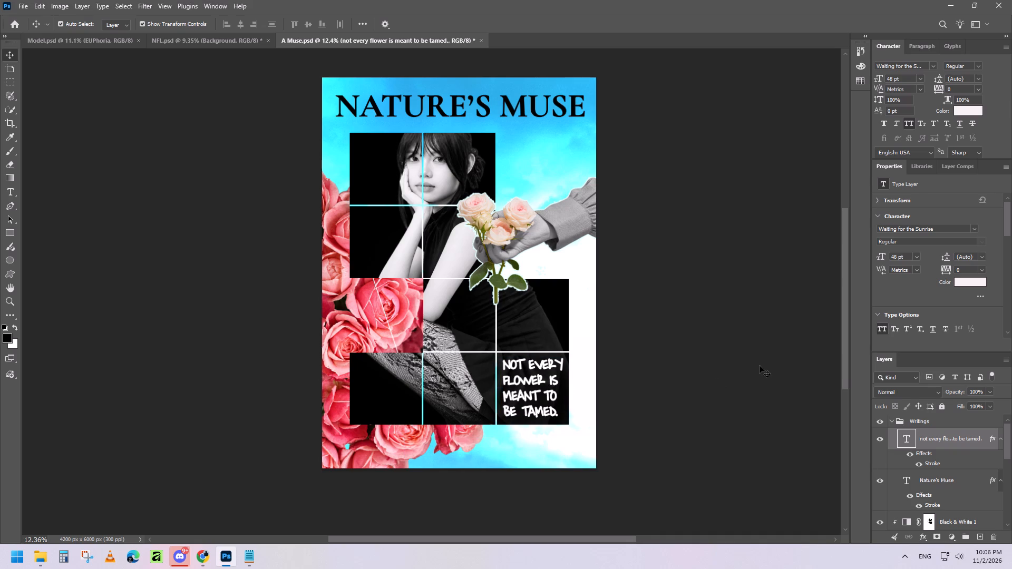
# Nudge the Nature's Muse title slightly further down toward the photo grid and deselect it.
pyautogui.click(441, 109)
pyautogui.press('Down')
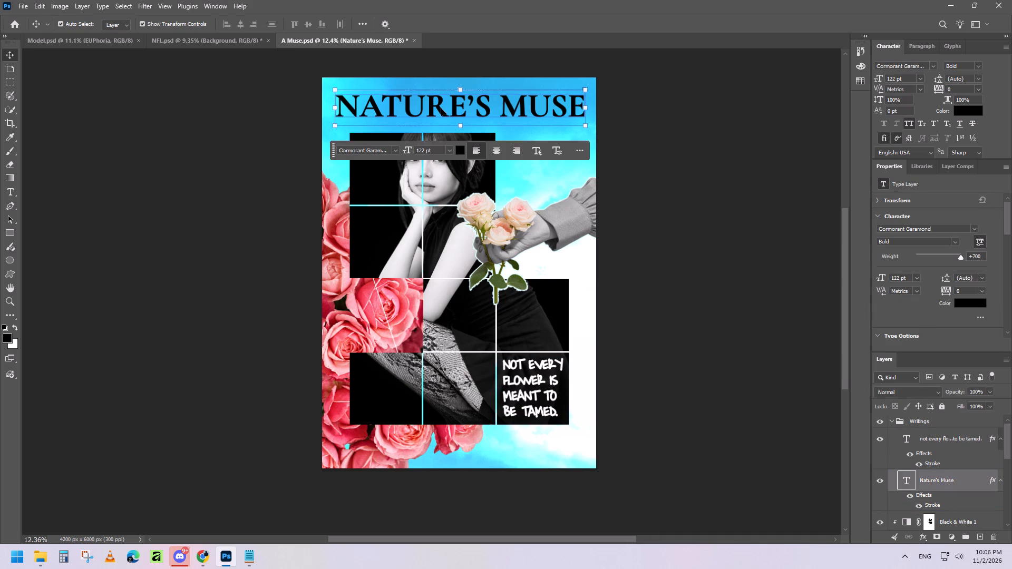
pyautogui.press('Down')
pyautogui.click(730, 109)
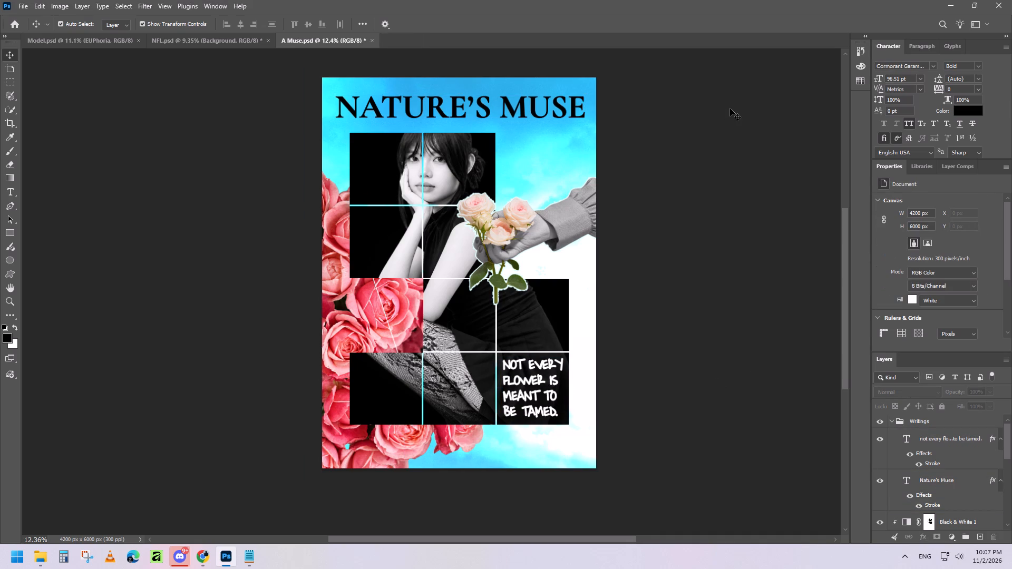
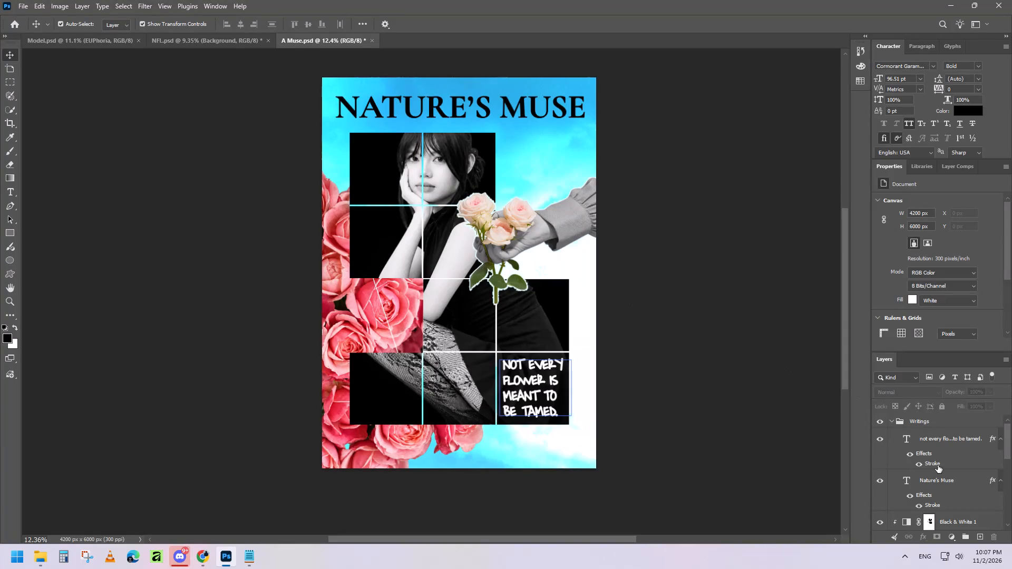
# Apply a Motion Blur to the Pink Rose Bouquet Cutout layer with a 49° angle and a distance of 26 pixels.
pyautogui.scroll(3, 949, 478)
pyautogui.scroll(-9, 949, 479)
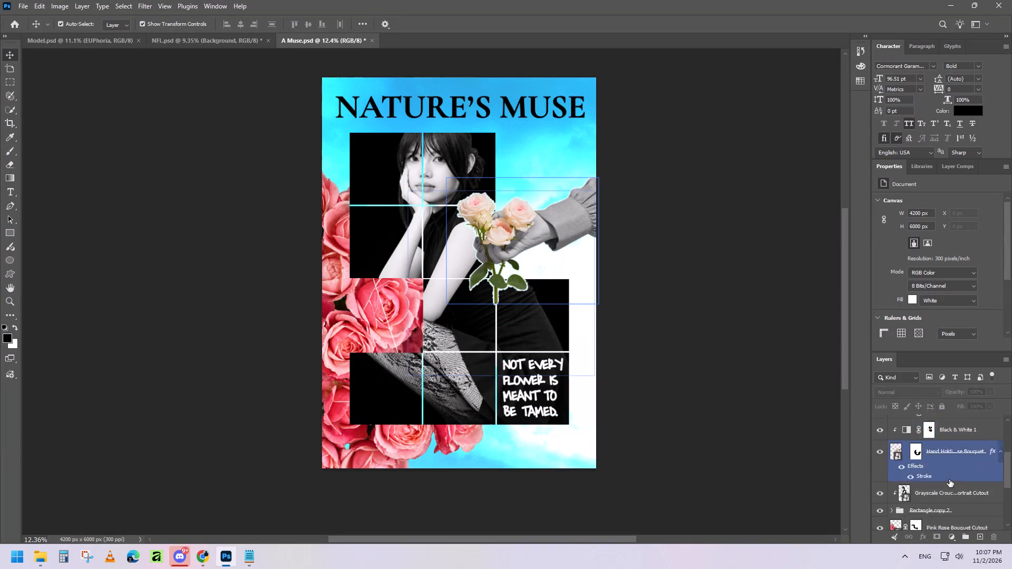
pyautogui.scroll(-4, 949, 479)
pyautogui.click(940, 449)
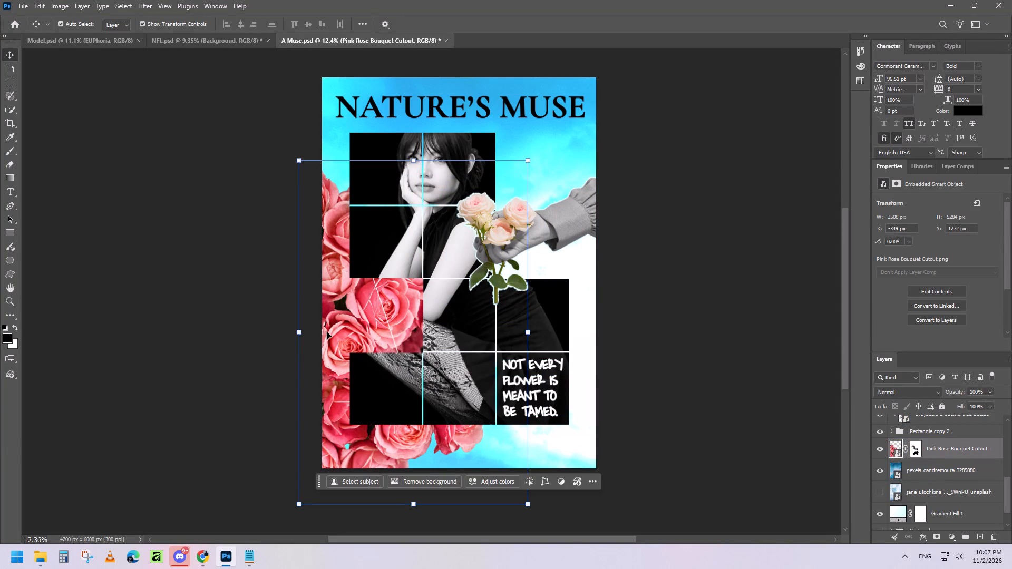
pyautogui.click(327, 332)
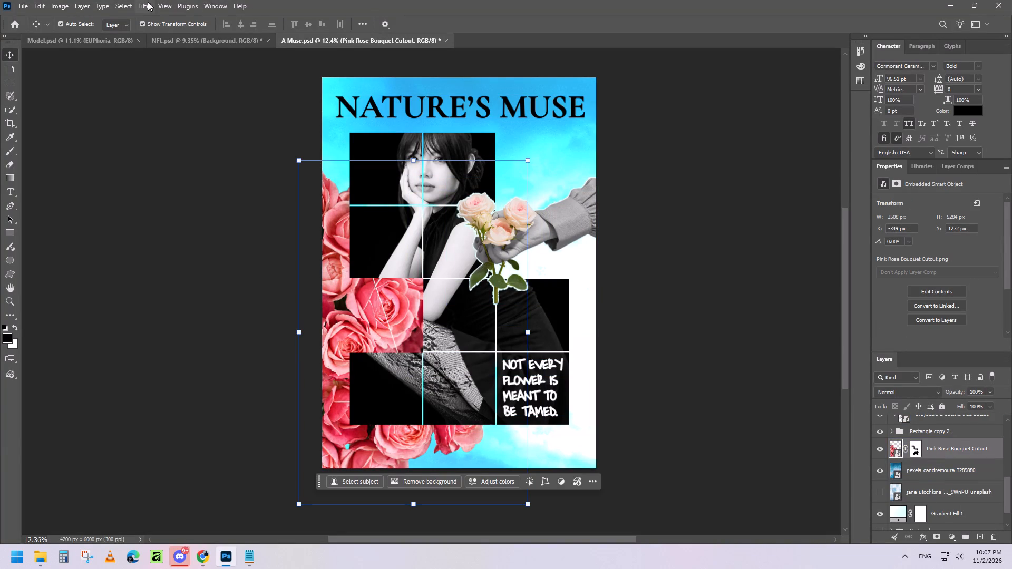
pyautogui.click(142, 7)
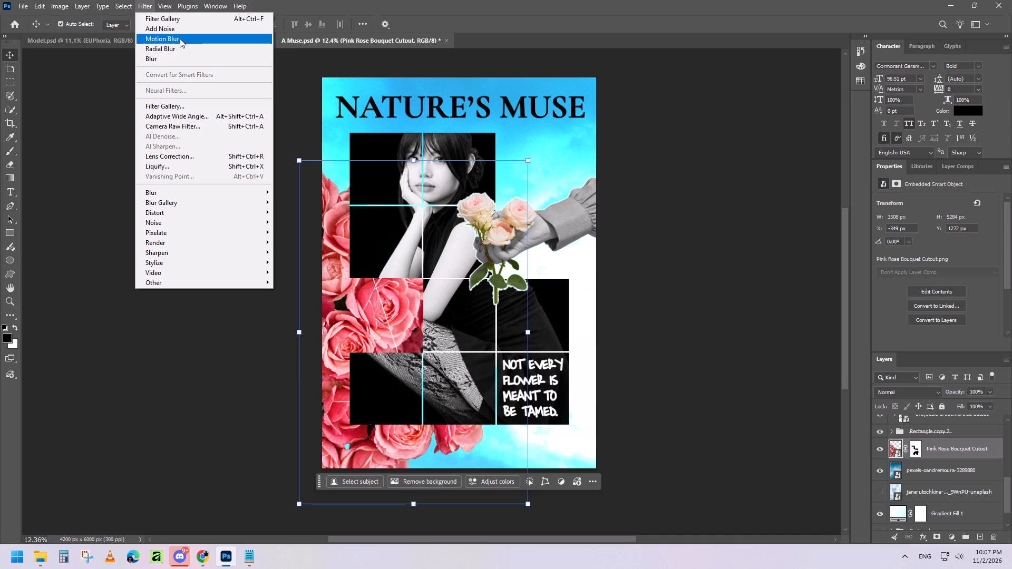
pyautogui.click(180, 40)
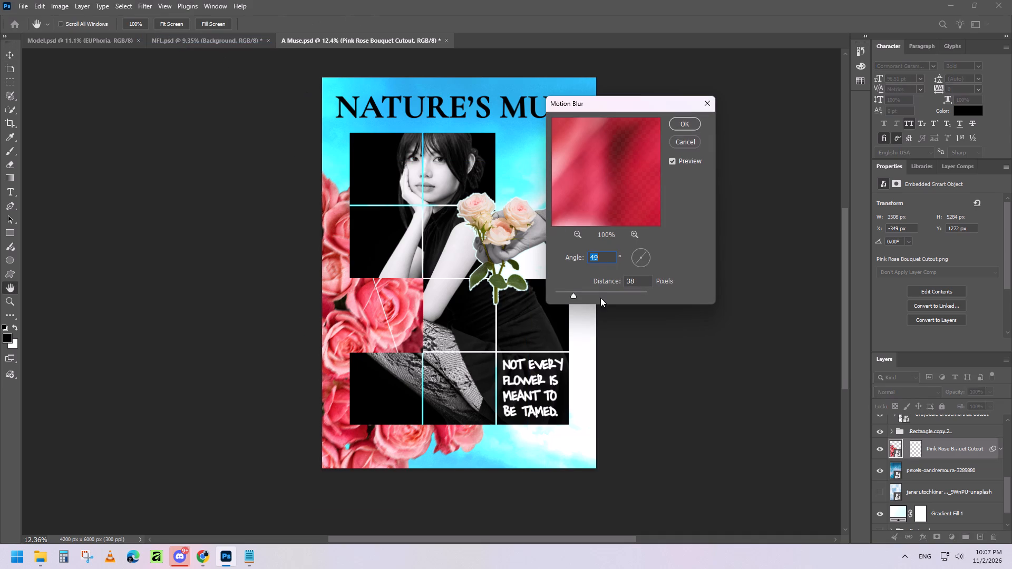
pyautogui.click(581, 292)
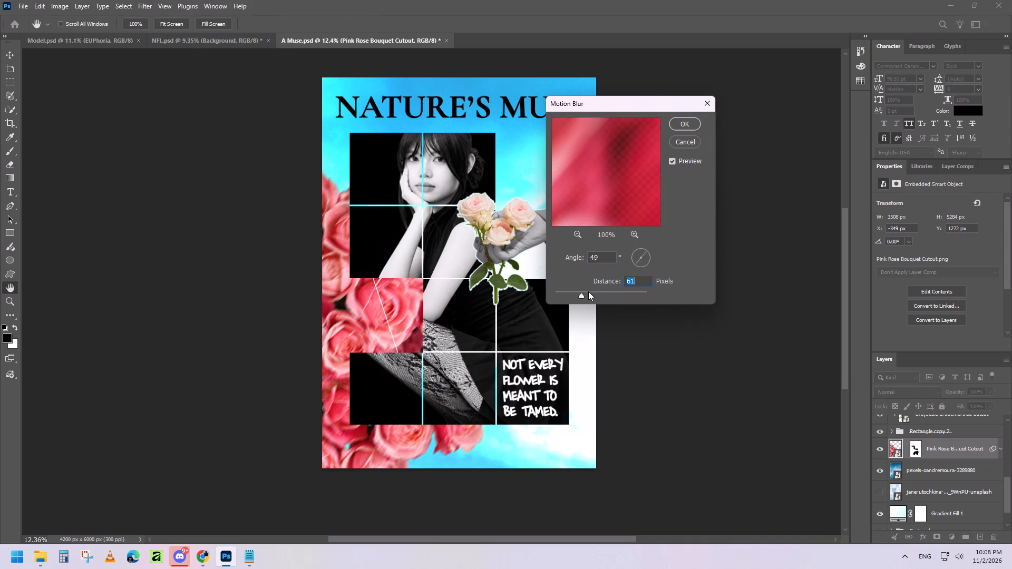
pyautogui.click(580, 295)
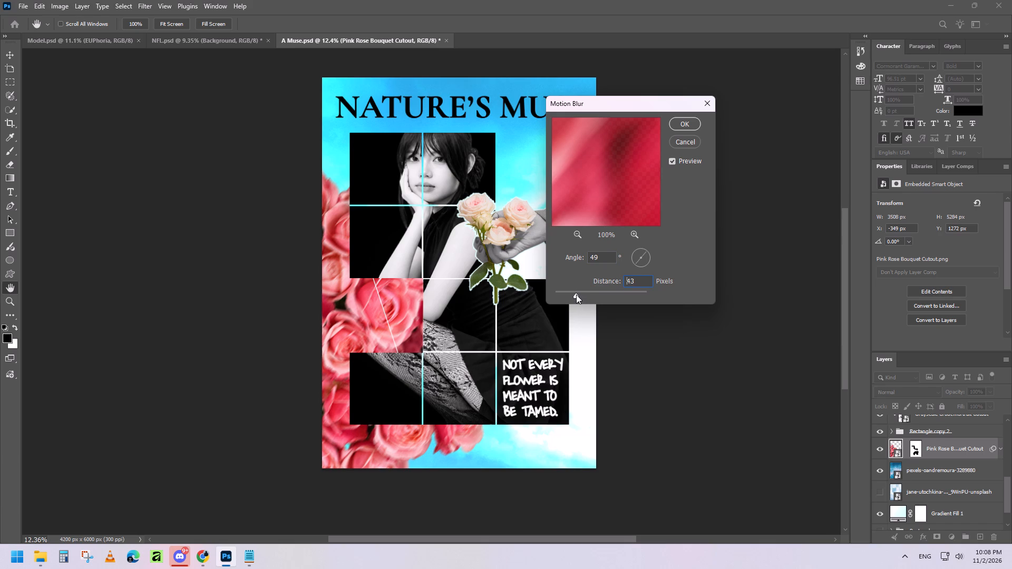
pyautogui.click(576, 296)
pyautogui.moveTo(577, 296); pyautogui.dragTo(570, 296)
pyautogui.moveTo(569, 296); pyautogui.dragTo(564, 296)
pyautogui.click(563, 296)
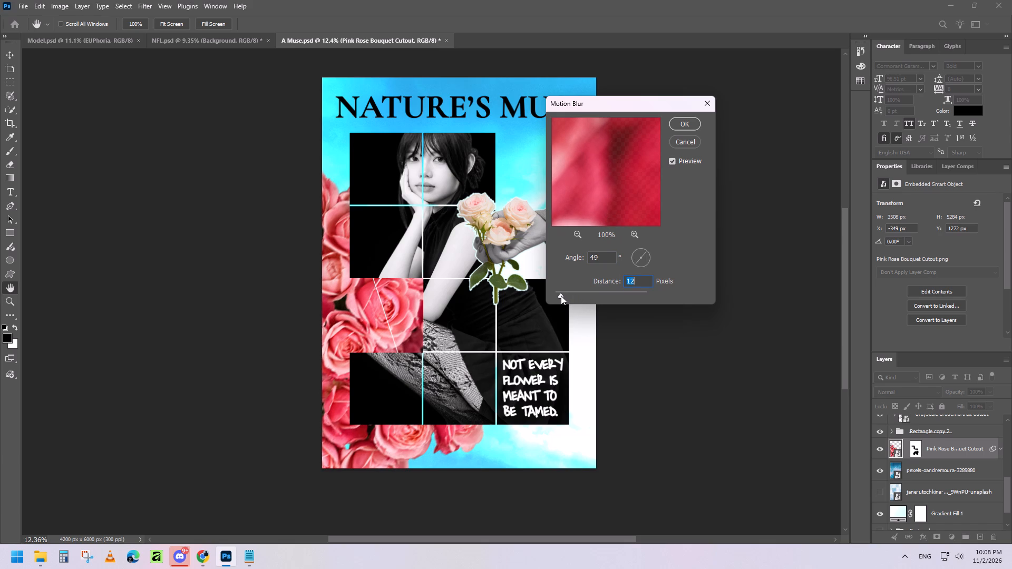
pyautogui.click(561, 296)
pyautogui.click(563, 297)
pyautogui.click(566, 298)
pyautogui.click(567, 298)
pyautogui.click(687, 126)
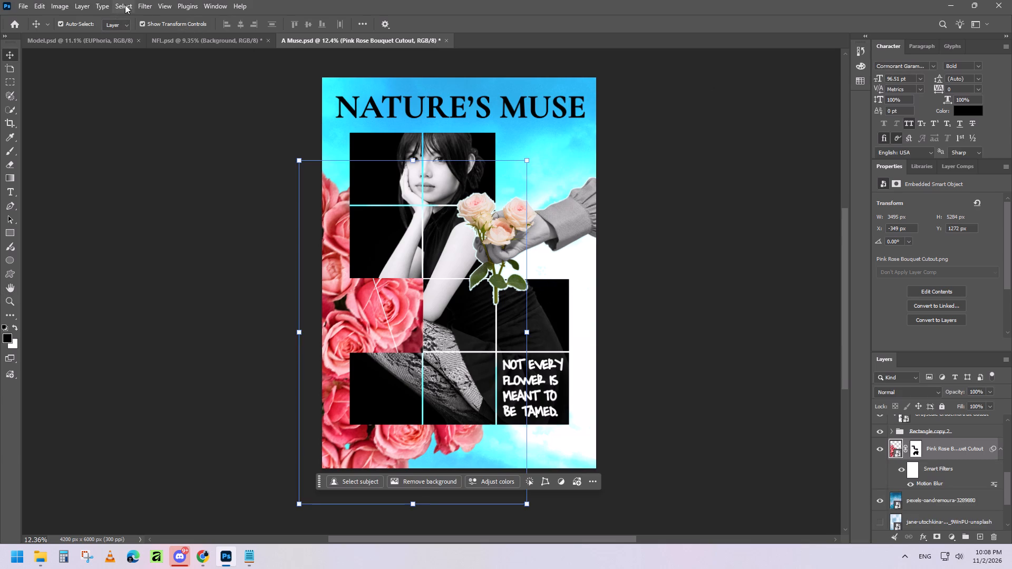
# Add 50% uniform, monochromatic noise to the Pink Rose Bouquet Cutout and deselect the layer.
pyautogui.click(142, 5)
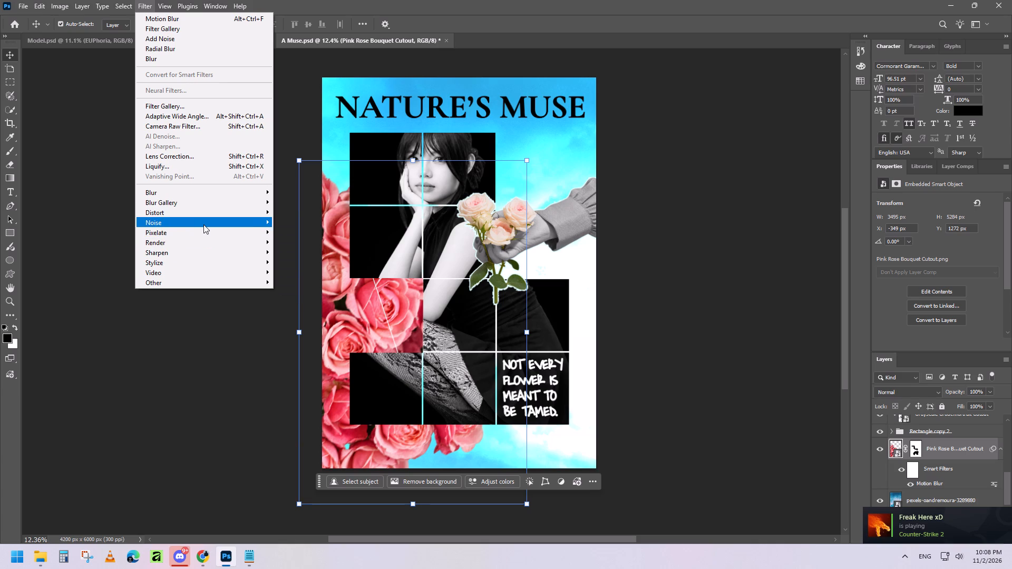
pyautogui.click(317, 222)
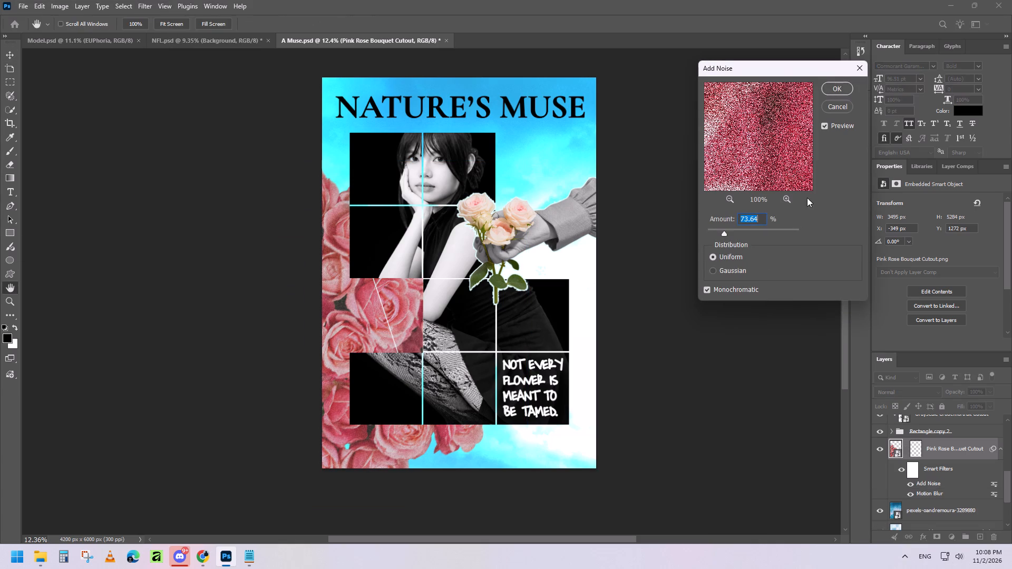
pyautogui.moveTo(724, 234); pyautogui.dragTo(715, 234)
pyautogui.click(718, 236)
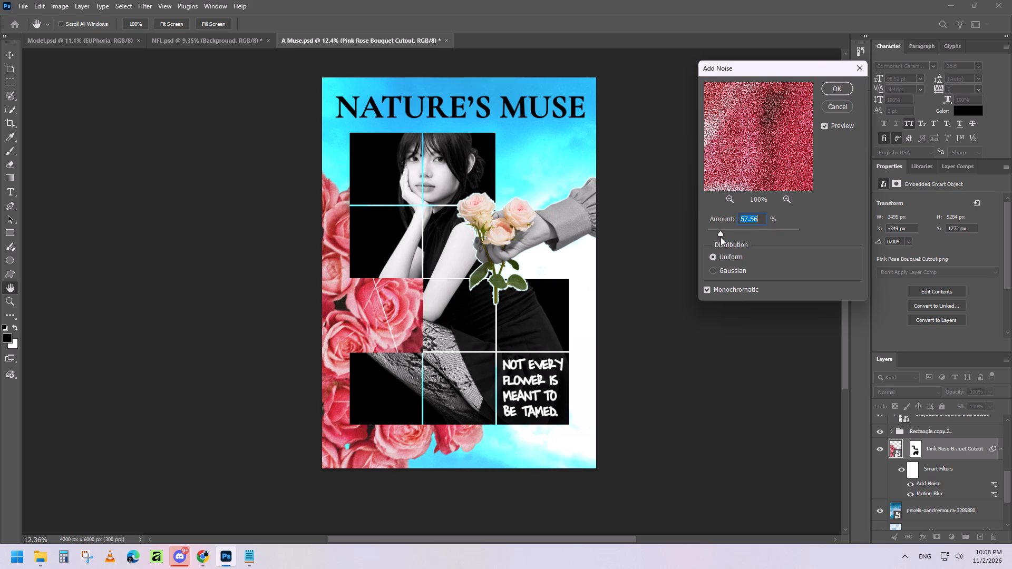
pyautogui.click(720, 234)
pyautogui.click(716, 233)
pyautogui.click(718, 234)
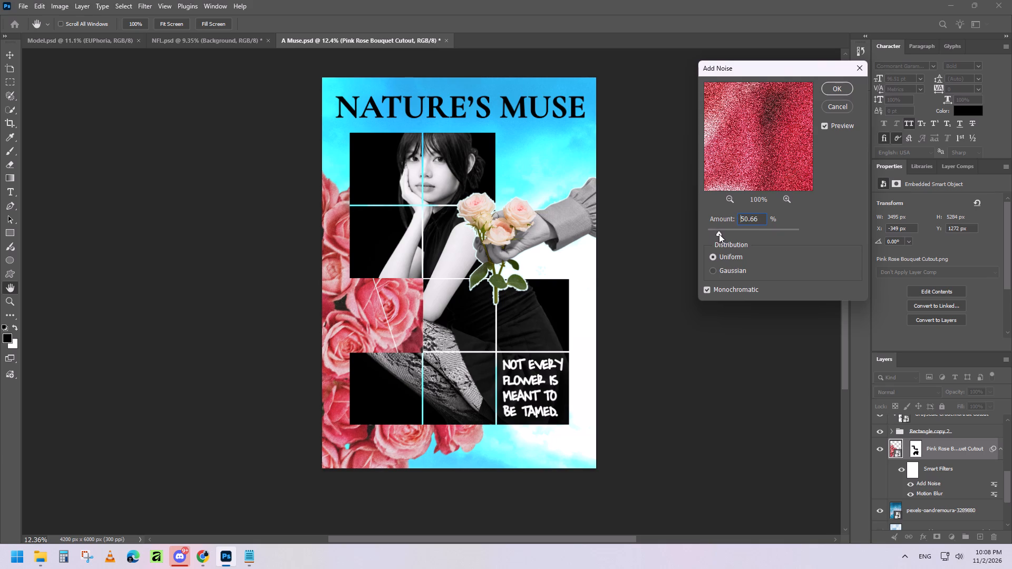
pyautogui.click(720, 234)
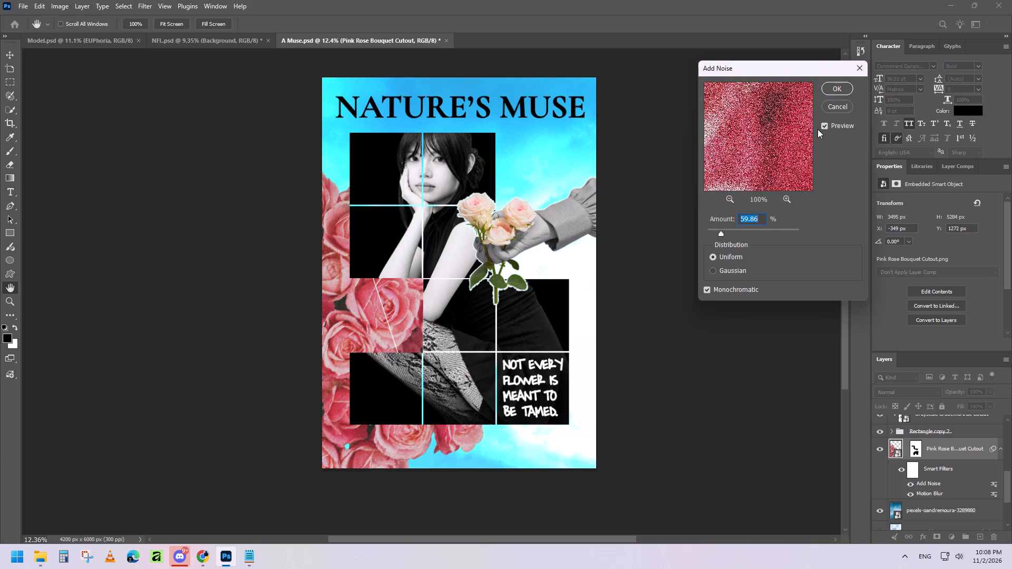
pyautogui.press('Down')
pyautogui.press('Down')
pyautogui.press('Down')
pyautogui.press('Down')
pyautogui.press('Down')
pyautogui.press('Down')
pyautogui.press('Down')
pyautogui.press('Down')
pyautogui.press('Down')
pyautogui.press('Down')
pyautogui.press('Down')
pyautogui.press('Down')
pyautogui.press('Down')
pyautogui.press('Down')
pyautogui.press('Down')
pyautogui.press('Down')
pyautogui.press('Down')
pyautogui.press('Down')
pyautogui.press('Down')
pyautogui.press('Down')
pyautogui.press('Down')
pyautogui.press('Down')
pyautogui.press('Down')
pyautogui.click(746, 218)
pyautogui.press('Down')
pyautogui.press('Down')
pyautogui.press('Down')
pyautogui.press('BackSpace')
pyautogui.press('BackSpace')
pyautogui.write('50')
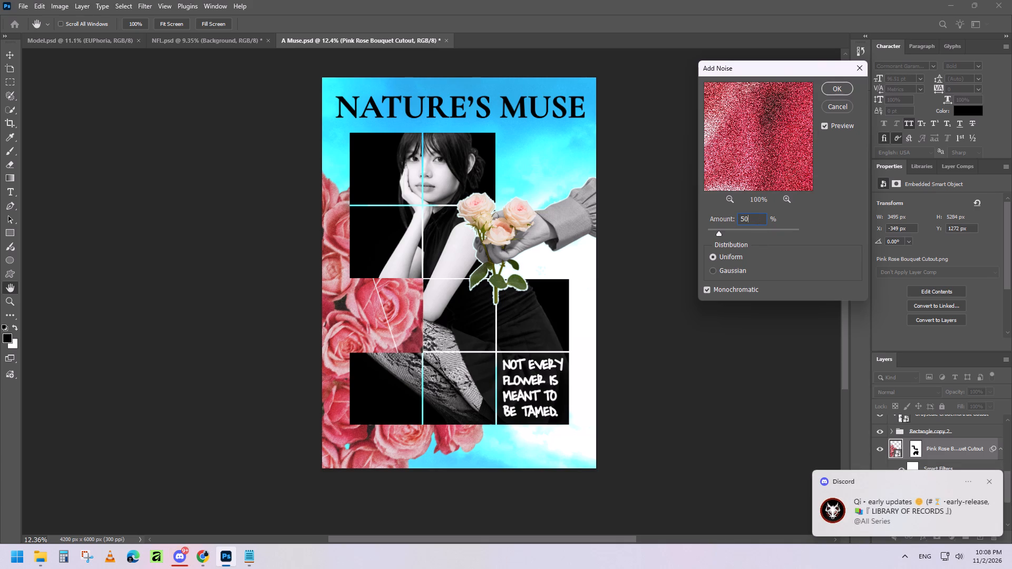
pyautogui.press('Return')
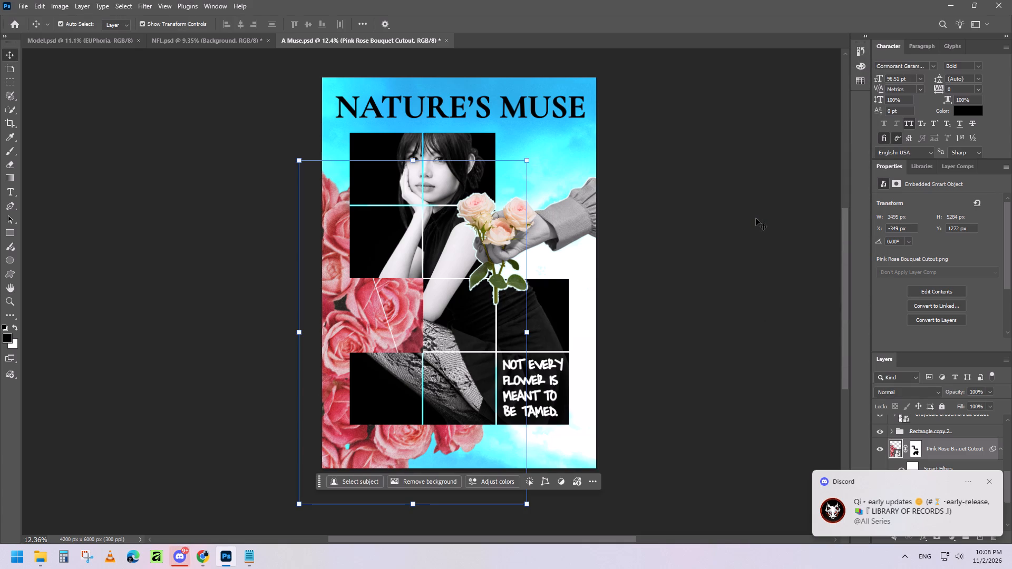
pyautogui.click(756, 218)
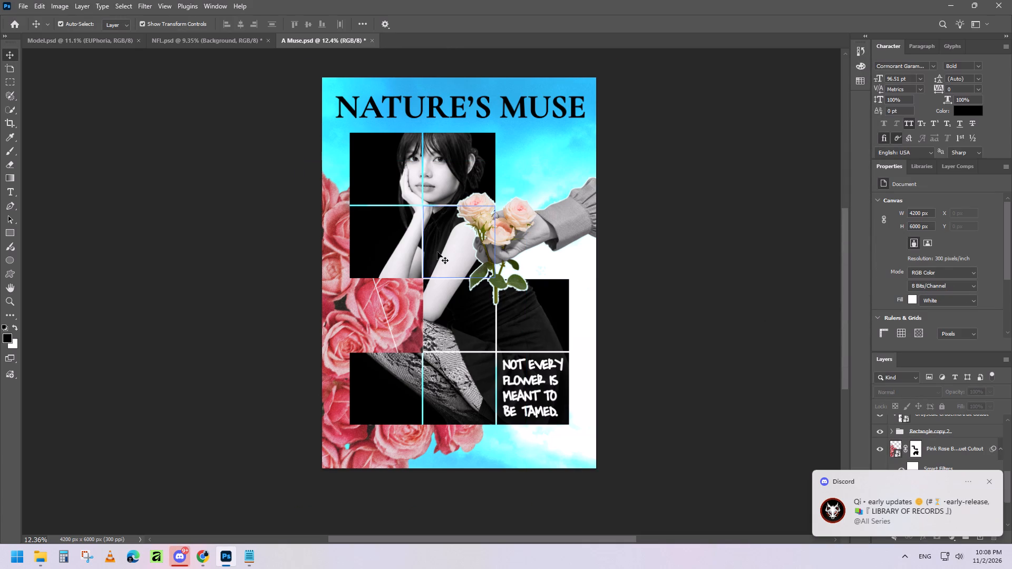
# In the Filter Gallery, replace Film Grain with Dry Brush on the Grayscale Crouching Portrait Cutout, with the whole figure in the preview.
pyautogui.click(891, 433)
pyautogui.scroll(1, 969, 464)
pyautogui.click(891, 445)
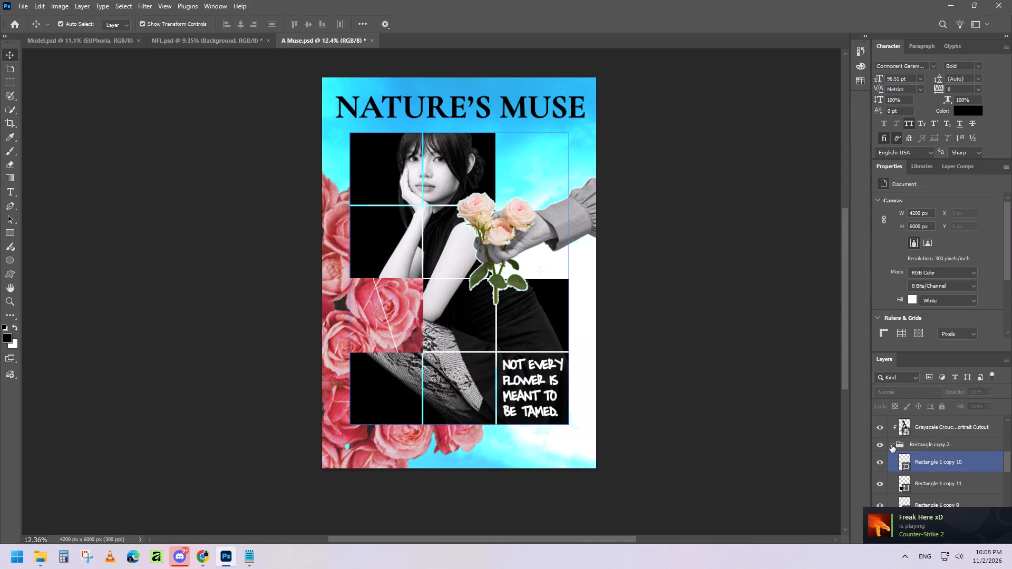
pyautogui.click(936, 428)
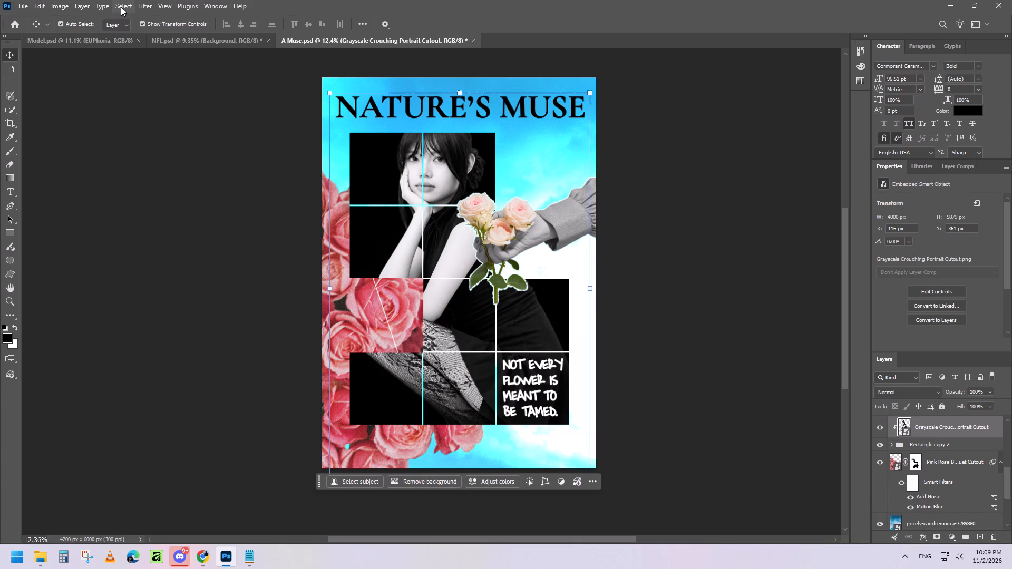
pyautogui.click(89, 6)
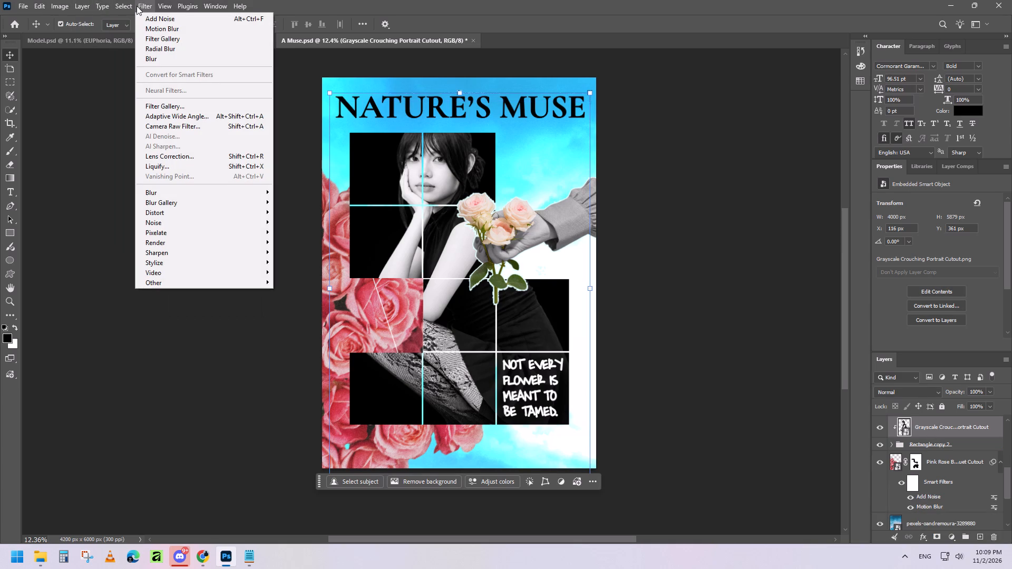
pyautogui.click(228, 104)
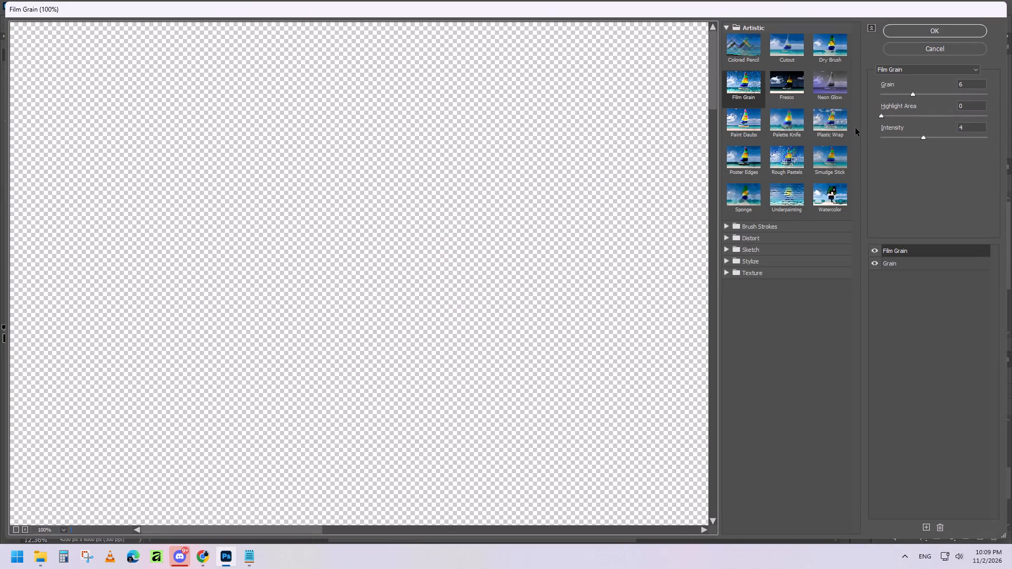
pyautogui.keyDown('alt'); pyautogui.scroll(-12, 352, 221); pyautogui.keyUp('alt')
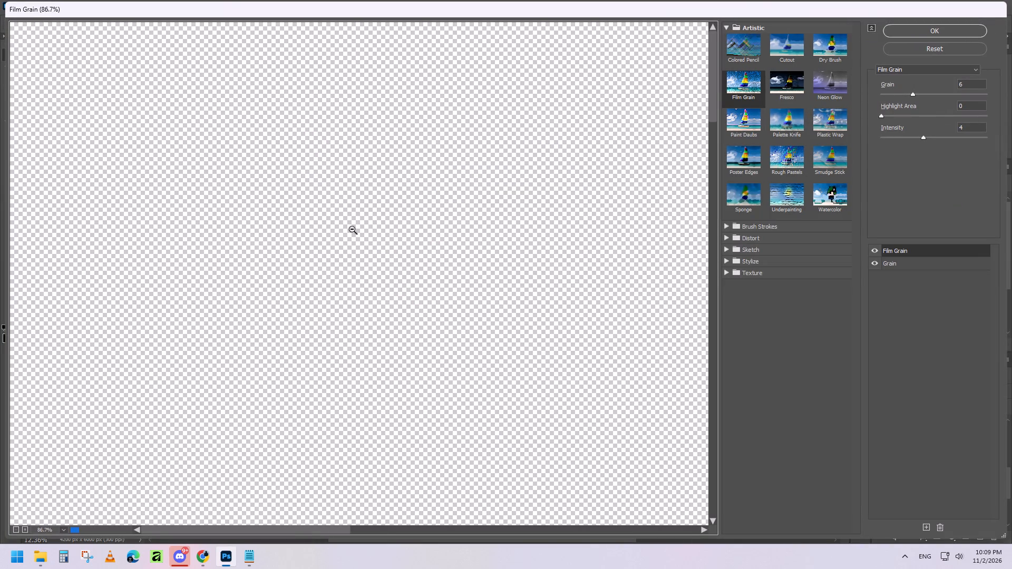
pyautogui.keyDown('alt'); pyautogui.scroll(-20, 352, 229); pyautogui.keyUp('alt')
pyautogui.keyDown('alt'); pyautogui.scroll(-20, 352, 229); pyautogui.keyUp('alt')
pyautogui.keyDown('alt'); pyautogui.scroll(-9, 352, 229); pyautogui.keyUp('alt')
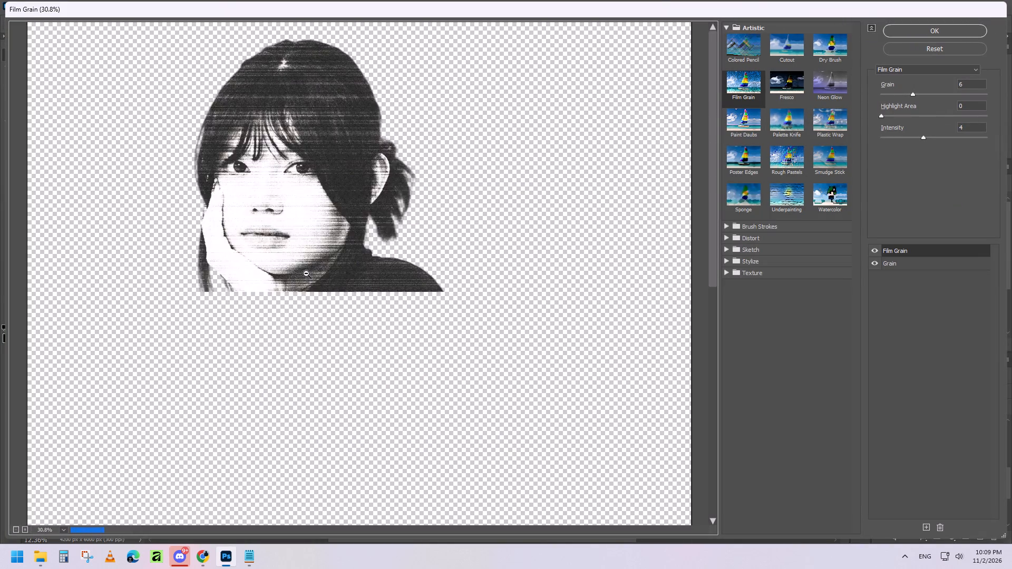
pyautogui.keyDown('alt'); pyautogui.scroll(-17, 306, 273); pyautogui.keyUp('alt')
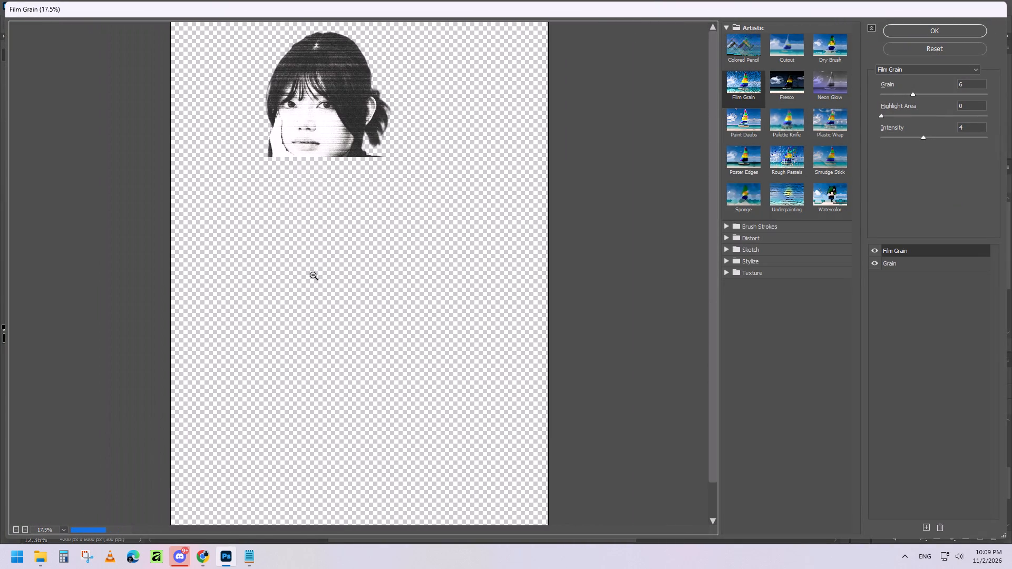
pyautogui.keyDown('alt'); pyautogui.scroll(-2, 313, 275); pyautogui.keyUp('alt')
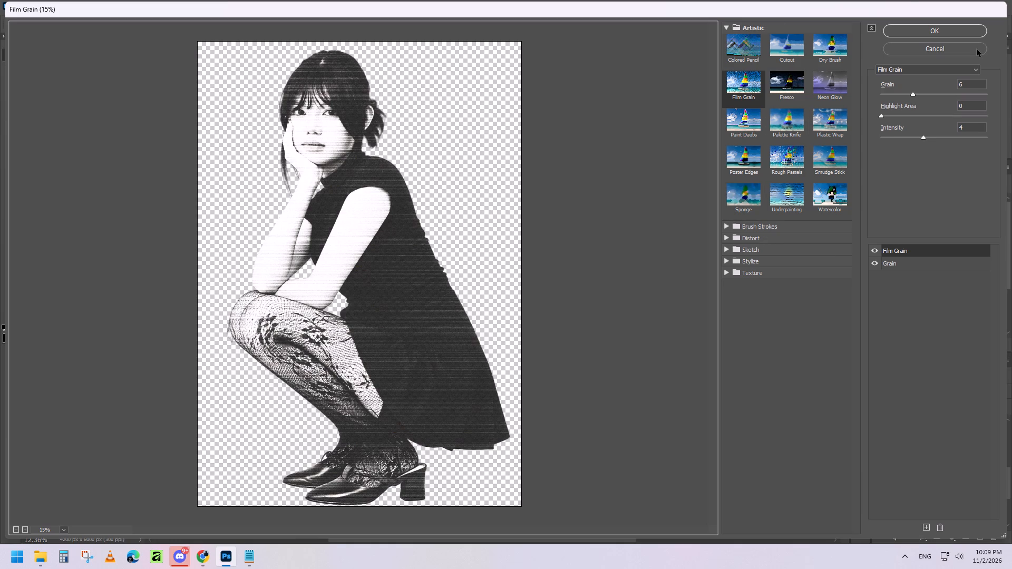
pyautogui.click(839, 42)
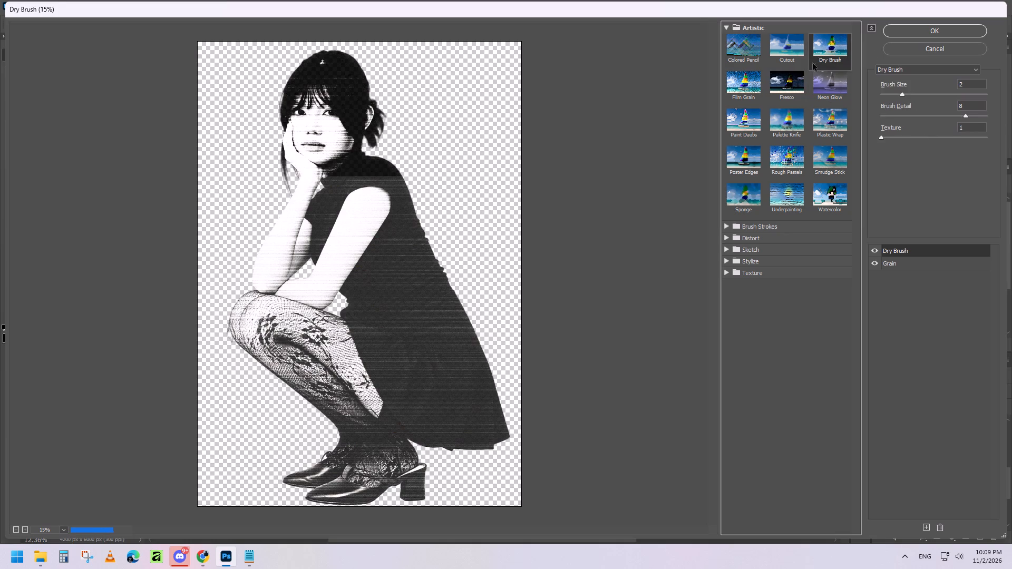
# Hide the Grain effect in the portrait's Filter Gallery effect stack.
pyautogui.click(875, 265)
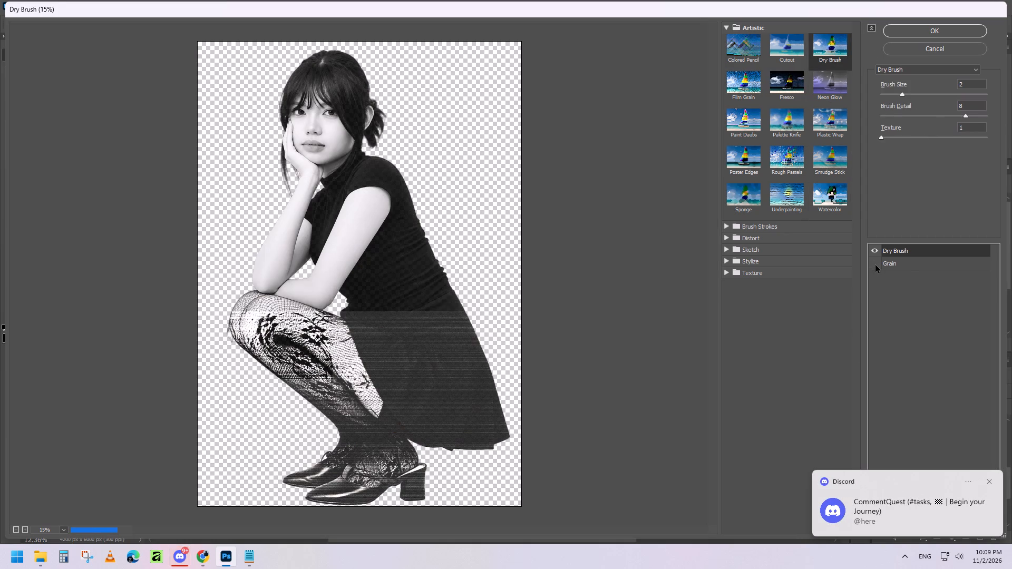
pyautogui.click(918, 266)
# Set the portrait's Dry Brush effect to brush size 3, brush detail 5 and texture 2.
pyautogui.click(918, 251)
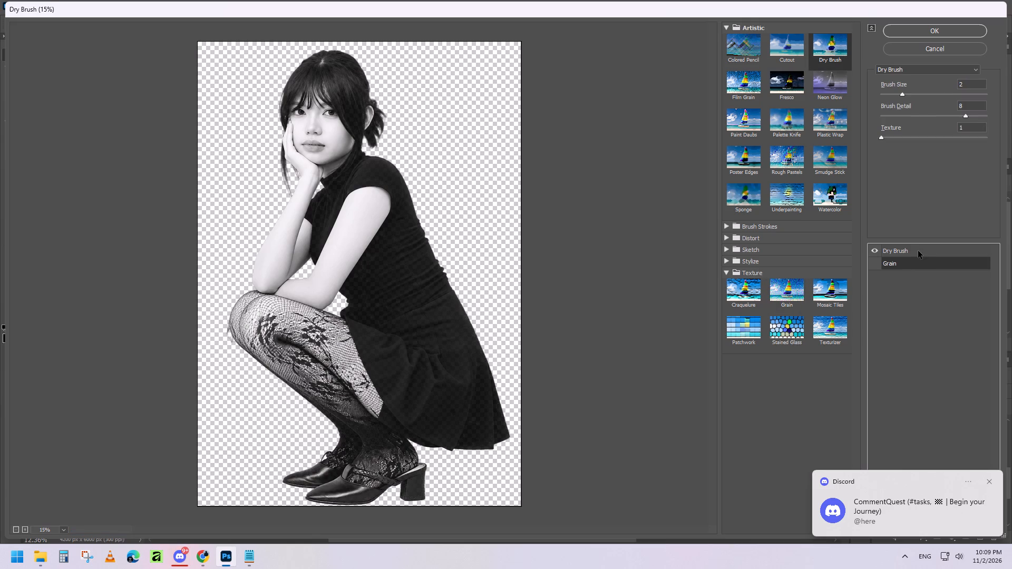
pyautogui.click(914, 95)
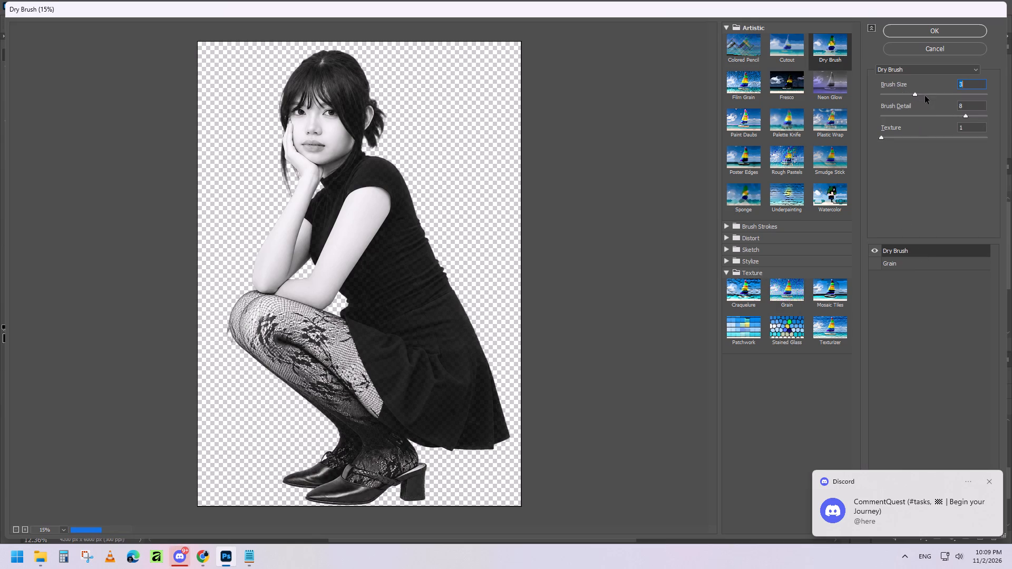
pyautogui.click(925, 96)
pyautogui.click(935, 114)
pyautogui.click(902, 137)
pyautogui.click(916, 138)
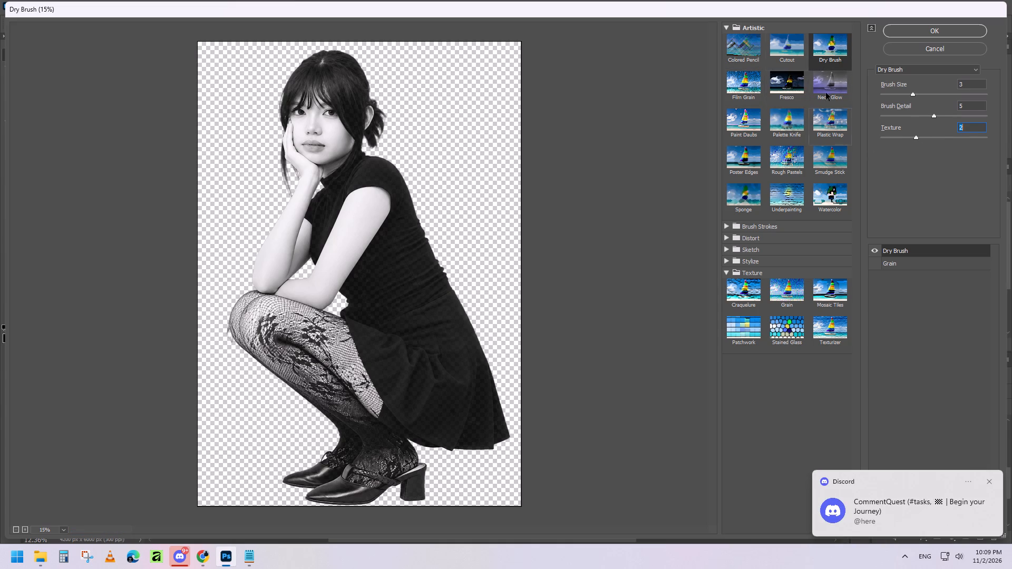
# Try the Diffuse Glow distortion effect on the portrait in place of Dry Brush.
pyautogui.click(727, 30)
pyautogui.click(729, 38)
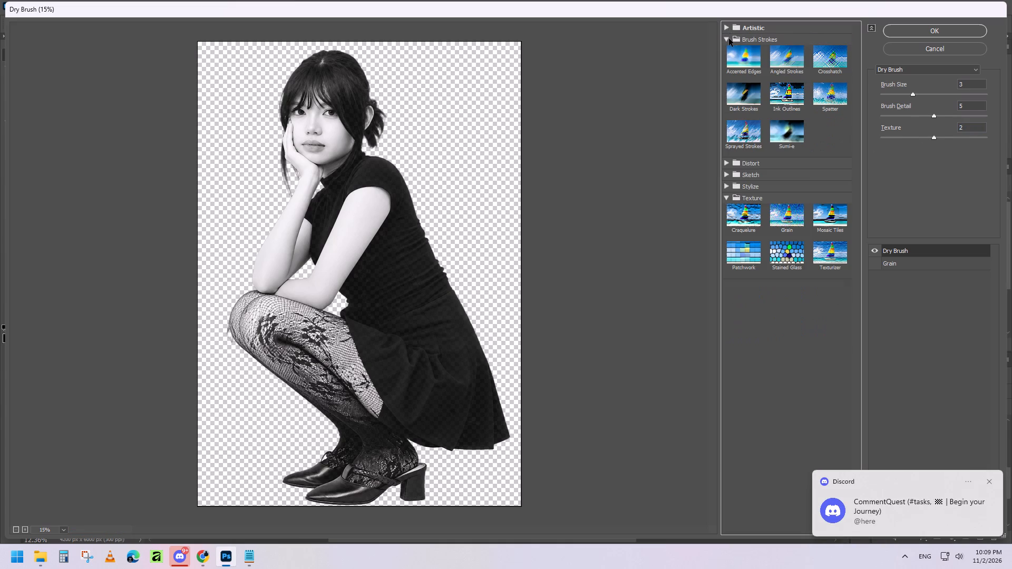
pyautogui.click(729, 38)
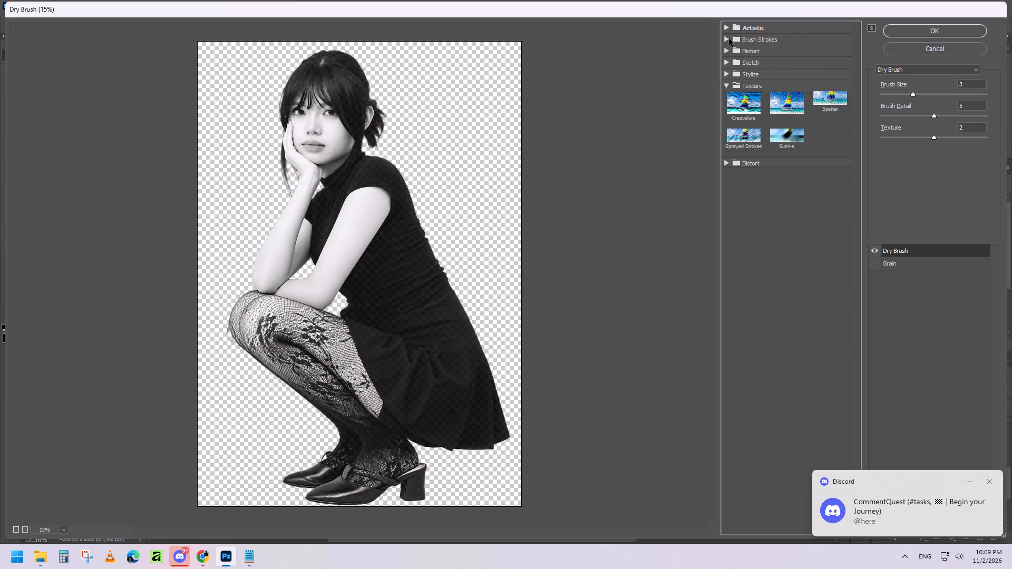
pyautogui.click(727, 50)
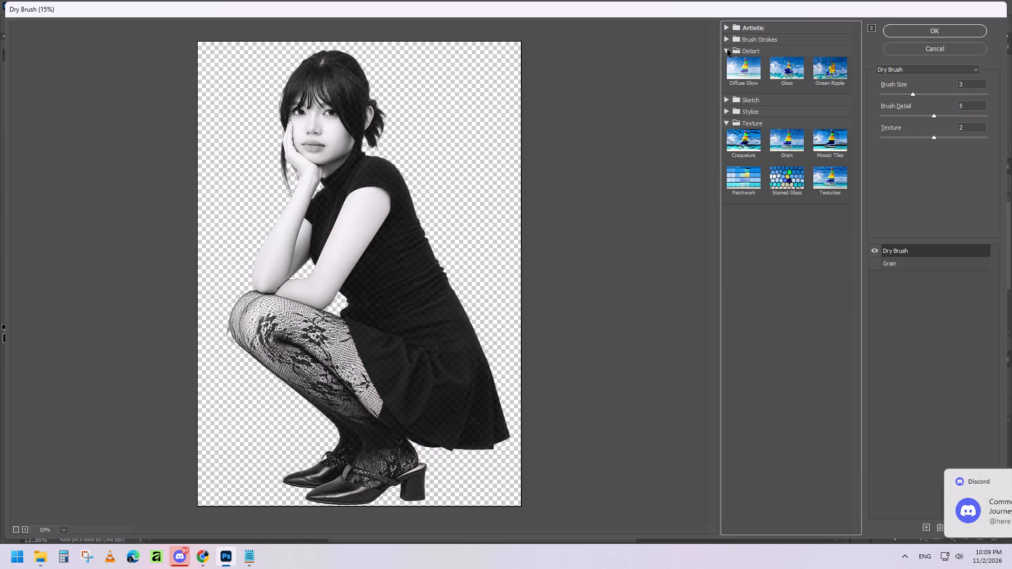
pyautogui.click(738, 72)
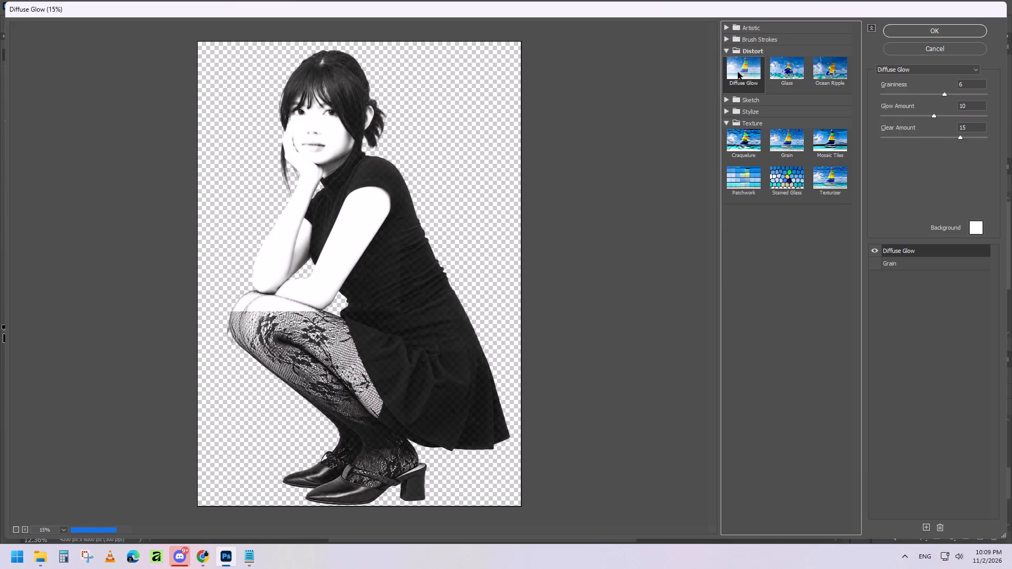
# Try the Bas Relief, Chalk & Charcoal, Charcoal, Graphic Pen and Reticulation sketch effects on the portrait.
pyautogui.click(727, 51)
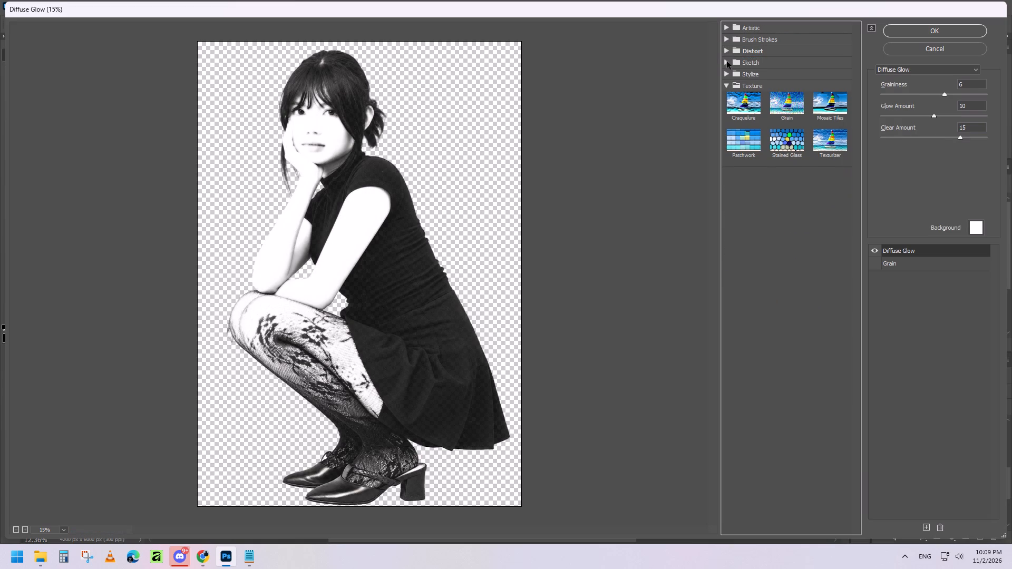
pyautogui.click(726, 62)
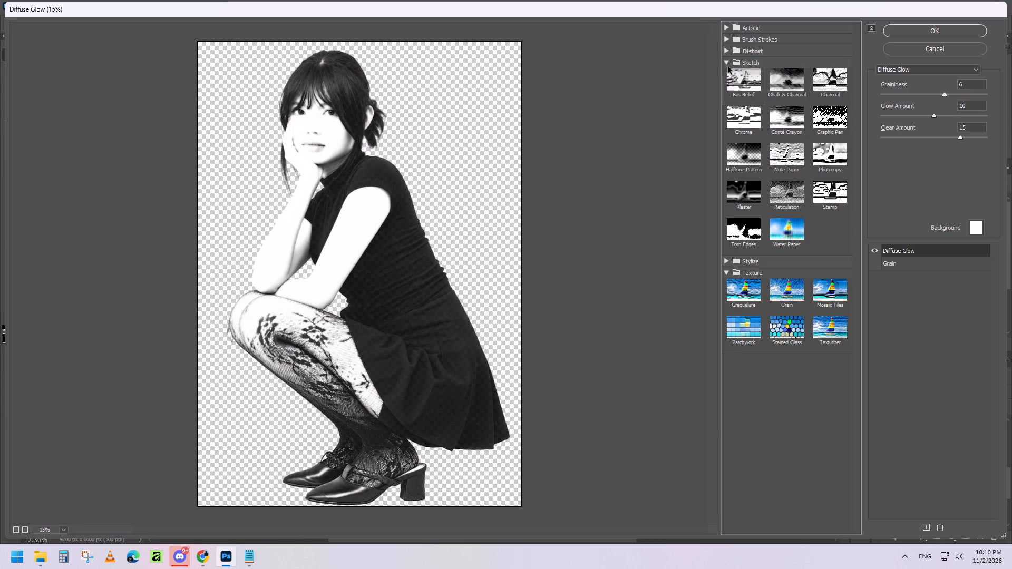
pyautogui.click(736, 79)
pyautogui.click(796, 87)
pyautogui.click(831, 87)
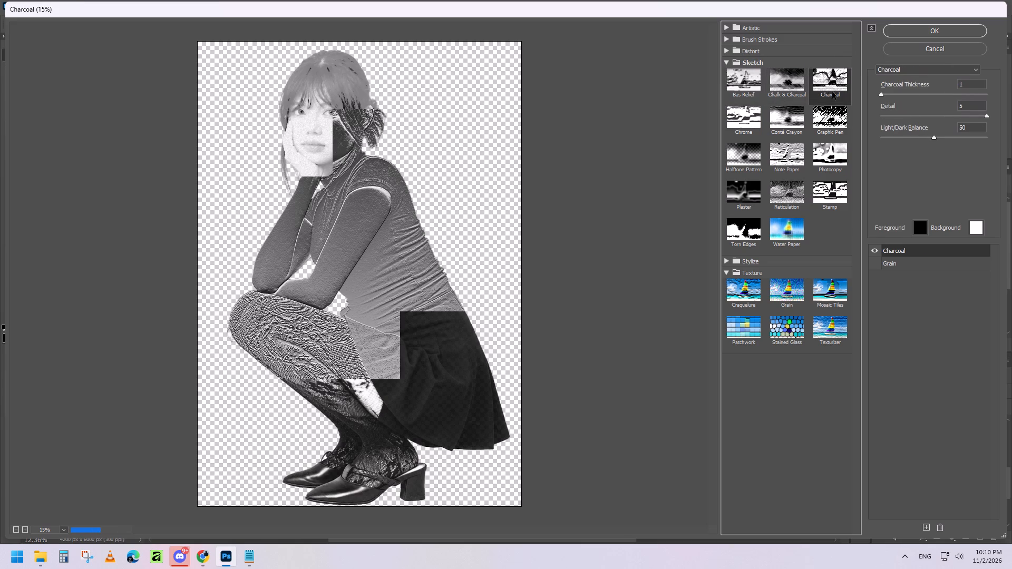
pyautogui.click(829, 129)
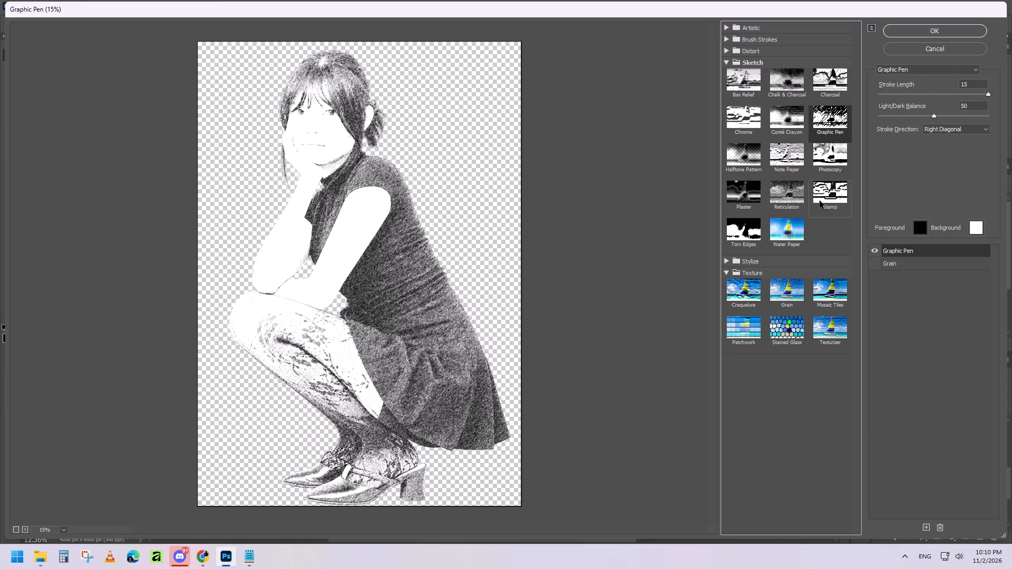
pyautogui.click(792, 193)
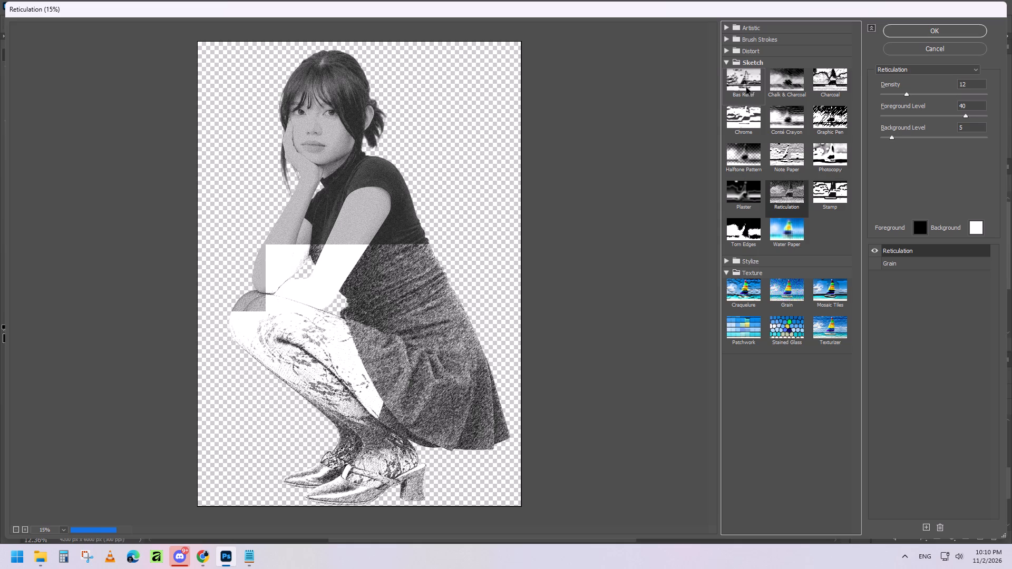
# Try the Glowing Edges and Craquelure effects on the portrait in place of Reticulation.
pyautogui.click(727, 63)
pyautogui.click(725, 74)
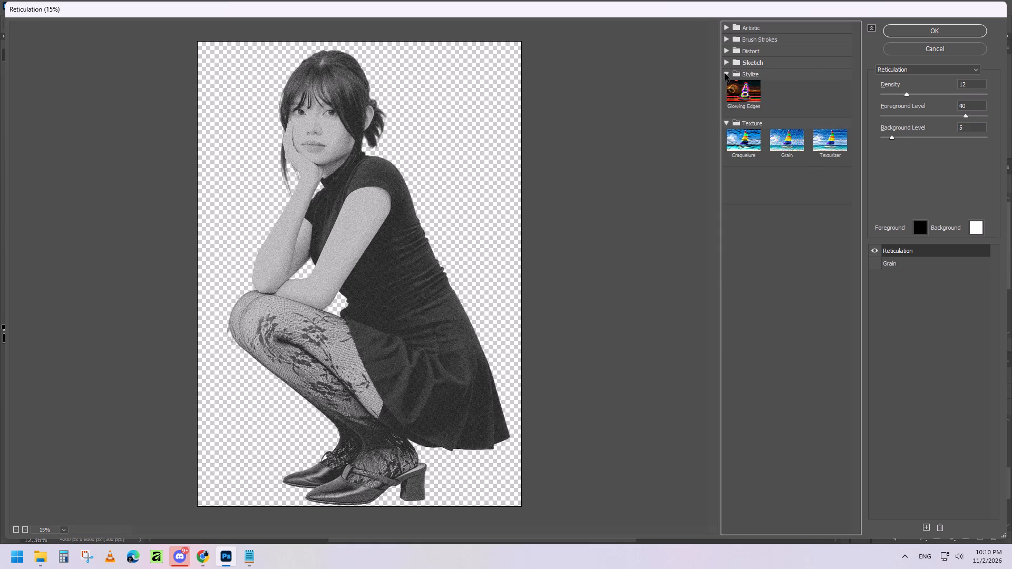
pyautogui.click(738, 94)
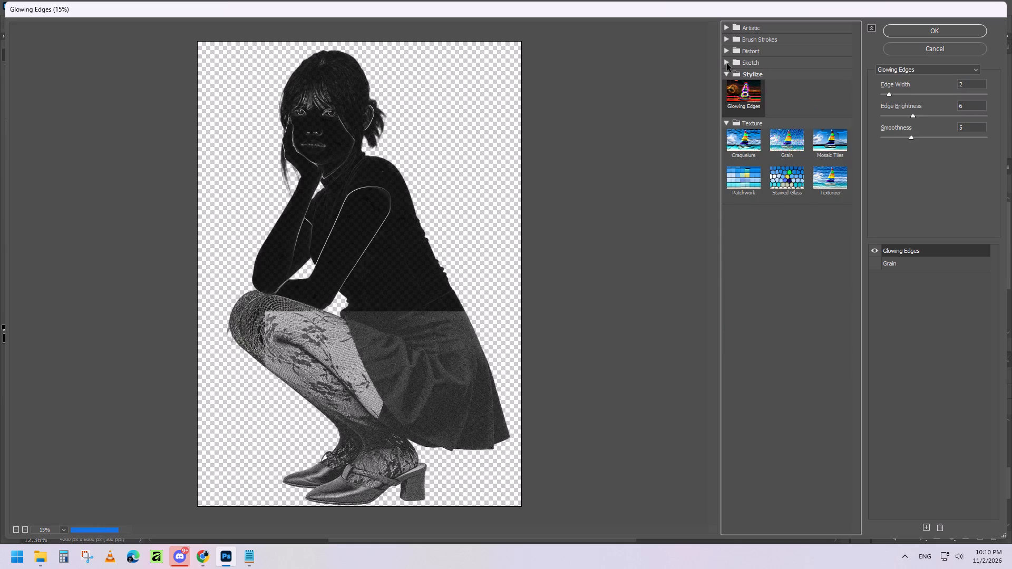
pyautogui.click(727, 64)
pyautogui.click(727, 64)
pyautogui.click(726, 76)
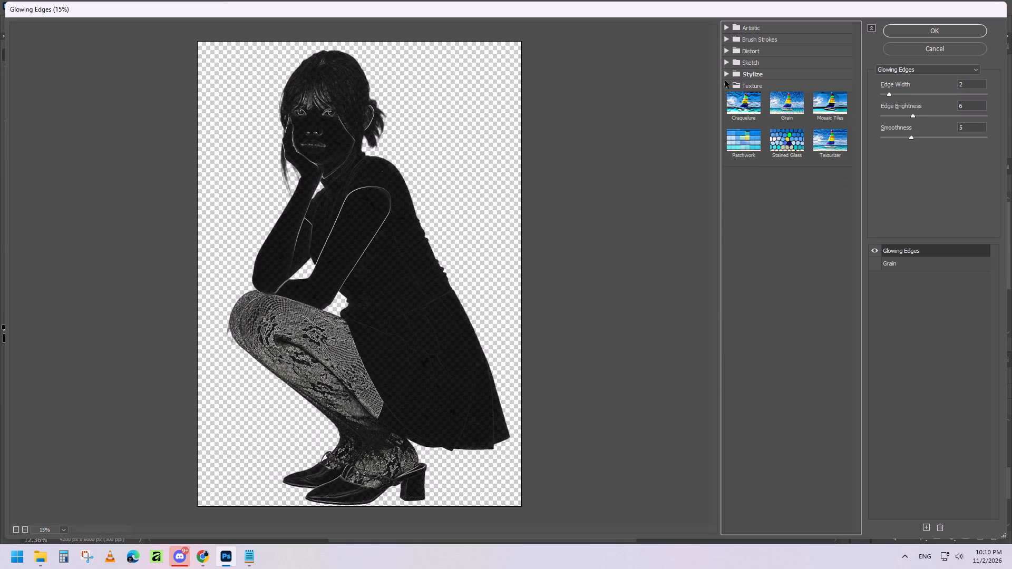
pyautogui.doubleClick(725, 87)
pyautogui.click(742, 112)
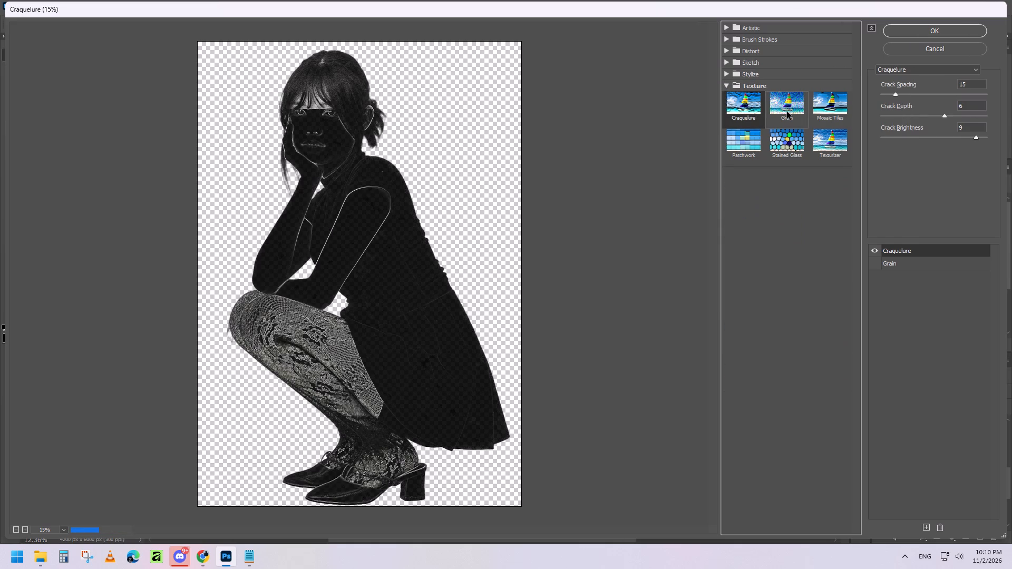
# Replace Craquelure with the Texturizer effect on the portrait and set its scaling to 87%.
pyautogui.click(834, 149)
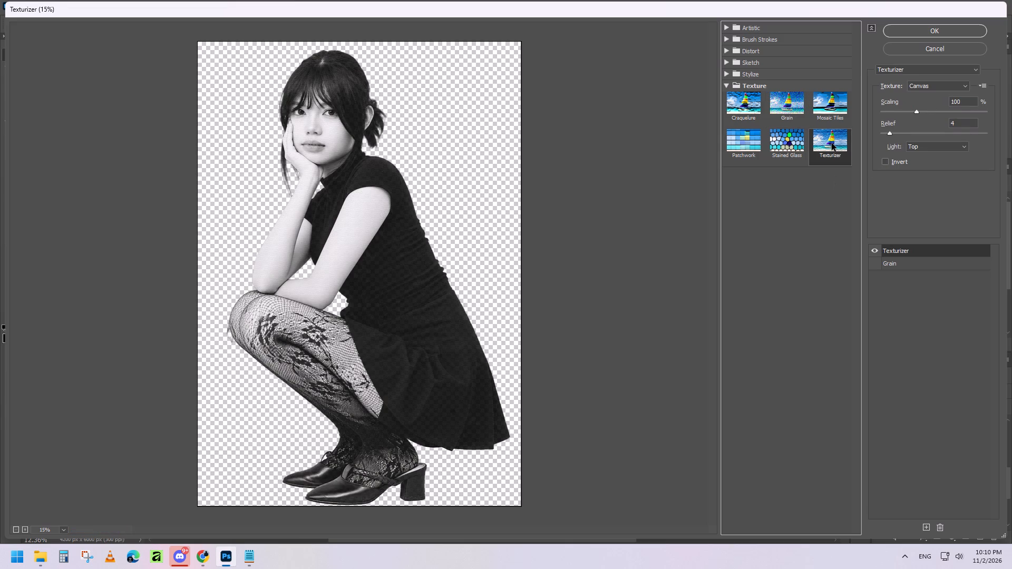
pyautogui.click(832, 143)
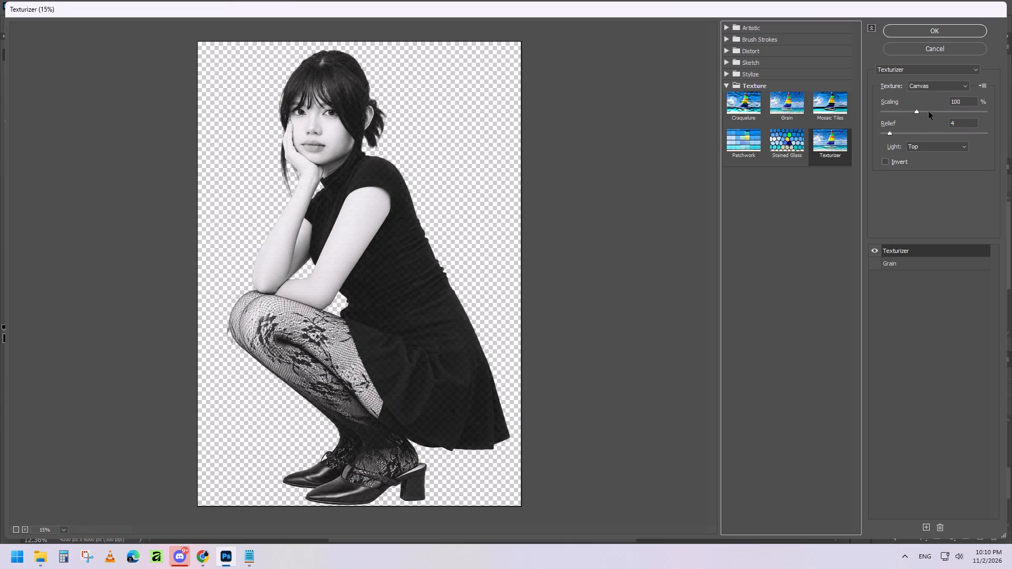
pyautogui.click(929, 112)
pyautogui.click(941, 112)
pyautogui.click(949, 112)
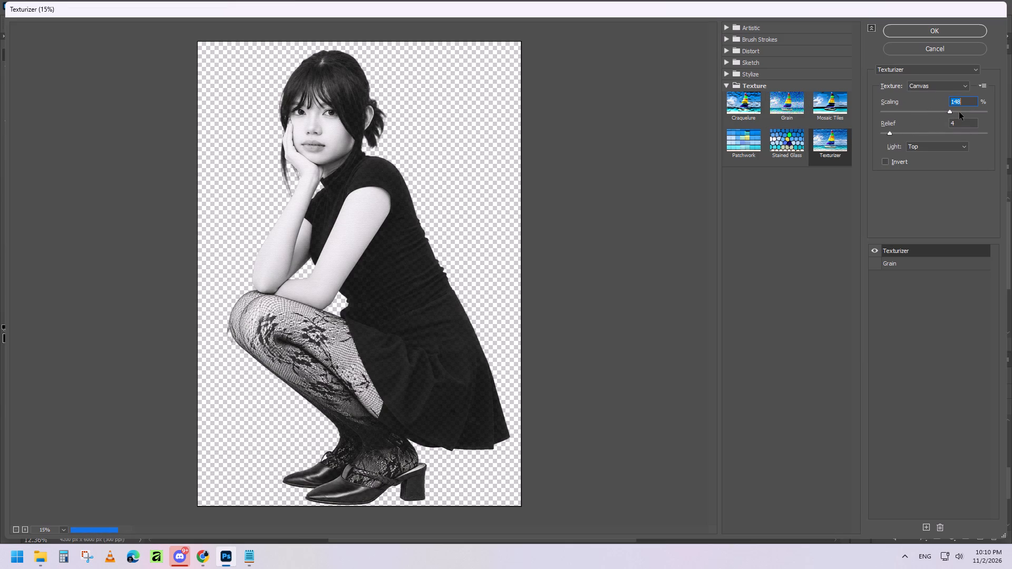
pyautogui.click(959, 112)
pyautogui.click(921, 112)
pyautogui.click(907, 113)
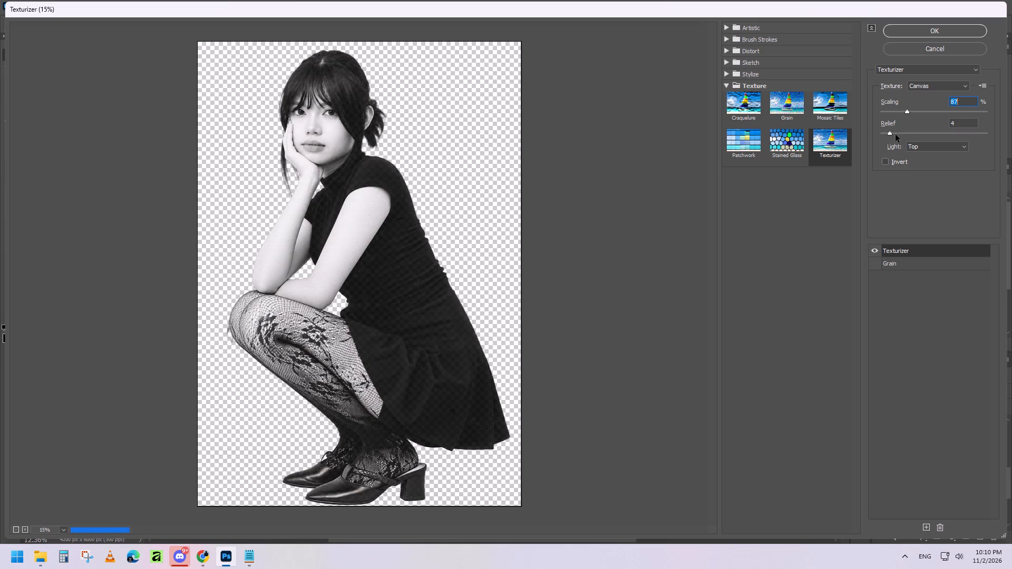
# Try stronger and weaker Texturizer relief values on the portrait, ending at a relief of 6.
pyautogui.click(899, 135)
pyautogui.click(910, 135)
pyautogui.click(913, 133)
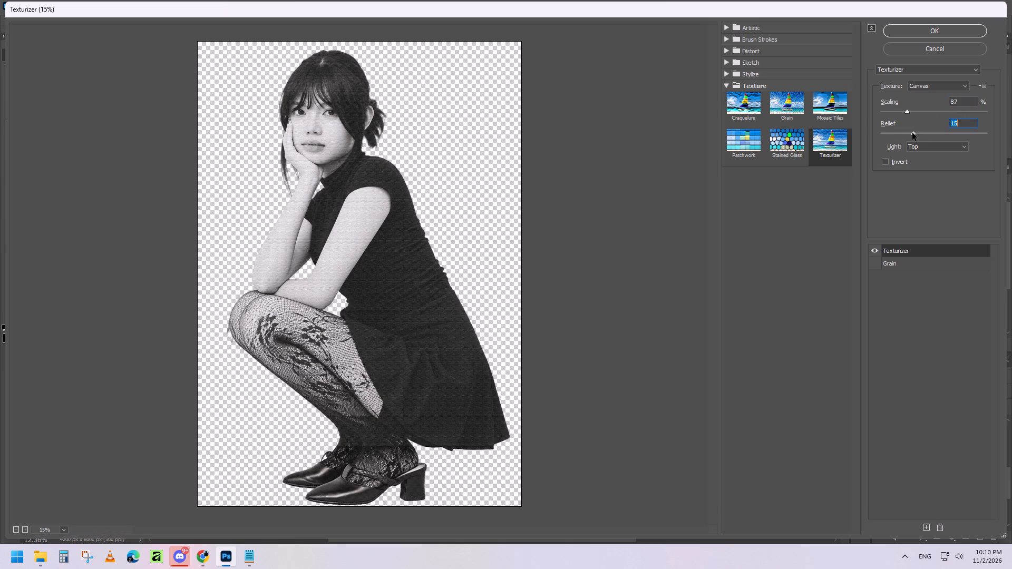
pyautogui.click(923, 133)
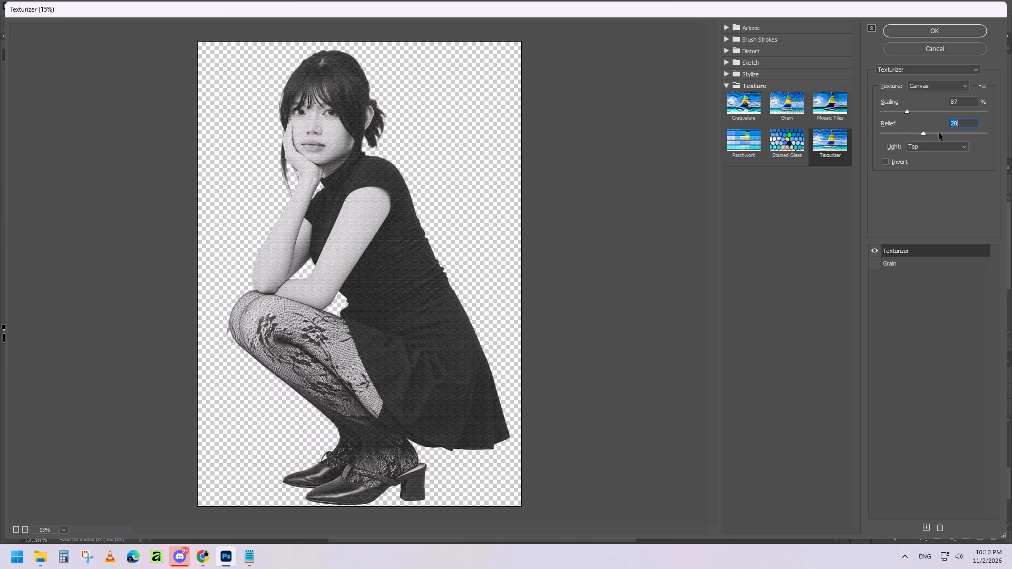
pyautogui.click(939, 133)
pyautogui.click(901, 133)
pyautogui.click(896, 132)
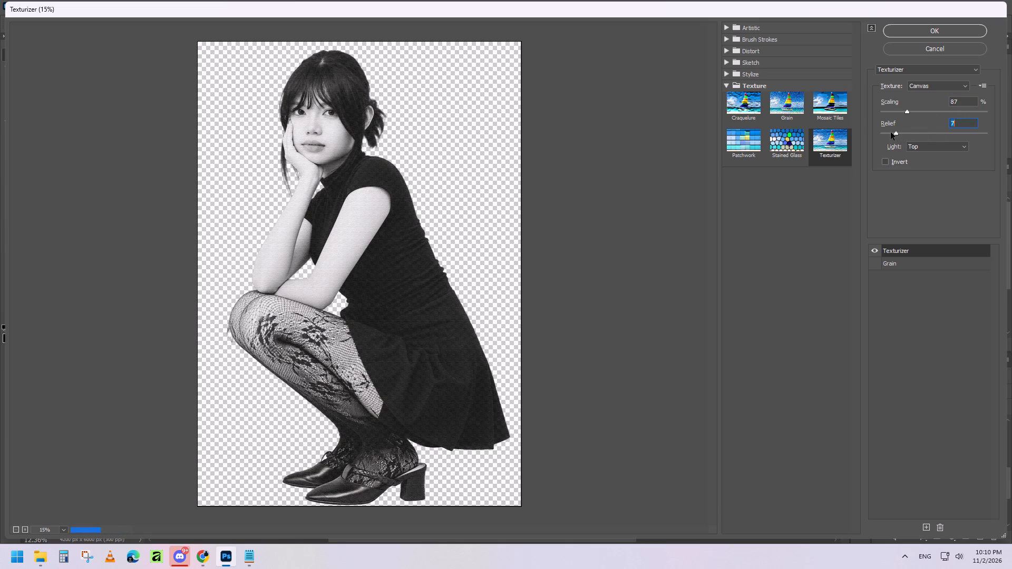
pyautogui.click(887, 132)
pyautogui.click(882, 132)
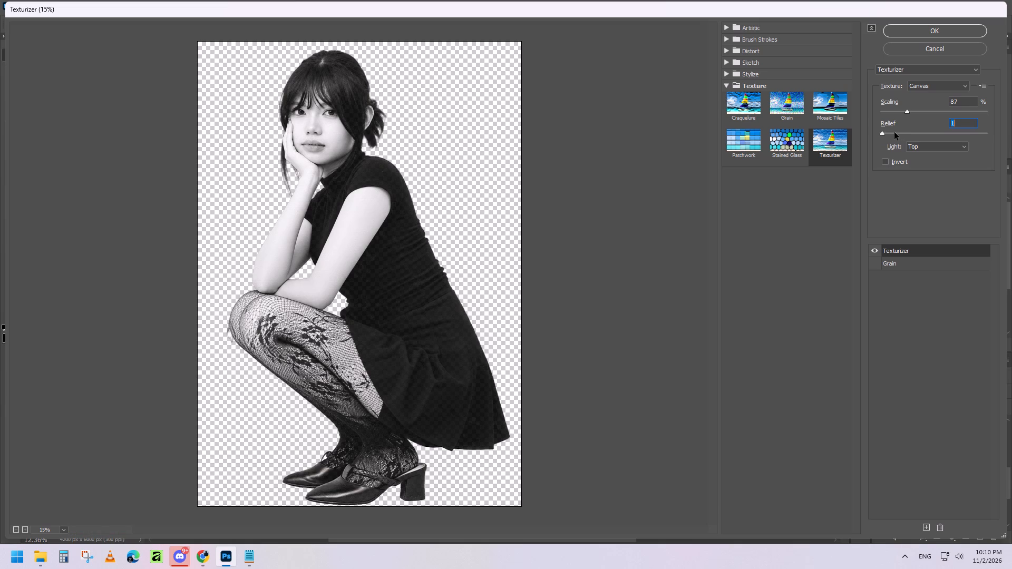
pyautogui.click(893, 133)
# Show the hidden Grain effect beneath Texturizer in the portrait's effect stack.
pyautogui.click(875, 266)
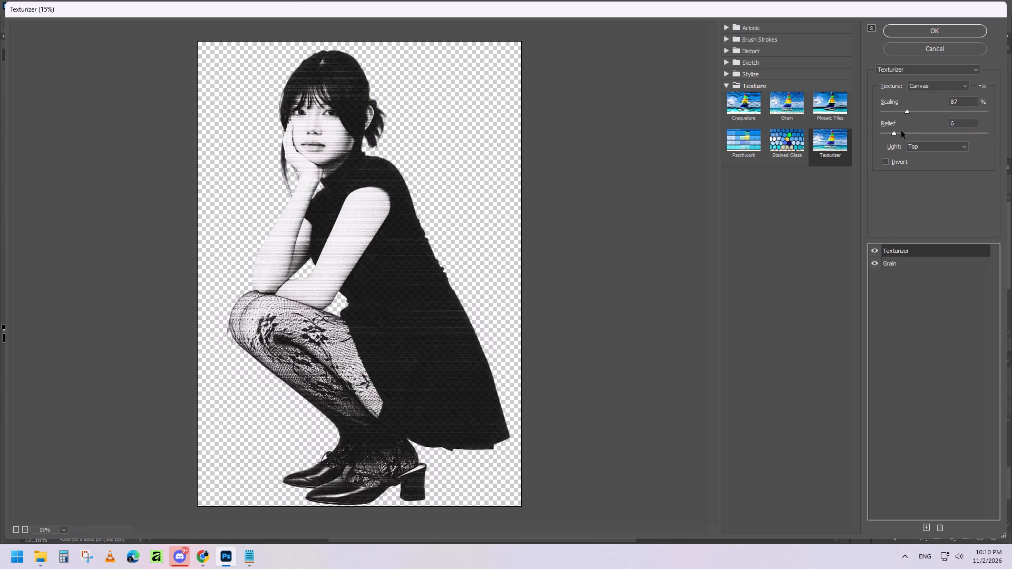
# Set the Texturizer scaling to 134% and relief to 7, and apply the Filter Gallery to the portrait cutout.
pyautogui.click(915, 112)
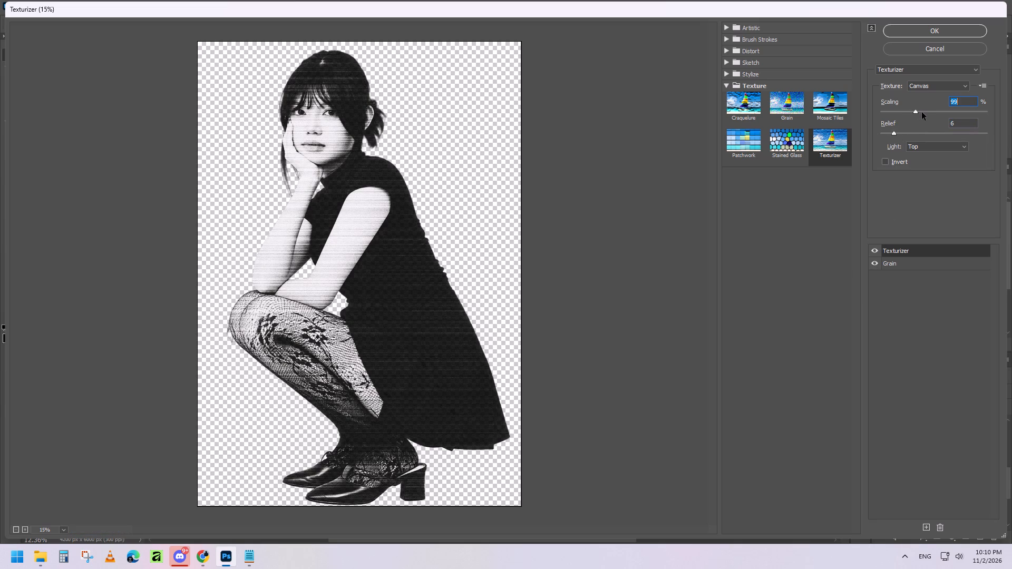
pyautogui.click(922, 112)
pyautogui.click(898, 133)
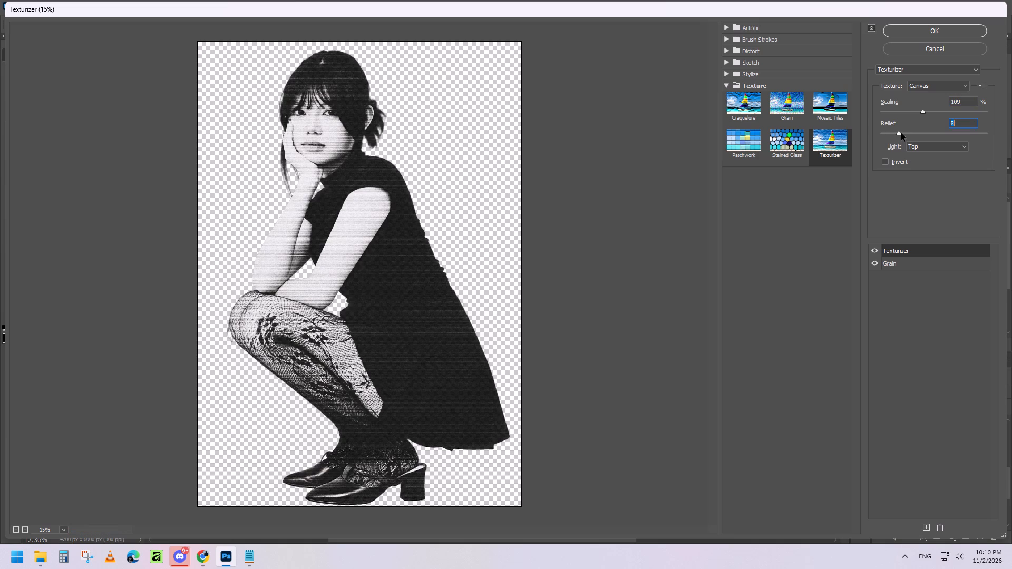
pyautogui.click(892, 133)
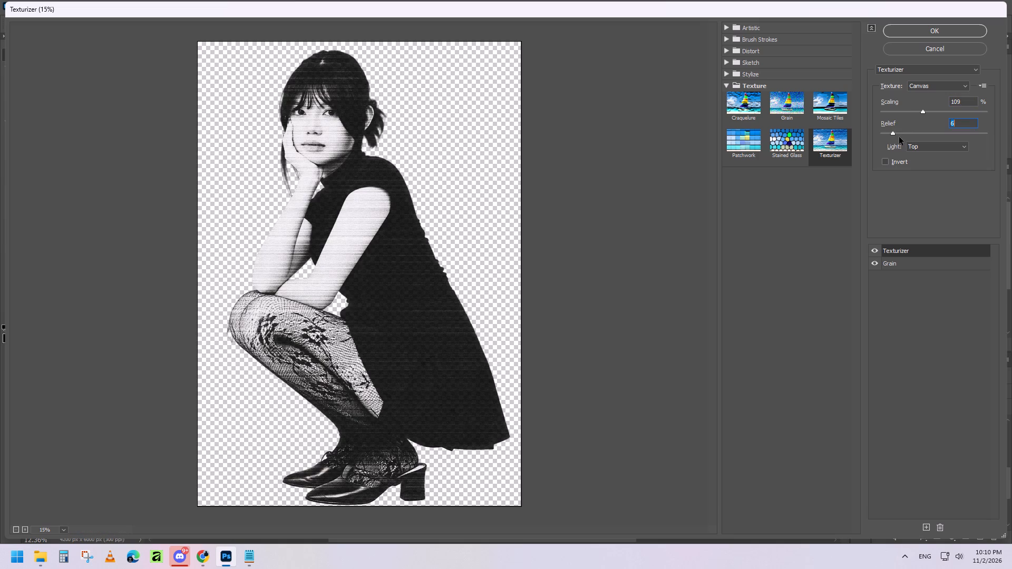
pyautogui.click(904, 136)
pyautogui.click(897, 134)
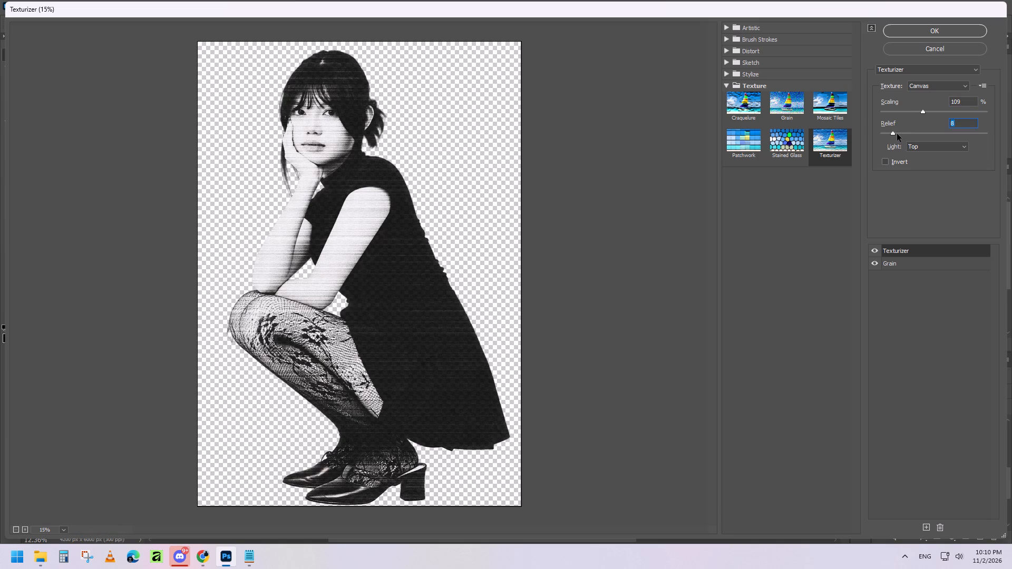
pyautogui.click(903, 133)
pyautogui.click(940, 112)
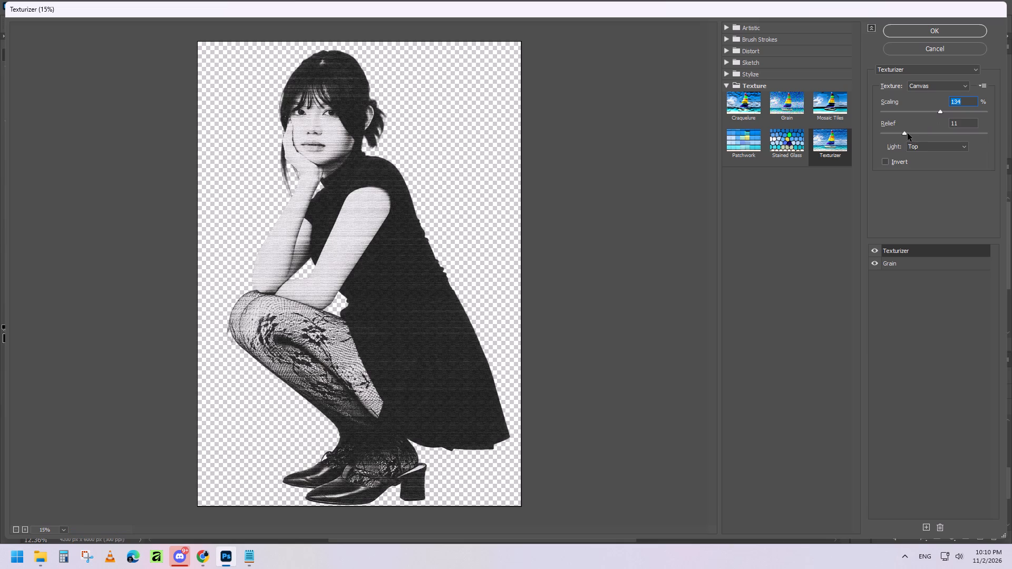
pyautogui.click(908, 133)
pyautogui.click(896, 133)
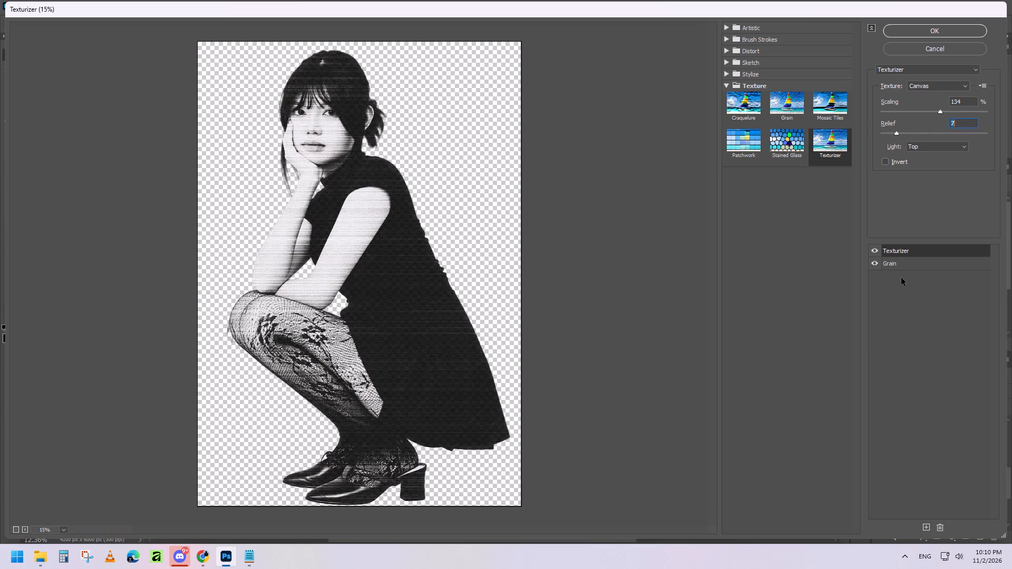
pyautogui.click(922, 28)
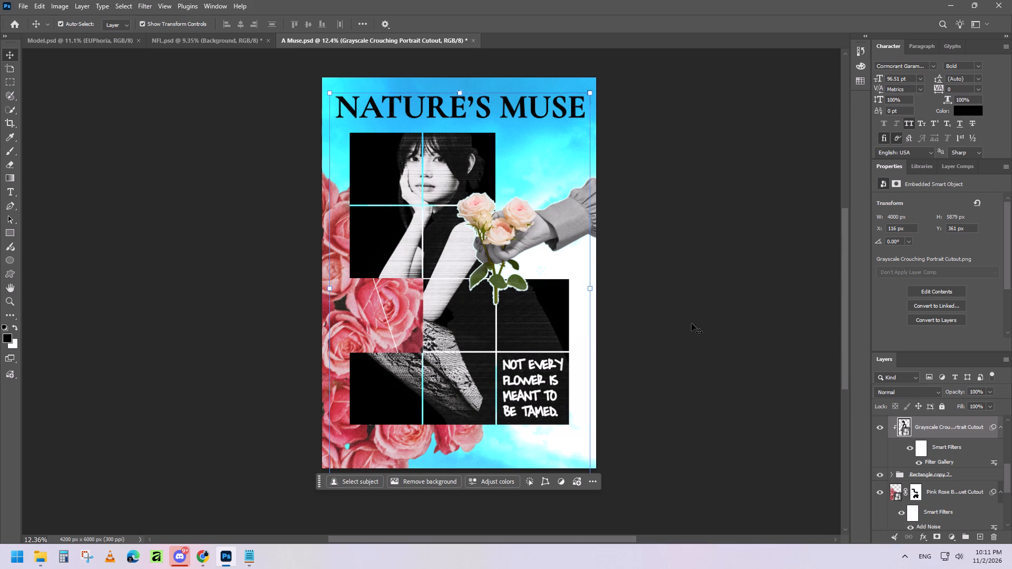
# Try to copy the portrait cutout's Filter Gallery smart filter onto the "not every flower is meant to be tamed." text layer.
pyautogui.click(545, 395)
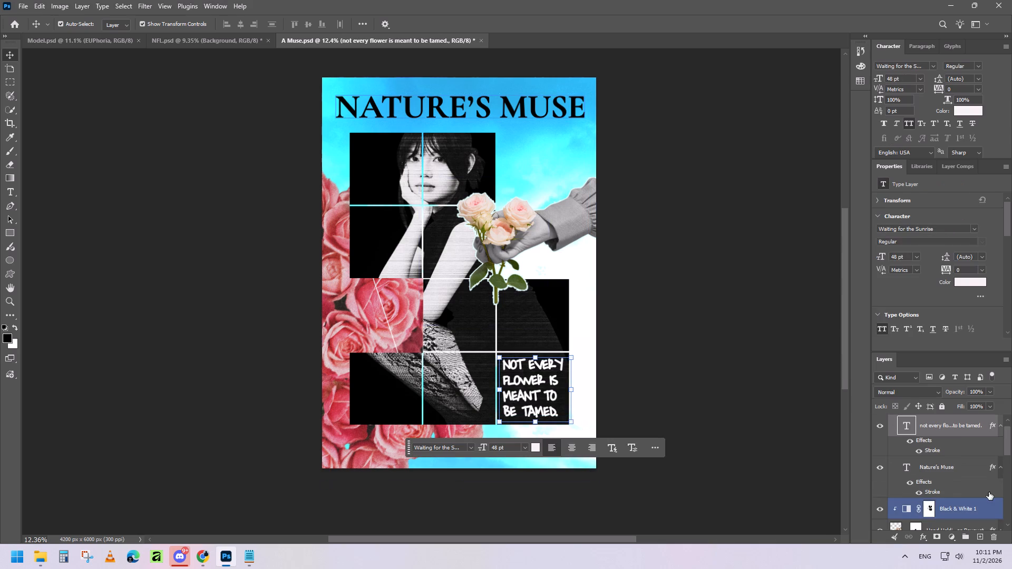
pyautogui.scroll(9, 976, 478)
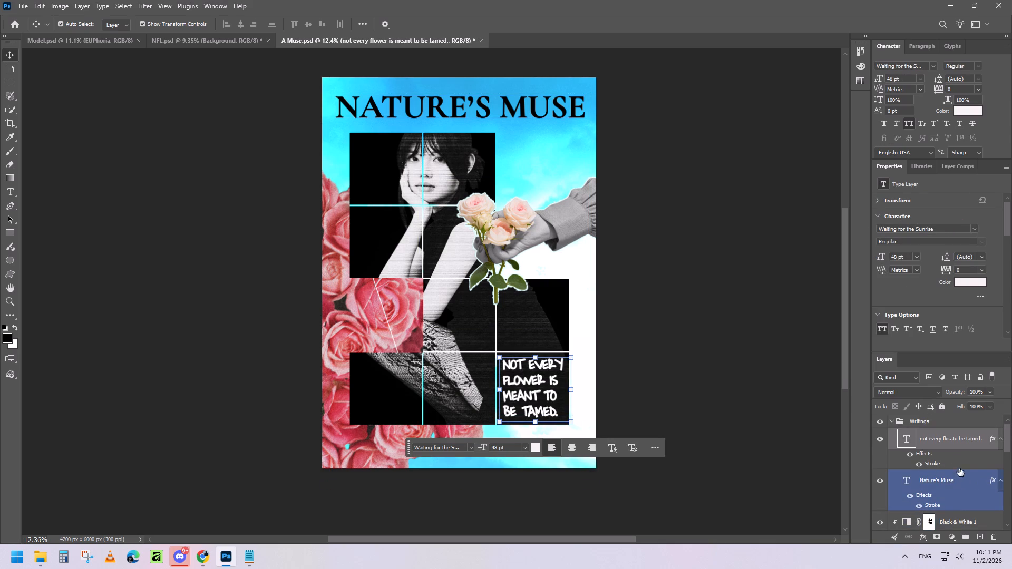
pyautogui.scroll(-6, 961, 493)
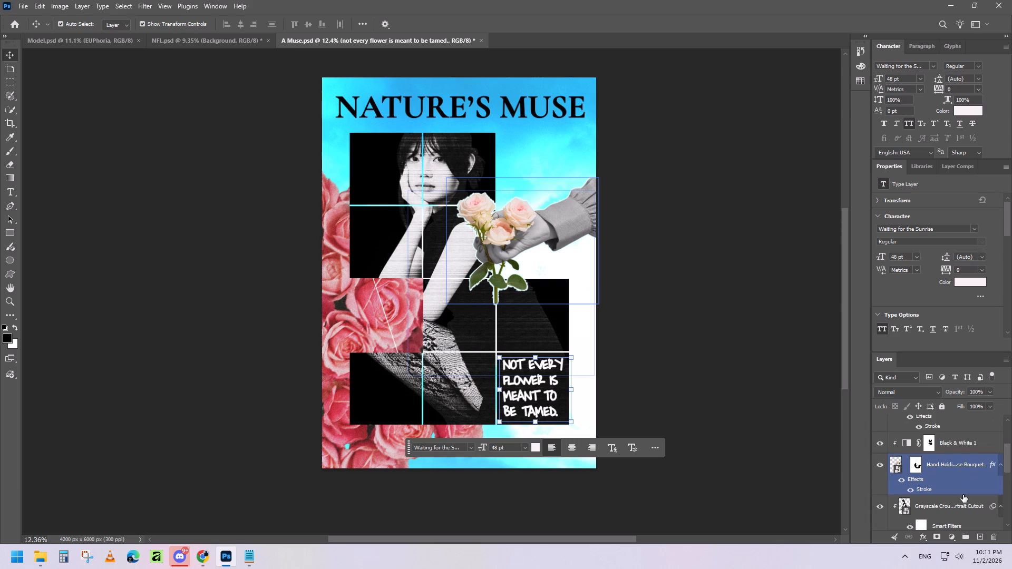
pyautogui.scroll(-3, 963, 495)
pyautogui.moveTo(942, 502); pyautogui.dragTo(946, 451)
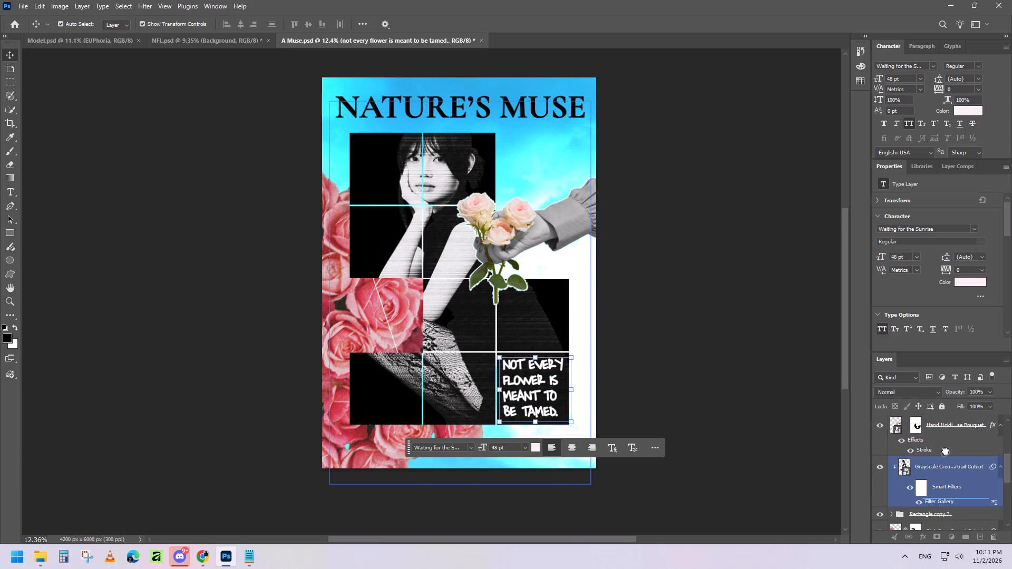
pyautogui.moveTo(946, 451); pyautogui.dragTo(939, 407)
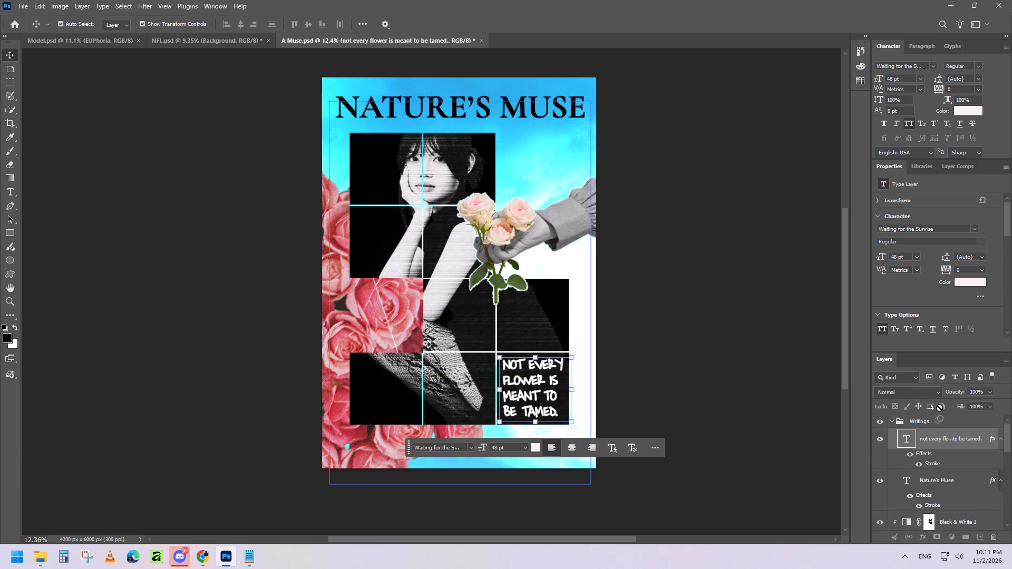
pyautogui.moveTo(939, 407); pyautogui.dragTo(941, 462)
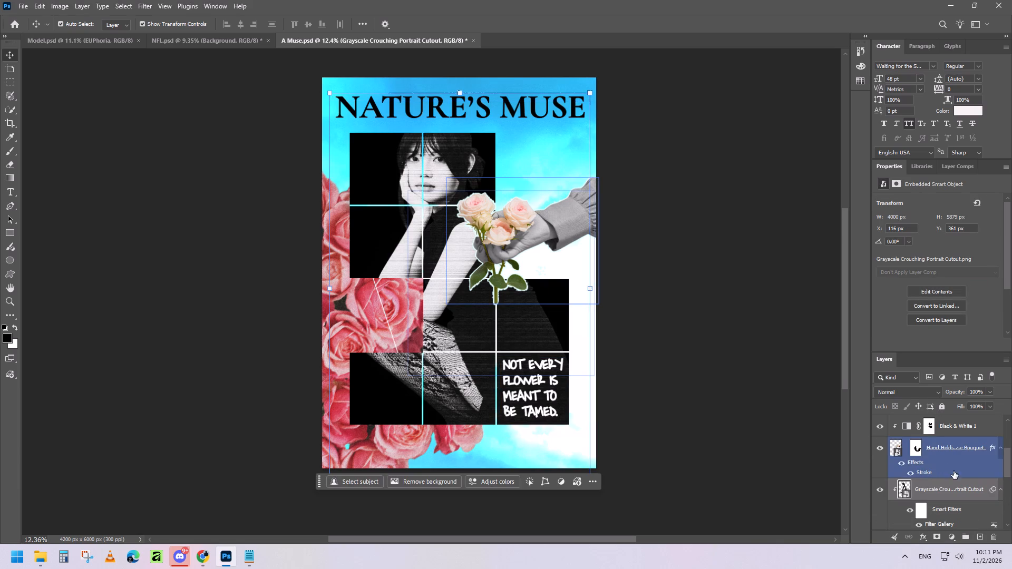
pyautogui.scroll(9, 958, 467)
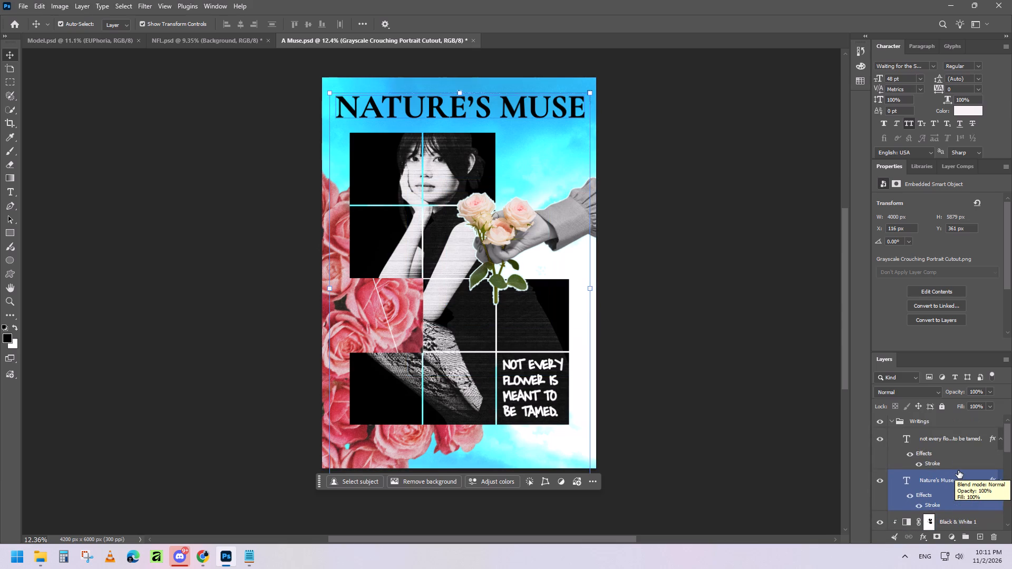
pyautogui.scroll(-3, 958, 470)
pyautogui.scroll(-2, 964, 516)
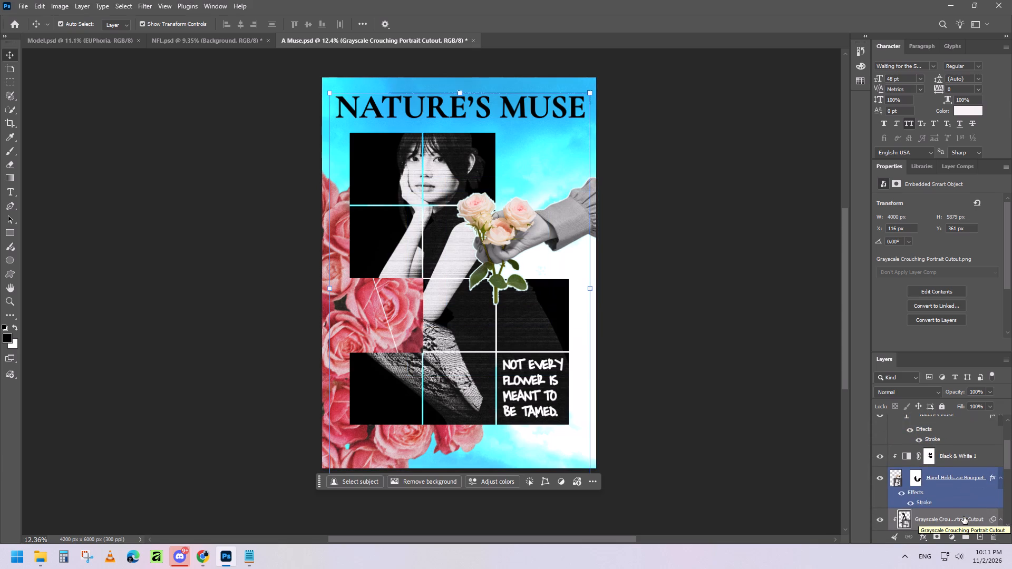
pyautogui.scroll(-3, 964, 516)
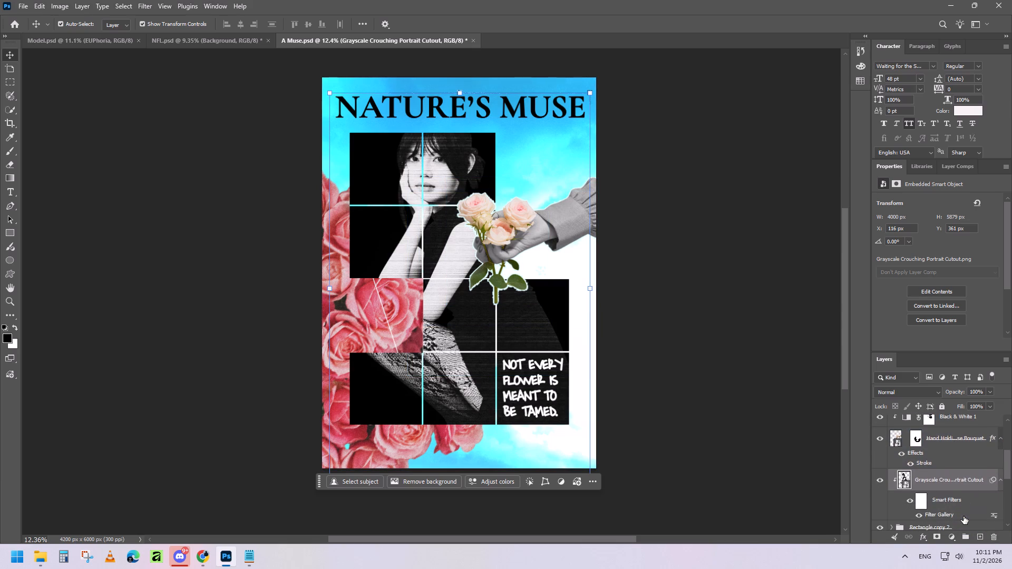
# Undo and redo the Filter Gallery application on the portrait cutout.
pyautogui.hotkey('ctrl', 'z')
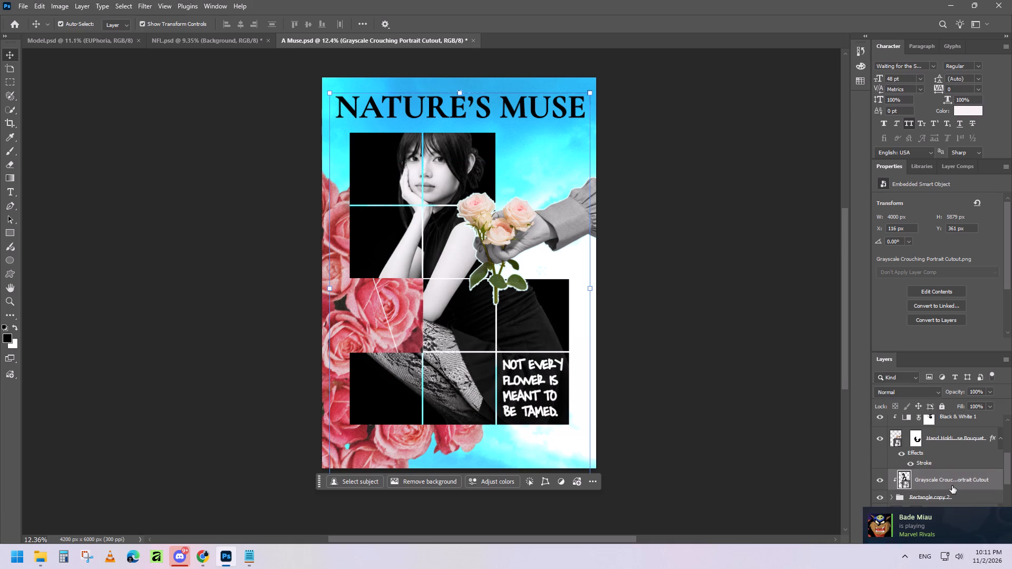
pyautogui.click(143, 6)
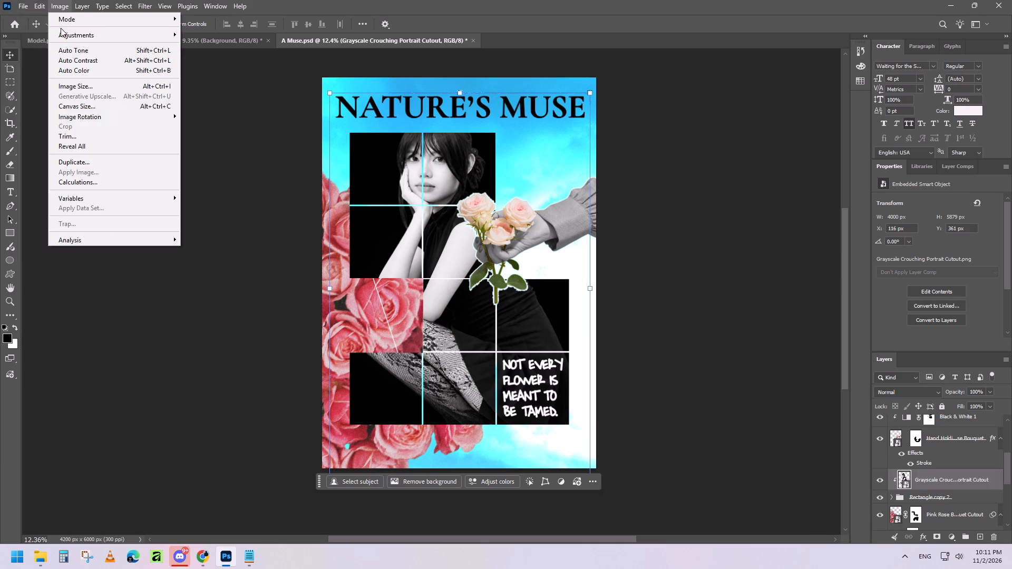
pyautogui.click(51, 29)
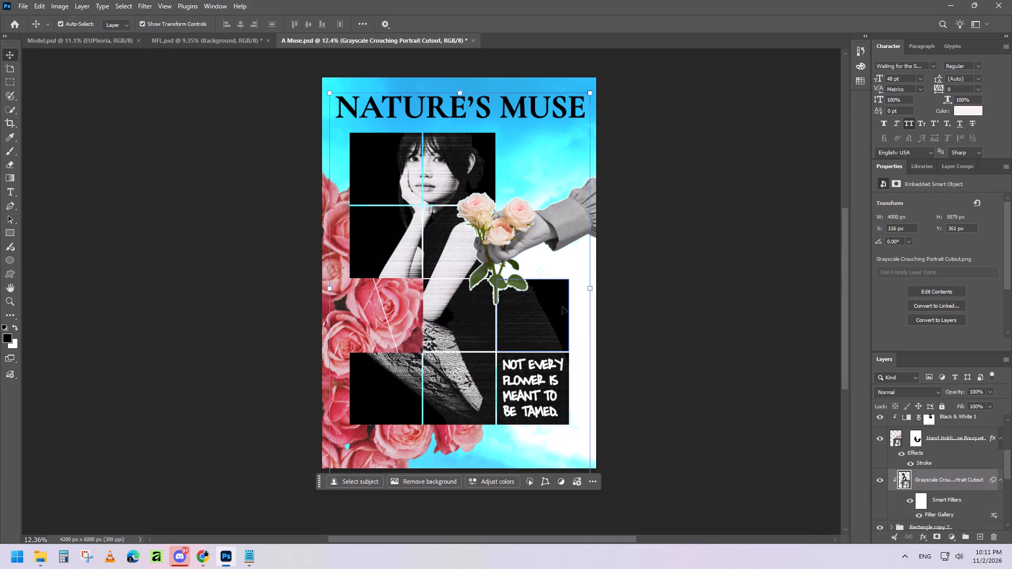
# Duplicate the "not every flower is meant to be tamed." text layer in the Writings group and hide the original.
pyautogui.click(960, 515)
pyautogui.click(959, 511)
pyautogui.scroll(1, 959, 511)
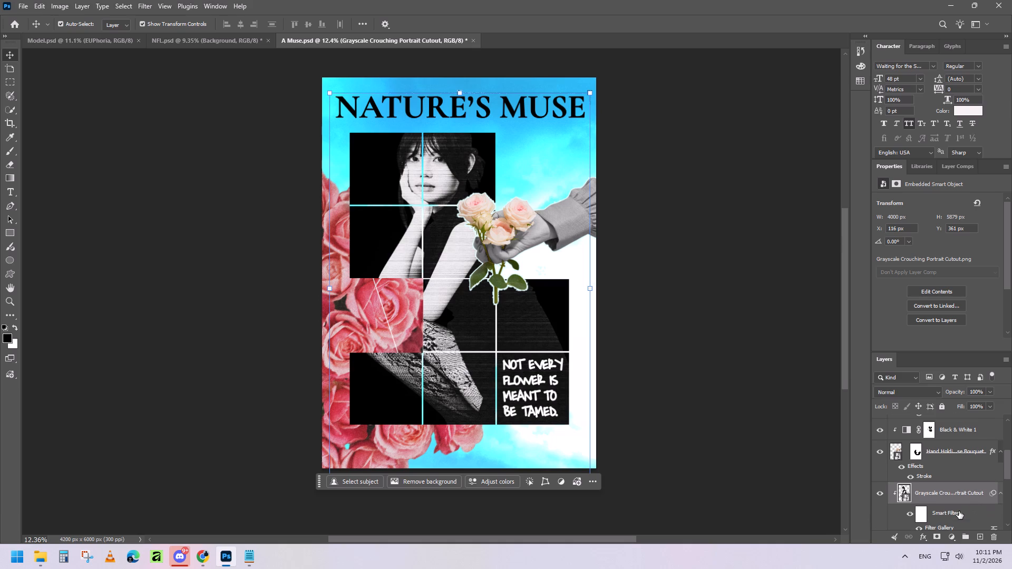
pyautogui.scroll(-1, 959, 511)
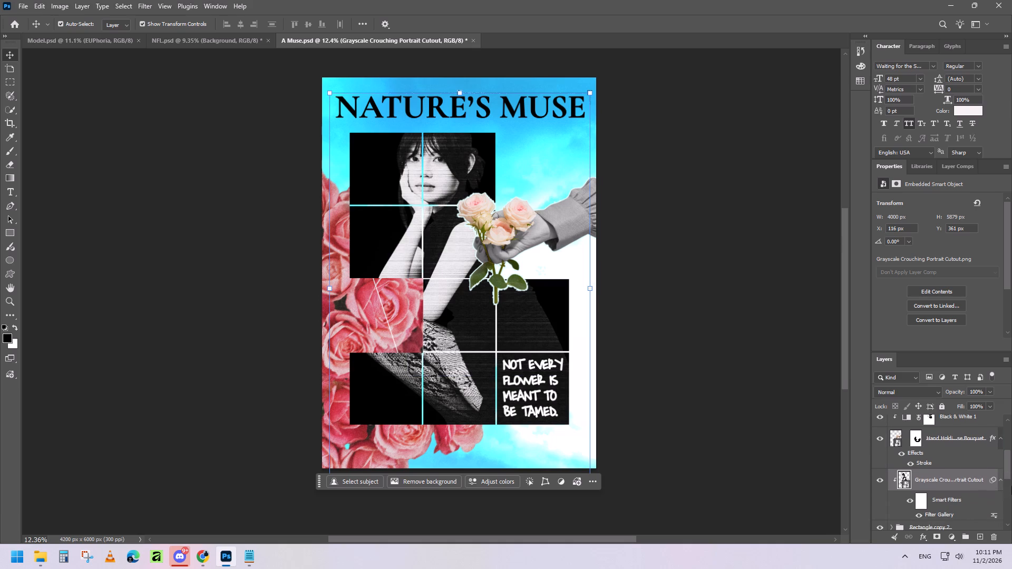
pyautogui.moveTo(1007, 464); pyautogui.dragTo(1011, 417)
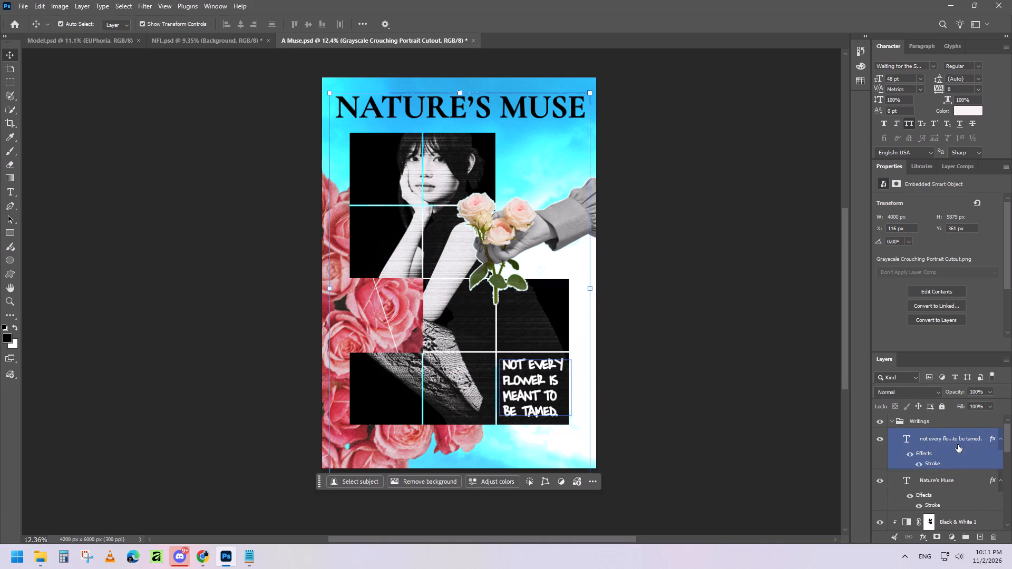
pyautogui.click(957, 455)
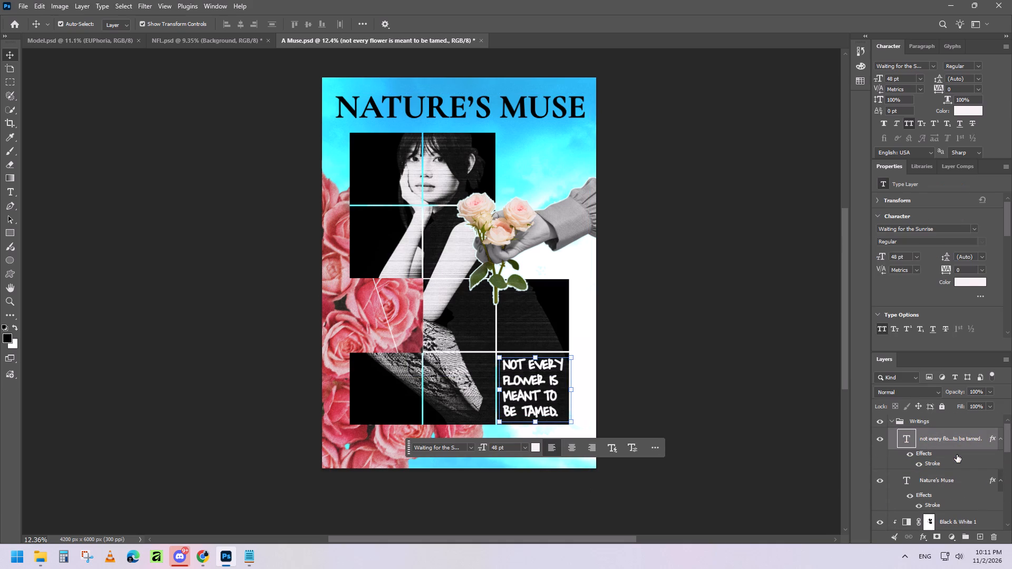
pyautogui.hotkey('ctrl', 'j')
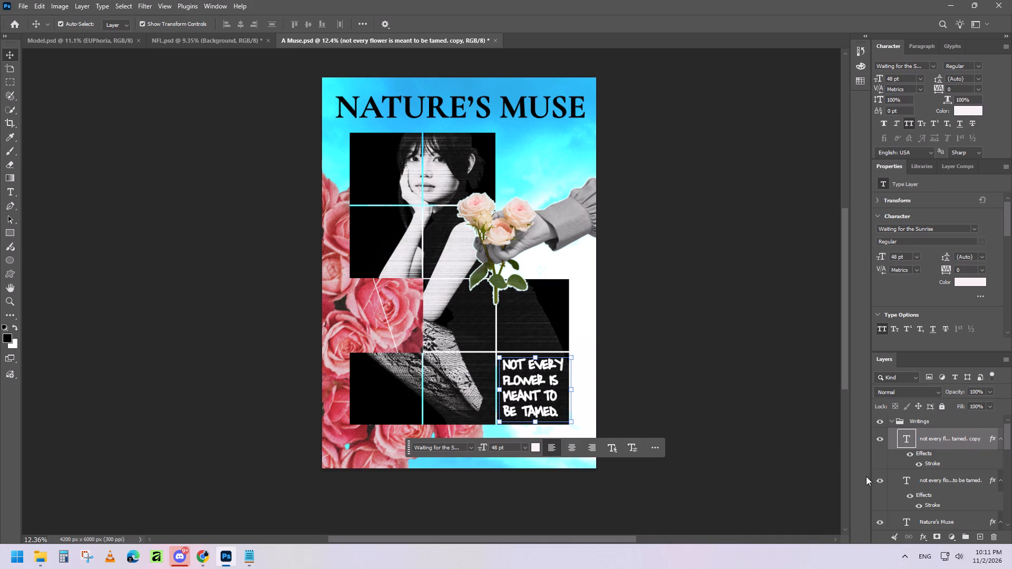
pyautogui.click(880, 479)
# Convert the duplicated quote text layer to a smart object.
pyautogui.rightClick(953, 443)
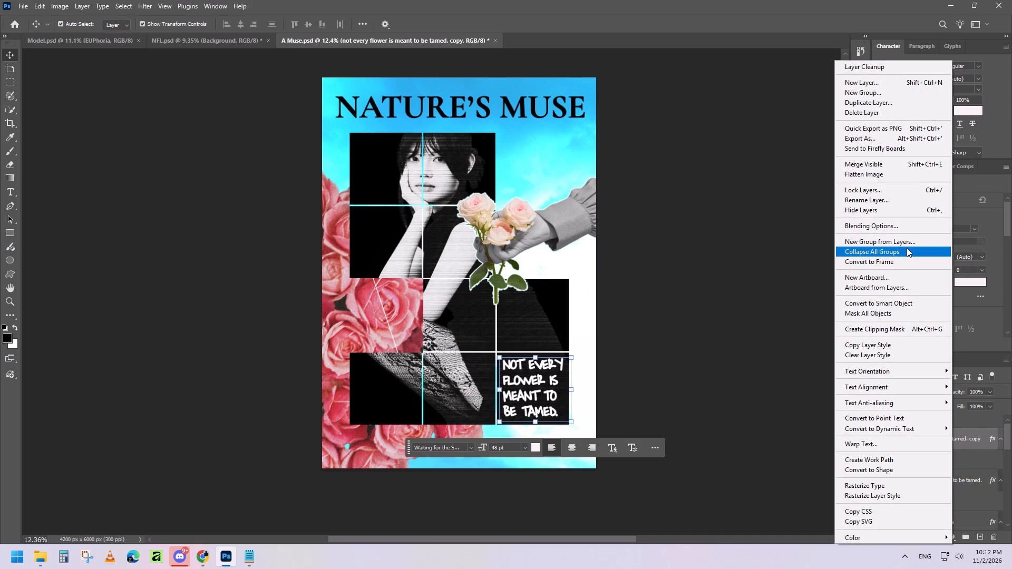
pyautogui.click(907, 303)
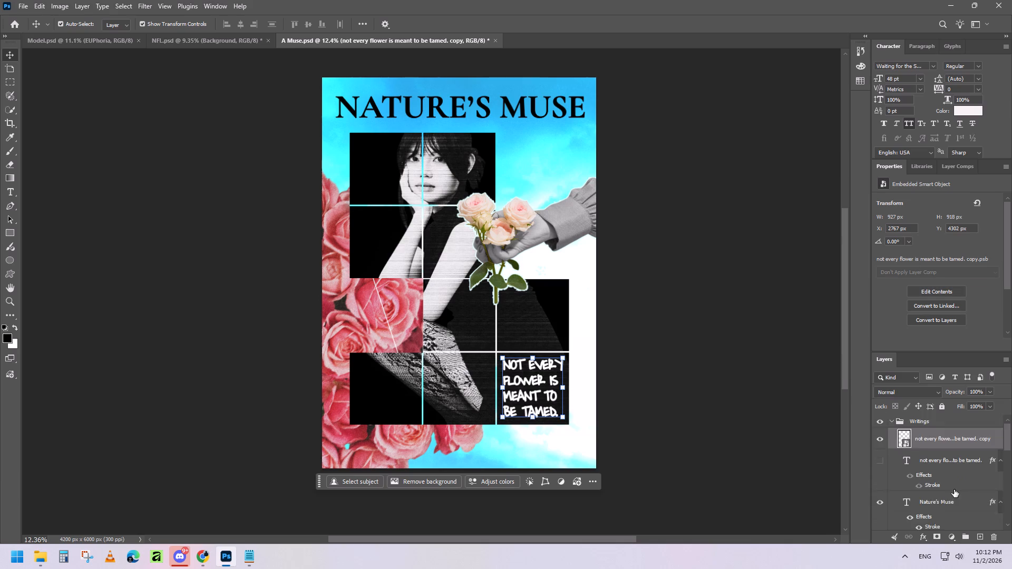
# Copy the Filter Gallery smart filter from the portrait cutout onto the quote smart object in the Writings group.
pyautogui.scroll(-7, 954, 489)
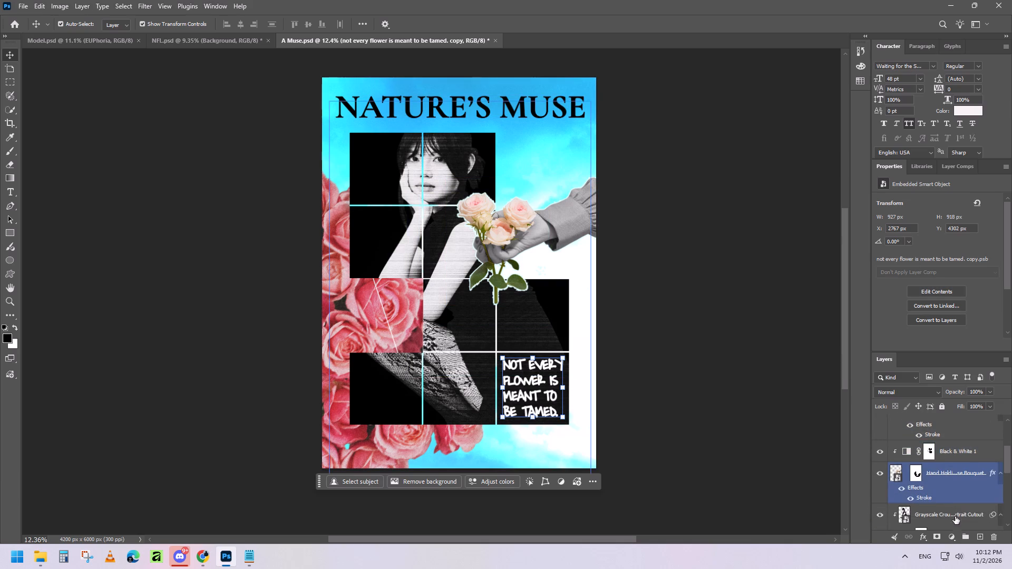
pyautogui.scroll(-2, 956, 521)
pyautogui.click(956, 521)
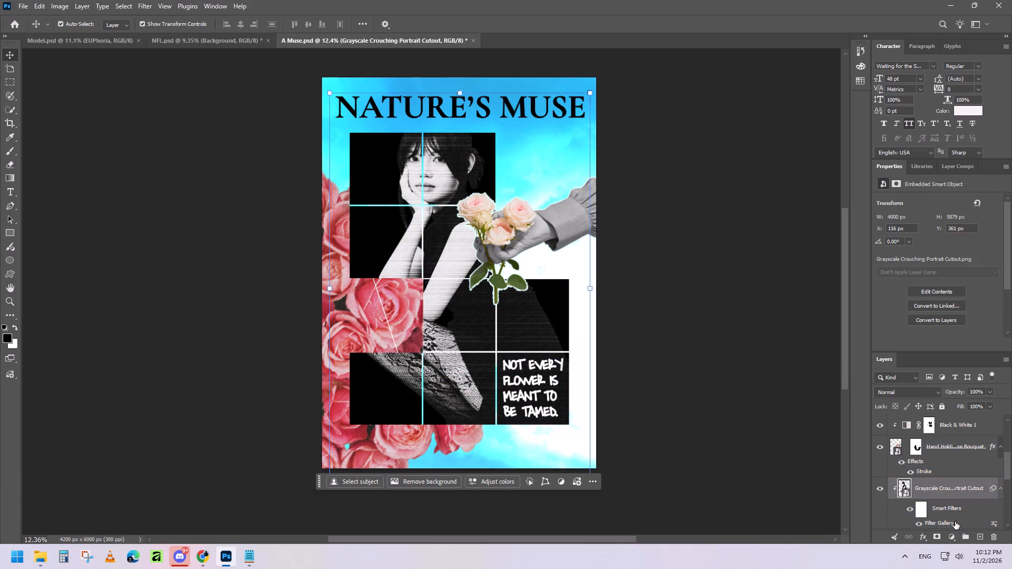
pyautogui.click(955, 521)
pyautogui.keyDown('alt'); pyautogui.moveTo(957, 511); pyautogui.dragTo(958, 505); pyautogui.keyUp('alt')
pyautogui.keyDown('alt'); pyautogui.moveTo(958, 505); pyautogui.dragTo(946, 453); pyautogui.keyUp('alt')
pyautogui.keyDown('alt'); pyautogui.scroll(2, 946, 453); pyautogui.keyUp('alt')
pyautogui.keyDown('alt'); pyautogui.moveTo(946, 453); pyautogui.dragTo(953, 408); pyautogui.keyUp('alt')
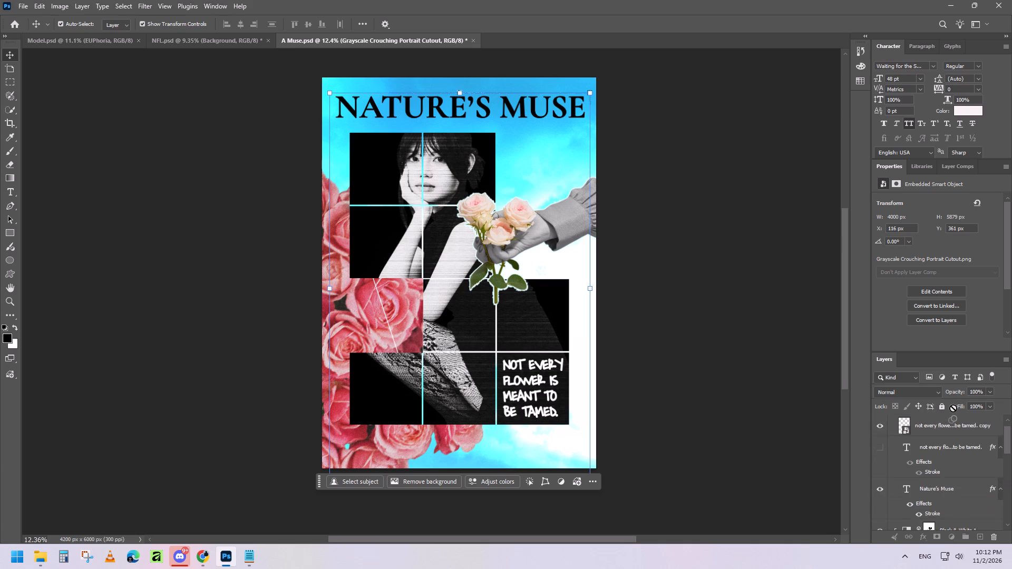
pyautogui.keyDown('alt'); pyautogui.moveTo(953, 408); pyautogui.dragTo(947, 443); pyautogui.keyUp('alt')
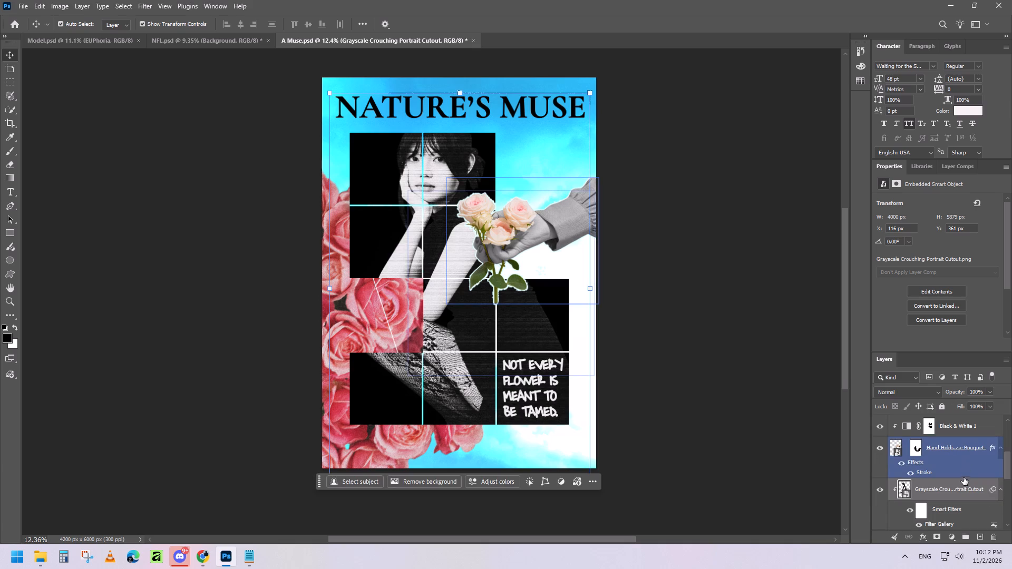
# Examine the layer stack to compare the smart filters on the quote copy and the portrait cutout.
pyautogui.scroll(9, 961, 500)
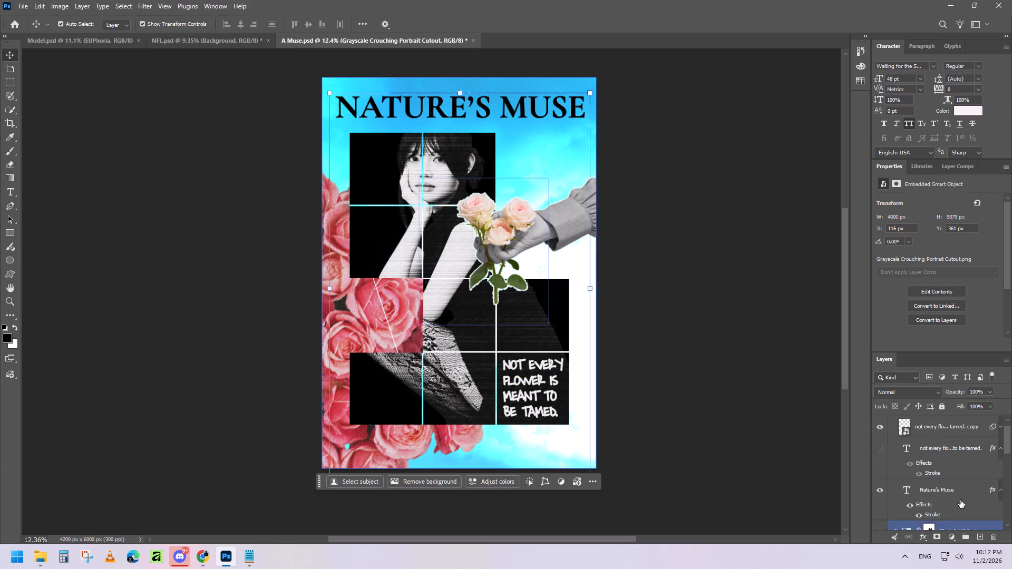
pyautogui.scroll(5, 960, 500)
pyautogui.scroll(-2, 960, 500)
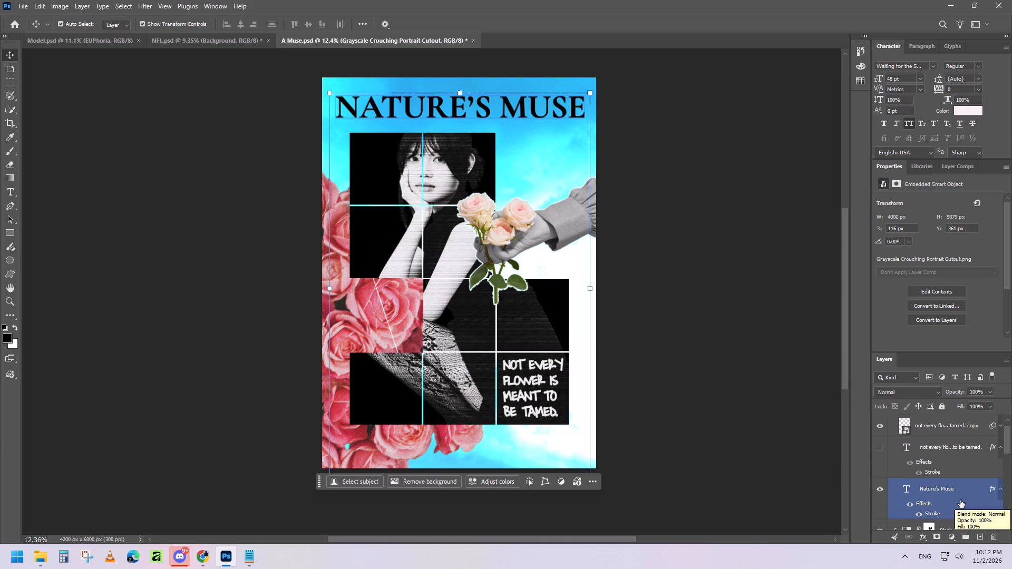
pyautogui.scroll(-8, 960, 500)
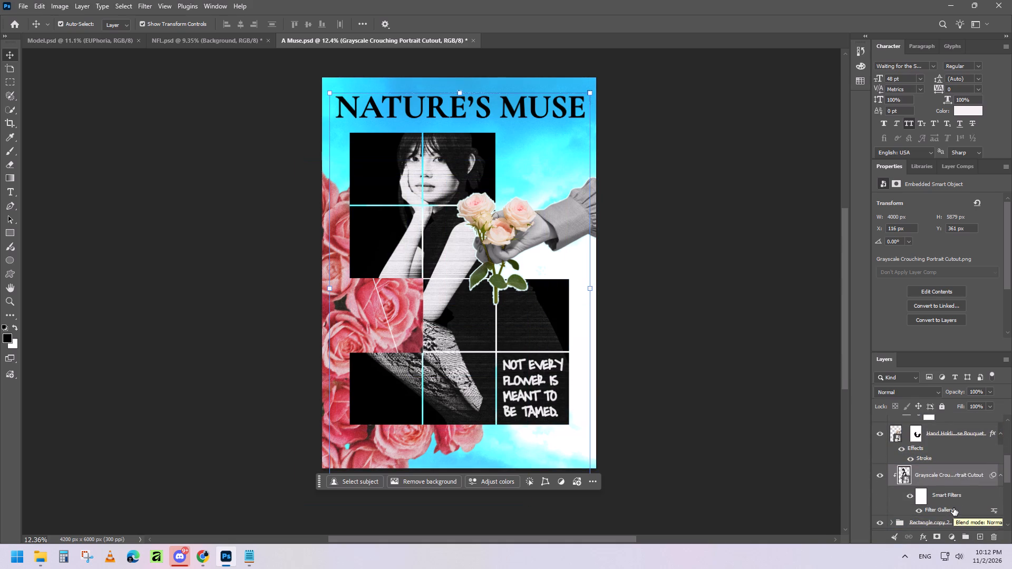
pyautogui.scroll(7, 953, 508)
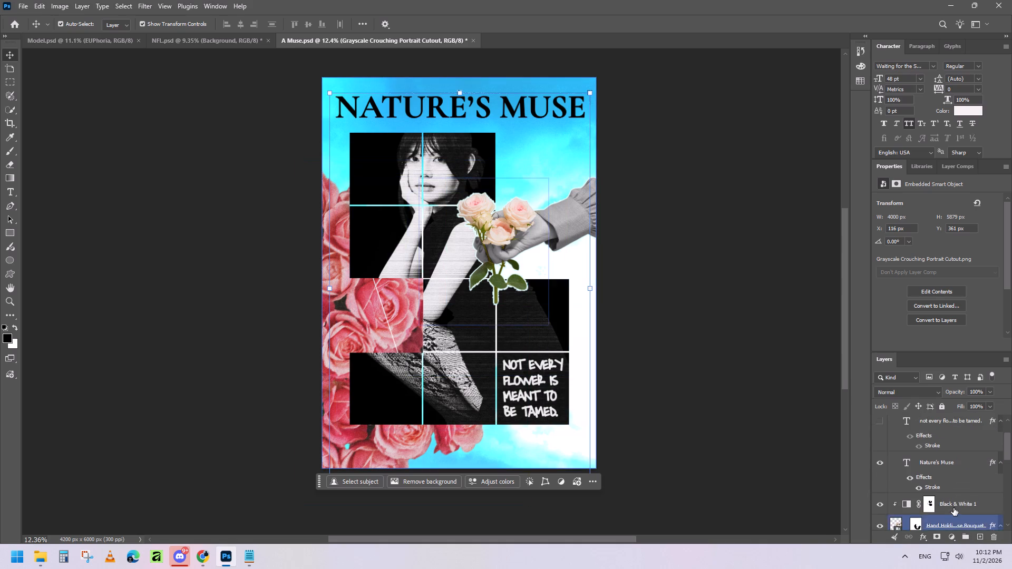
pyautogui.scroll(5, 953, 508)
# Apply the Filter Gallery to the quote smart object with Texturizer hidden and only Grain active.
pyautogui.click(941, 439)
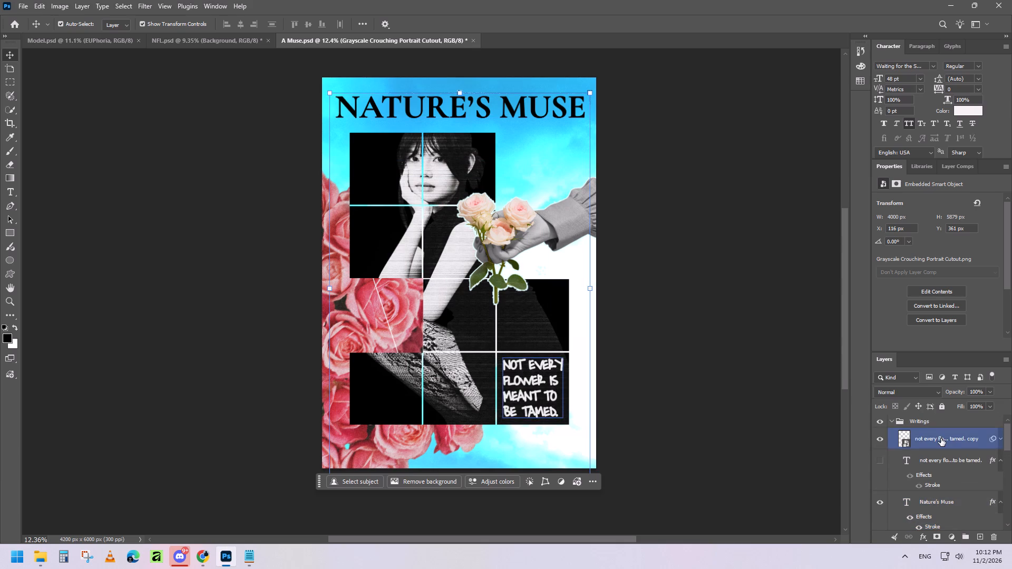
pyautogui.click(54, 7)
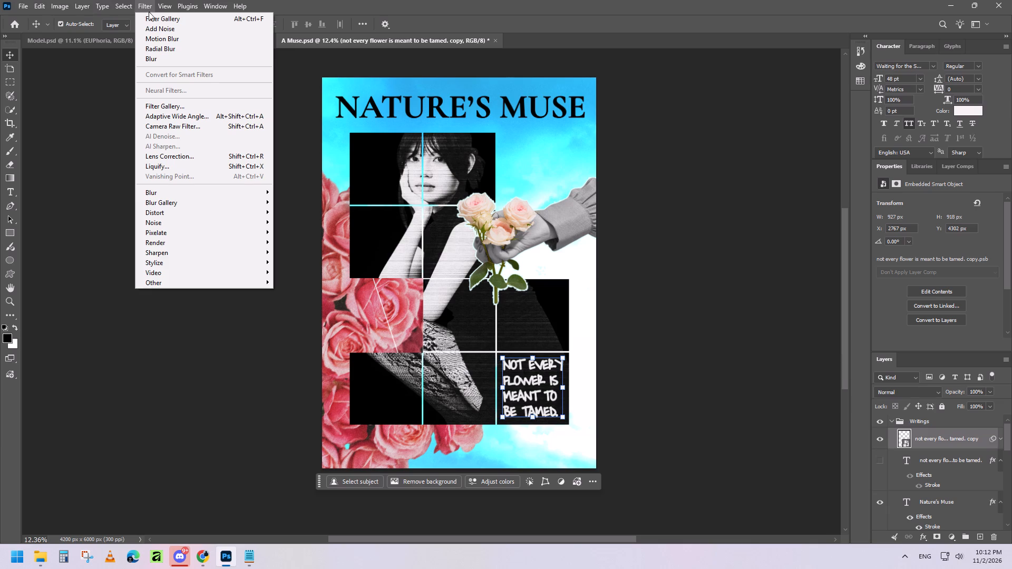
pyautogui.click(155, 16)
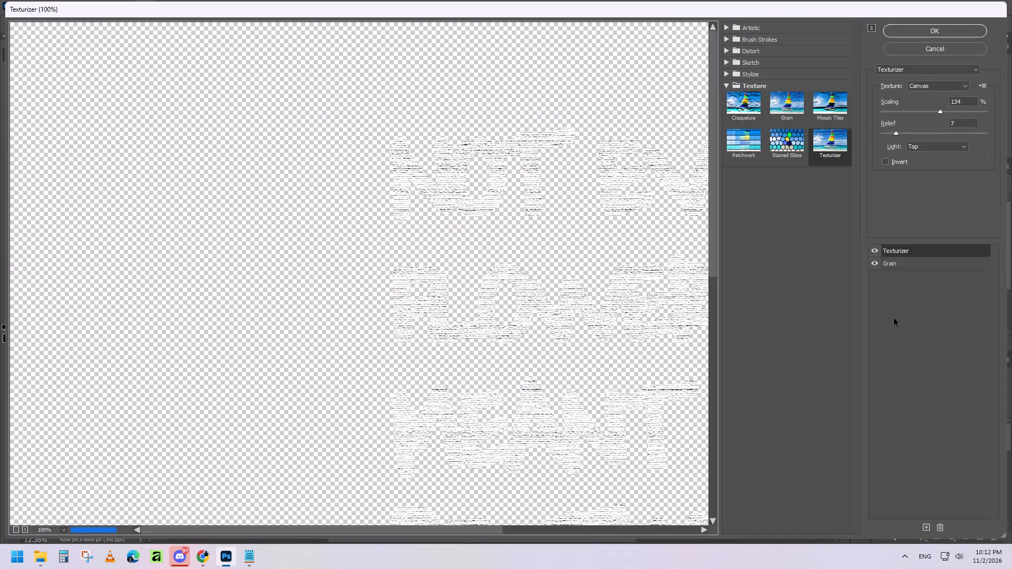
pyautogui.click(874, 251)
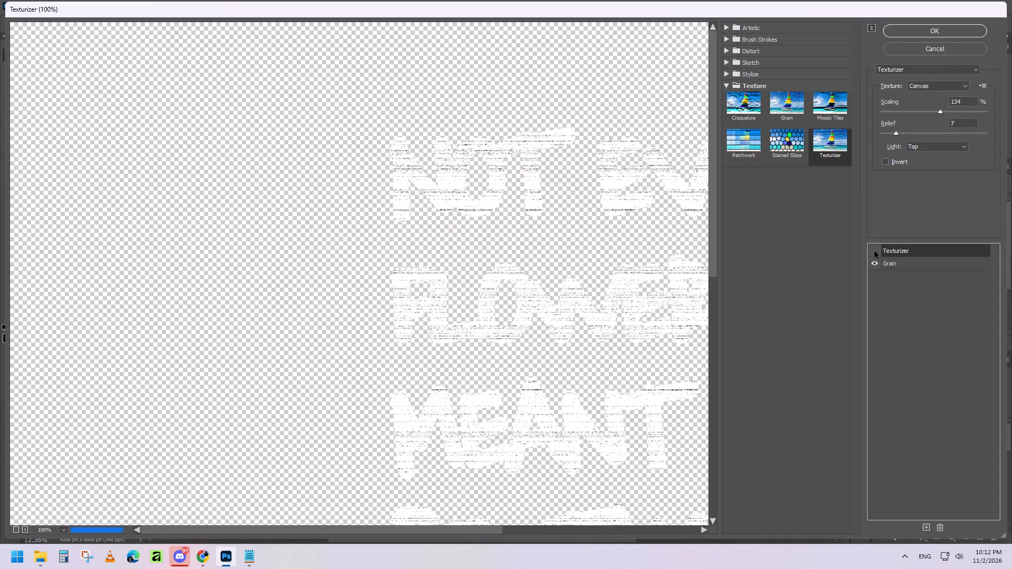
pyautogui.keyDown('alt'); pyautogui.scroll(-10, 455, 361); pyautogui.keyUp('alt')
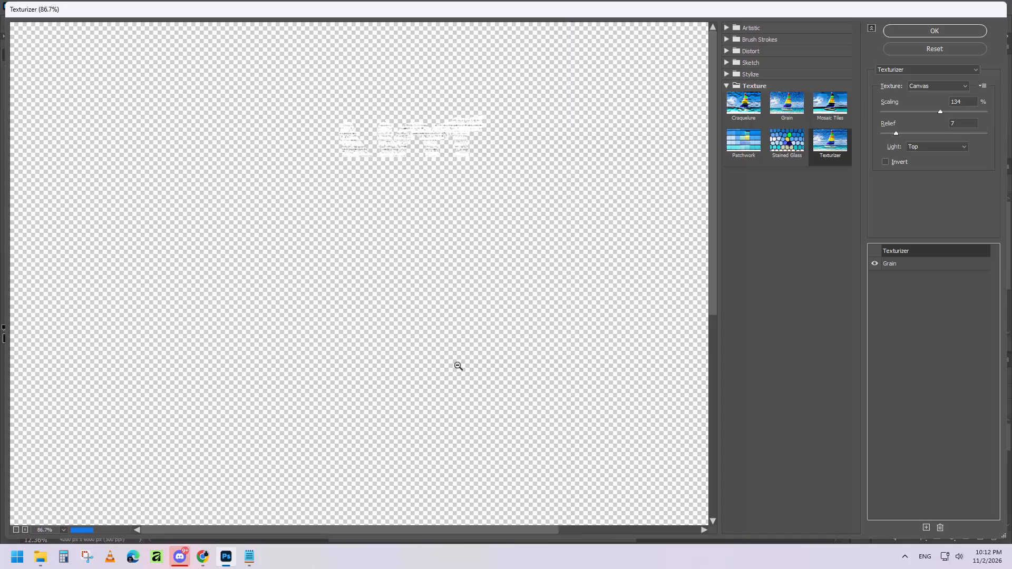
pyautogui.keyDown('alt'); pyautogui.scroll(-11, 458, 365); pyautogui.keyUp('alt')
pyautogui.click(947, 29)
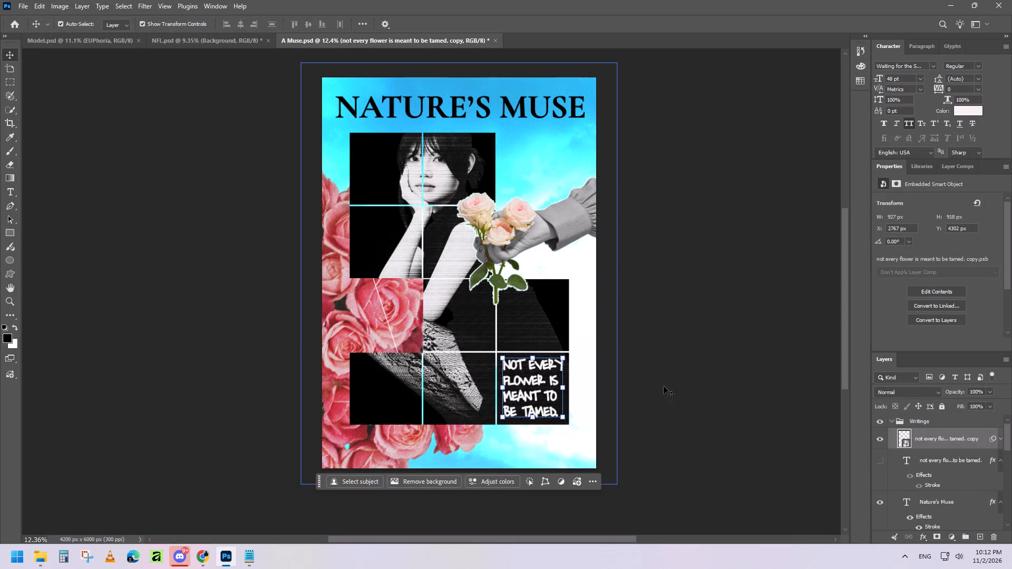
# Collapse the Writings group and the effect and smart filter lists of the hand bouquet, portrait cutout and pink rose layers.
pyautogui.click(892, 420)
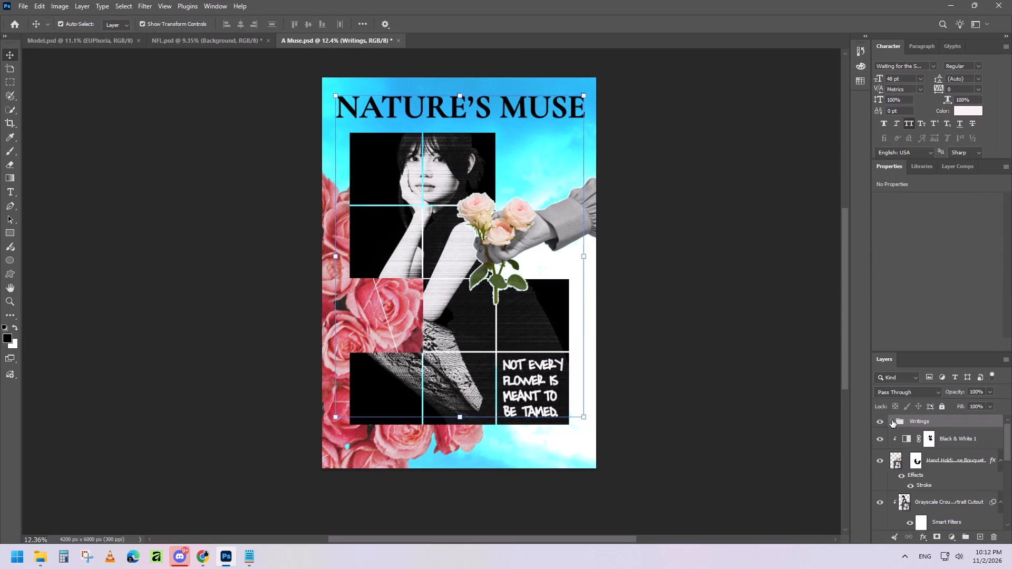
pyautogui.click(991, 482)
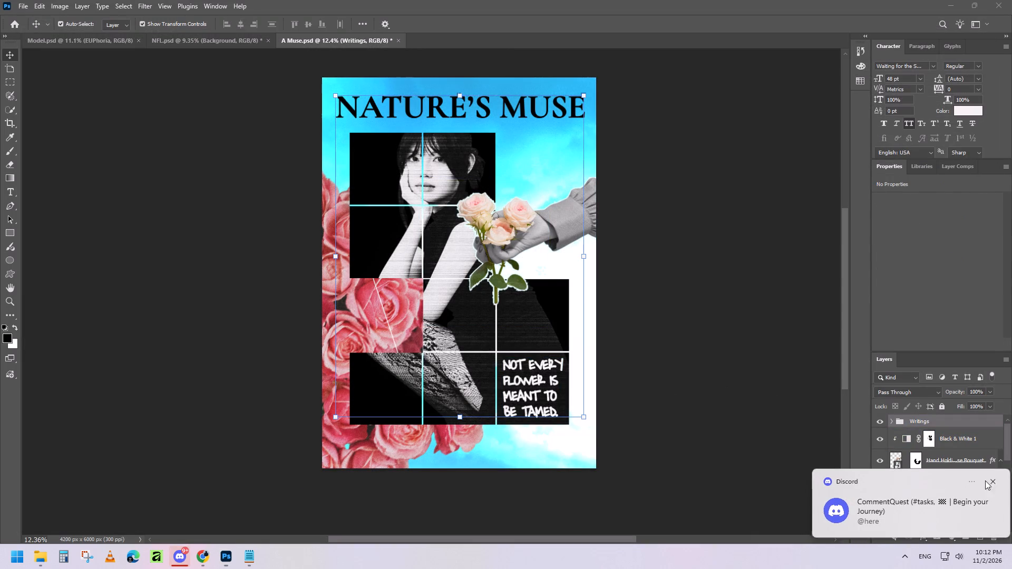
pyautogui.click(698, 237)
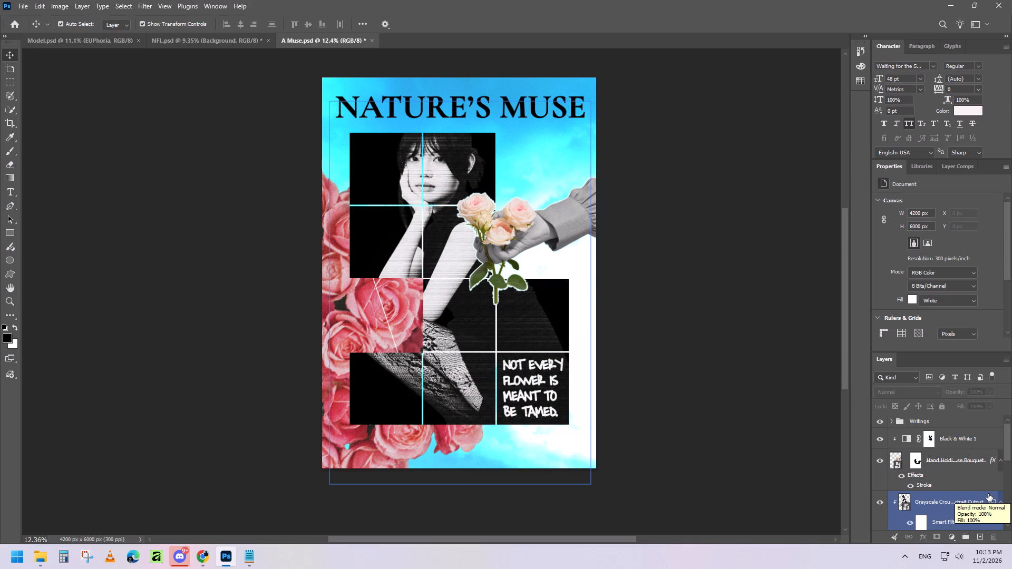
pyautogui.click(890, 420)
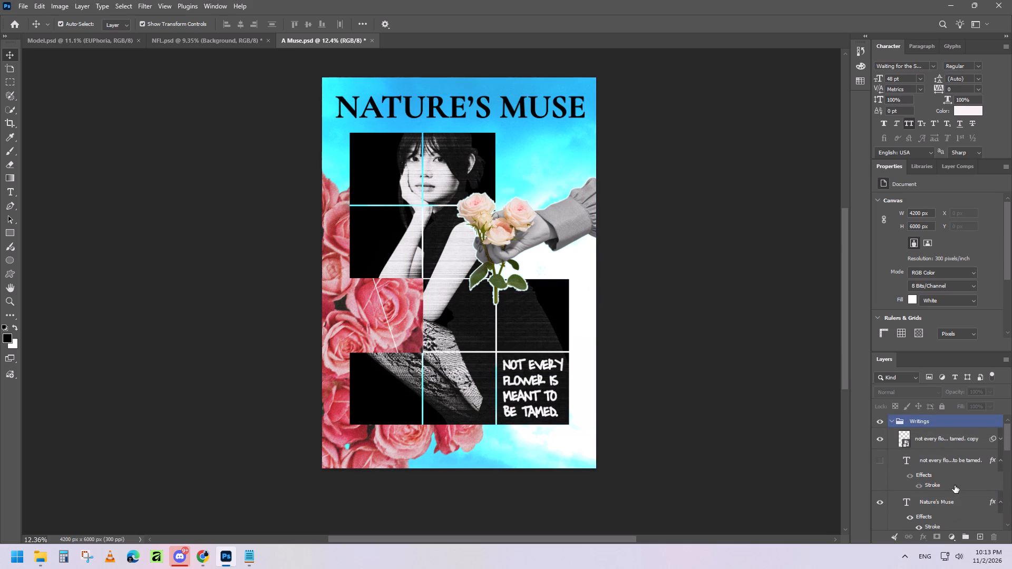
pyautogui.scroll(-5, 939, 487)
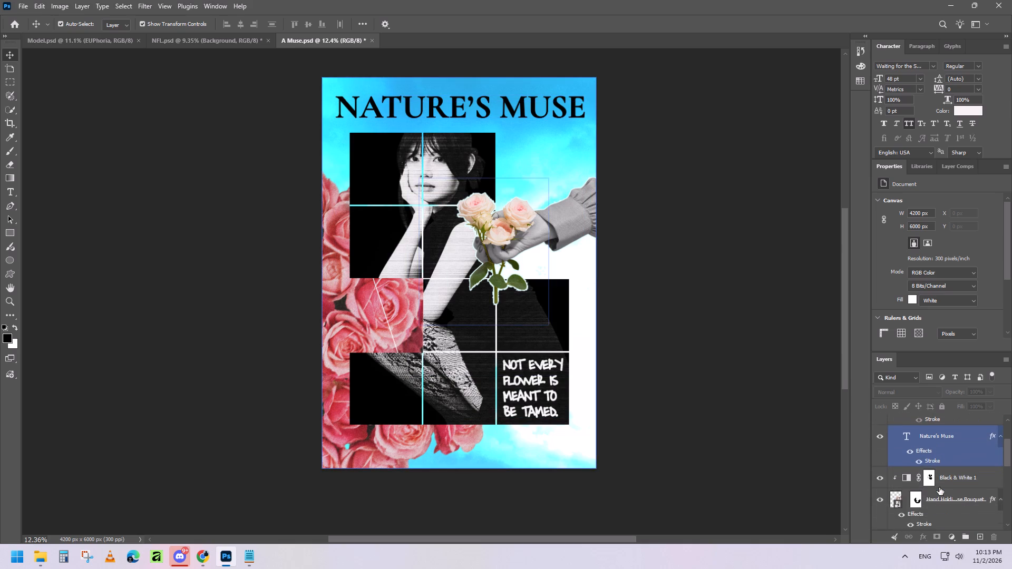
pyautogui.scroll(7, 939, 487)
pyautogui.click(891, 421)
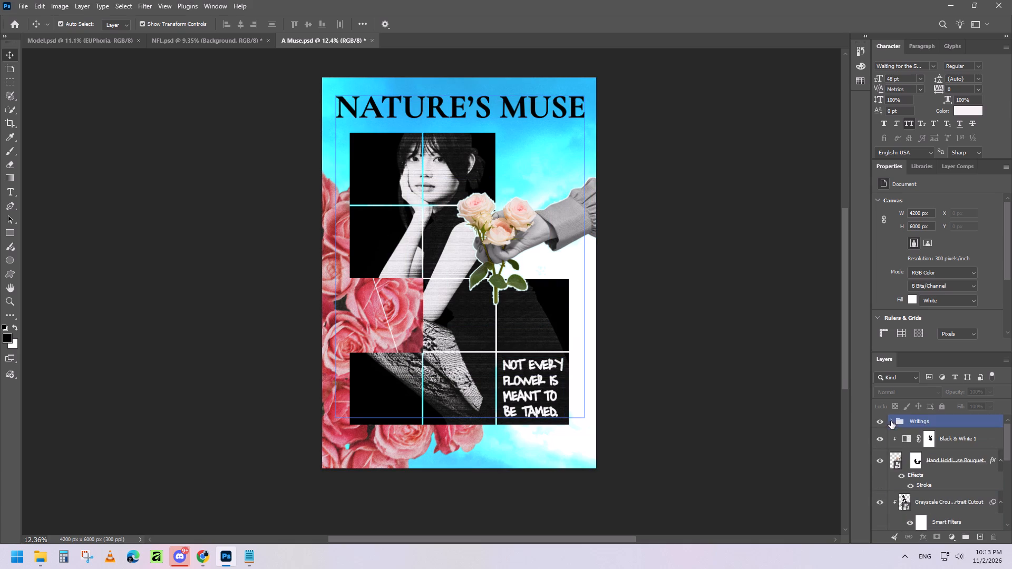
pyautogui.click(1001, 462)
pyautogui.click(1001, 481)
pyautogui.scroll(-2, 1000, 486)
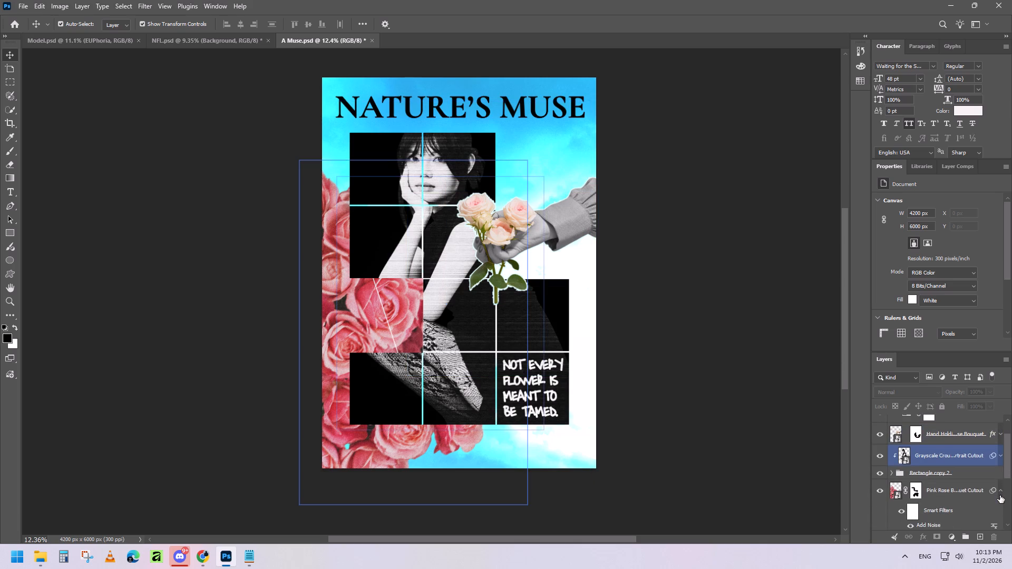
pyautogui.click(1000, 495)
pyautogui.scroll(-3, 1000, 495)
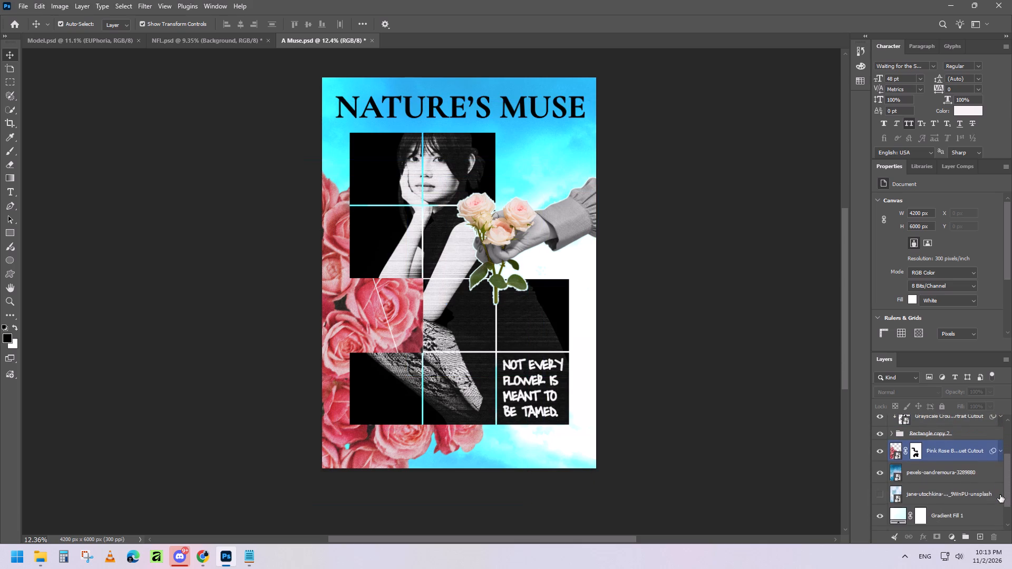
pyautogui.scroll(-4, 996, 496)
pyautogui.scroll(3, 985, 497)
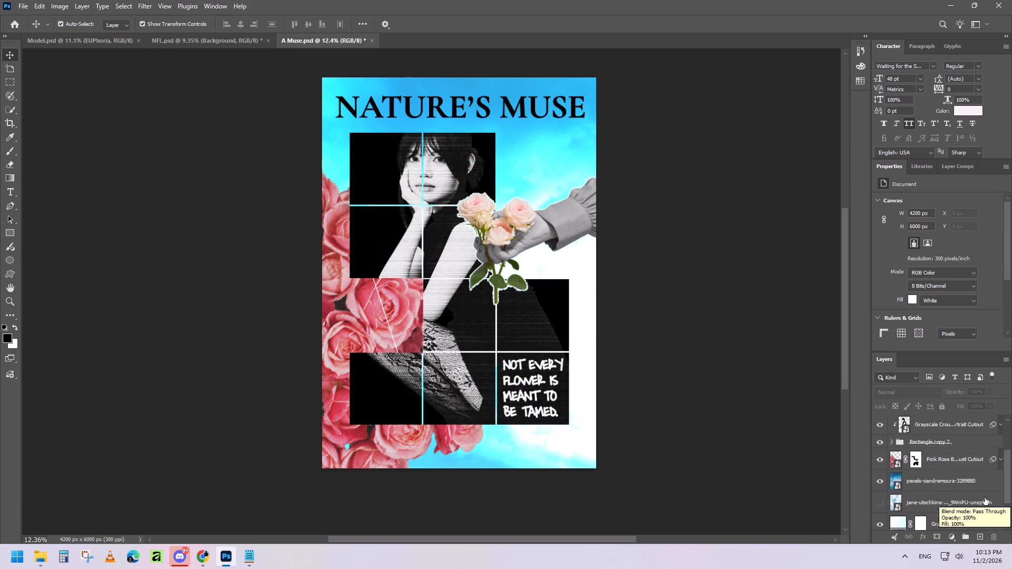
# Duplicate the Rectangle copy 2 group beneath the portrait cutout and hide the original group.
pyautogui.click(890, 440)
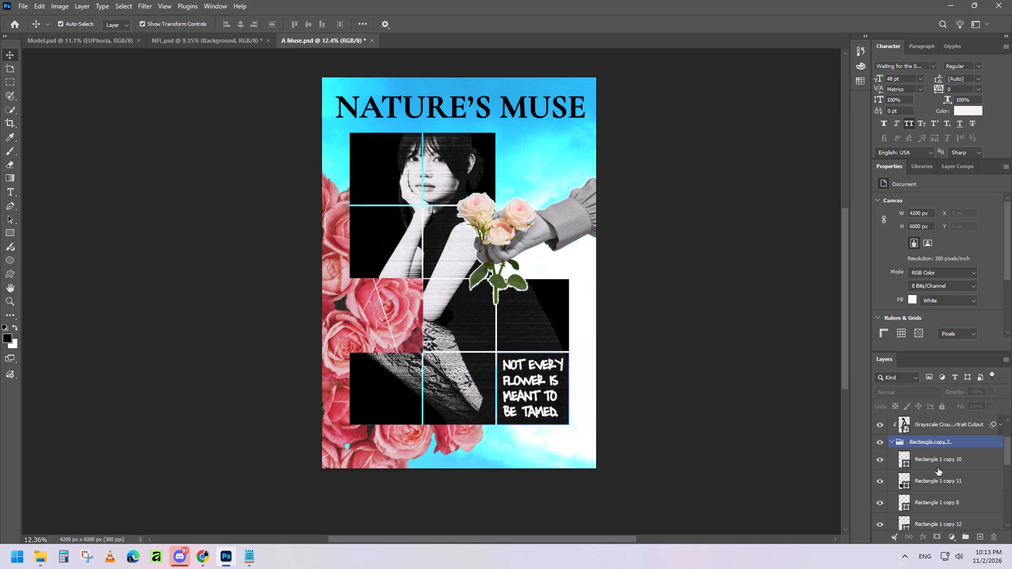
pyautogui.click(894, 442)
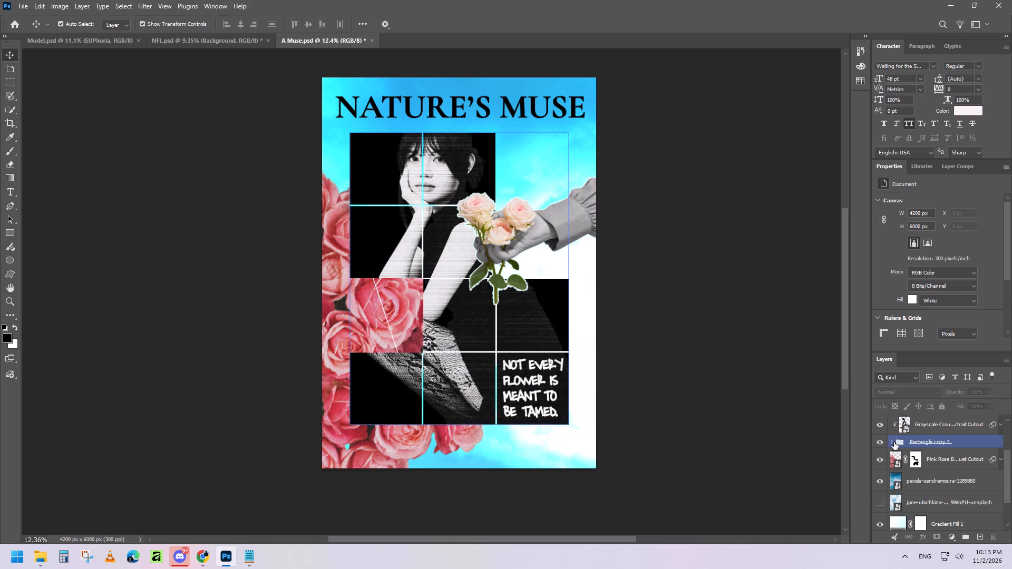
pyautogui.hotkey('ctrl', 'j')
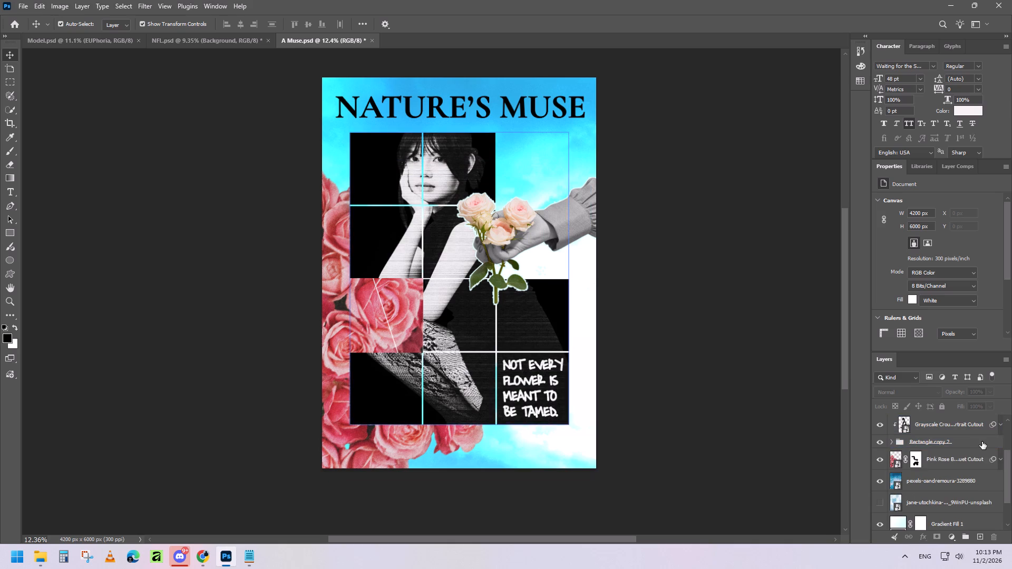
pyautogui.click(982, 442)
pyautogui.hotkey('ctrl', 'j')
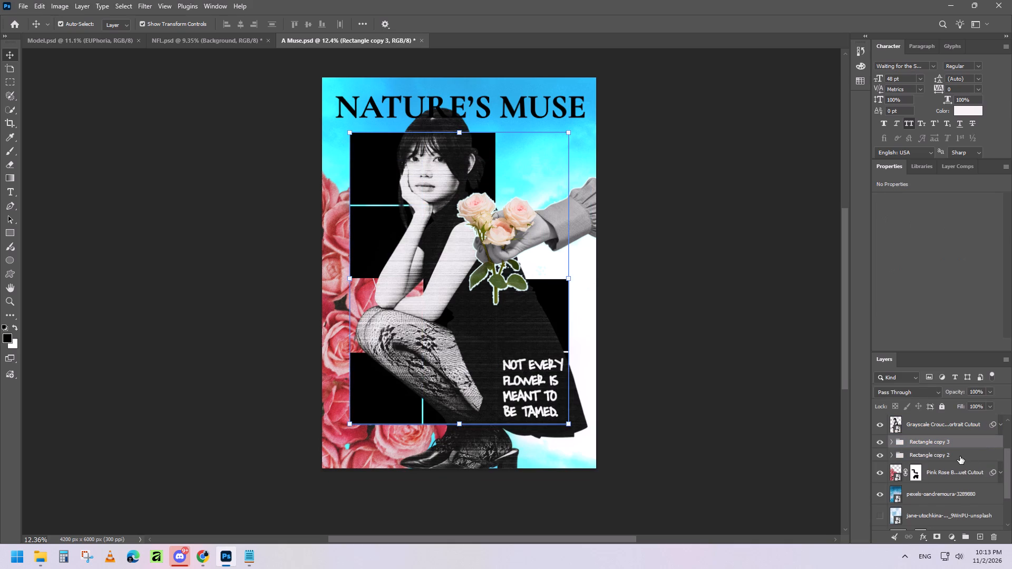
pyautogui.click(960, 456)
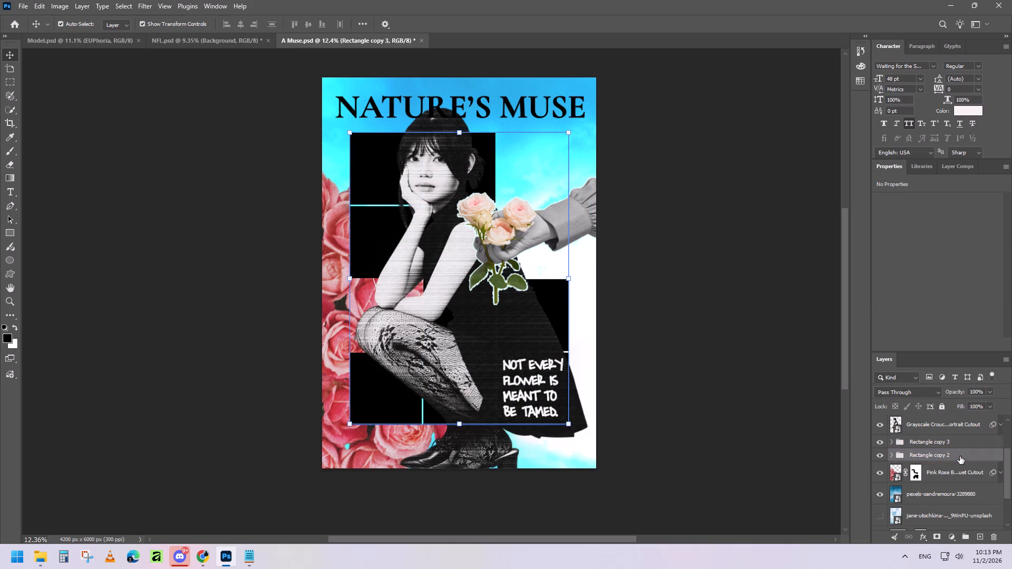
pyautogui.click(879, 456)
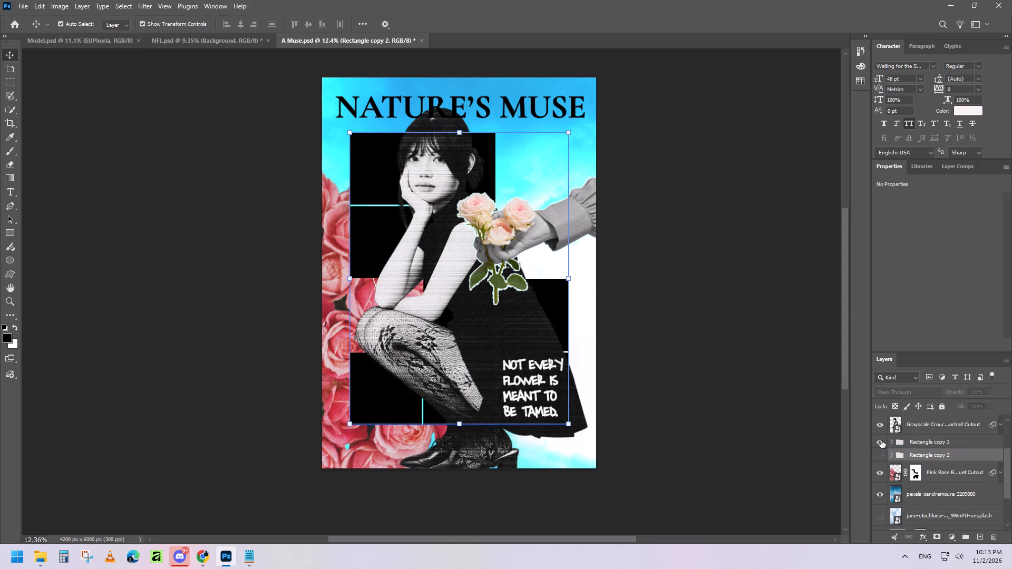
# Clip the portrait cutout to the duplicated rectangle group directly below it.
pyautogui.keyDown('alt'); pyautogui.click(904, 436); pyautogui.keyUp('alt')
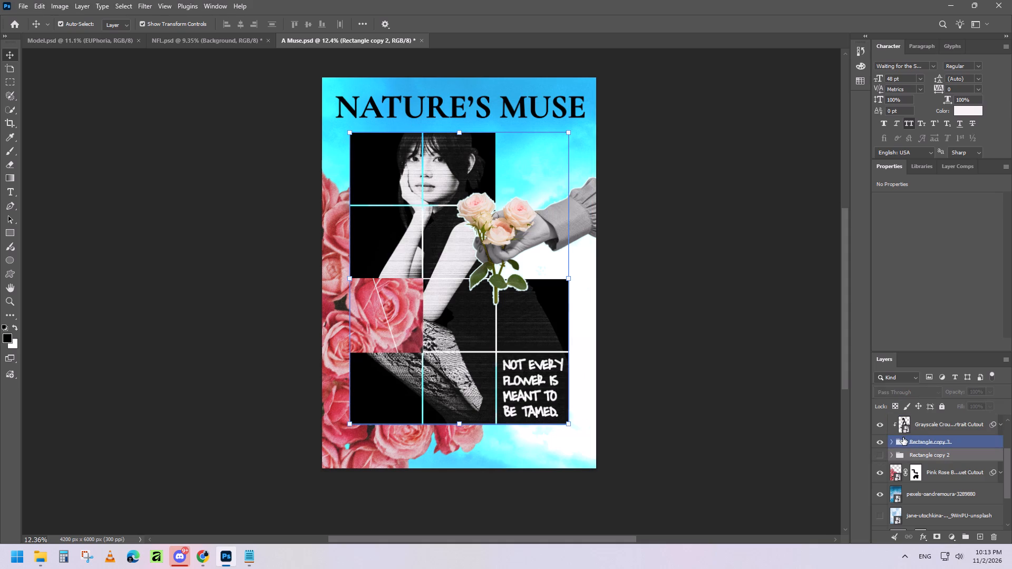
pyautogui.click(980, 443)
pyautogui.rightClick(980, 445)
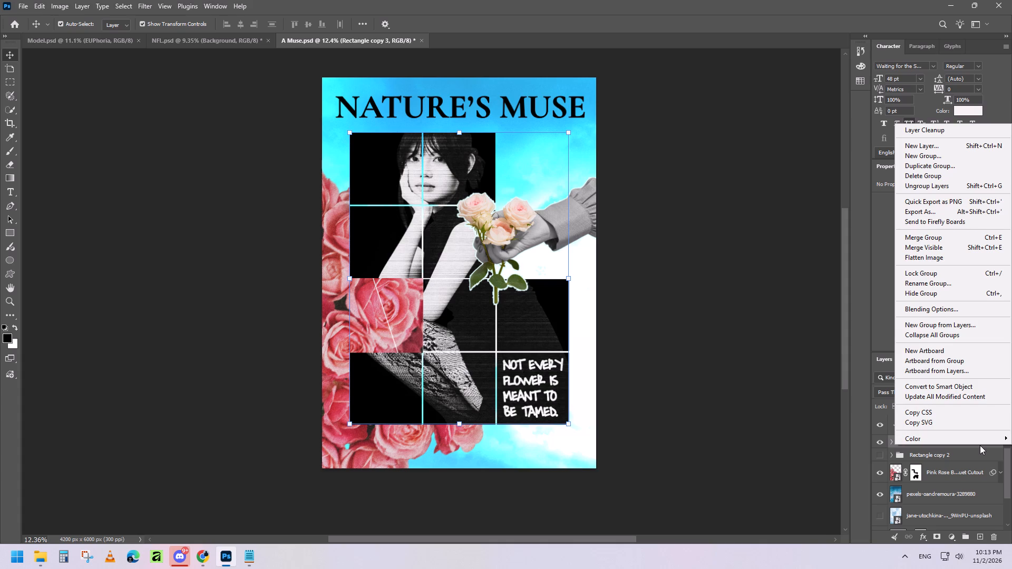
pyautogui.click(980, 445)
pyautogui.doubleClick(980, 446)
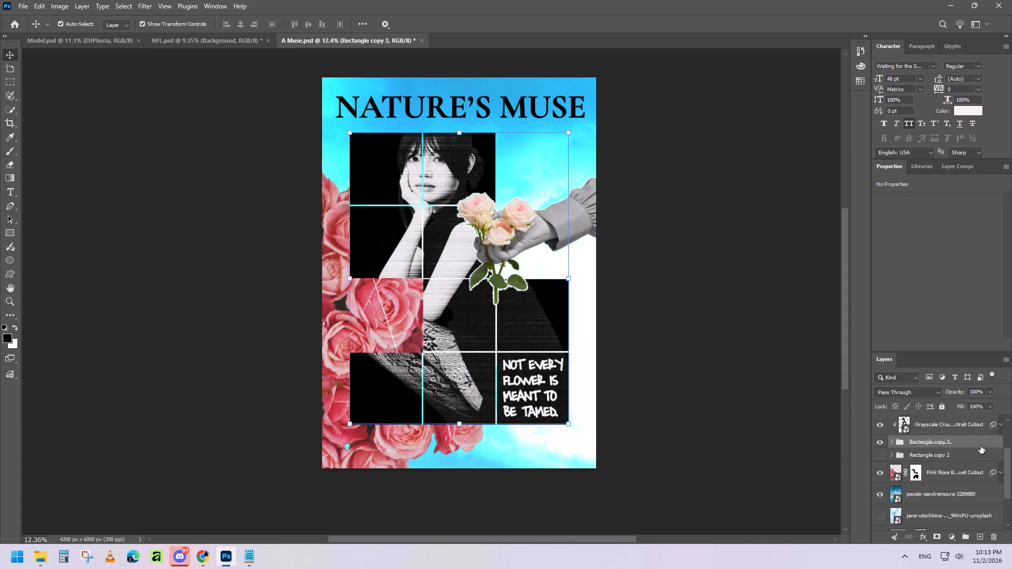
pyautogui.click(984, 144)
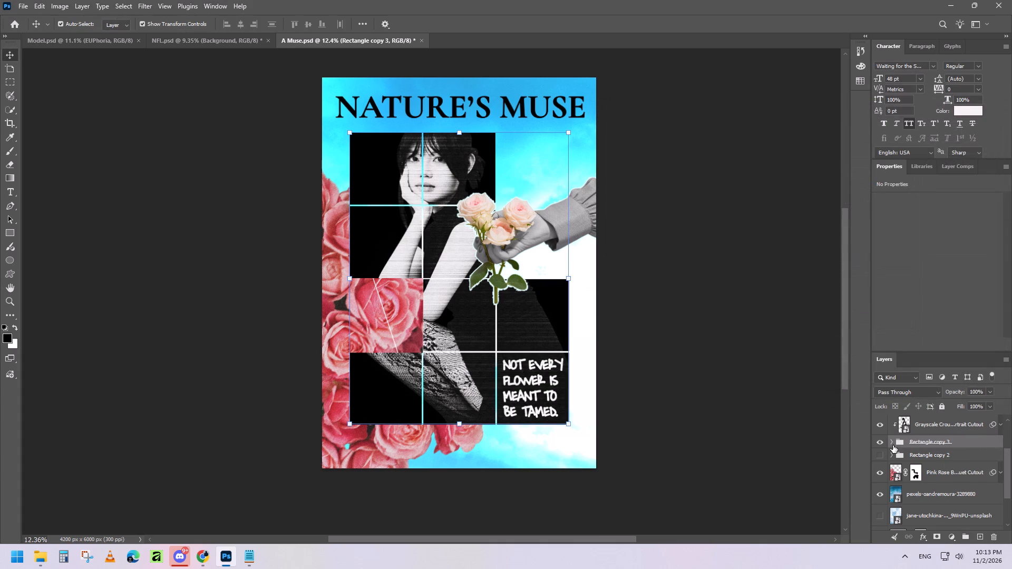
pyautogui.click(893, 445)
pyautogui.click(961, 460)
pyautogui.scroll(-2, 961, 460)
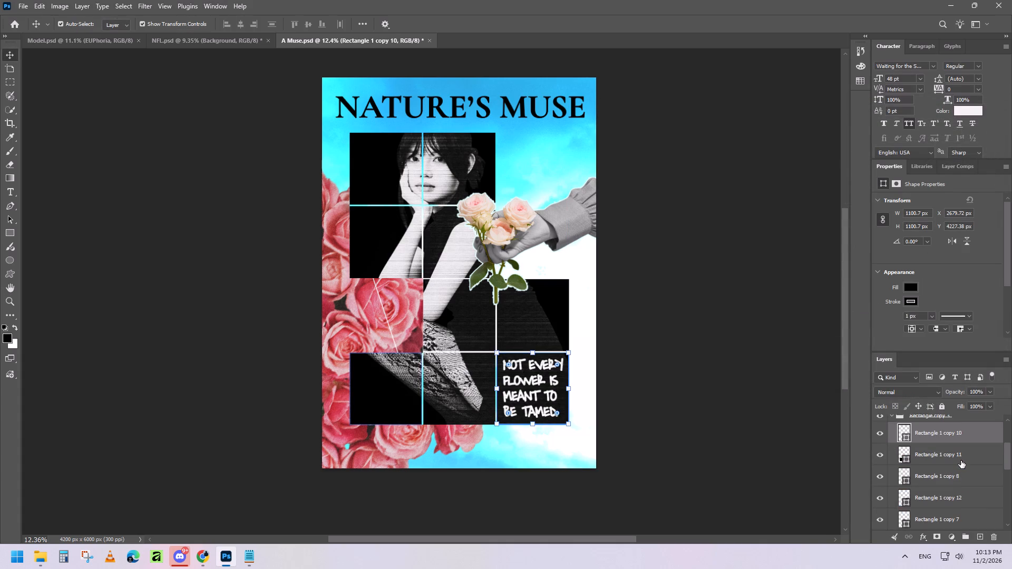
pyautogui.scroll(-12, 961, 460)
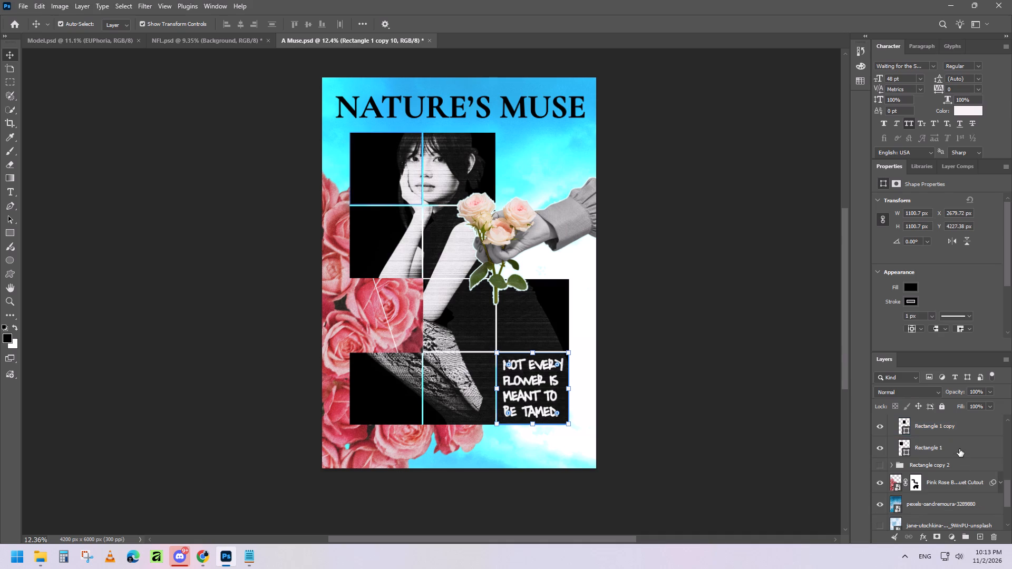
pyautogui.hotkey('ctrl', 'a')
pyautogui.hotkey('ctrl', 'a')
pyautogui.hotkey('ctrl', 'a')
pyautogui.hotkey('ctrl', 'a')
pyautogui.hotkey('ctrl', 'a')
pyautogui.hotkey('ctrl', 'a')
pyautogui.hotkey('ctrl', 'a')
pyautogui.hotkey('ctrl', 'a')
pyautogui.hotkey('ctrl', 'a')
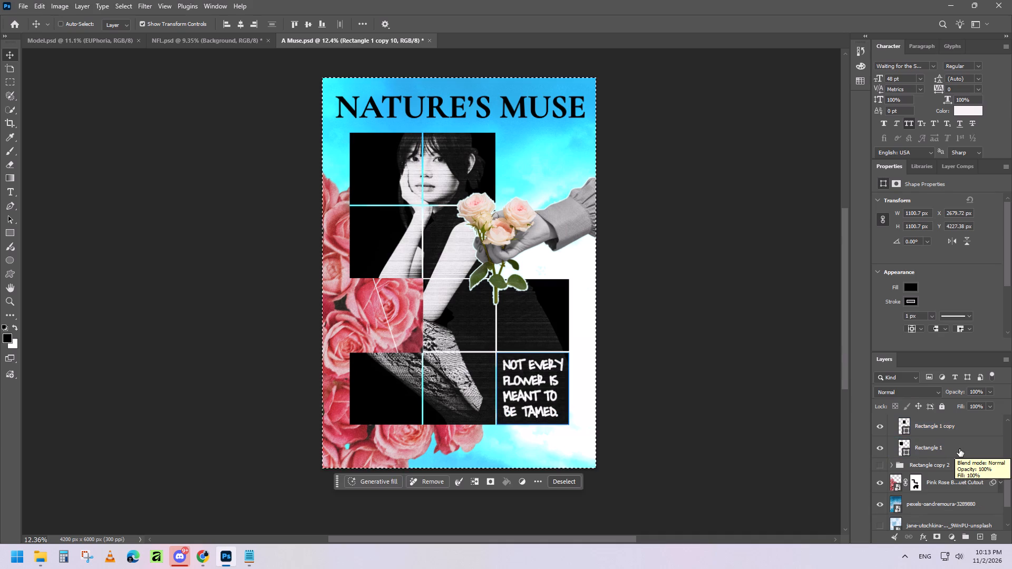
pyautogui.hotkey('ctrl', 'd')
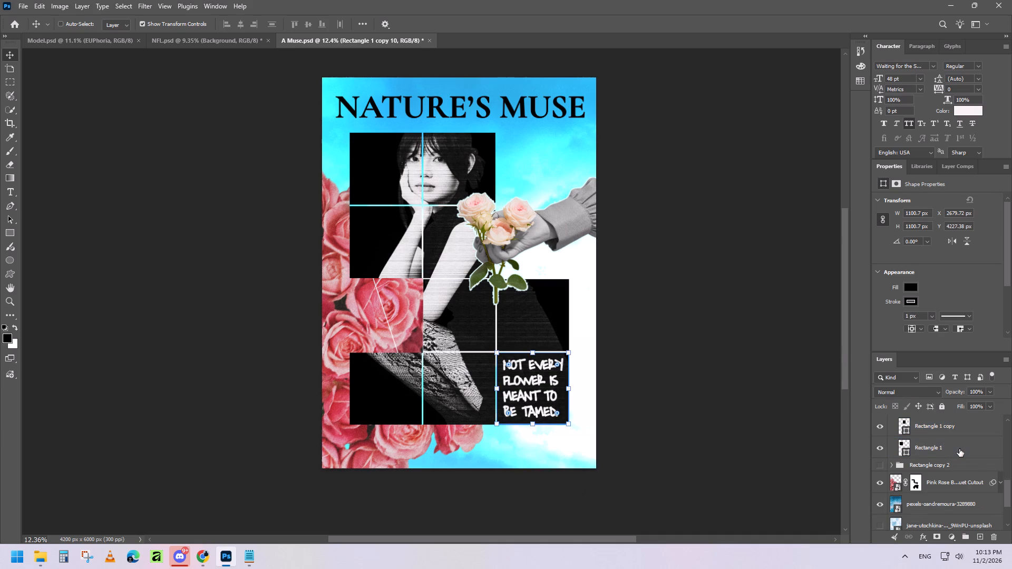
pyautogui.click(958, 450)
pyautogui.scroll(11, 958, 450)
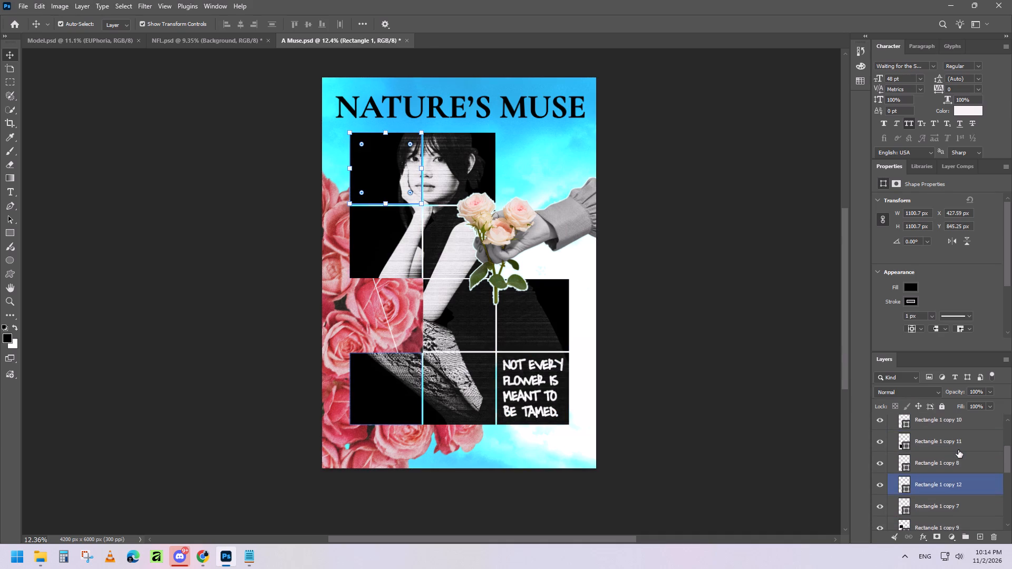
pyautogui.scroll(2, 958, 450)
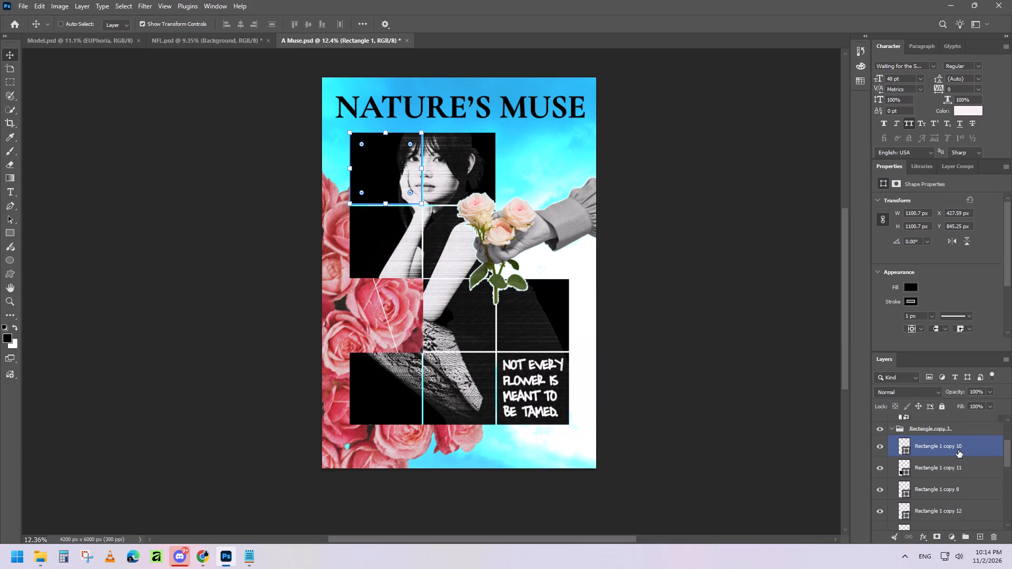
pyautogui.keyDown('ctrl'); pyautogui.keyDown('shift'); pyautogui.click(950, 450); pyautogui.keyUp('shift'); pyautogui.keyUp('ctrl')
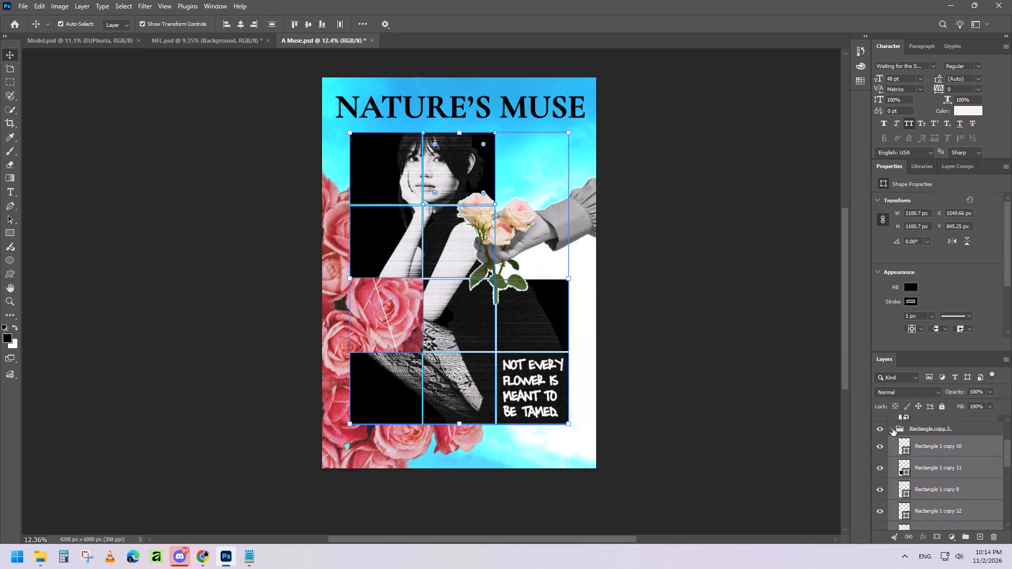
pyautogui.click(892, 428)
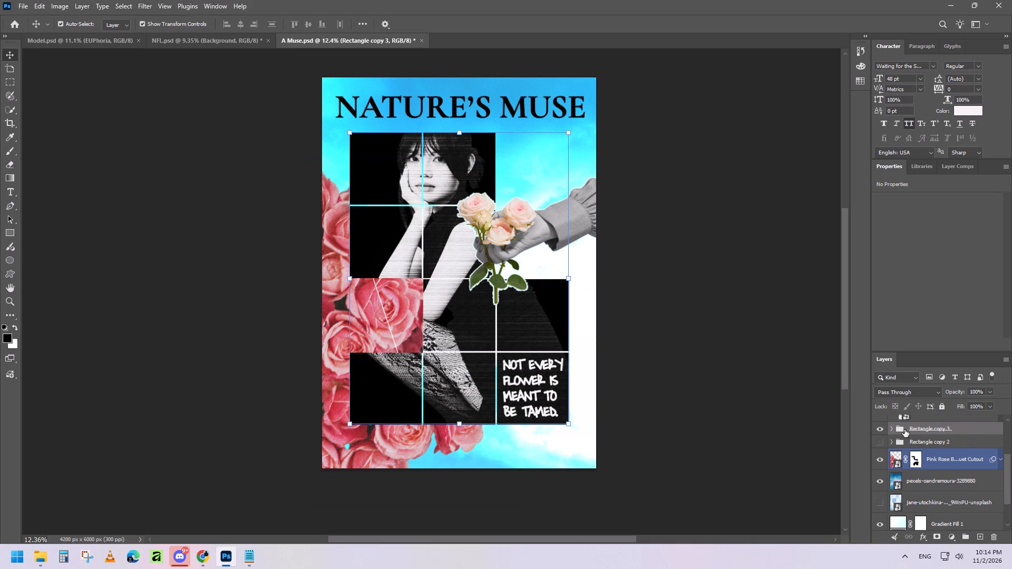
# Merge all the rectangle shapes inside the duplicated group into a single shape layer.
pyautogui.click(891, 429)
pyautogui.click(972, 439)
pyautogui.scroll(-3, 979, 478)
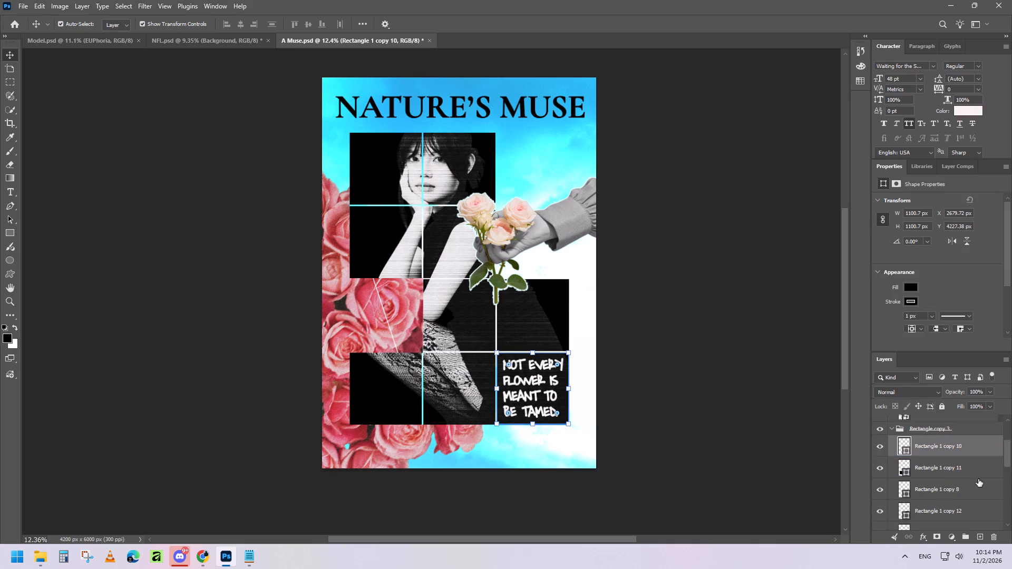
pyautogui.scroll(-7, 978, 479)
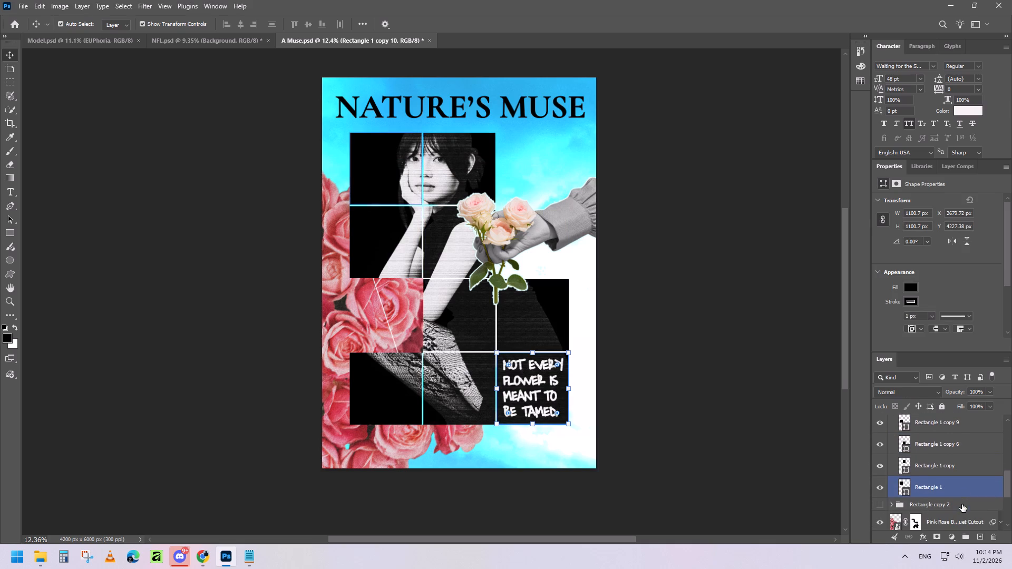
pyautogui.keyDown('ctrl'); pyautogui.keyDown('shift'); pyautogui.click(962, 486); pyautogui.keyUp('shift'); pyautogui.keyUp('ctrl')
pyautogui.rightClick(953, 487)
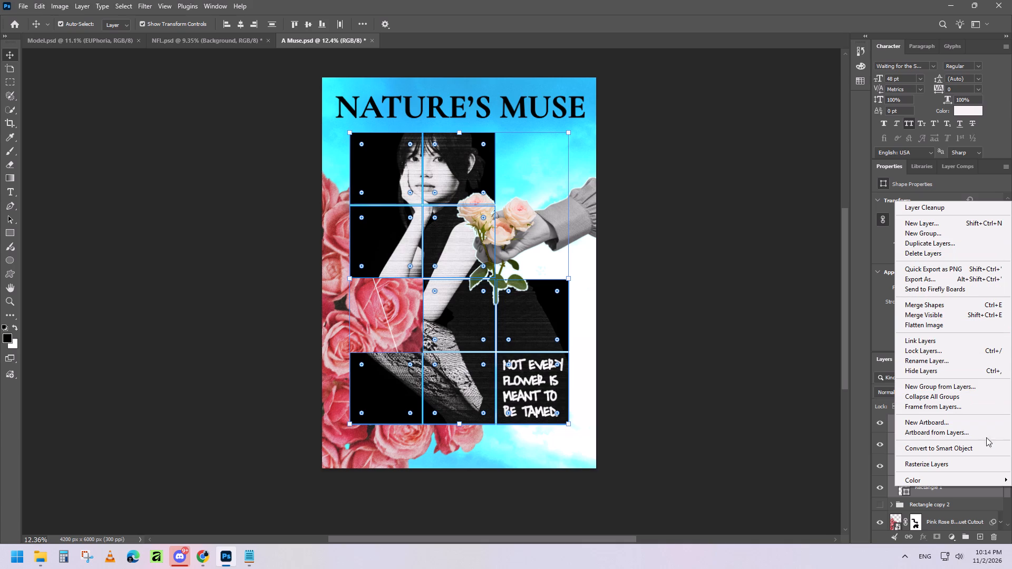
pyautogui.click(945, 304)
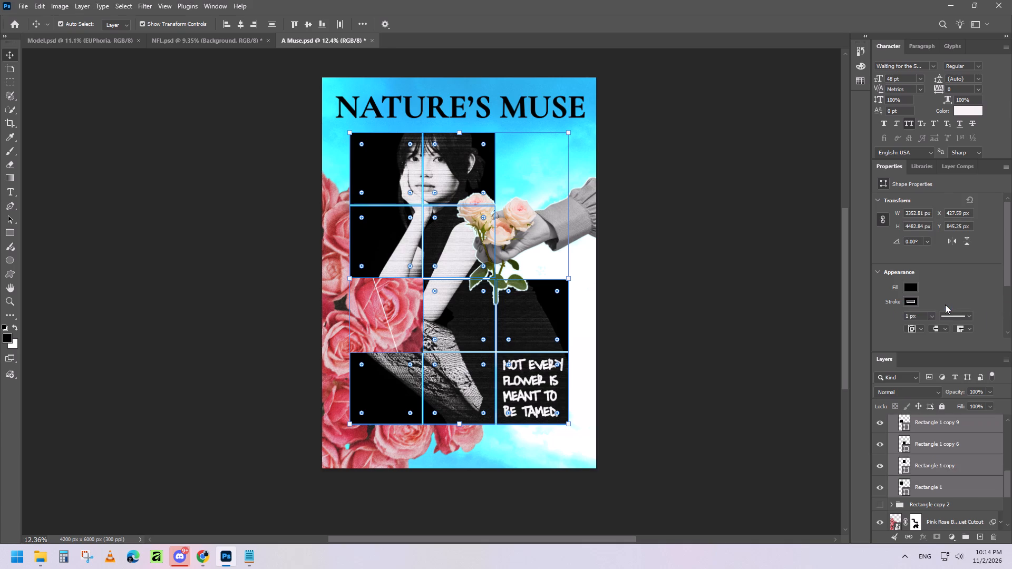
pyautogui.scroll(6, 954, 463)
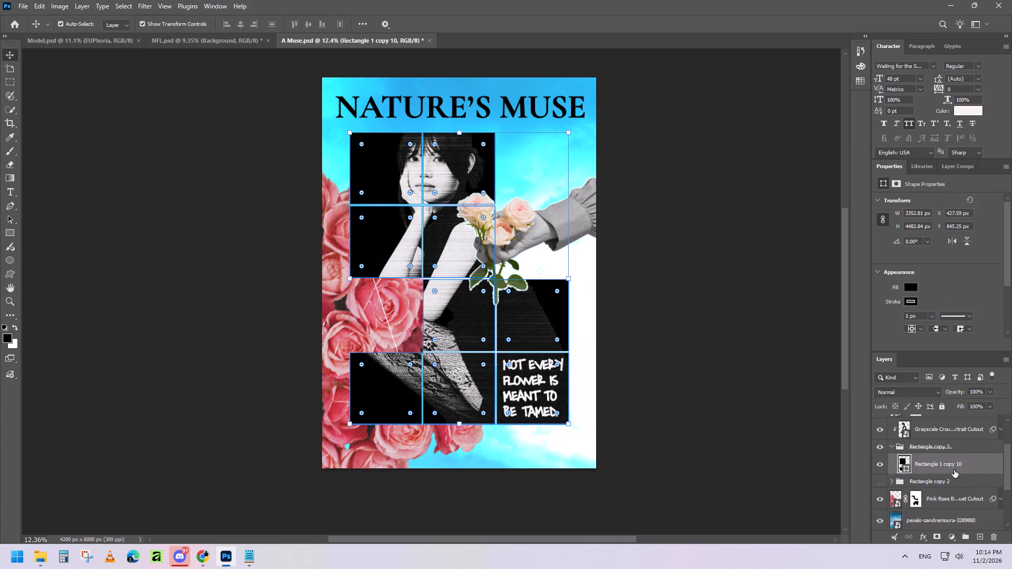
# Convert the merged rectangle shape in the duplicated group to a smart object.
pyautogui.rightClick(952, 466)
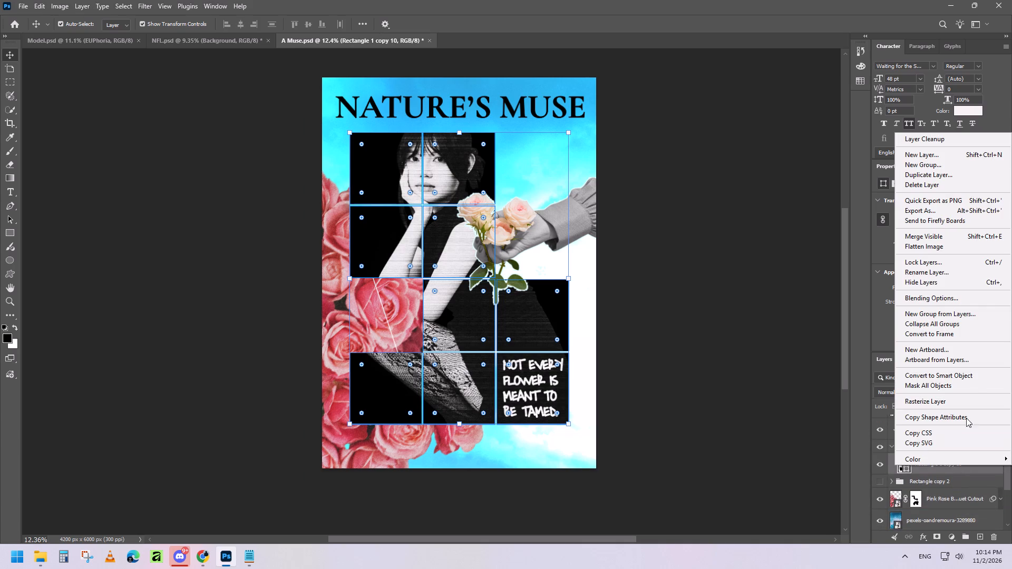
pyautogui.click(966, 378)
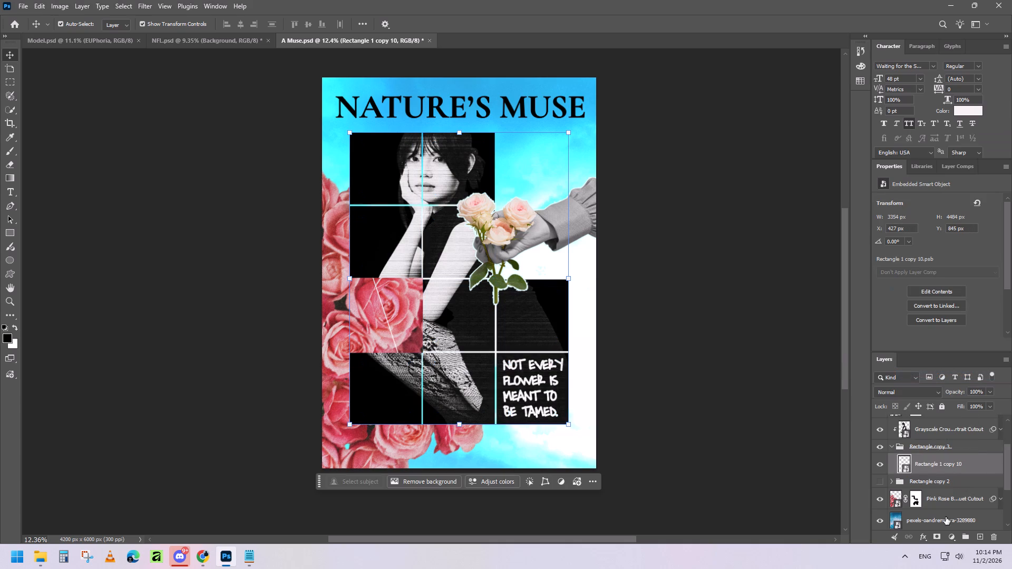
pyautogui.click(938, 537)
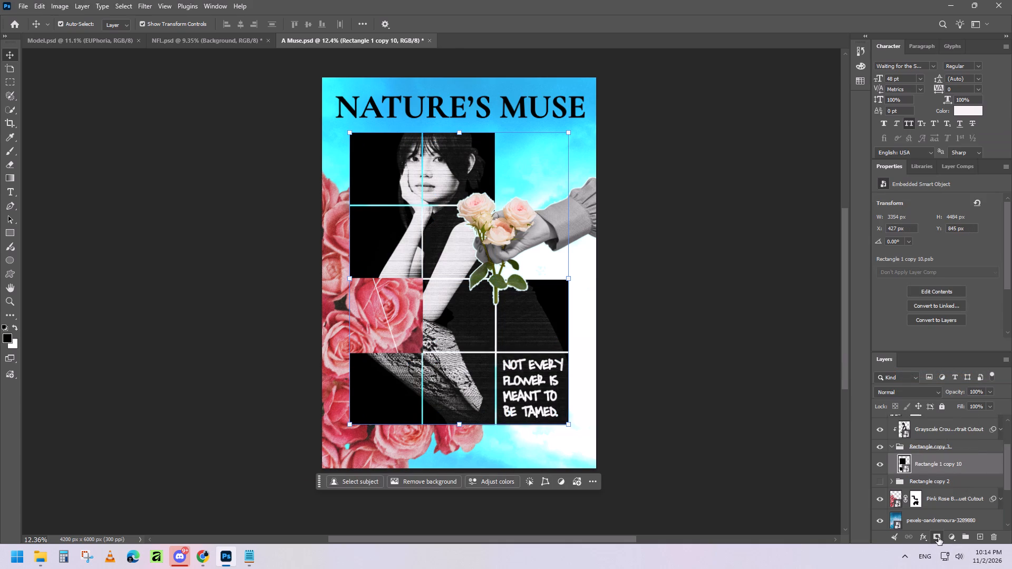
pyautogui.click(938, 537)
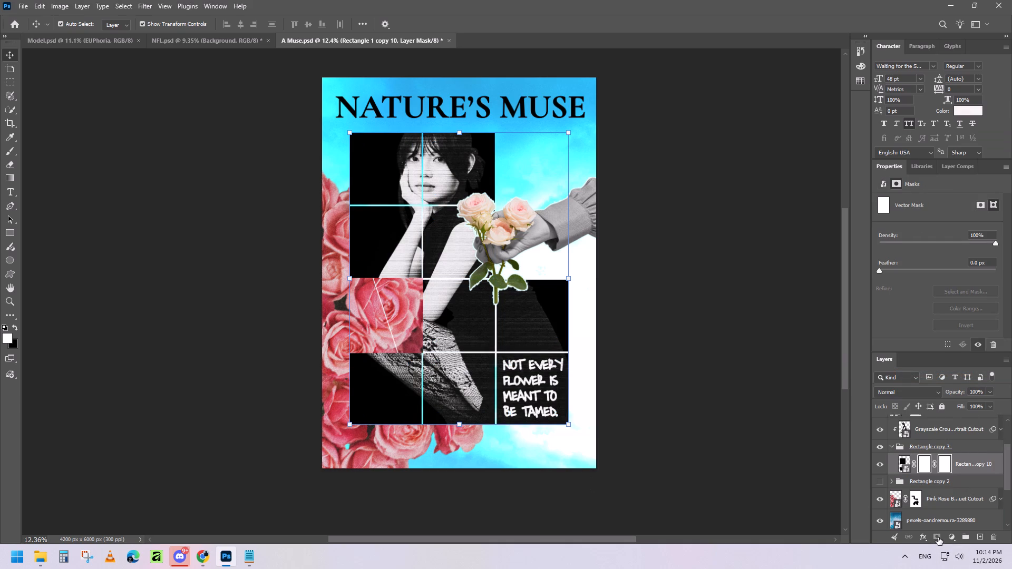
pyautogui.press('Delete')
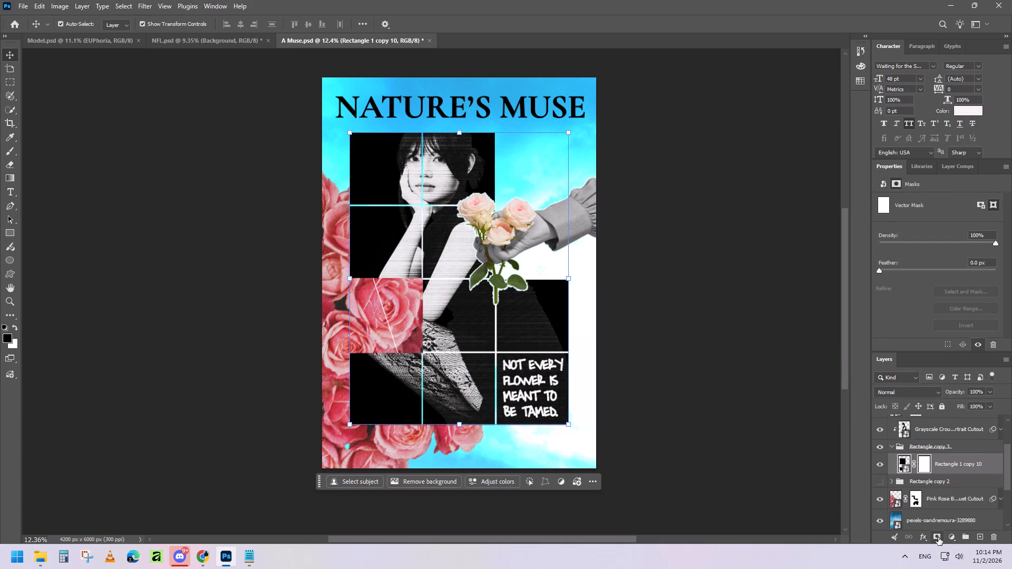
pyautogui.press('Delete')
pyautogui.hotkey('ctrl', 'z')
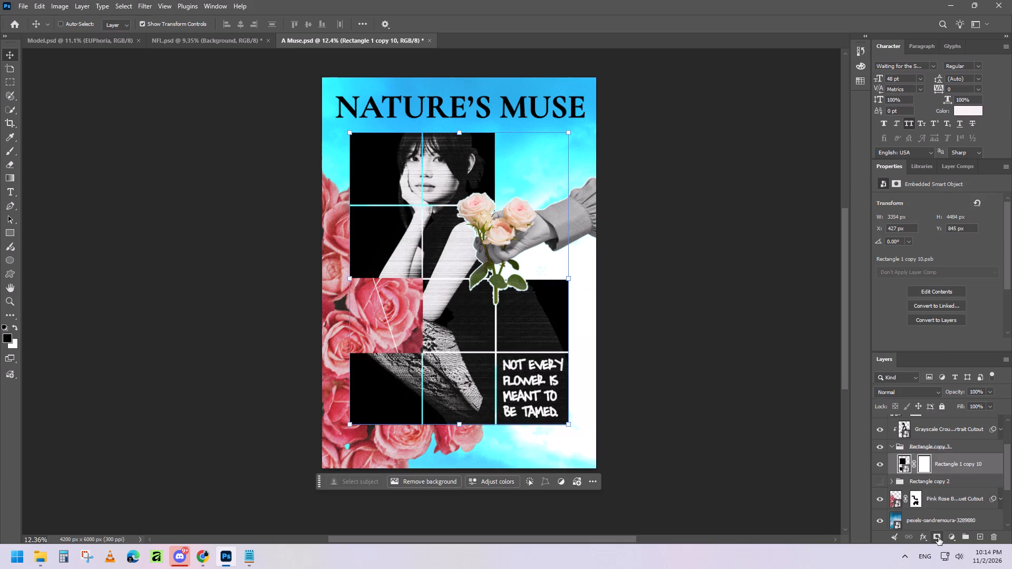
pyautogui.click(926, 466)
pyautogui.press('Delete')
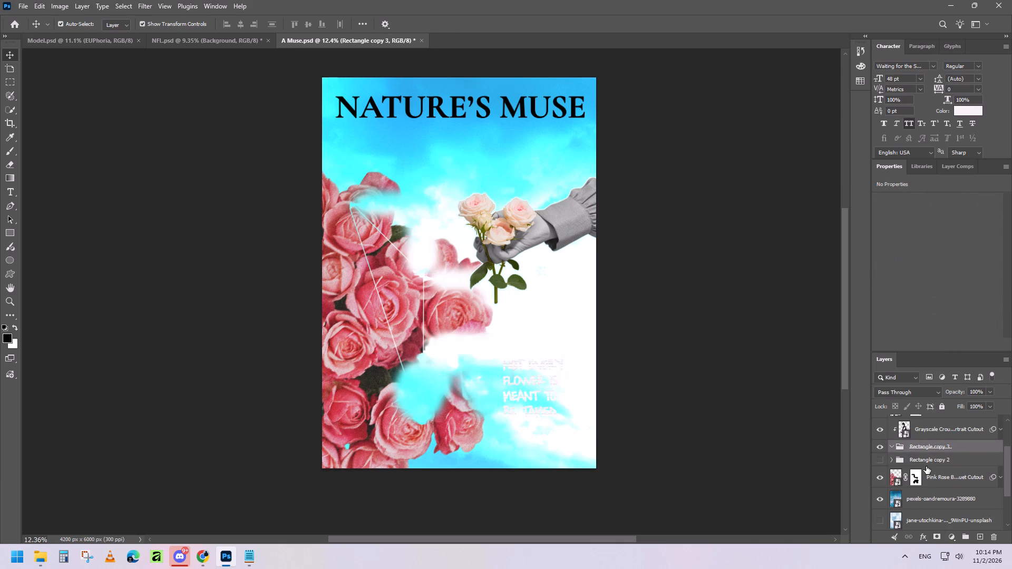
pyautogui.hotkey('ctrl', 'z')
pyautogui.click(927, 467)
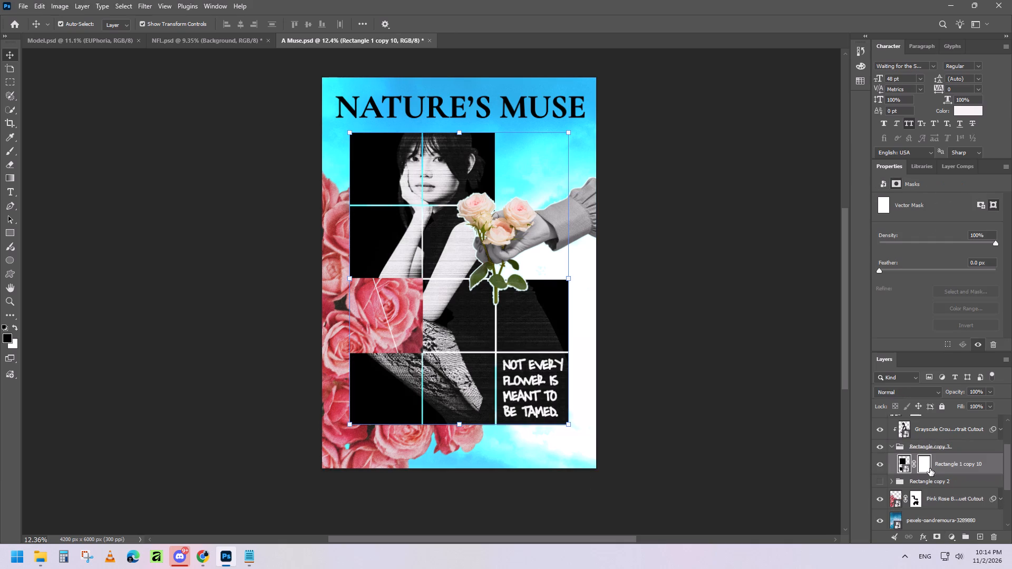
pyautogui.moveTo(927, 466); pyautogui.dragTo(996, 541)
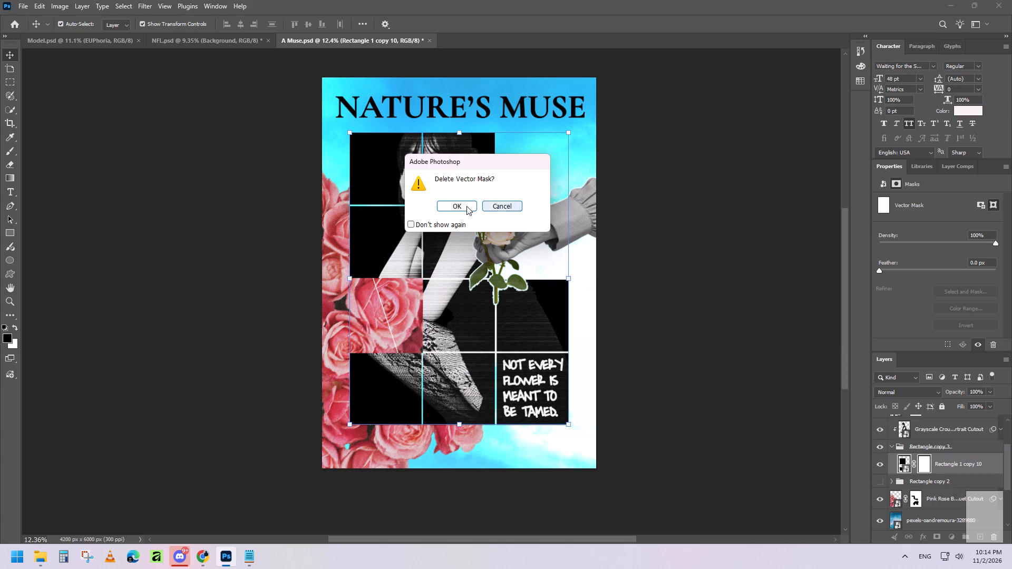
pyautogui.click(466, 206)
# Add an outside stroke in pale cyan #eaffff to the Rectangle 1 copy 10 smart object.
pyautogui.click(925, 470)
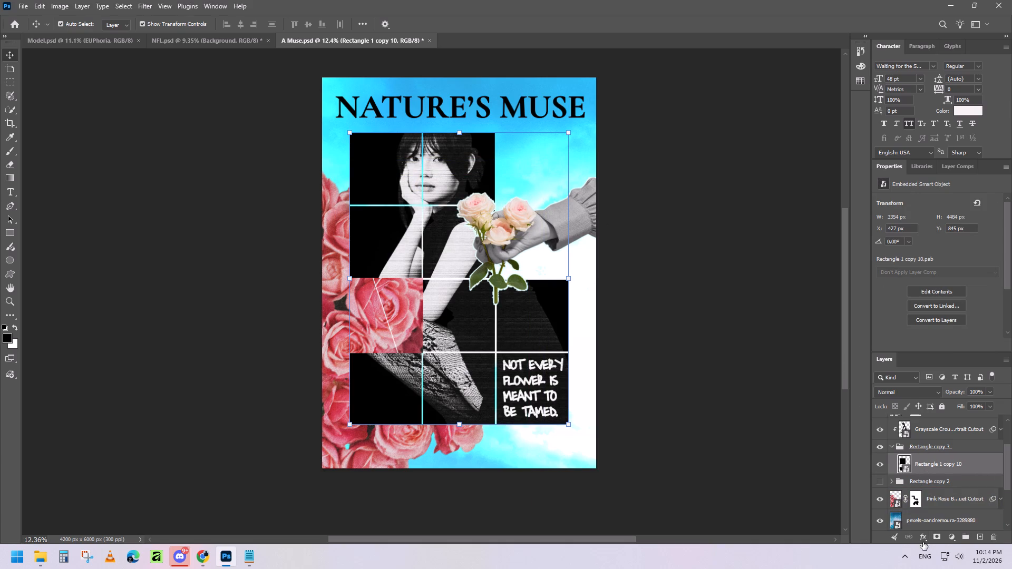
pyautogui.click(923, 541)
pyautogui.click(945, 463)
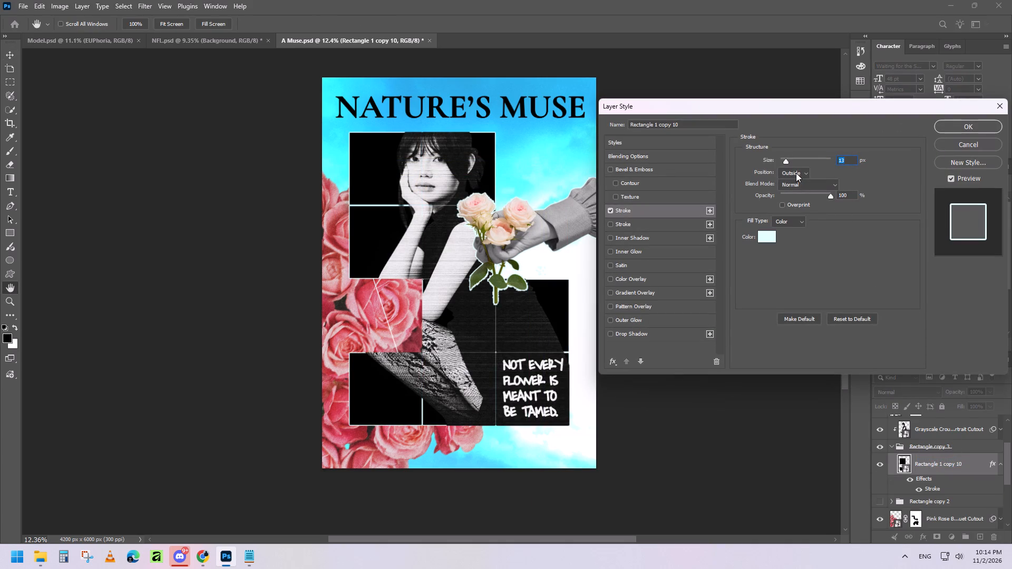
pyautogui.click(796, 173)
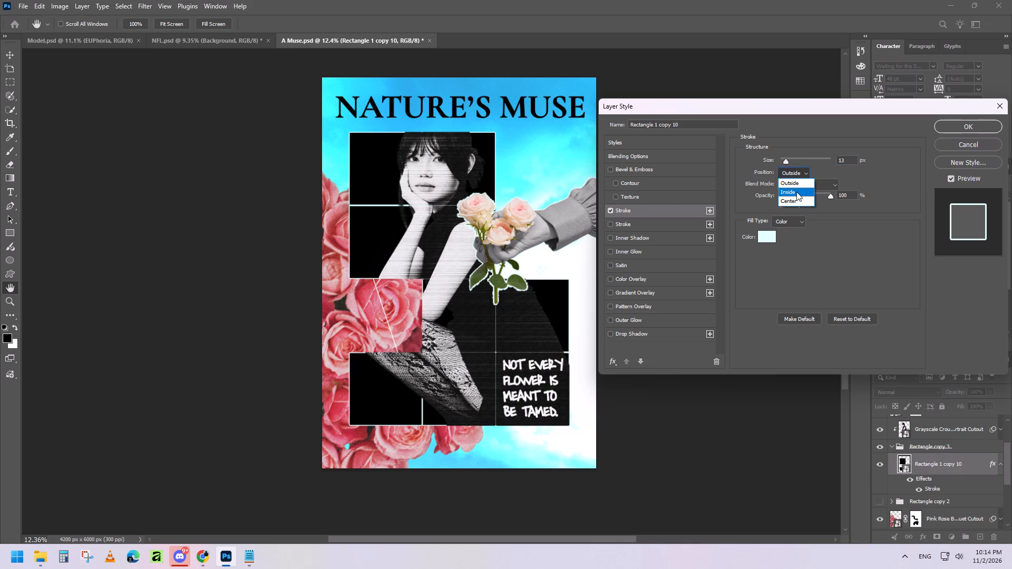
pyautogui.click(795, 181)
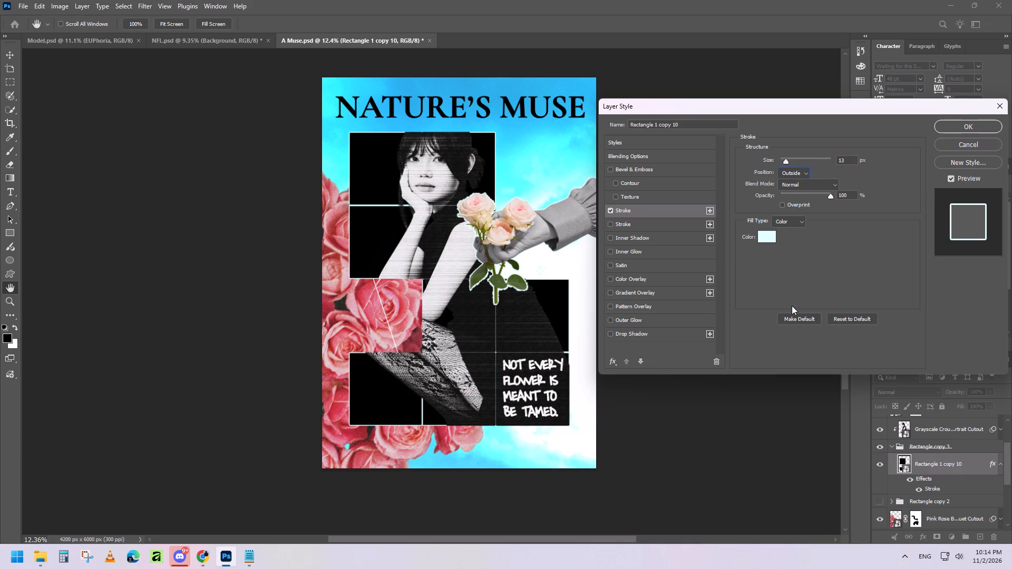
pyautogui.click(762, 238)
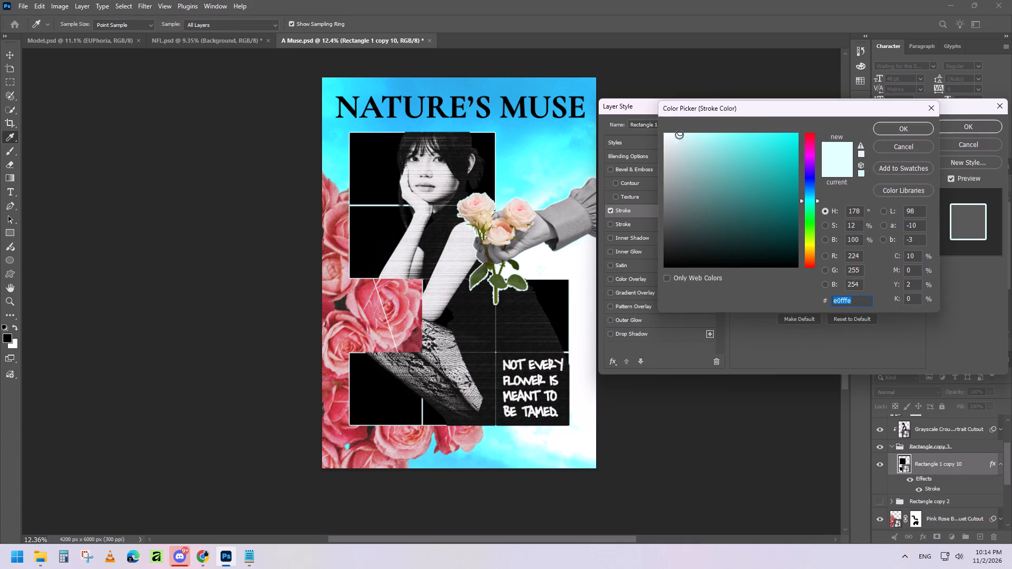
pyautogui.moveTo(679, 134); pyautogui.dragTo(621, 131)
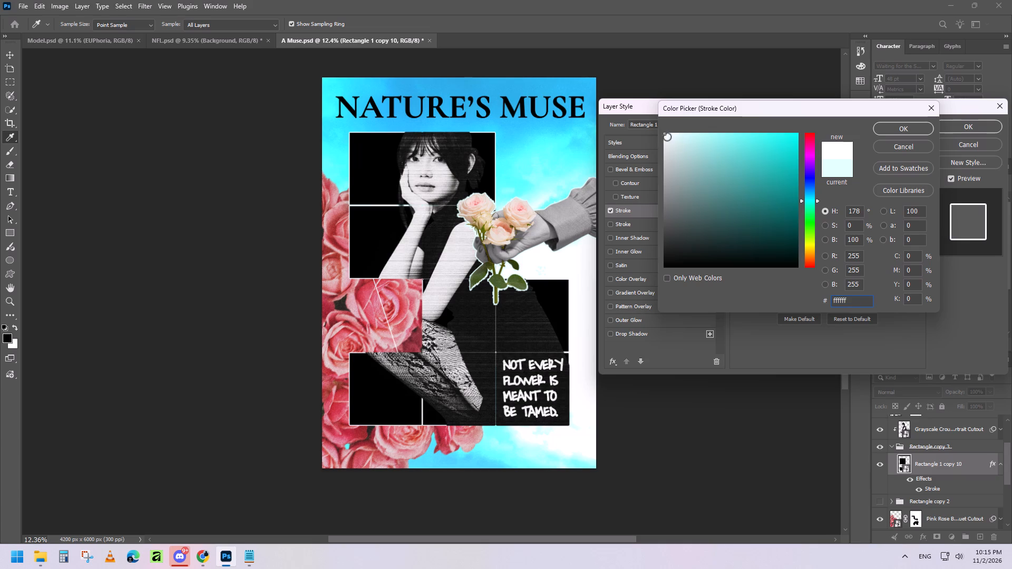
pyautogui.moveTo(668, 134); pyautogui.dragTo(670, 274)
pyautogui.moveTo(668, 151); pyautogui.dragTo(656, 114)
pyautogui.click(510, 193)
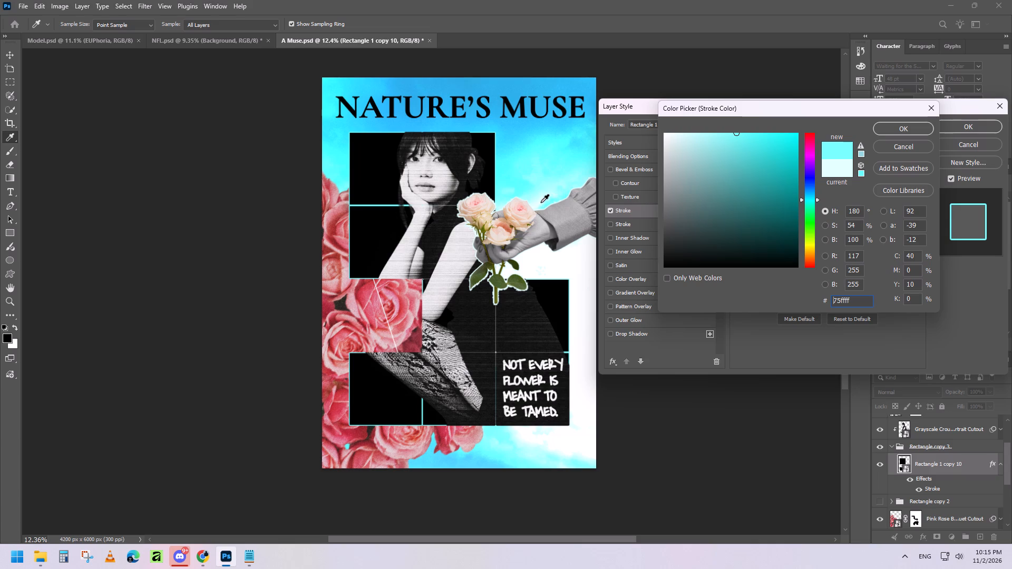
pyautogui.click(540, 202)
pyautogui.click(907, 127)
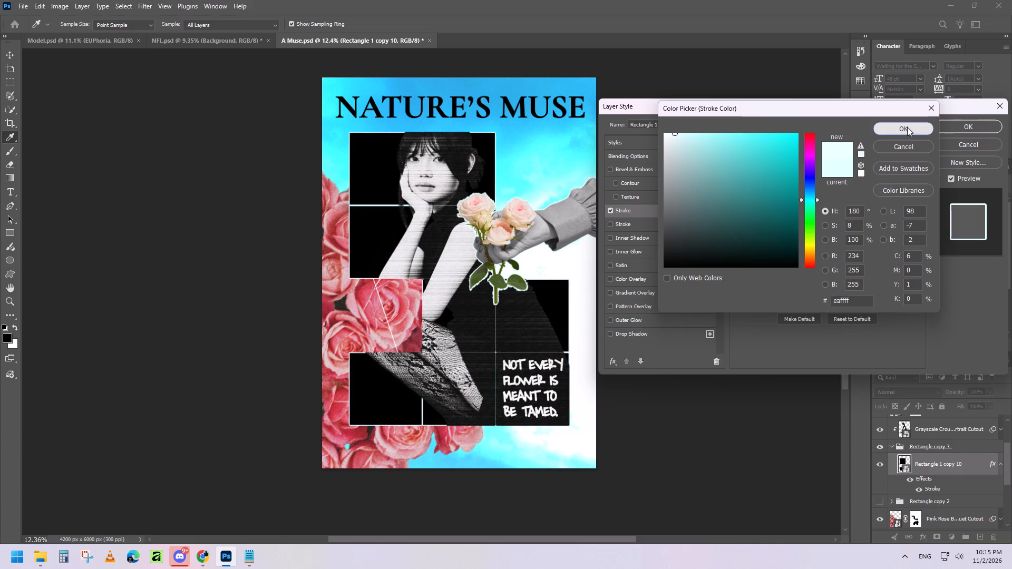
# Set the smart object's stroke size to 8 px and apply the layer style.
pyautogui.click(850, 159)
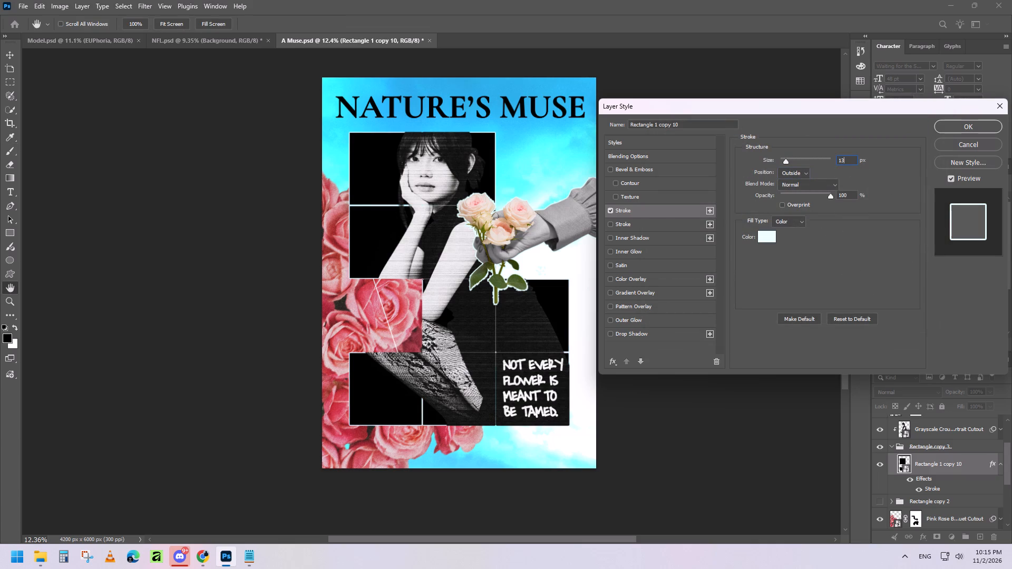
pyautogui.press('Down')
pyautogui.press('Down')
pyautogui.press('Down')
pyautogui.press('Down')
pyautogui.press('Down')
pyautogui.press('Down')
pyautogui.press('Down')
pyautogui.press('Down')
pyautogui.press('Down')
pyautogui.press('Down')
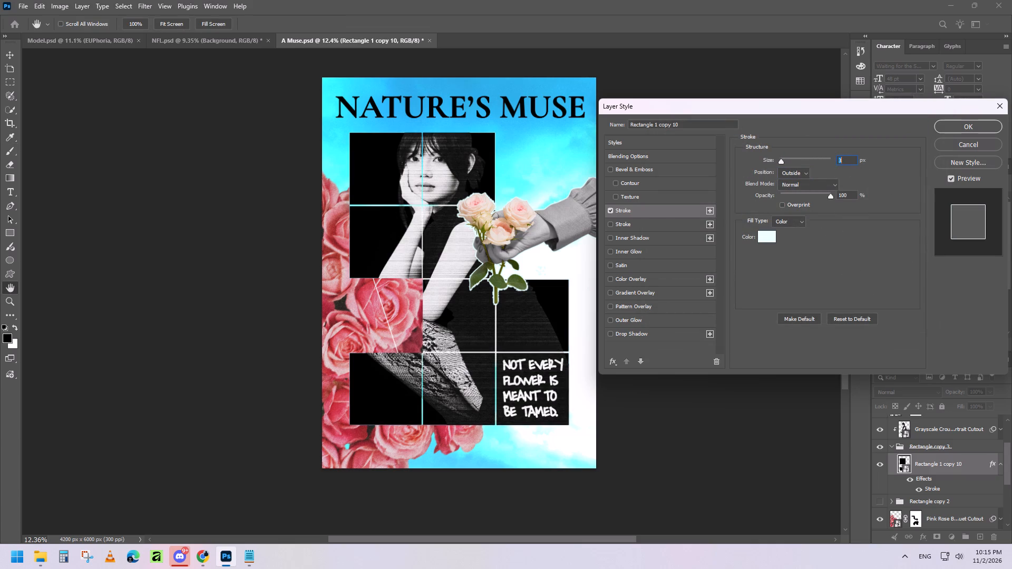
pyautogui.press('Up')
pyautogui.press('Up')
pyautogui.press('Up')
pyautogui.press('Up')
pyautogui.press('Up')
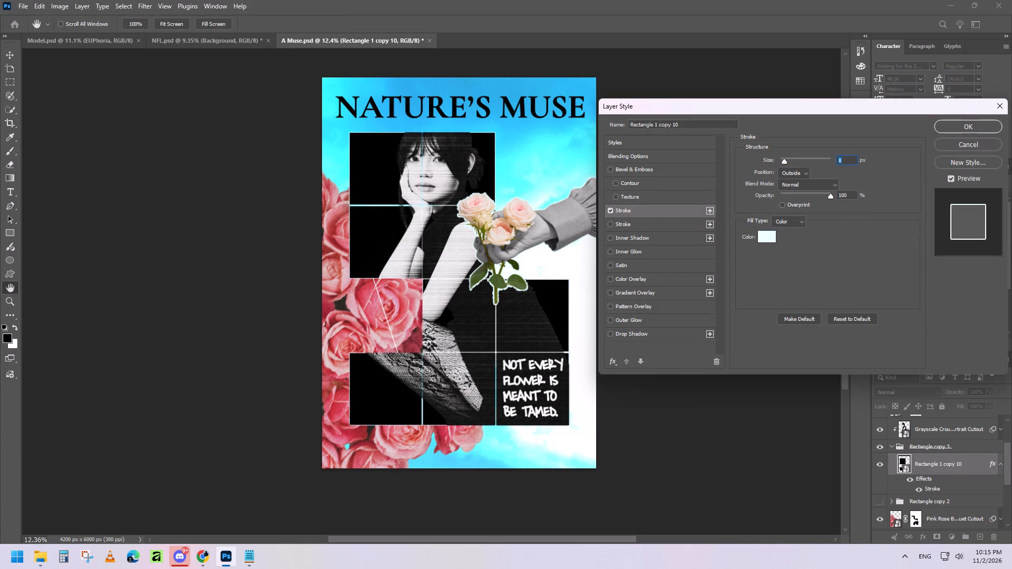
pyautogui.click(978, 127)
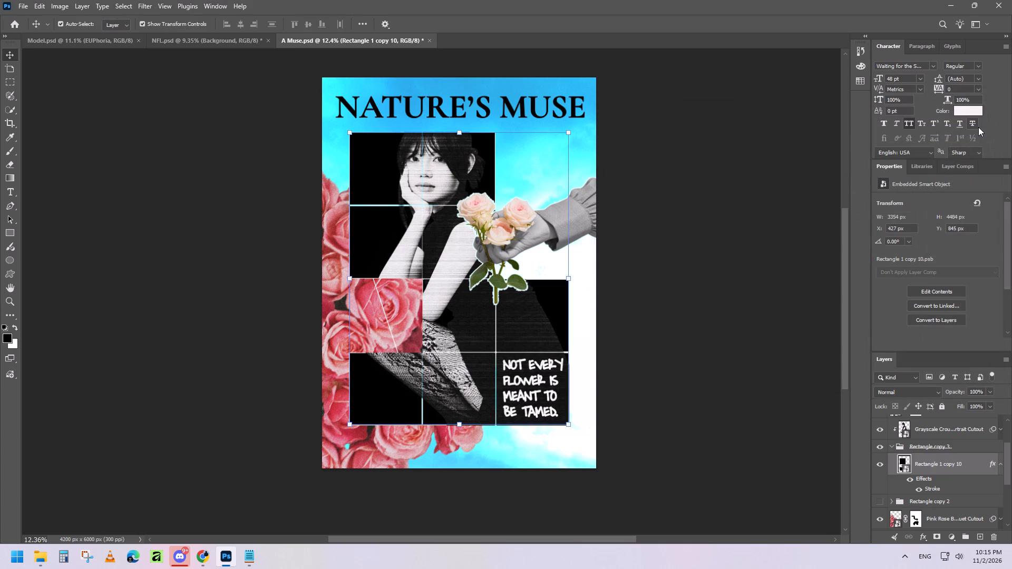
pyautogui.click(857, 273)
# Delete the Rectangle copy 3 group with its smart object and show the original Rectangle copy 2 group again.
pyautogui.click(960, 445)
pyautogui.click(878, 446)
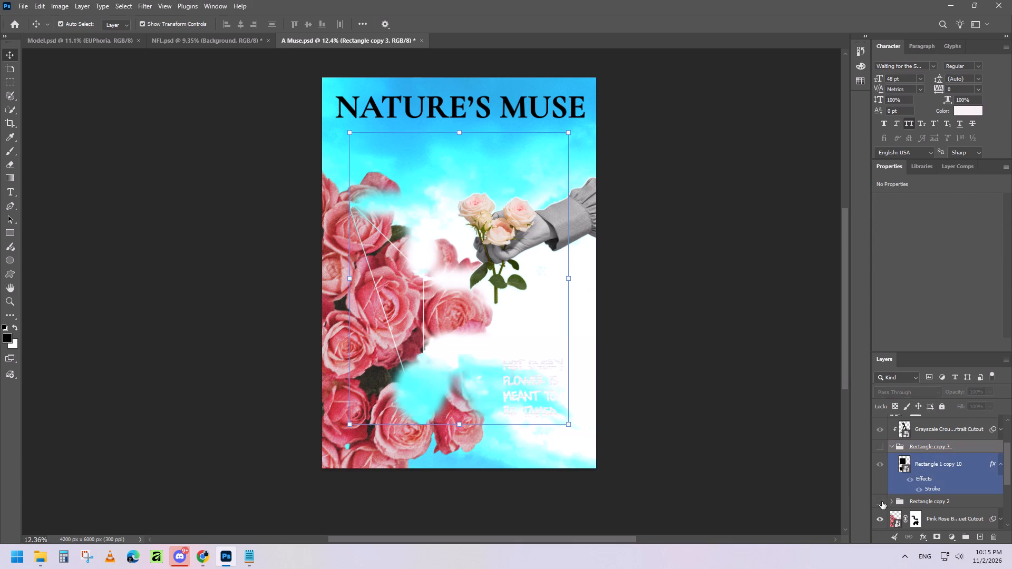
pyautogui.click(882, 502)
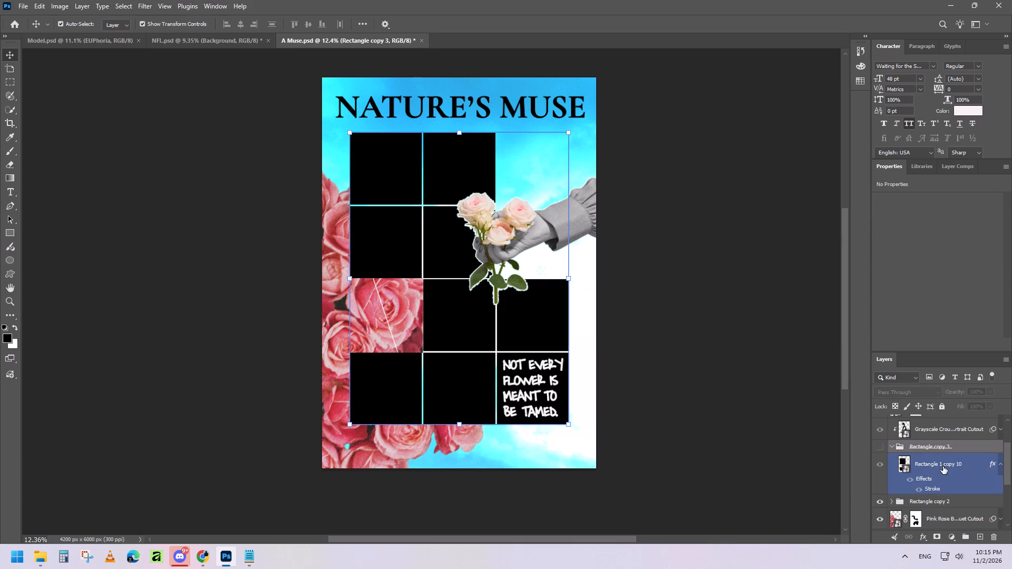
pyautogui.click(967, 446)
pyautogui.press('Delete')
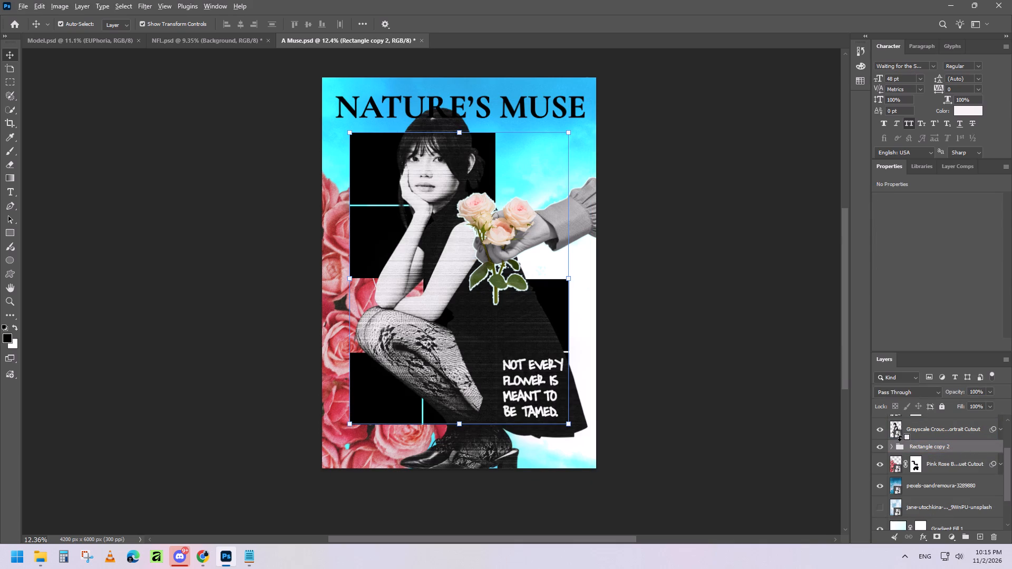
# Clip the grayscale portrait cutout to the Rectangle copy 2 group directly below it, leaving no layer selected.
pyautogui.keyDown('alt'); pyautogui.click(900, 440); pyautogui.keyUp('alt')
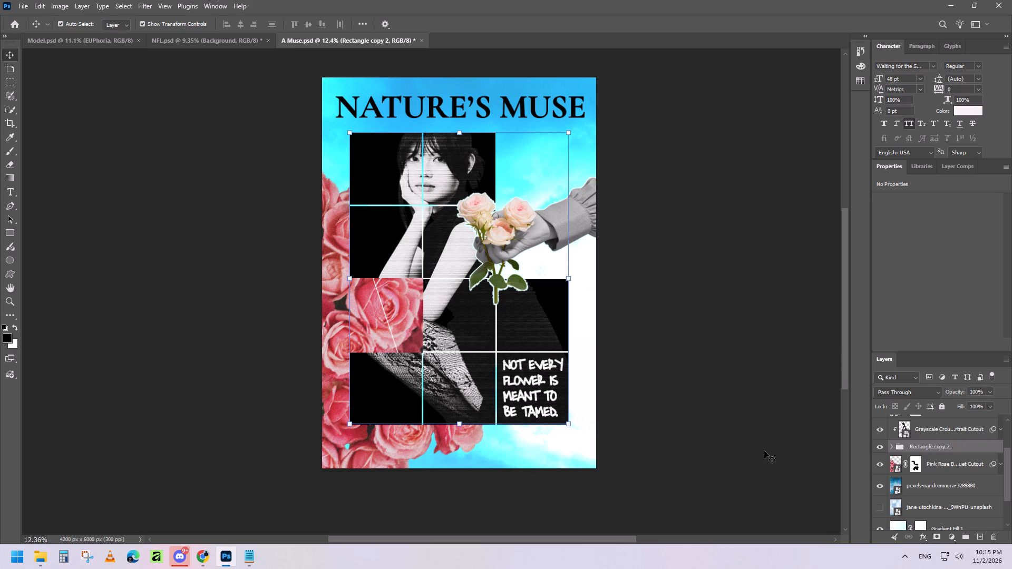
pyautogui.click(729, 343)
# Save the A Muse.psd document.
pyautogui.click(20, 6)
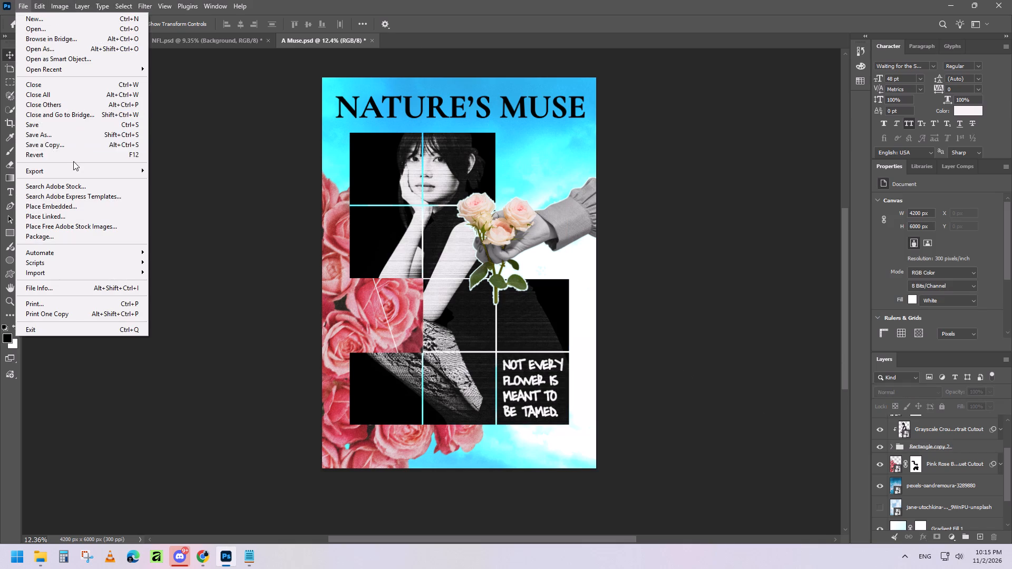
pyautogui.click(71, 128)
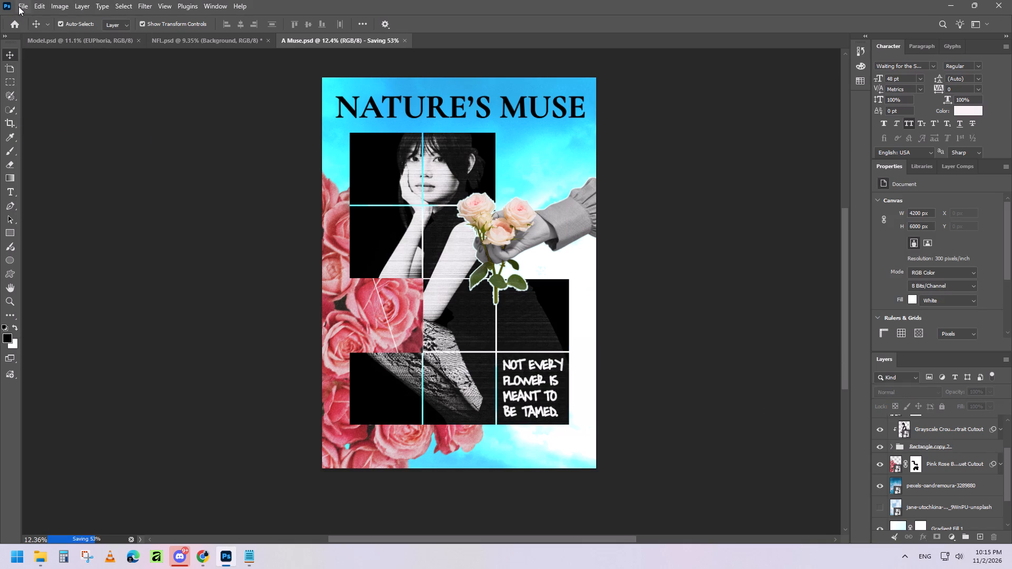
# Quick-export the poster as a PNG named A Muse into the Asian Muse folder.
pyautogui.click(21, 6)
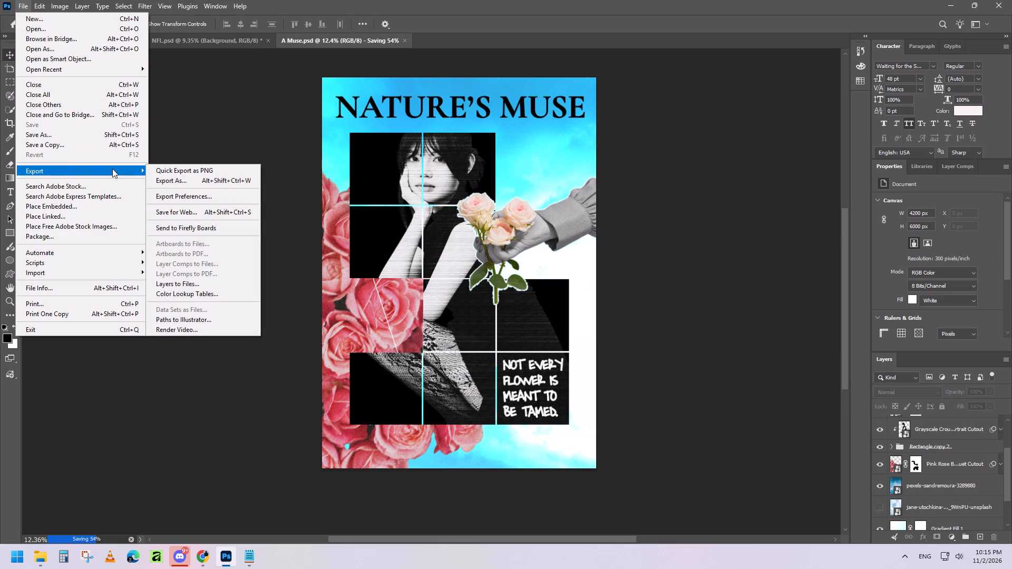
pyautogui.click(220, 124)
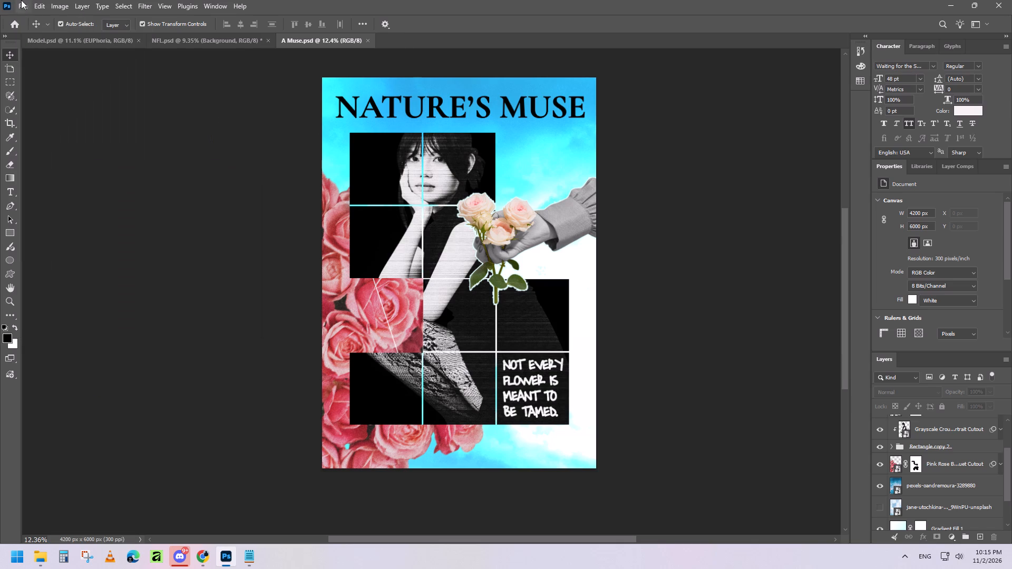
pyautogui.click(21, 5)
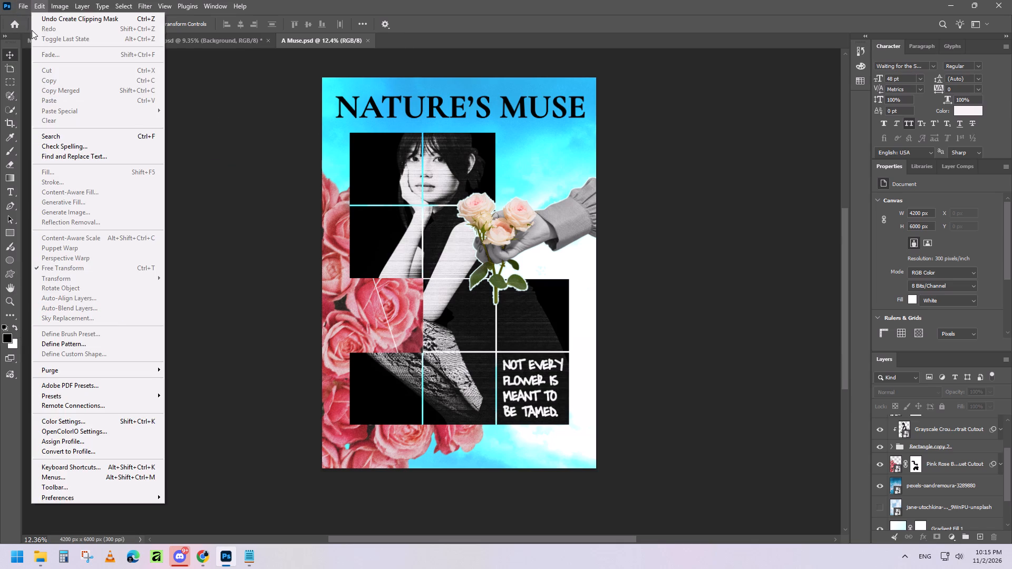
pyautogui.click(60, 170)
pyautogui.click(184, 168)
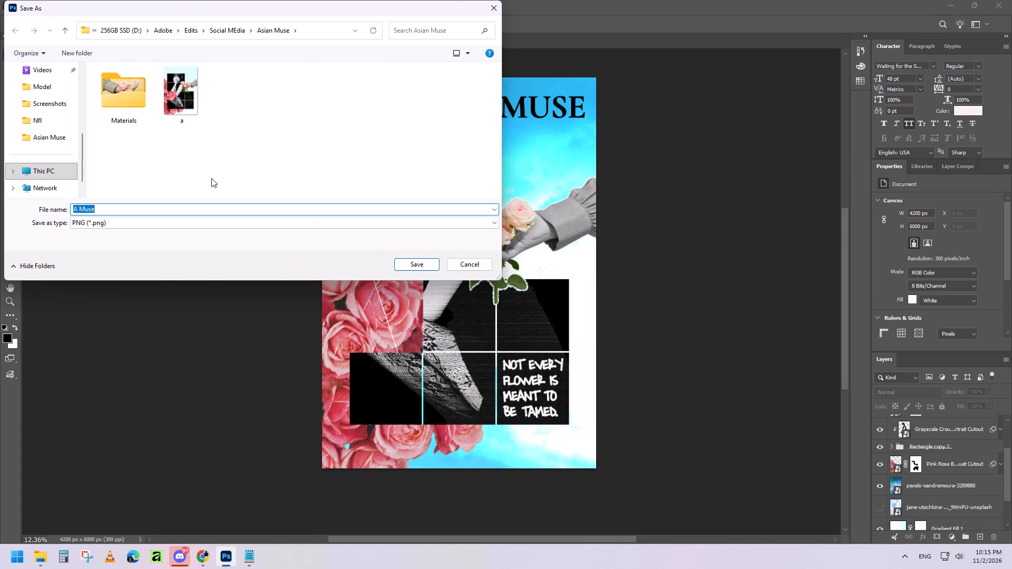
pyautogui.click(403, 264)
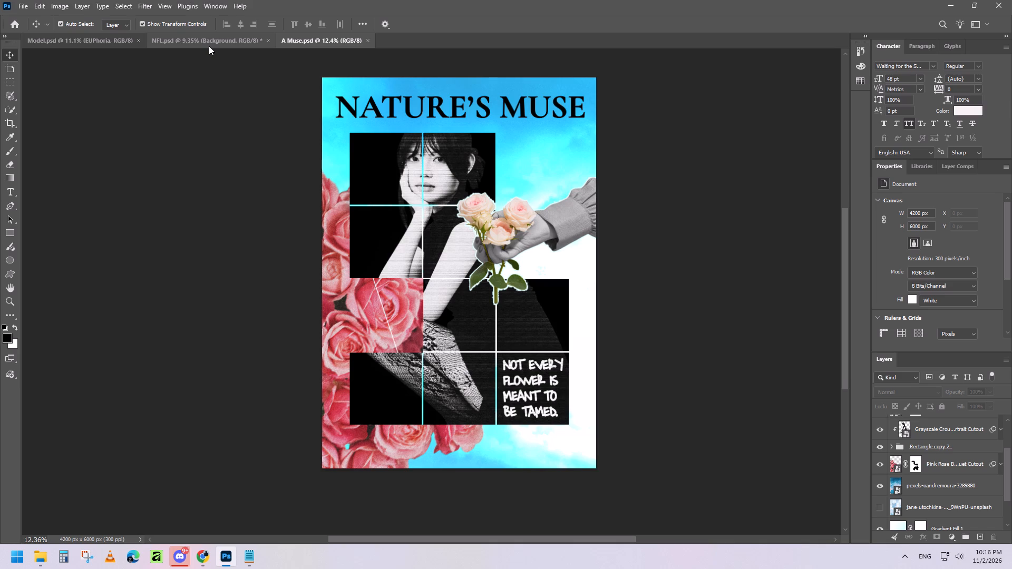
# Switch to the NFL.psd document.
pyautogui.click(192, 40)
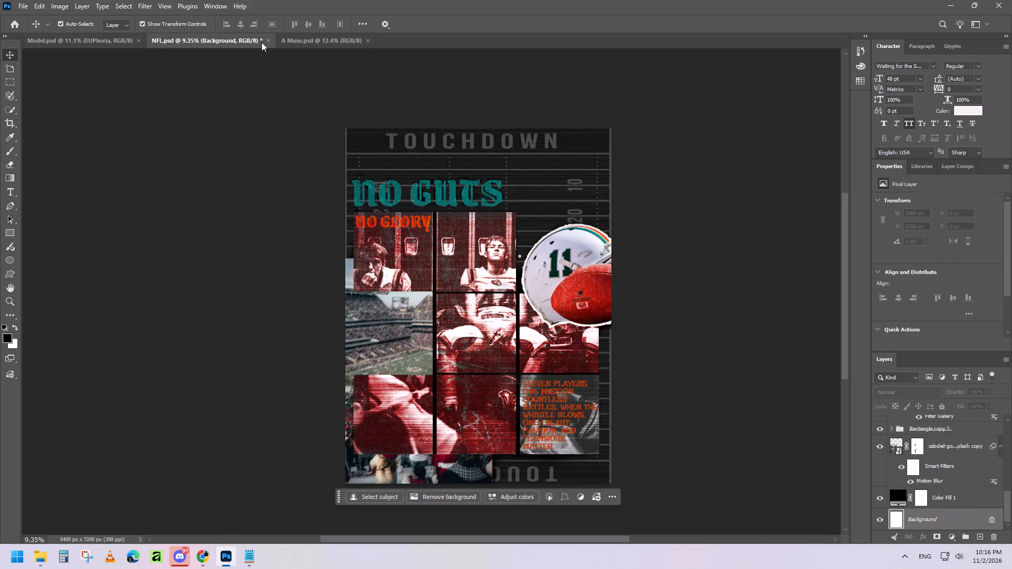
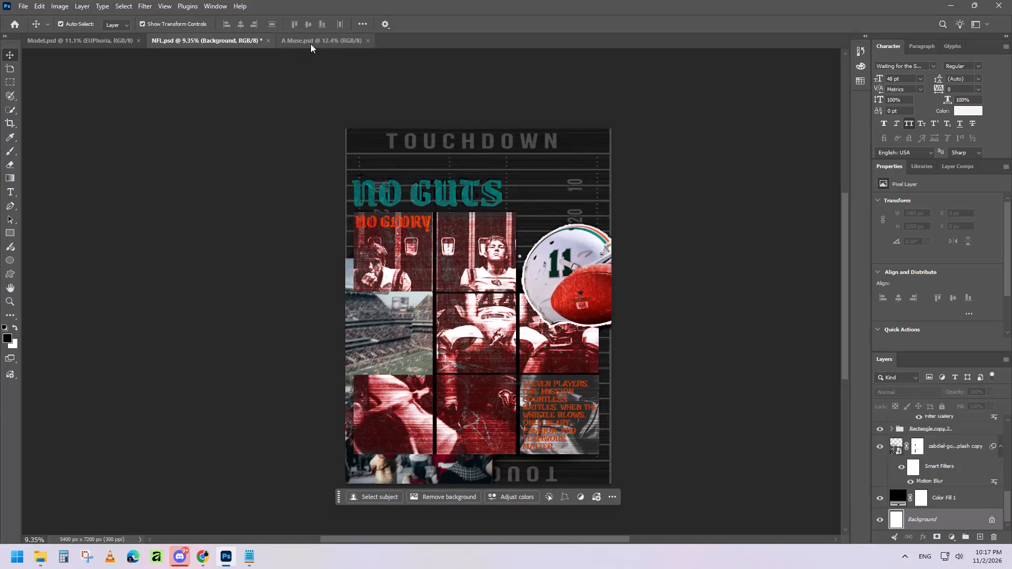
# Check whether A Muse.psd has unsaved changes.
pyautogui.click(310, 44)
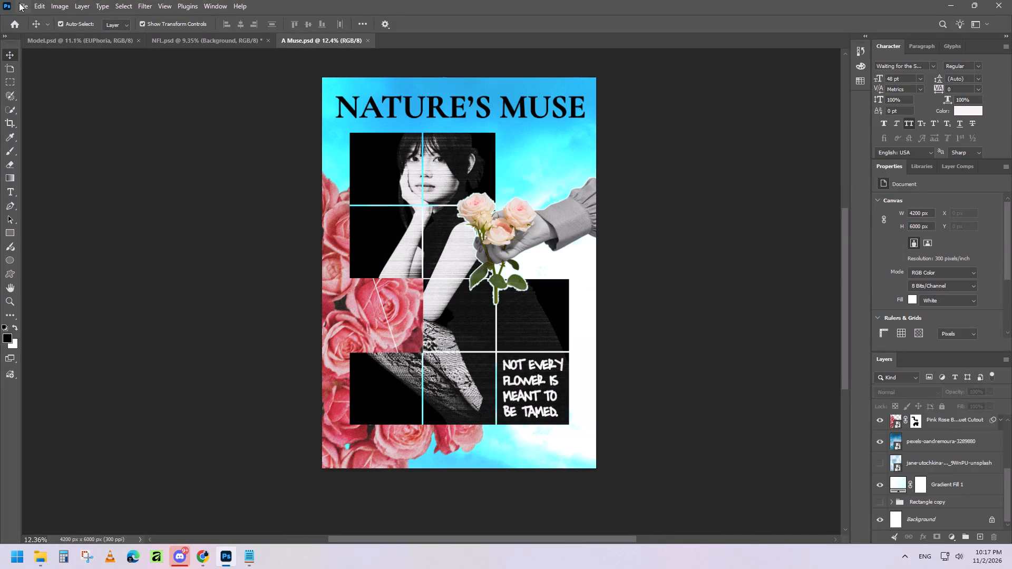
pyautogui.click(20, 3)
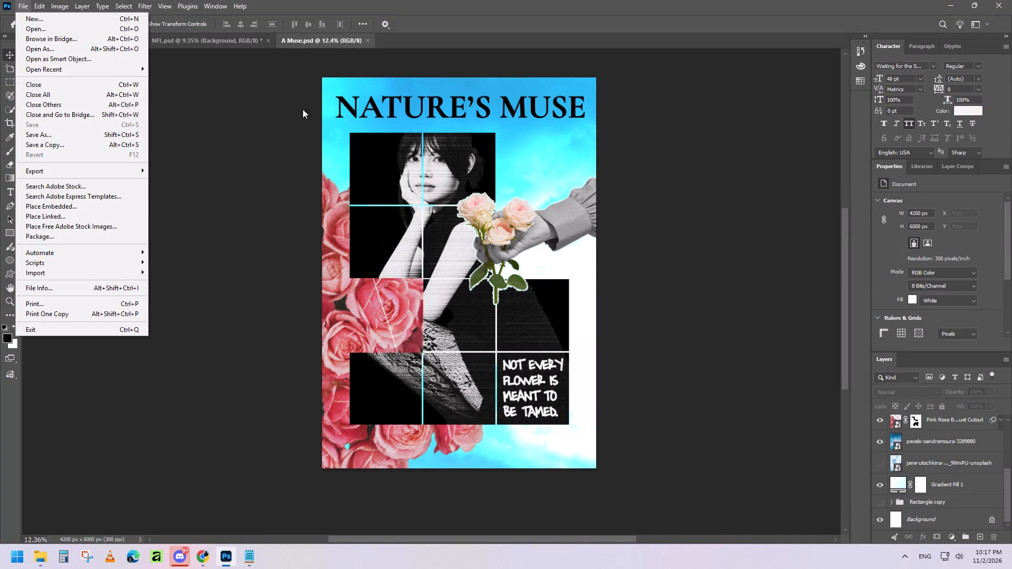
pyautogui.click(215, 110)
# Save the changes to NFL.psd.
pyautogui.click(203, 44)
pyautogui.click(23, 4)
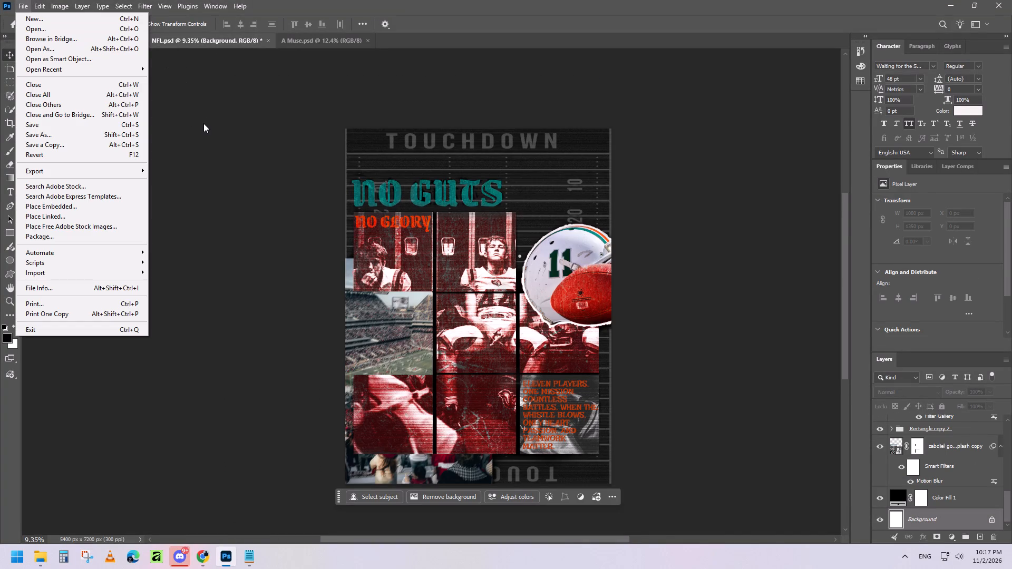
pyautogui.click(94, 123)
# Go through Model.psd, NFL.psd and A Muse.psd to check that no open document has unsaved changes.
pyautogui.click(94, 41)
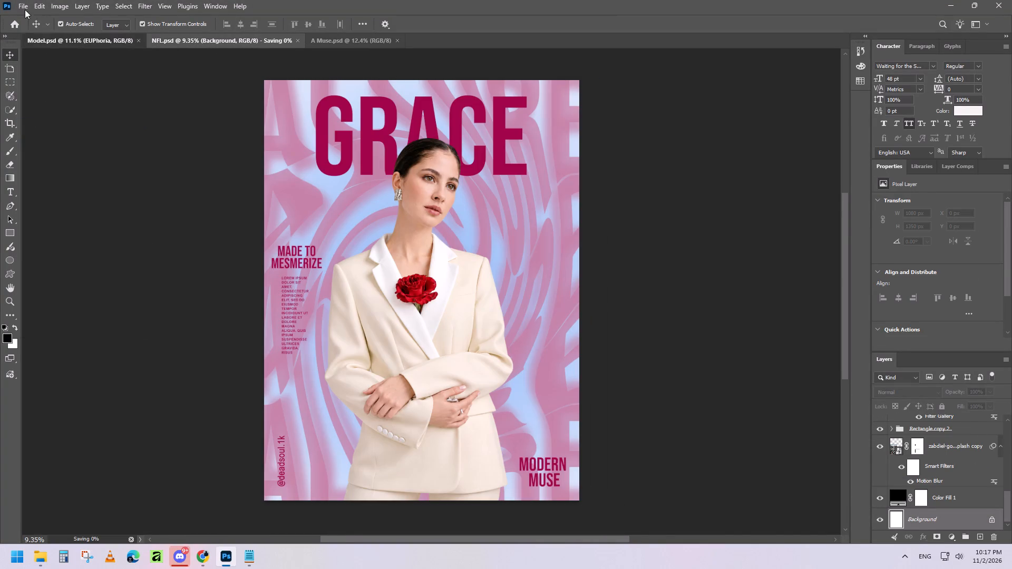
pyautogui.click(20, 1)
pyautogui.click(22, 7)
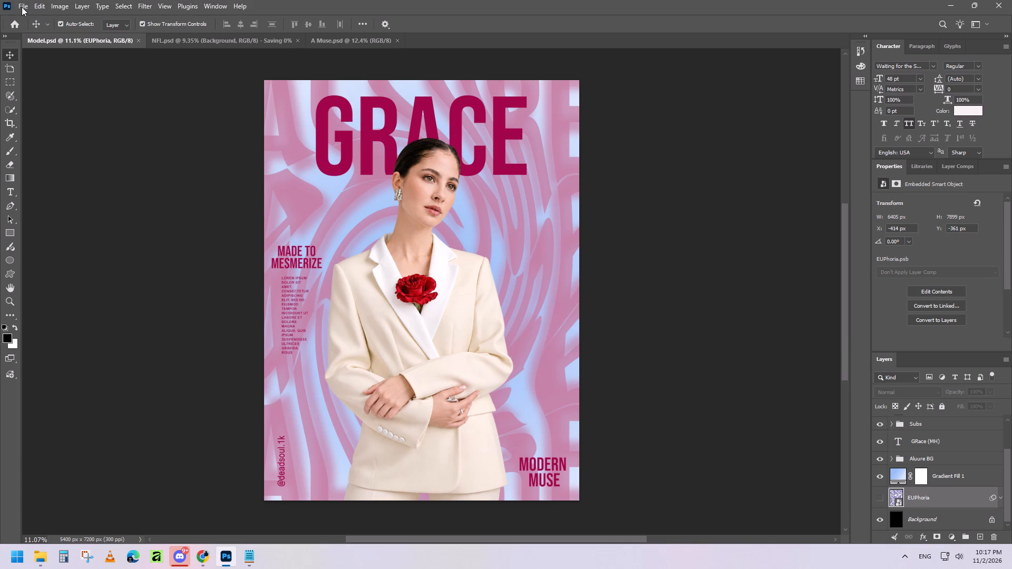
pyautogui.click(215, 42)
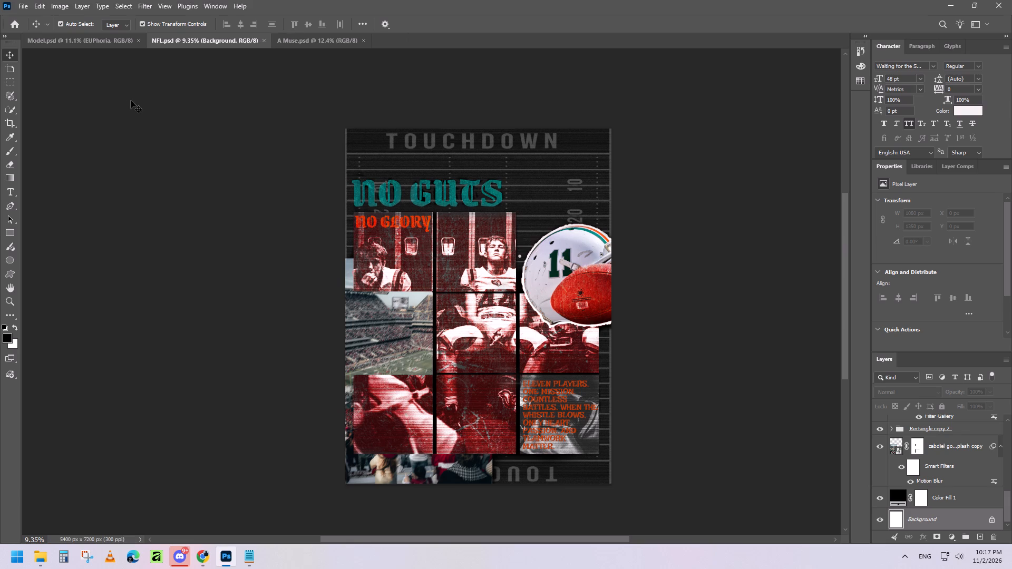
pyautogui.click(320, 41)
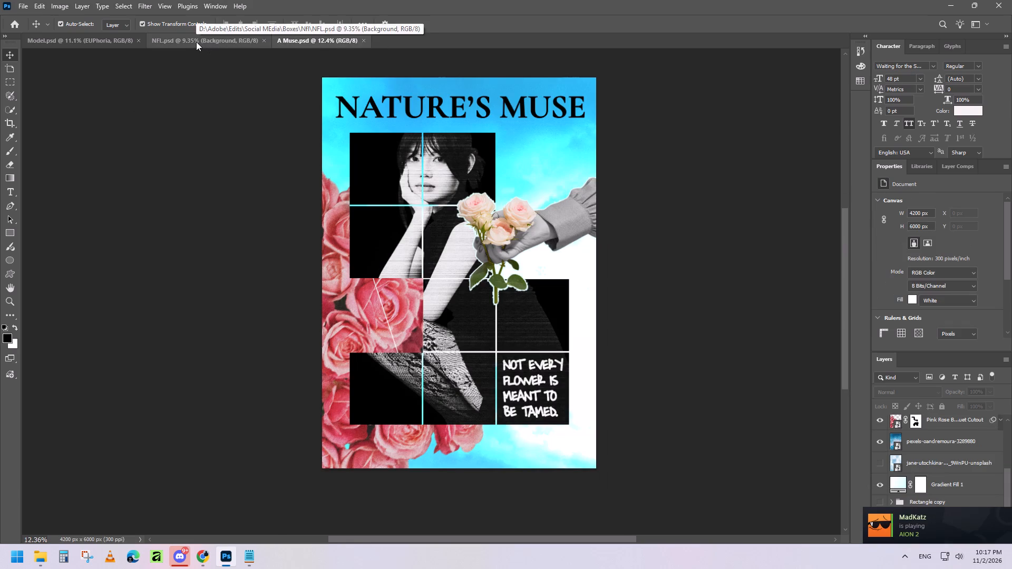
pyautogui.click(196, 42)
pyautogui.click(84, 38)
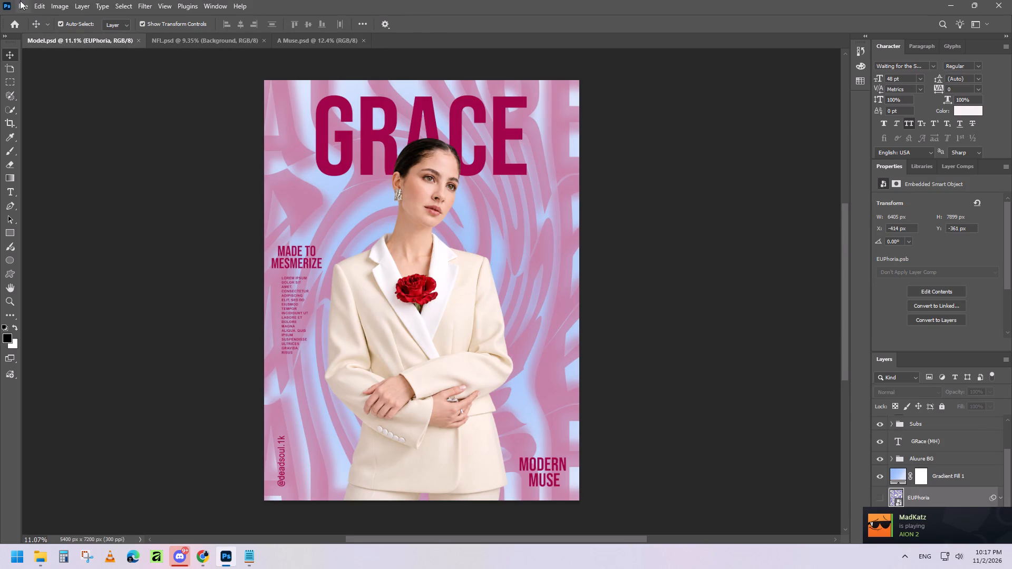
pyautogui.click(20, 1)
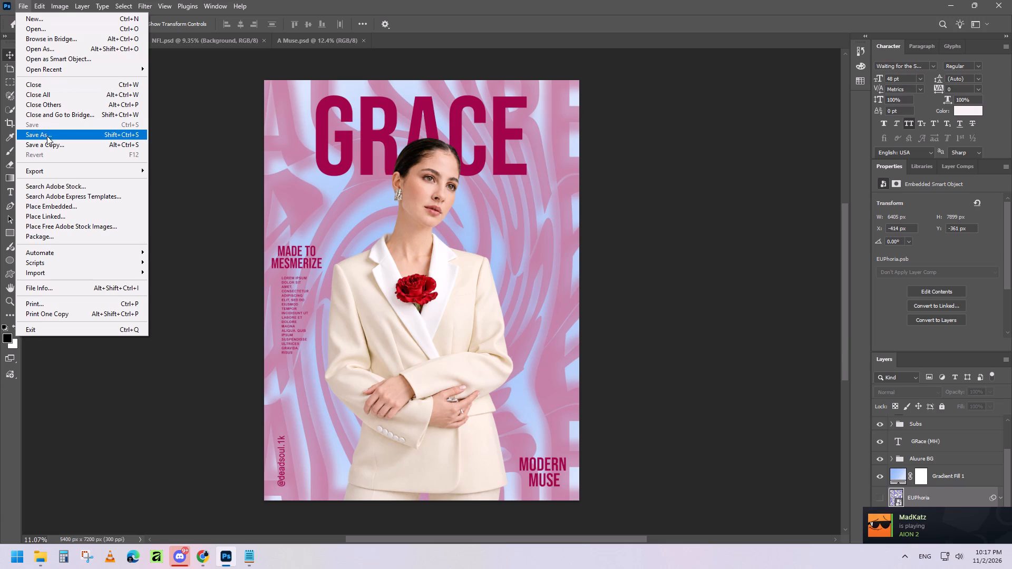
pyautogui.click(192, 74)
# Close Photoshop along with its three open documents.
pyautogui.click(1006, 0)
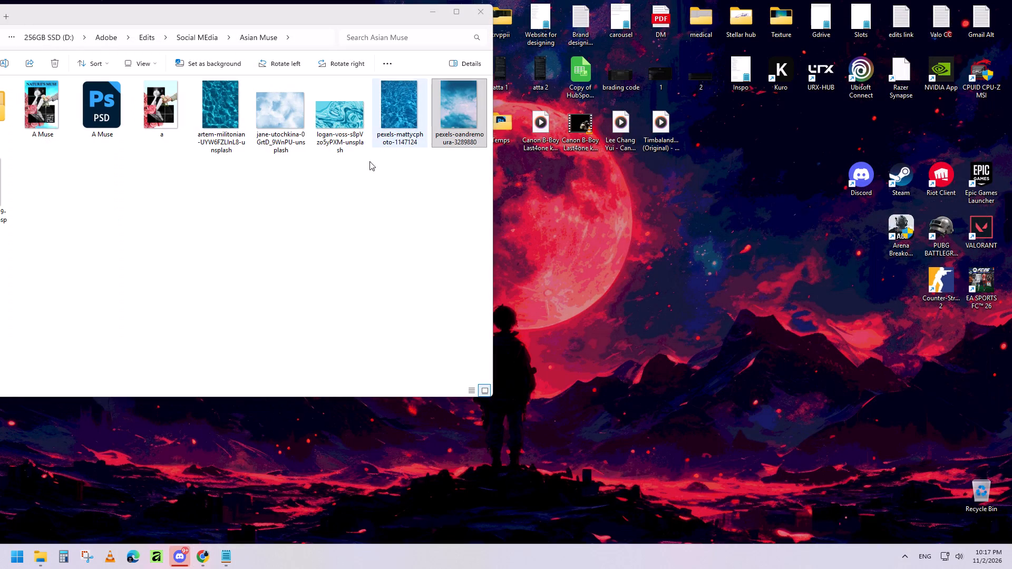
# Bring the Asian Muse folder window fully into view, preview the exported A Muse.png poster, and close the preview.
pyautogui.click(367, 248)
pyautogui.moveTo(304, 17); pyautogui.dragTo(495, 61)
pyautogui.doubleClick(241, 160)
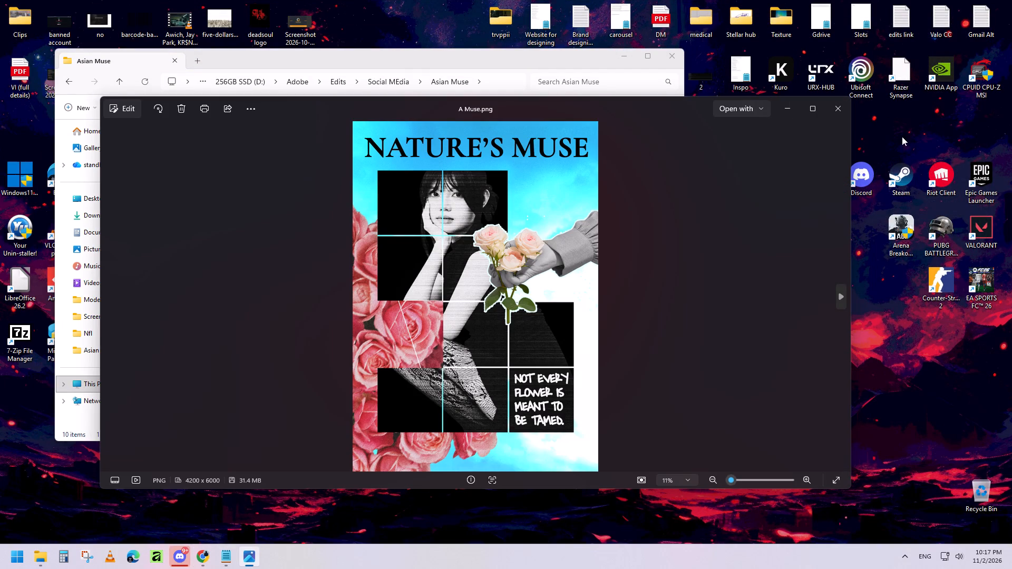
pyautogui.click(844, 114)
# Close the Asian Muse folder window.
pyautogui.click(667, 56)
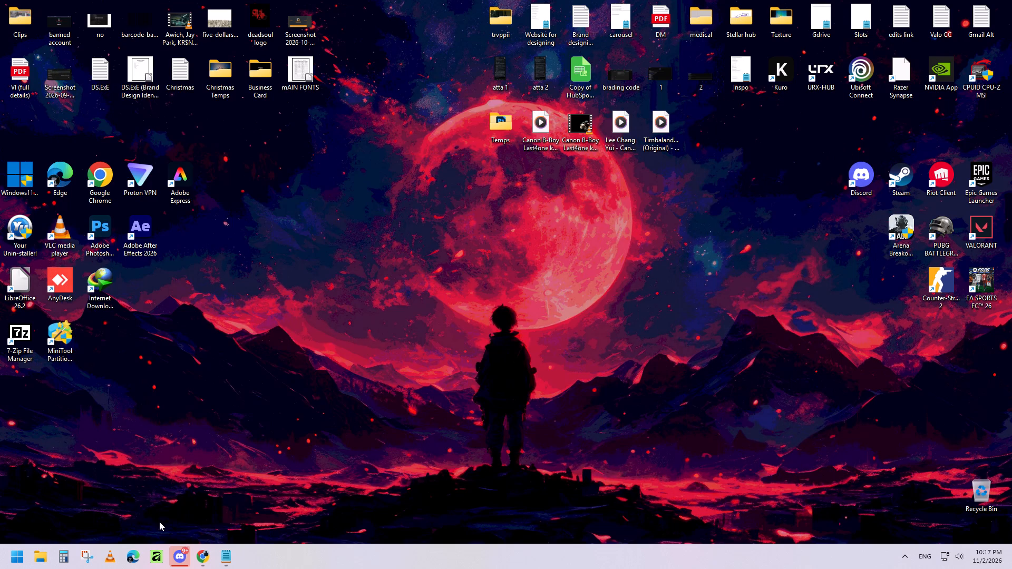
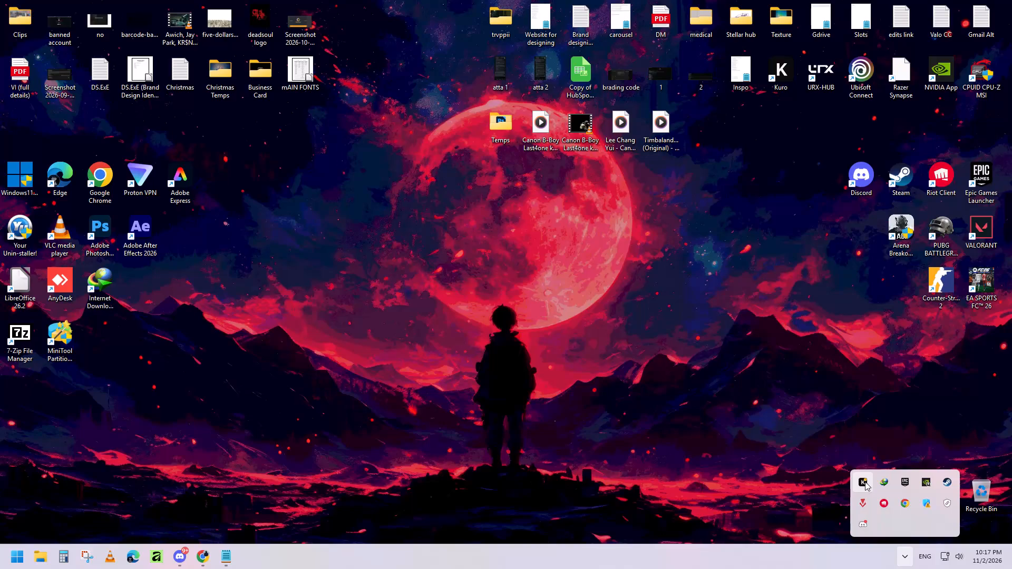
# Open the background app with the black-and-white logo, the first one among the hidden system tray apps.
pyautogui.doubleClick(859, 482)
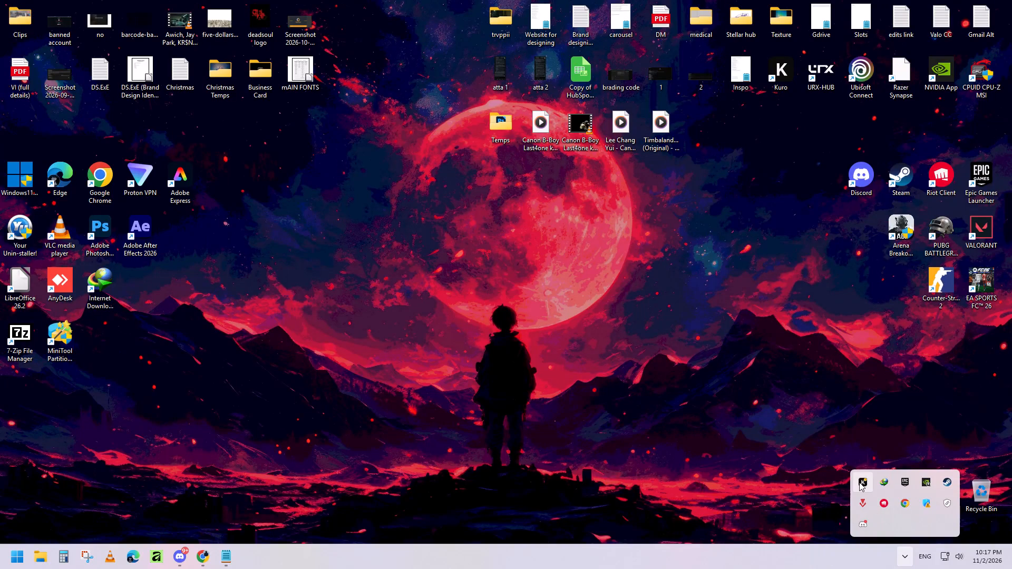